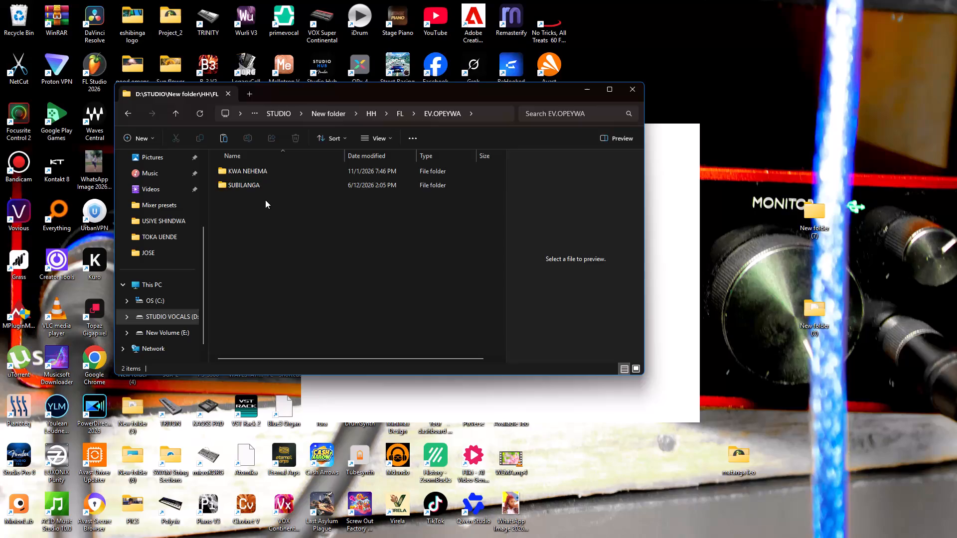
Open the SUBILANGA.flp project in FL Studio from the SUBILANGA folder.
{"action": "double_click", "coordinate": [267, 187]}
{"action": "double_click", "coordinate": [262, 229]}
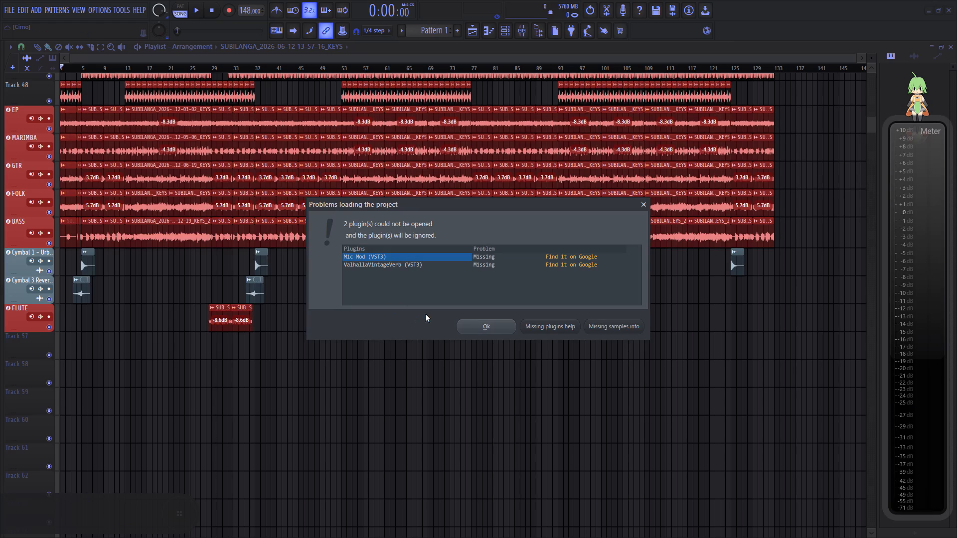
{"action": "left_click", "coordinate": [479, 322]}
Play the song and look through the playlist's vocal, chorus and instrument tracks.
{"action": "left_click", "coordinate": [427, 45]}
{"action": "key", "text": "space"}
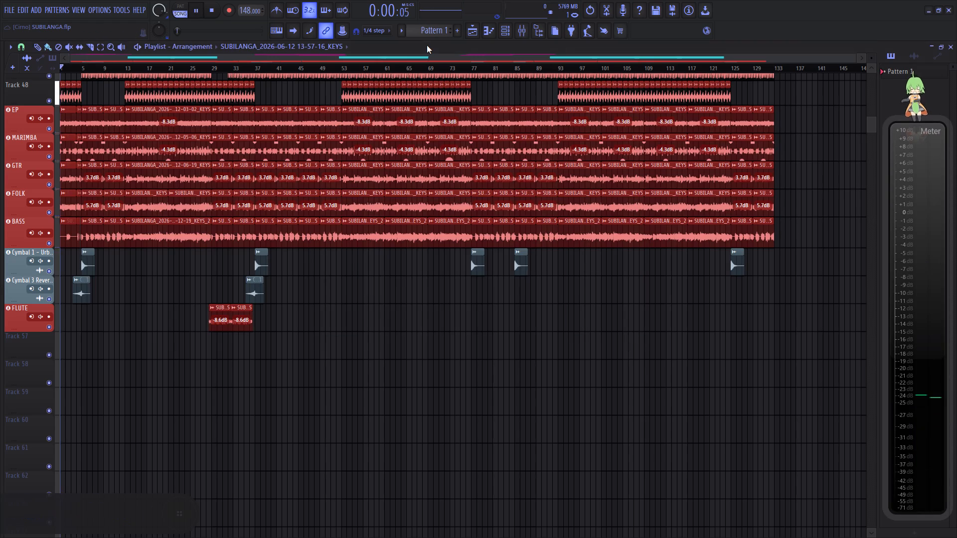
{"action": "scroll", "coordinate": [183, 230], "scroll_direction": "up", "scroll_amount": 9}
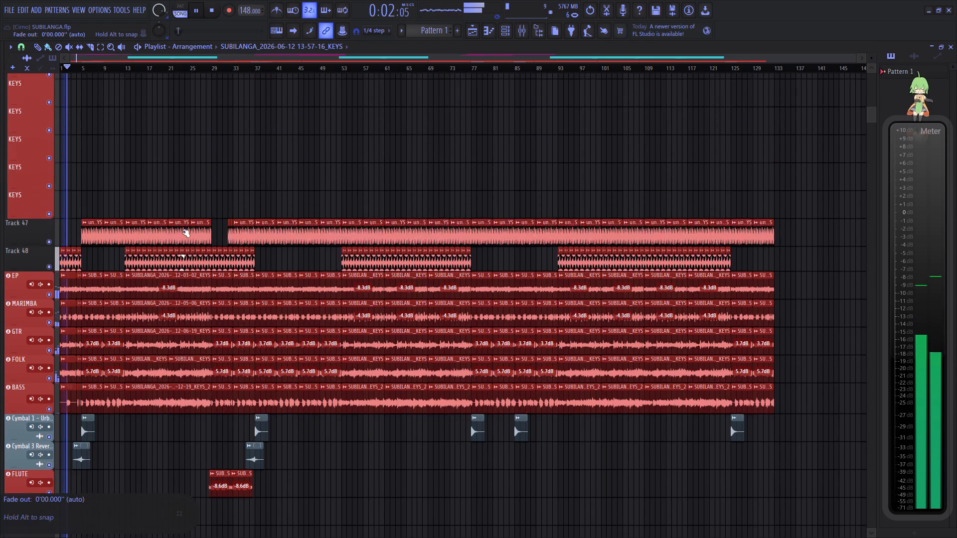
{"action": "scroll", "coordinate": [183, 232], "scroll_direction": "up", "scroll_amount": 20}
{"action": "scroll", "coordinate": [183, 232], "scroll_direction": "up", "scroll_amount": 20}
{"action": "scroll", "coordinate": [183, 232], "scroll_direction": "up", "scroll_amount": 4}
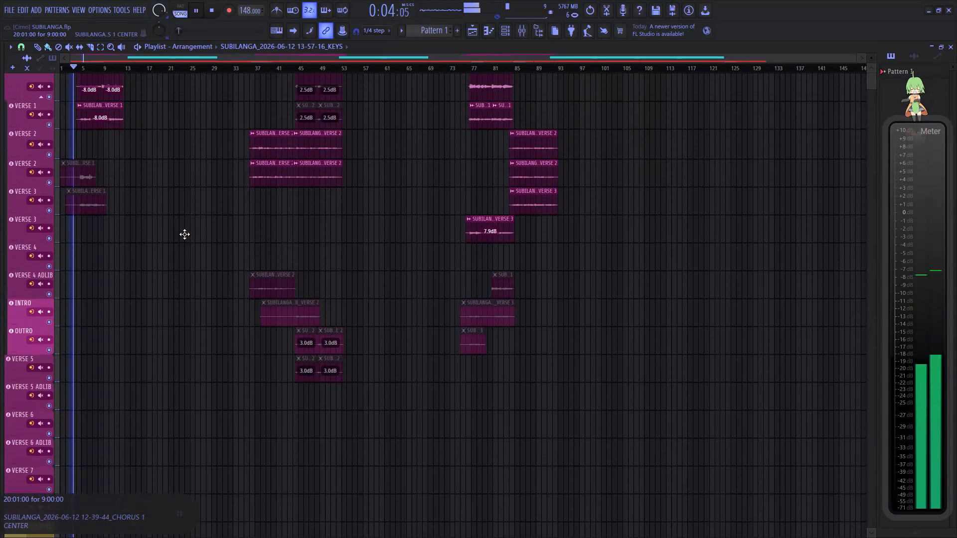
{"action": "scroll", "coordinate": [184, 234], "scroll_direction": "up", "scroll_amount": 8}
{"action": "scroll", "coordinate": [184, 235], "scroll_direction": "down", "scroll_amount": 20}
{"action": "scroll", "coordinate": [184, 235], "scroll_direction": "down", "scroll_amount": 17}
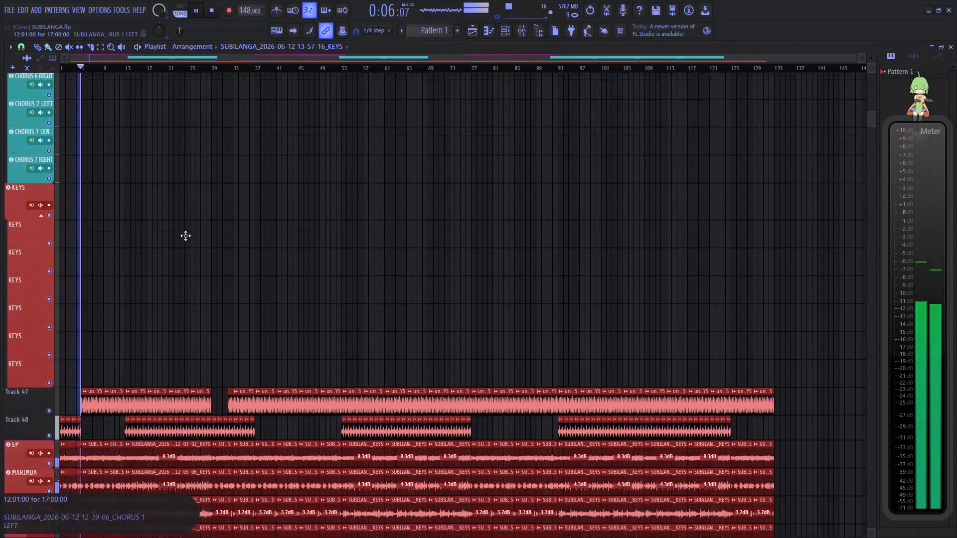
{"action": "scroll", "coordinate": [185, 236], "scroll_direction": "down", "scroll_amount": 10}
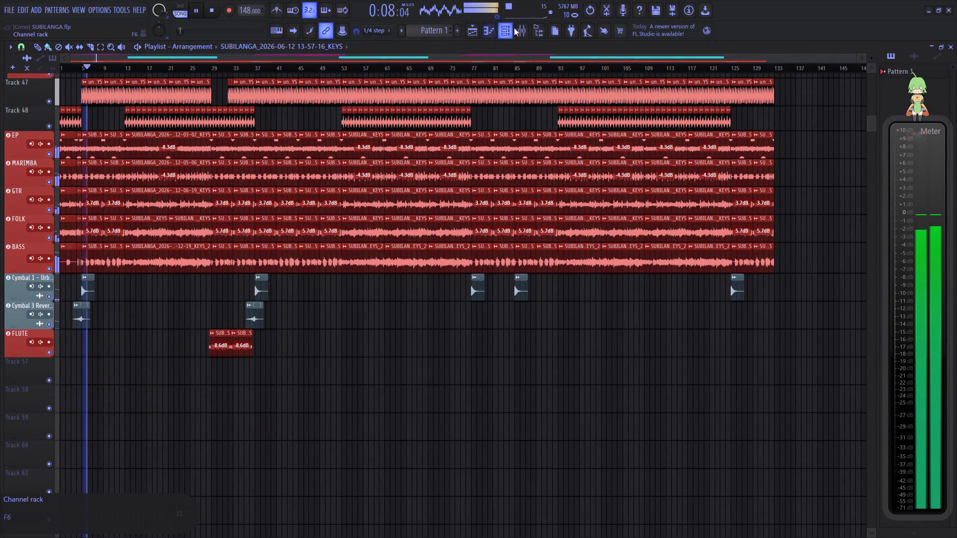
Open the mixer and audition the instrument channels by soloing track 49 and DRUMS in turn.
{"action": "left_click", "coordinate": [515, 28]}
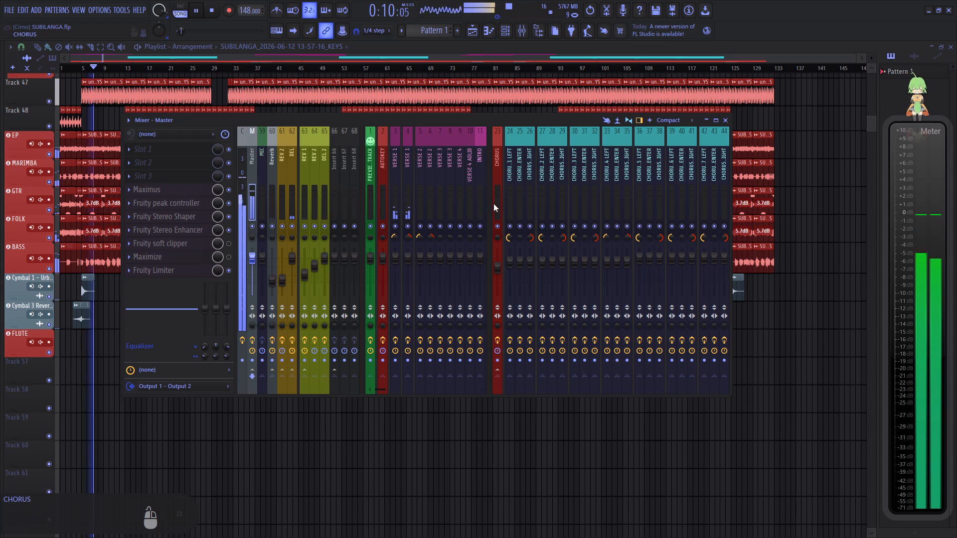
{"action": "left_click", "coordinate": [492, 202]}
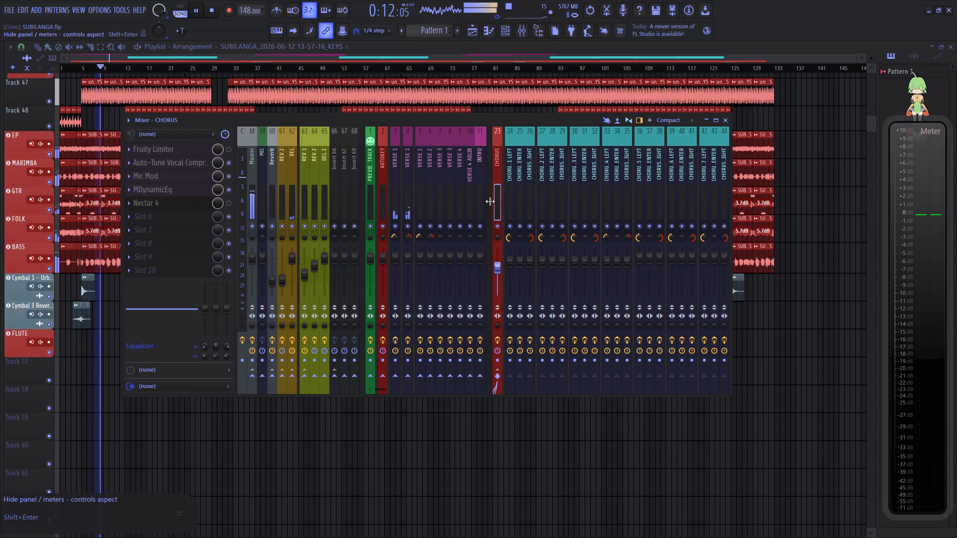
{"action": "left_click", "coordinate": [490, 201]}
{"action": "scroll", "coordinate": [553, 209], "scroll_direction": "down", "scroll_amount": 5}
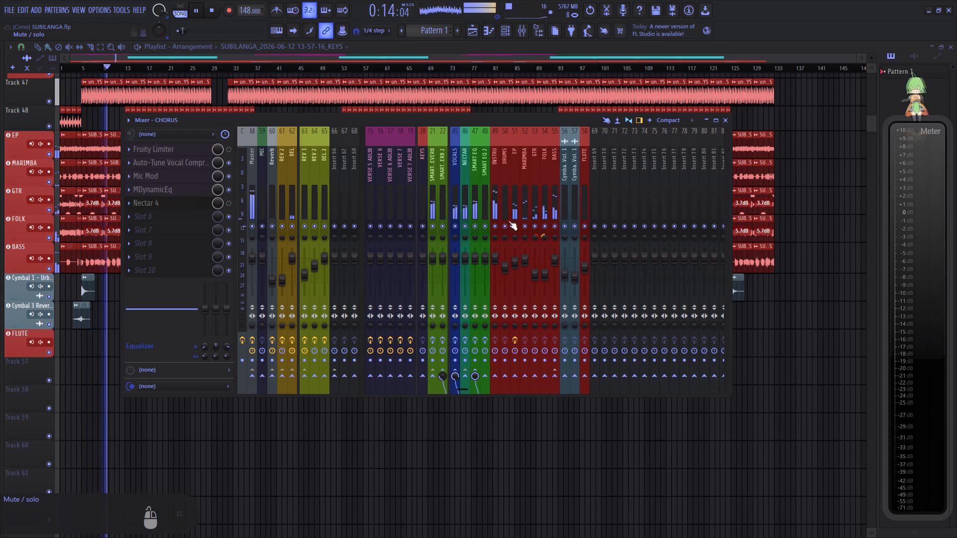
{"action": "right_click", "coordinate": [496, 226]}
{"action": "right_click", "coordinate": [504, 225]}
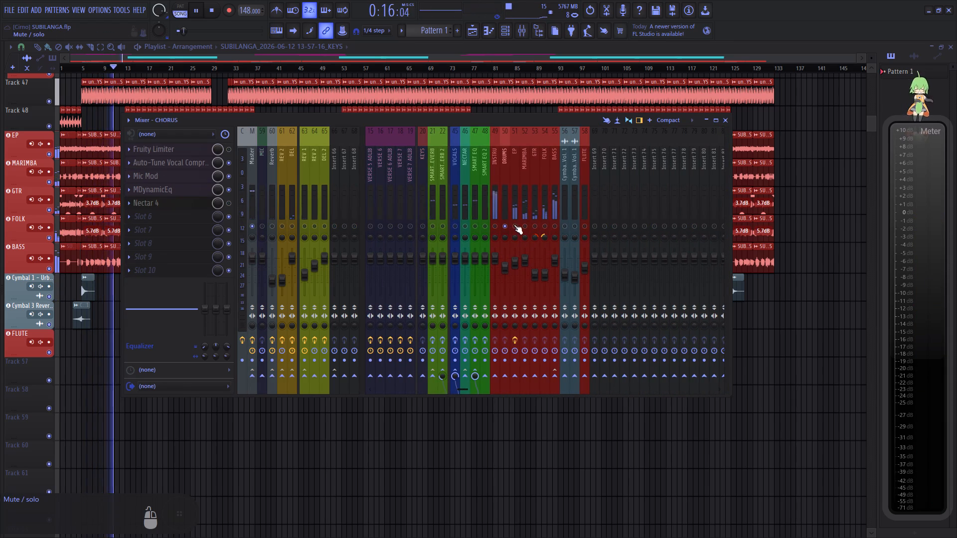
Solo the EP mixer track and load the VST version of AIR Stereo Width into its effect slot 3.
{"action": "right_click", "coordinate": [514, 224]}
{"action": "left_click", "coordinate": [516, 211]}
{"action": "left_click", "coordinate": [166, 177]}
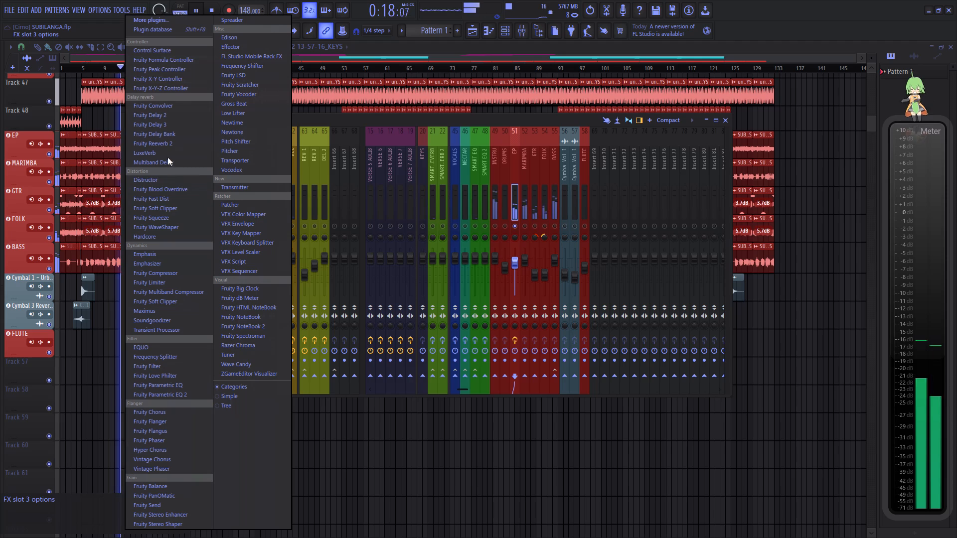
{"action": "left_click", "coordinate": [175, 23]}
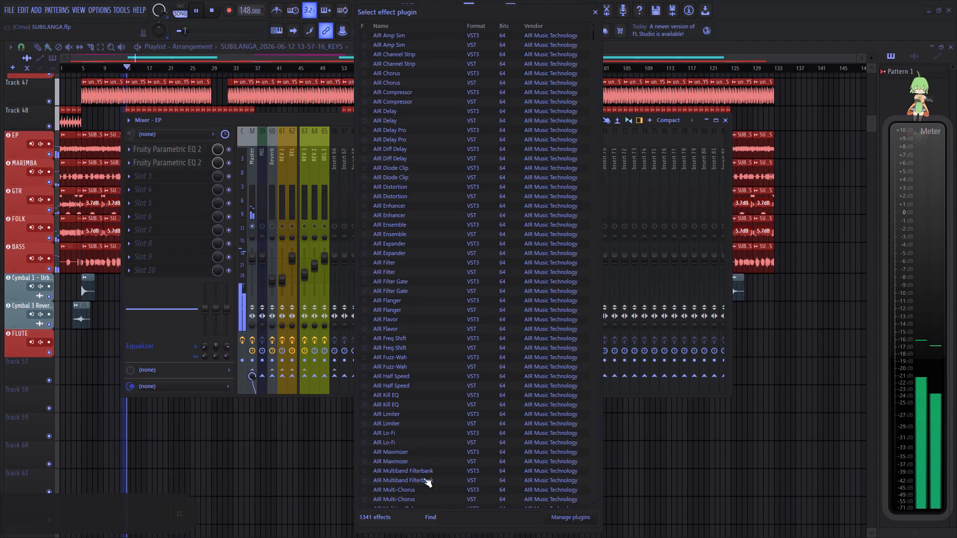
{"action": "left_click", "coordinate": [463, 518]}
{"action": "key", "text": "s"}
{"action": "key", "text": "t"}
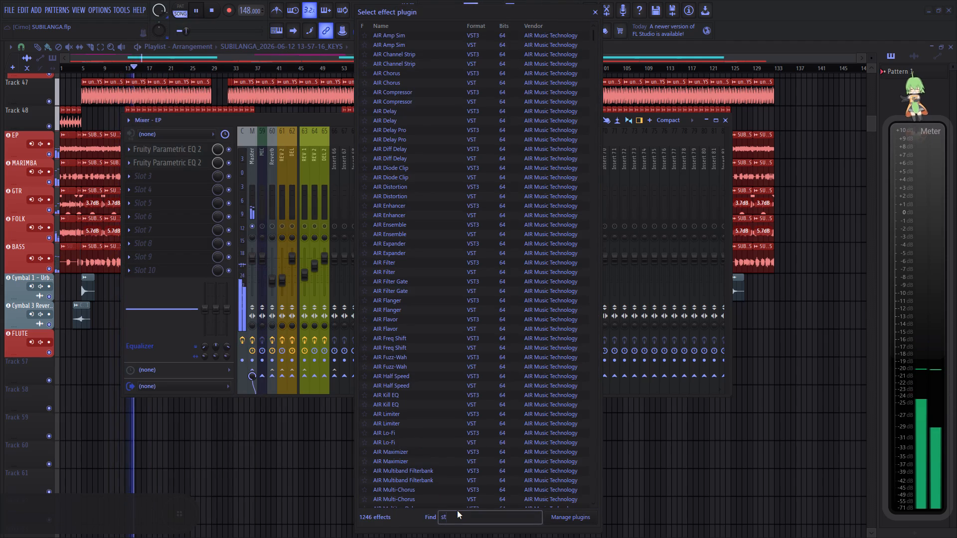
{"action": "key", "text": "e"}
{"action": "type", "text": "re"}
{"action": "double_click", "coordinate": [415, 48]}
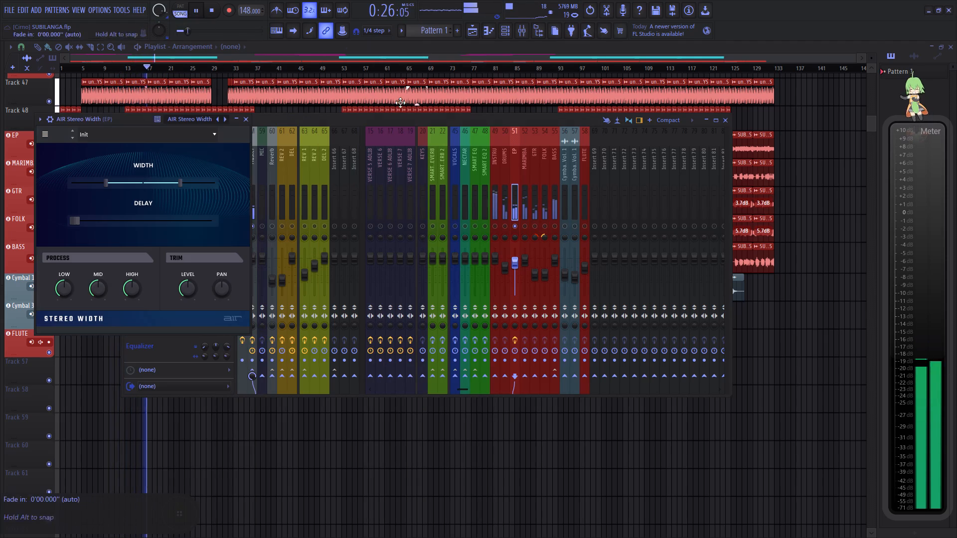
Set Width to 200 % and raise Delay in the EP track's AIR Stereo Width, and close the plugin.
{"action": "left_click_drag", "start_coordinate": [198, 185], "coordinate": [292, 194]}
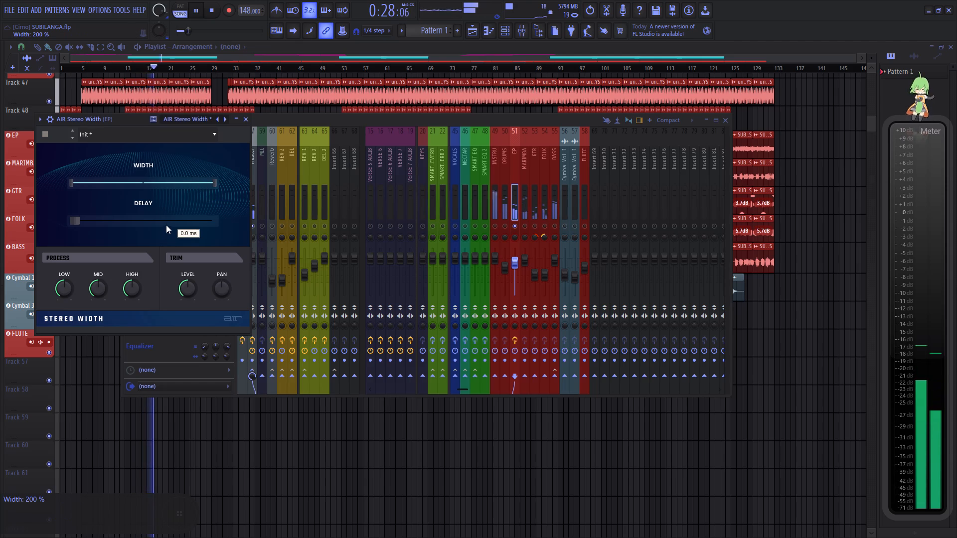
{"action": "left_click_drag", "start_coordinate": [166, 225], "coordinate": [313, 210]}
{"action": "left_click", "coordinate": [245, 117]}
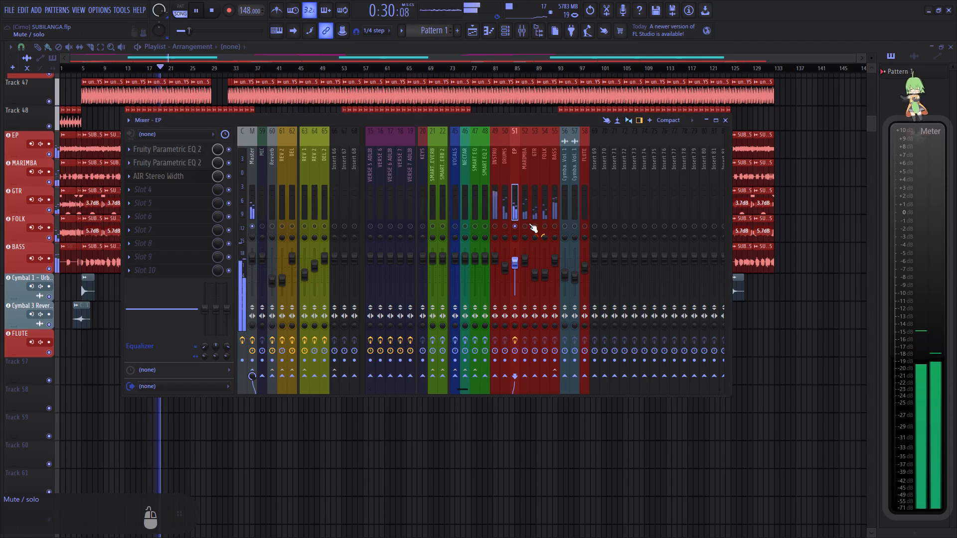
Solo the MARIMBA mixer track and load the VST version of AIR Stereo Width into its effect slot 1.
{"action": "right_click", "coordinate": [525, 225]}
{"action": "left_click", "coordinate": [523, 193]}
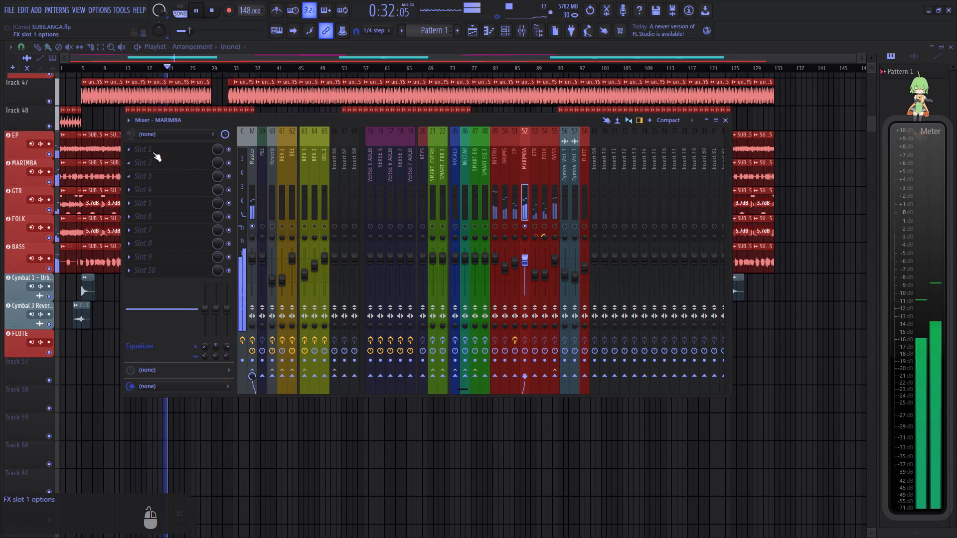
{"action": "left_click", "coordinate": [153, 150]}
{"action": "left_click", "coordinate": [166, 22]}
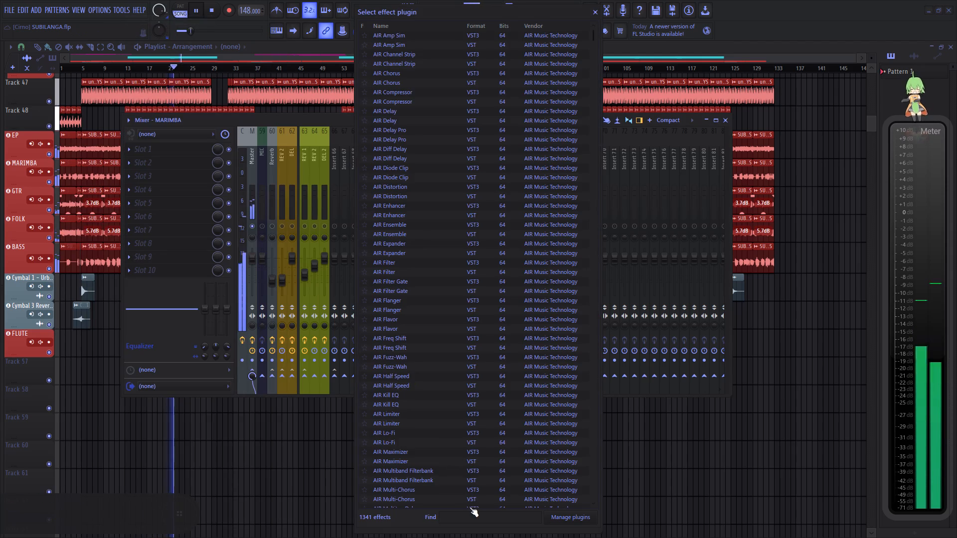
{"action": "left_click", "coordinate": [473, 518]}
{"action": "key", "text": "s"}
{"action": "type", "text": "ter"}
{"action": "key", "text": "e"}
{"action": "double_click", "coordinate": [428, 45]}
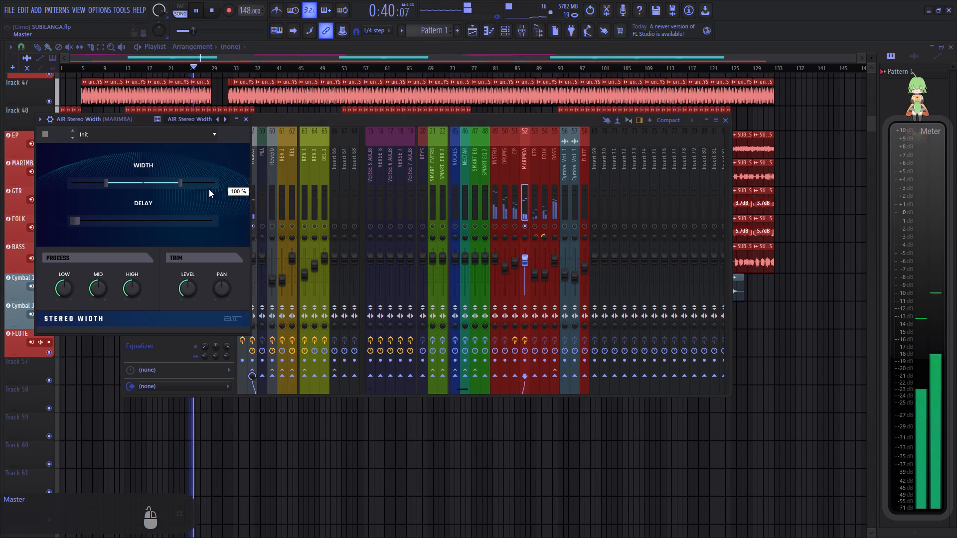
Set Width to maximum and Delay to 8.0 ms in the MARIMBA track's AIR Stereo Width, and close the plugin.
{"action": "left_click_drag", "start_coordinate": [199, 186], "coordinate": [280, 186]}
{"action": "left_click_drag", "start_coordinate": [194, 219], "coordinate": [394, 207]}
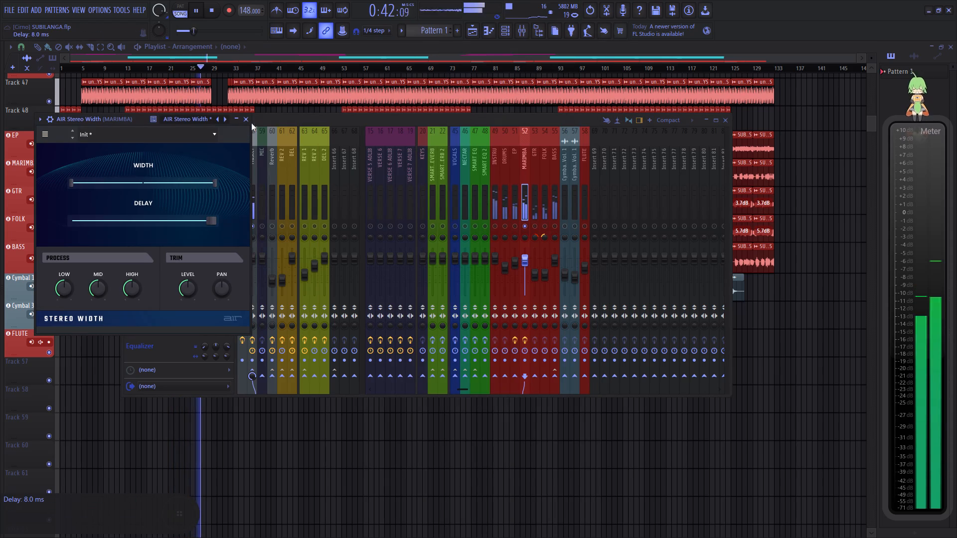
{"action": "left_click", "coordinate": [250, 121]}
Solo the GTR mixer track and load the VST version of AIR Stereo Width into its effect slot 1.
{"action": "right_click", "coordinate": [535, 228]}
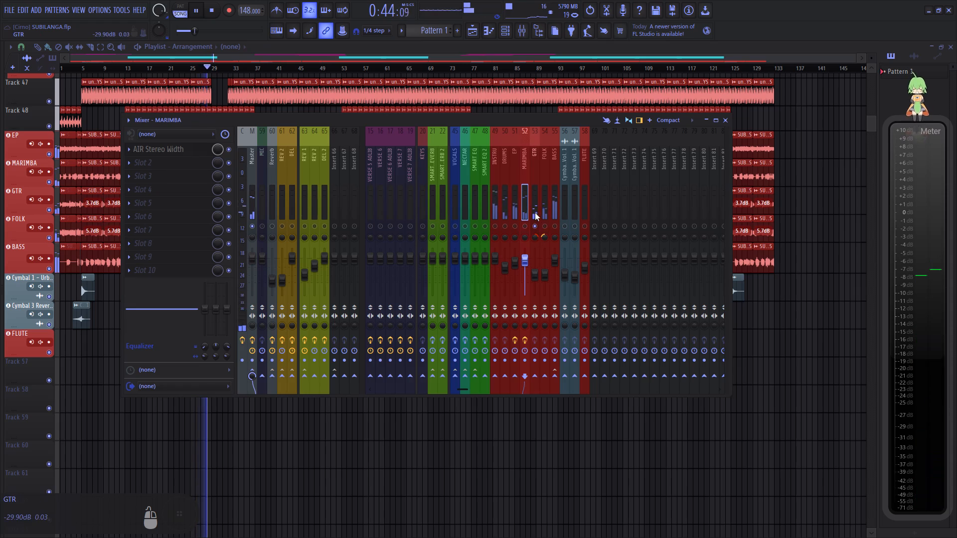
{"action": "left_click", "coordinate": [535, 213]}
{"action": "left_click", "coordinate": [177, 148]}
{"action": "left_click", "coordinate": [160, 16]}
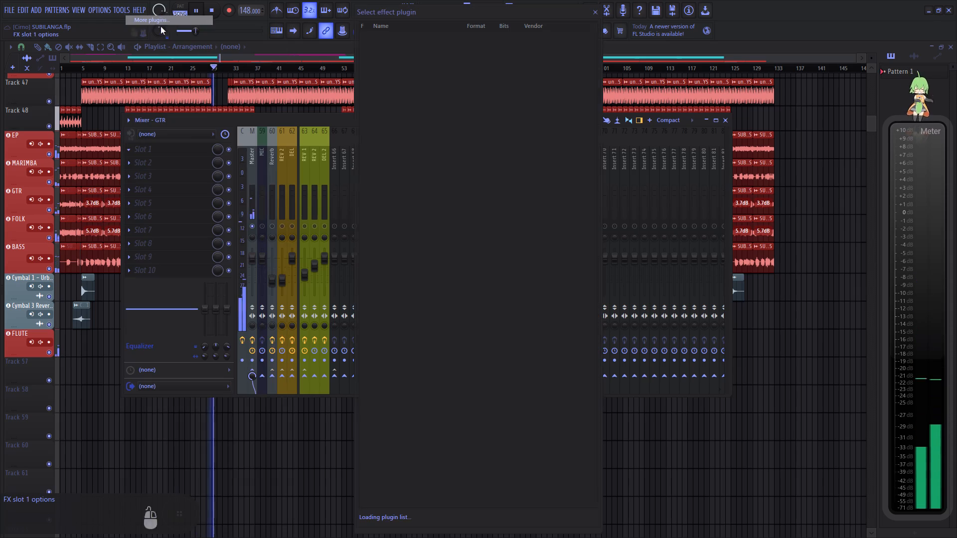
{"action": "left_click", "coordinate": [465, 514]}
{"action": "key", "text": "s"}
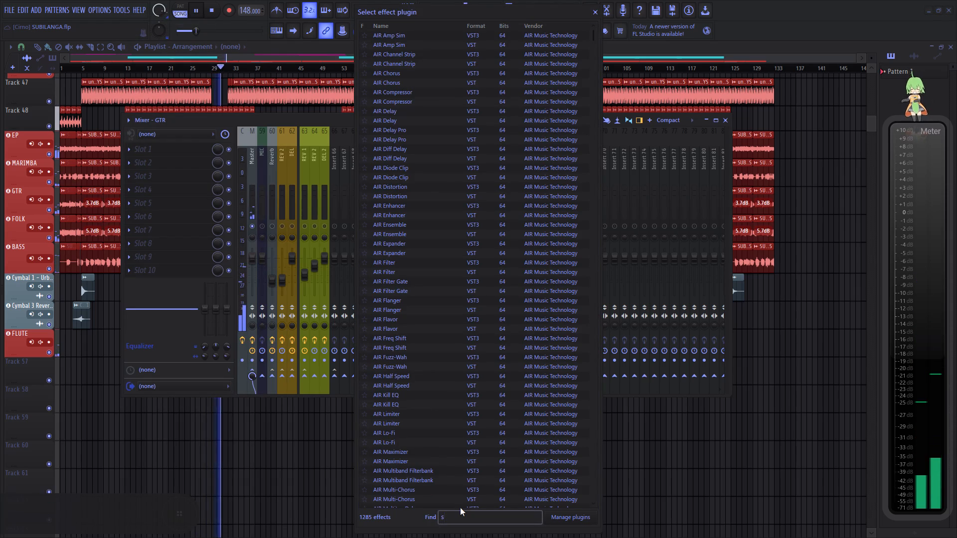
{"action": "key", "text": "t"}
{"action": "key", "text": "e"}
{"action": "type", "text": "re"}
{"action": "key", "text": "o"}
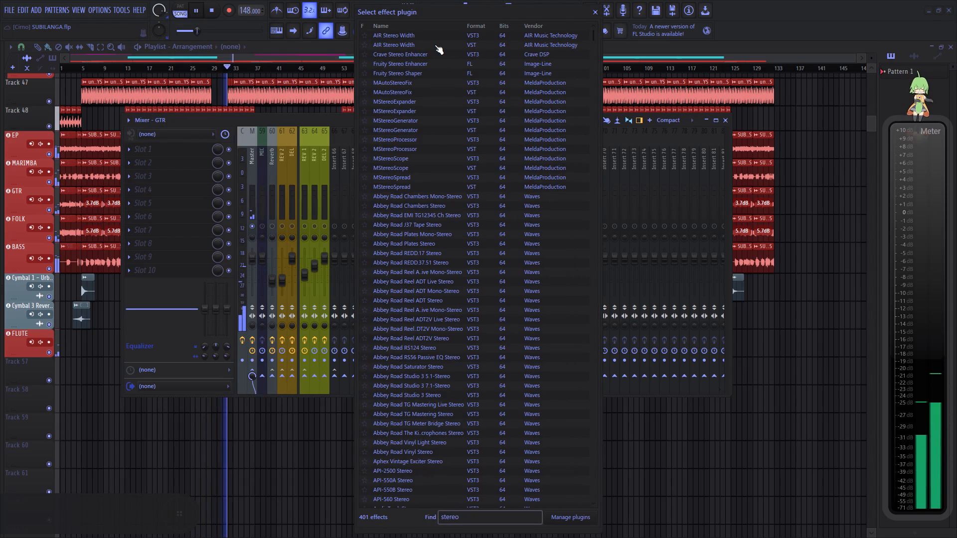
{"action": "double_click", "coordinate": [434, 45]}
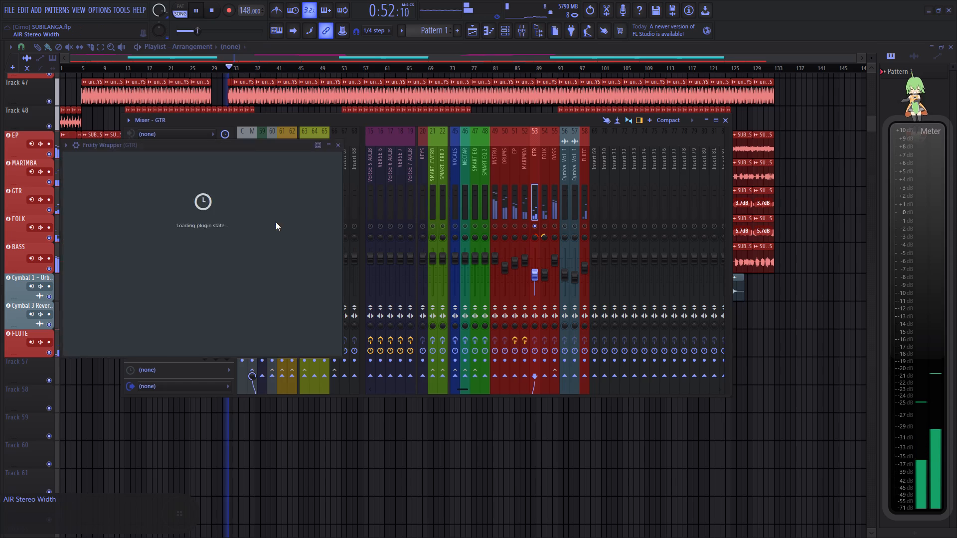
Set Width and Delay to maximum in the GTR track's AIR Stereo Width, and close the plugin.
{"action": "left_click_drag", "start_coordinate": [209, 211], "coordinate": [393, 209]}
{"action": "left_click_drag", "start_coordinate": [213, 247], "coordinate": [395, 234]}
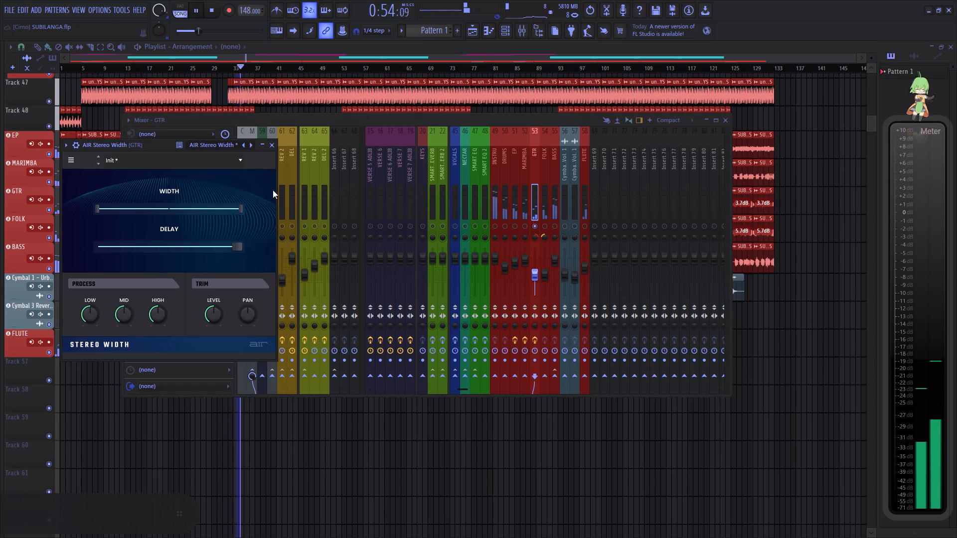
{"action": "left_click", "coordinate": [273, 151]}
{"action": "left_click", "coordinate": [273, 148]}
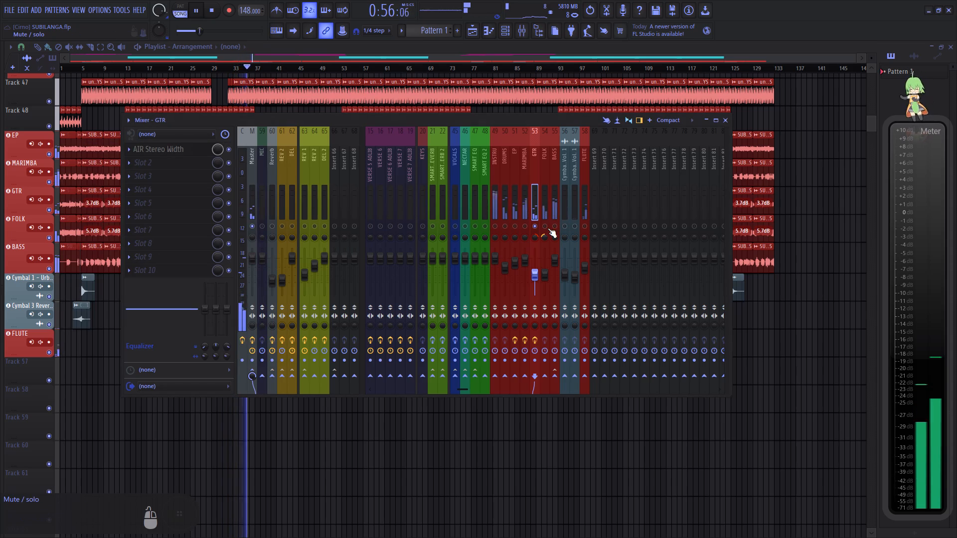
Solo the FOLK mixer track and load the VST version of AIR Stereo Width into its effect slot 1.
{"action": "left_click", "coordinate": [547, 227]}
{"action": "right_click", "coordinate": [544, 224]}
{"action": "left_click", "coordinate": [545, 213]}
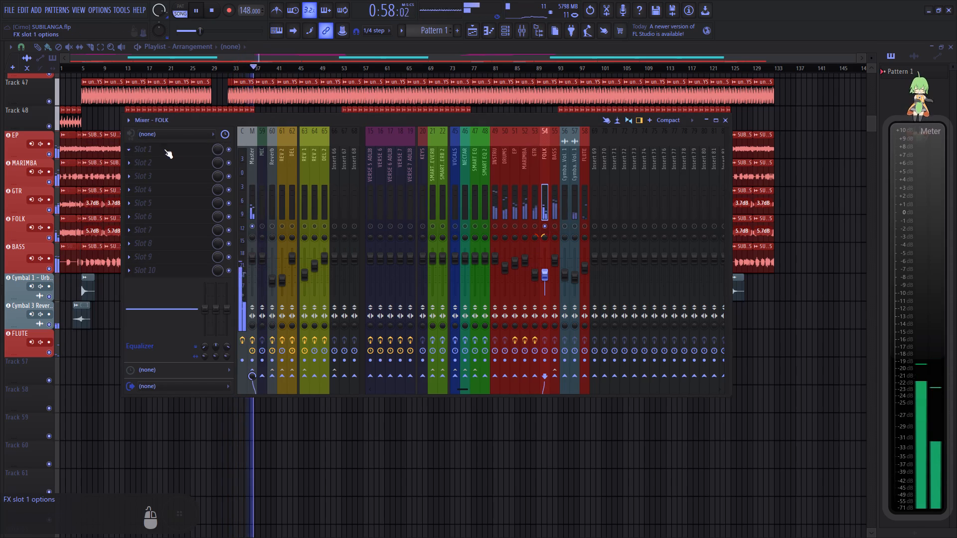
{"action": "left_click", "coordinate": [164, 149]}
{"action": "left_click", "coordinate": [182, 22]}
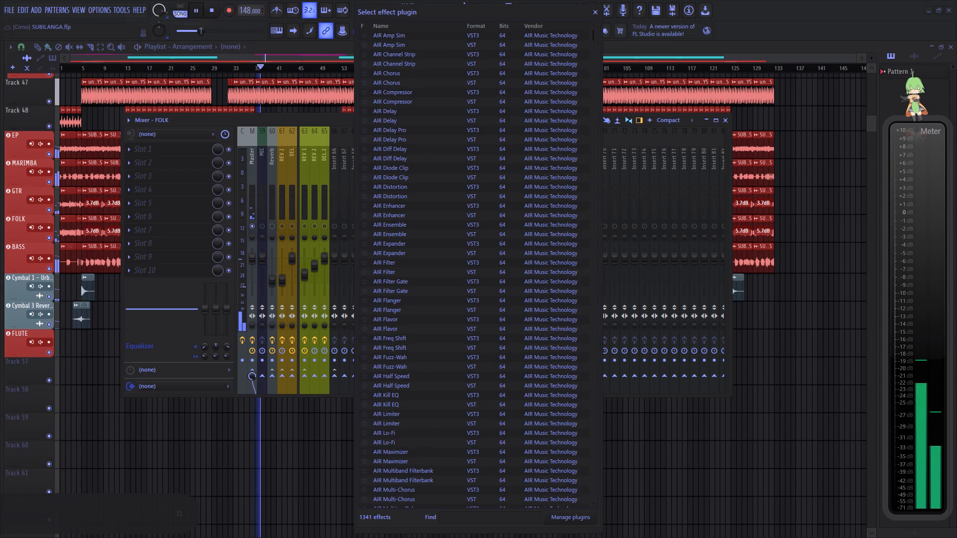
{"action": "left_click", "coordinate": [485, 519]}
{"action": "type", "text": "stere"}
{"action": "key", "text": "o"}
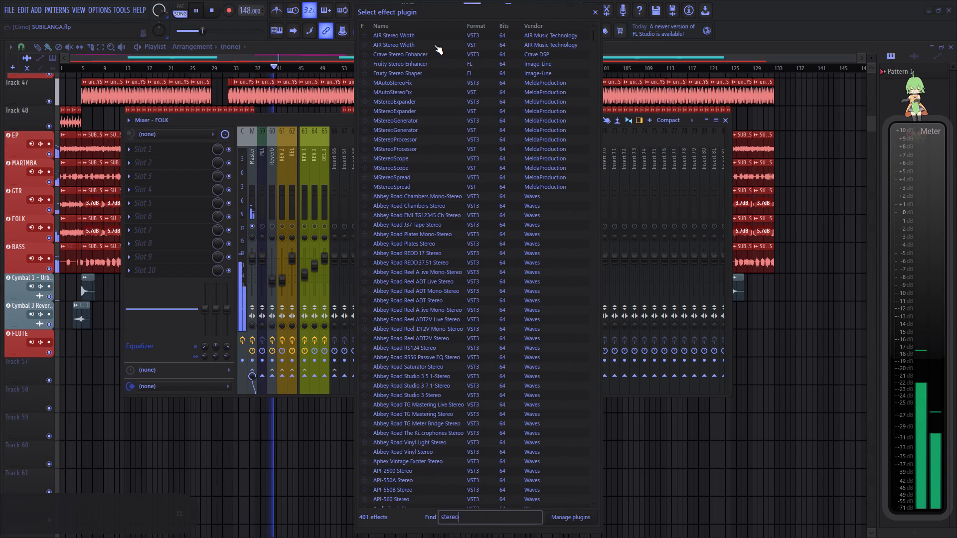
{"action": "double_click", "coordinate": [434, 45]}
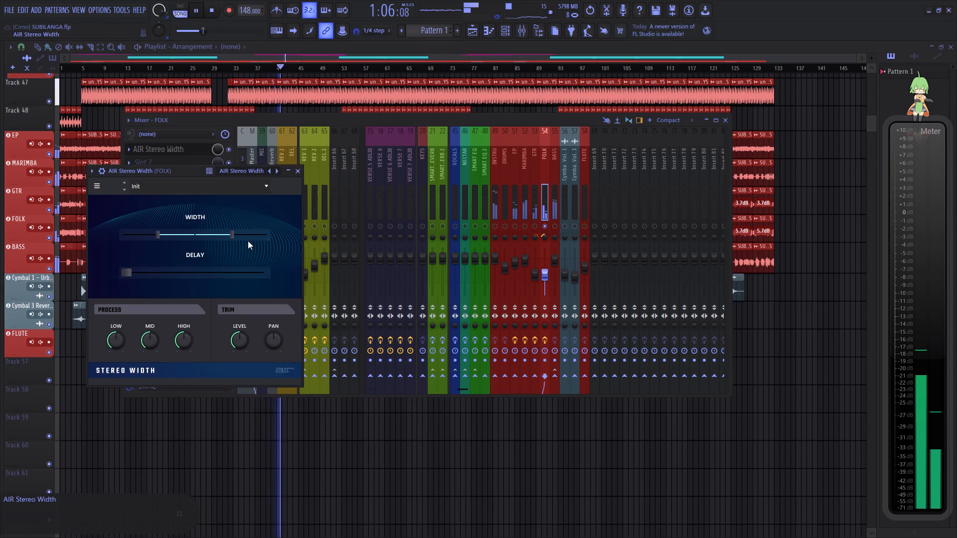
Set Width and Delay to maximum in the FOLK track's AIR Stereo Width, and close the plugin.
{"action": "left_click_drag", "start_coordinate": [237, 240], "coordinate": [344, 246]}
{"action": "left_click_drag", "start_coordinate": [243, 273], "coordinate": [374, 269]}
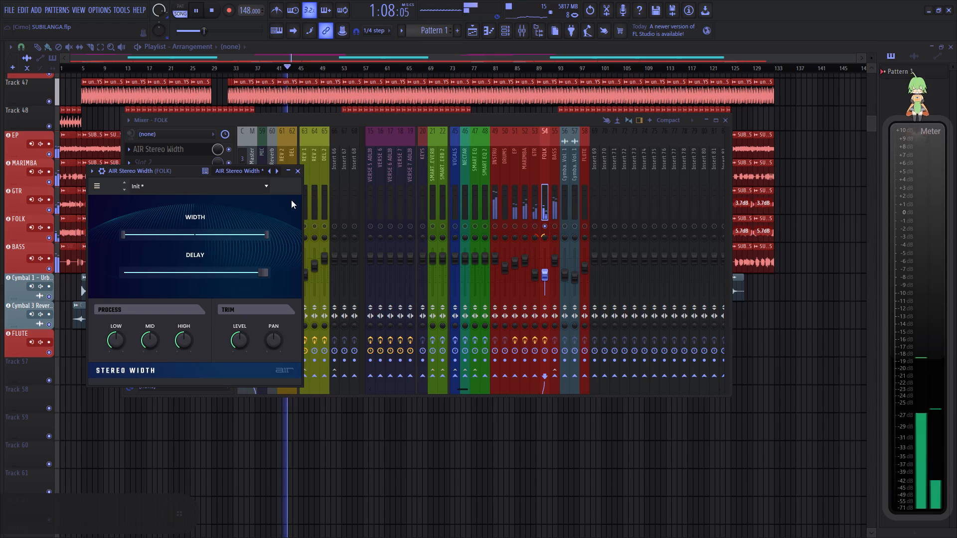
{"action": "left_click", "coordinate": [298, 174]}
Solo the BASS mixer track, load RBass Mono into its effect slot 1, and close the plugin.
{"action": "right_click", "coordinate": [552, 227]}
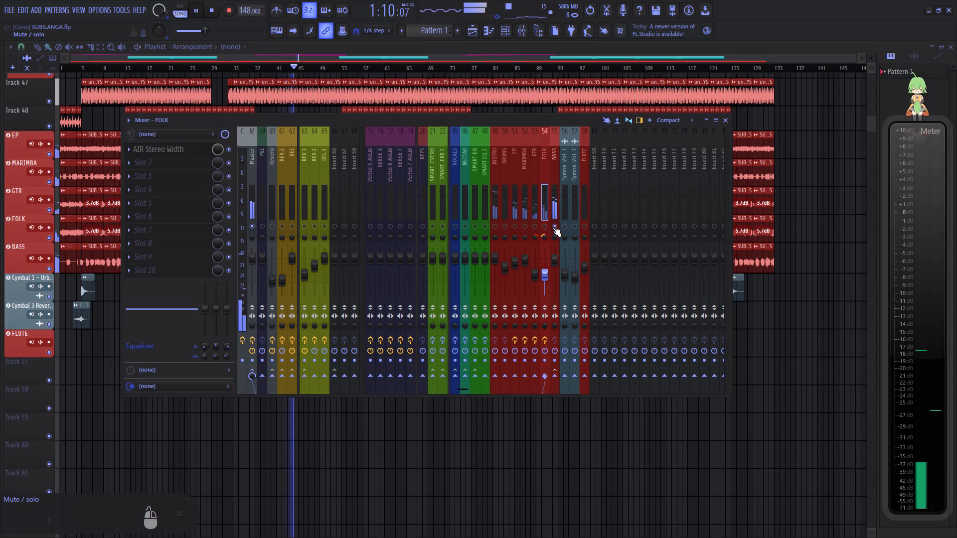
{"action": "left_click", "coordinate": [556, 212]}
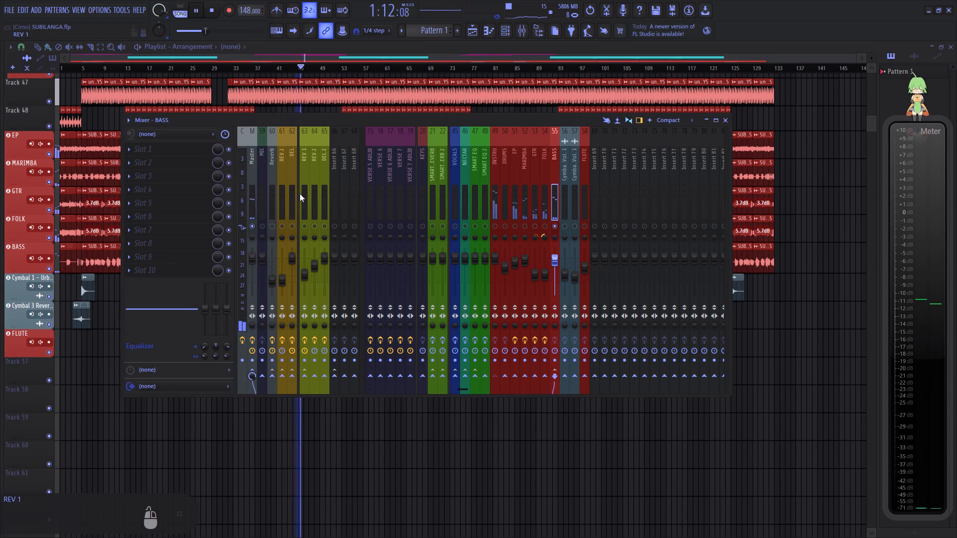
{"action": "left_click", "coordinate": [153, 152]}
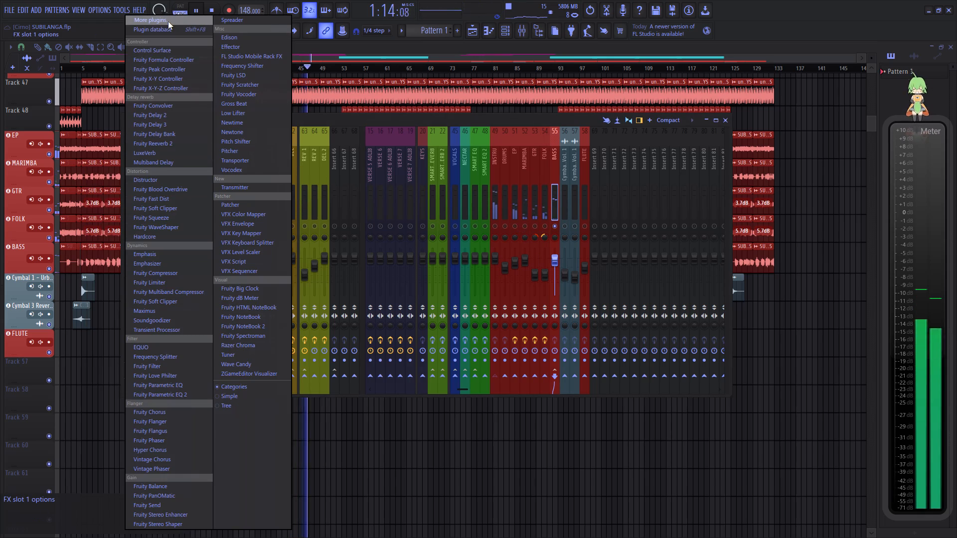
{"action": "left_click", "coordinate": [168, 21]}
{"action": "left_click", "coordinate": [468, 518]}
{"action": "key", "text": "r"}
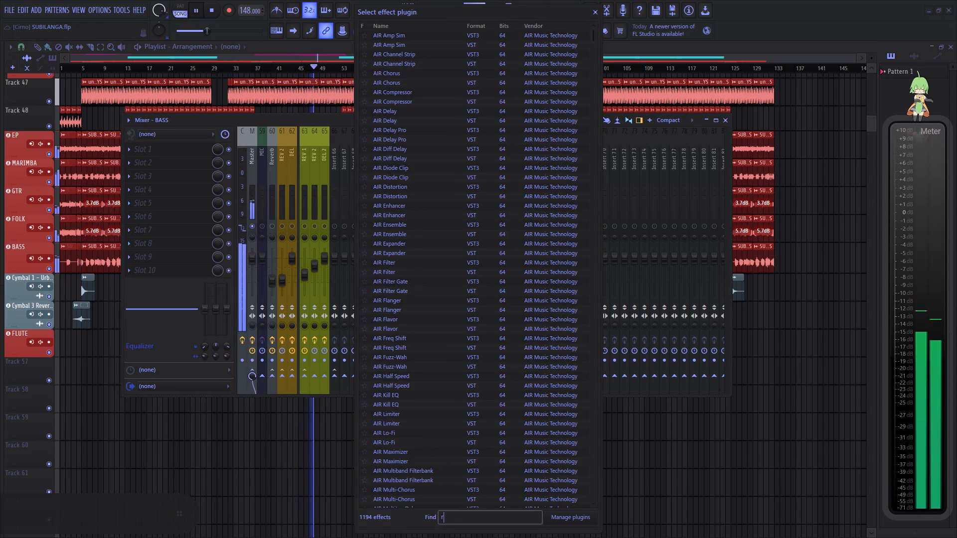
{"action": "type", "text": "ba"}
{"action": "key", "text": "s"}
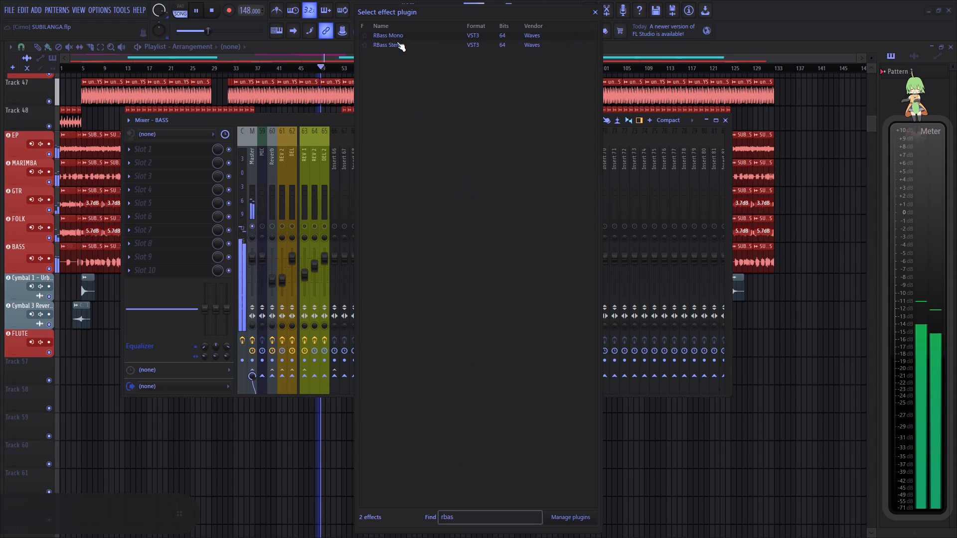
{"action": "double_click", "coordinate": [401, 37]}
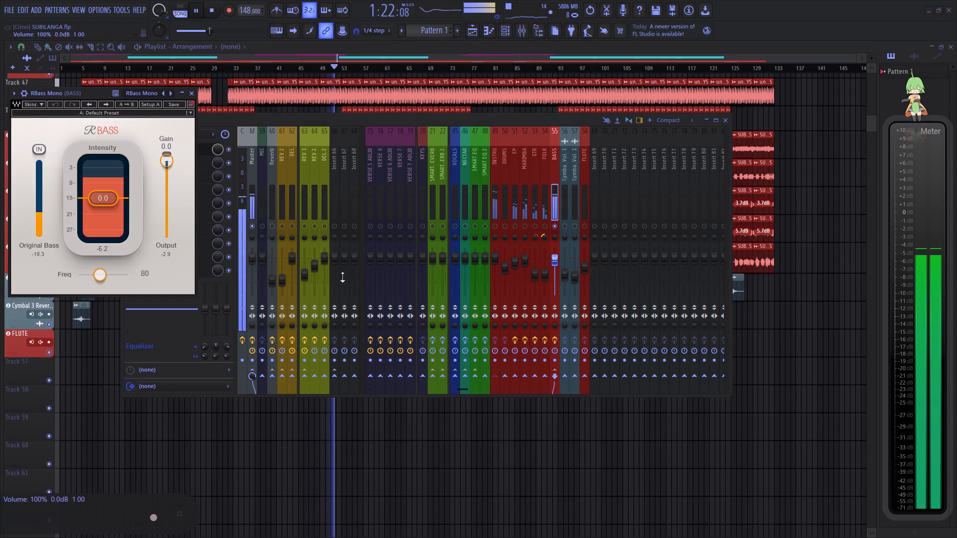
{"action": "left_click", "coordinate": [194, 95]}
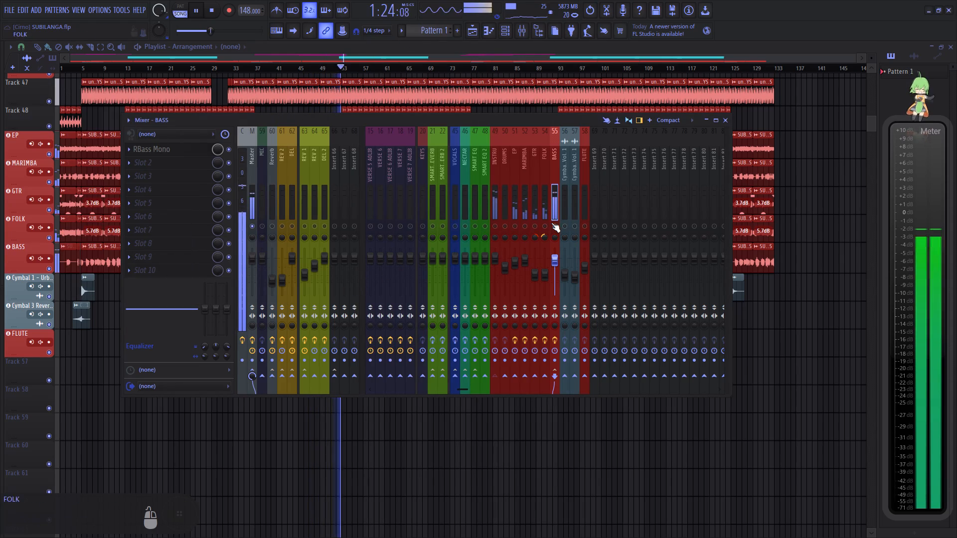
Unsolo the BASS mixer track, lower its level slightly, and close the mixer.
{"action": "right_click", "coordinate": [552, 224]}
{"action": "scroll", "coordinate": [553, 264], "scroll_direction": "down", "scroll_amount": 2}
{"action": "scroll", "coordinate": [553, 264], "scroll_direction": "up", "scroll_amount": 1}
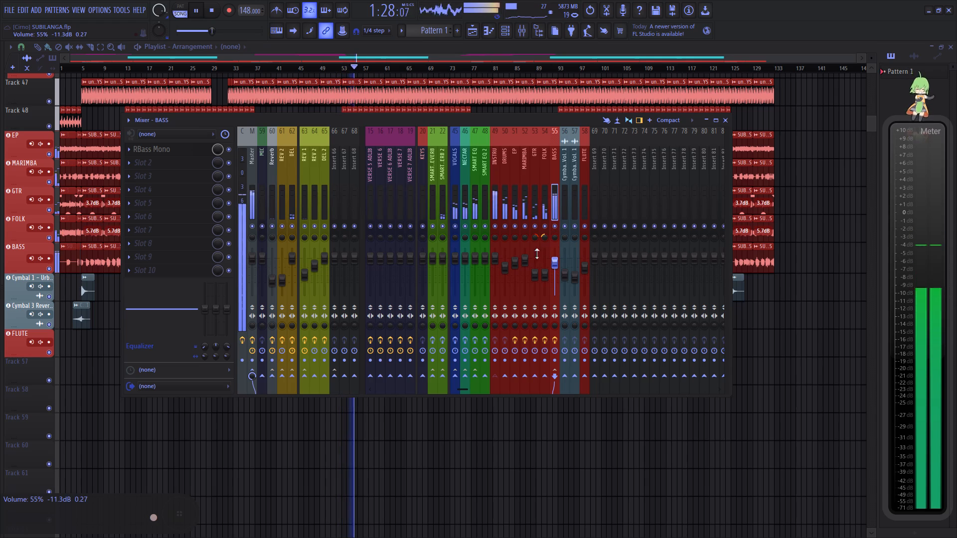
{"action": "left_click", "coordinate": [723, 125]}
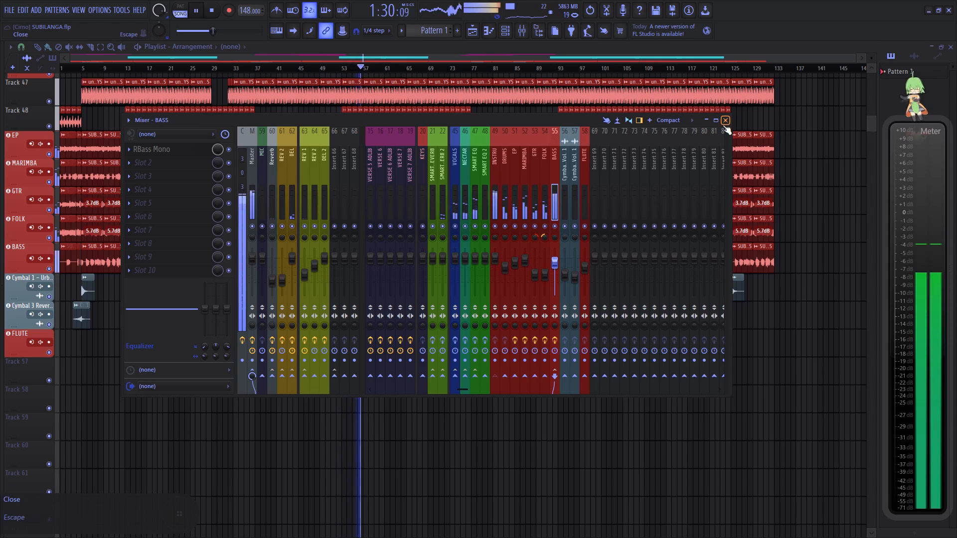
Listen to the full mix while reviewing the verse, chorus and instrument tracks in the playlist.
{"action": "scroll", "coordinate": [398, 214], "scroll_direction": "up", "scroll_amount": 19}
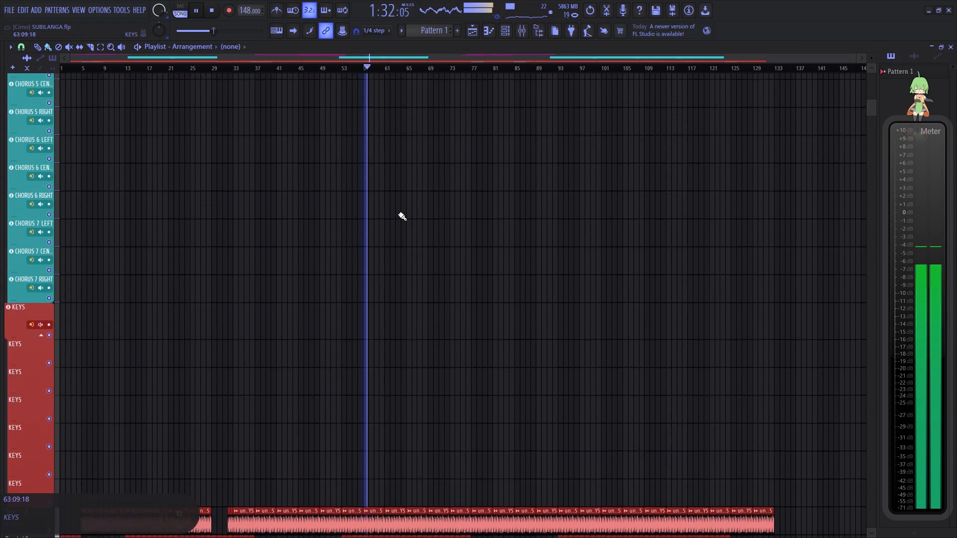
{"action": "scroll", "coordinate": [398, 214], "scroll_direction": "up", "scroll_amount": 14}
{"action": "scroll", "coordinate": [394, 218], "scroll_direction": "up", "scroll_amount": 15}
{"action": "scroll", "coordinate": [395, 217], "scroll_direction": "down", "scroll_amount": 1}
{"action": "scroll", "coordinate": [395, 217], "scroll_direction": "up", "scroll_amount": 3}
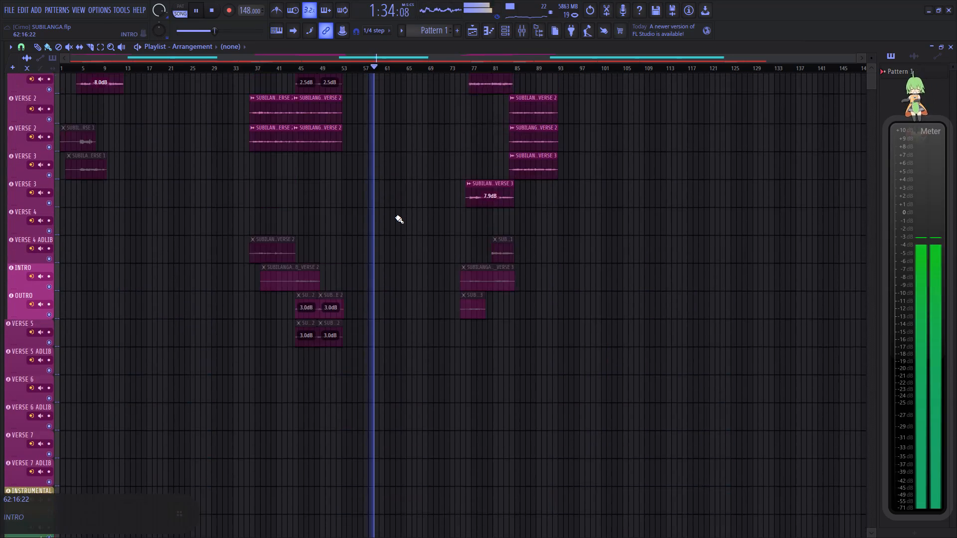
{"action": "scroll", "coordinate": [395, 217], "scroll_direction": "up", "scroll_amount": 10}
{"action": "scroll", "coordinate": [395, 217], "scroll_direction": "down", "scroll_amount": 6}
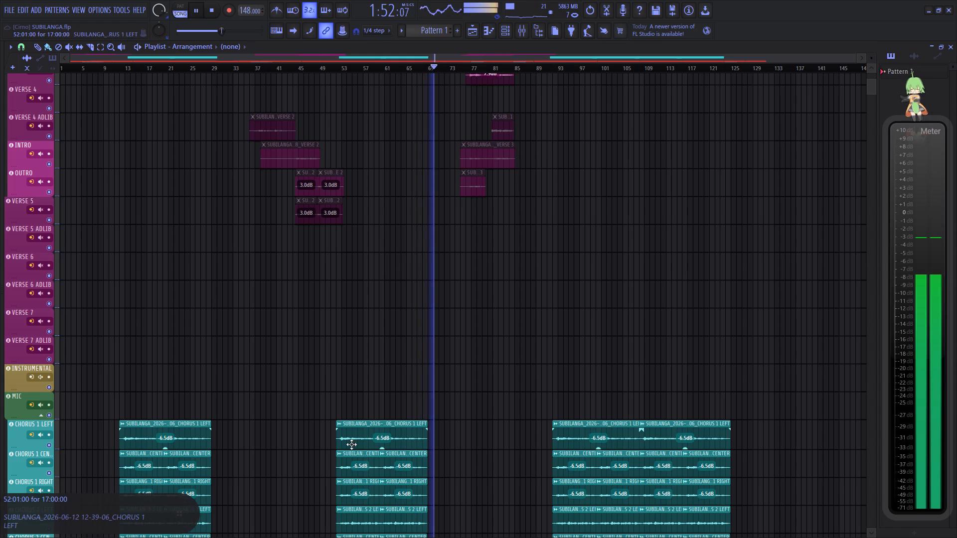
{"action": "scroll", "coordinate": [418, 378], "scroll_direction": "up", "scroll_amount": 8}
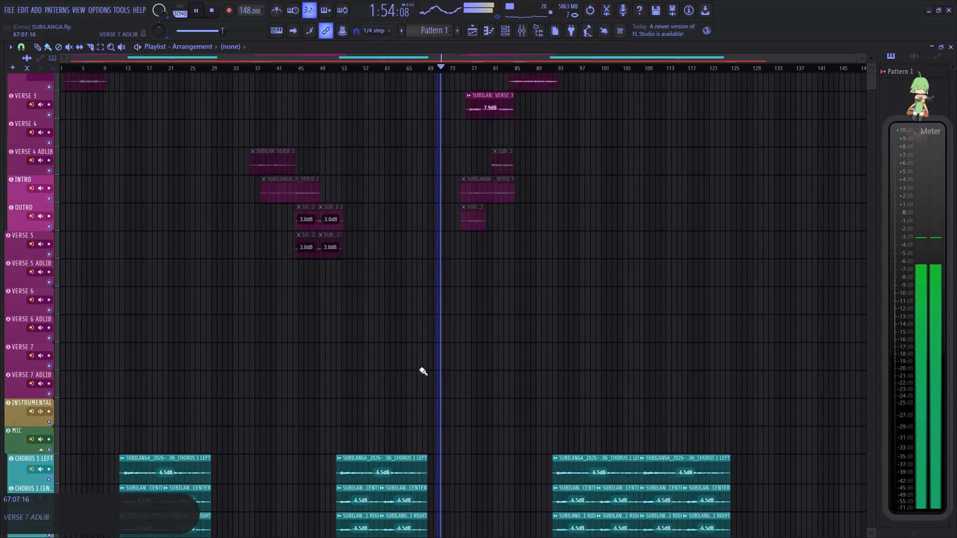
{"action": "scroll", "coordinate": [411, 396], "scroll_direction": "up", "scroll_amount": 16}
{"action": "scroll", "coordinate": [408, 375], "scroll_direction": "down", "scroll_amount": 11}
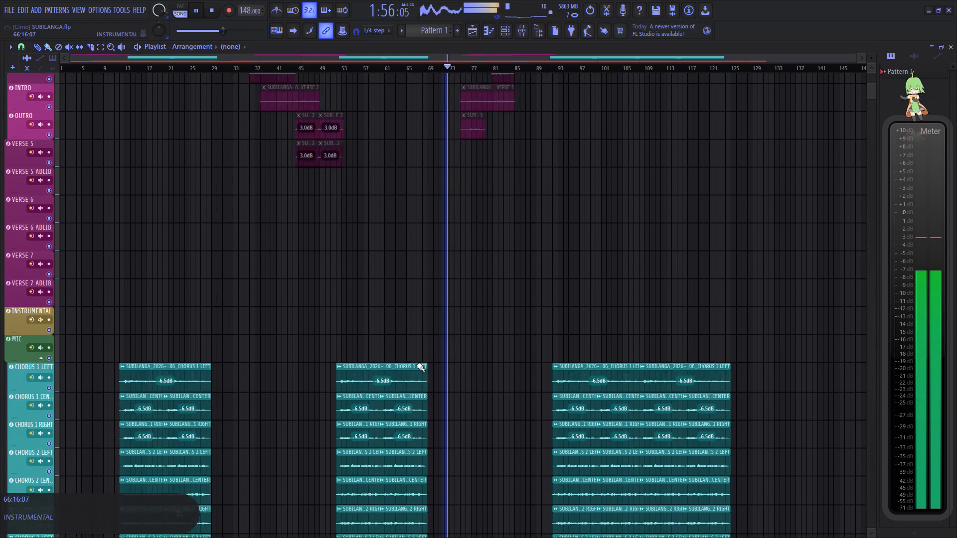
{"action": "scroll", "coordinate": [417, 365], "scroll_direction": "down", "scroll_amount": 5}
{"action": "scroll", "coordinate": [423, 358], "scroll_direction": "down", "scroll_amount": 20}
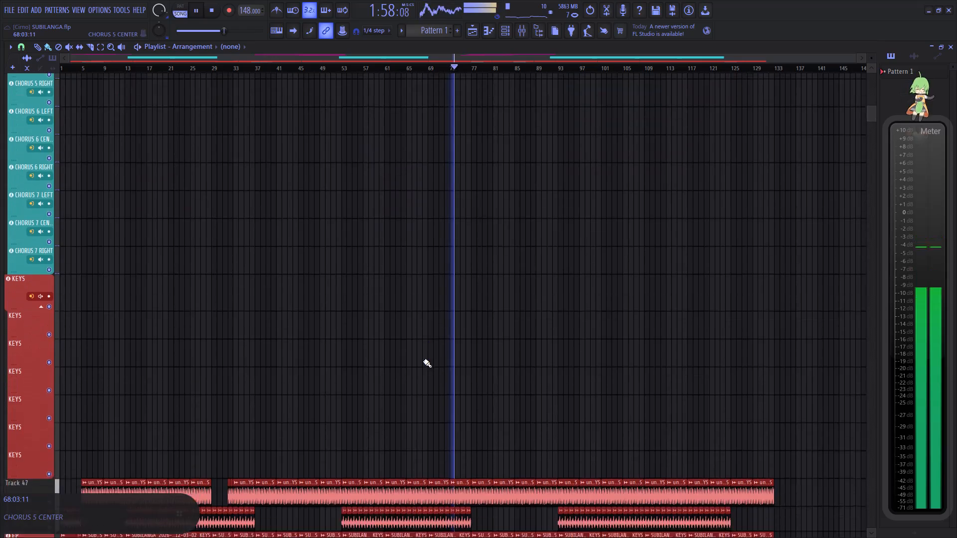
{"action": "scroll", "coordinate": [423, 361], "scroll_direction": "down", "scroll_amount": 2}
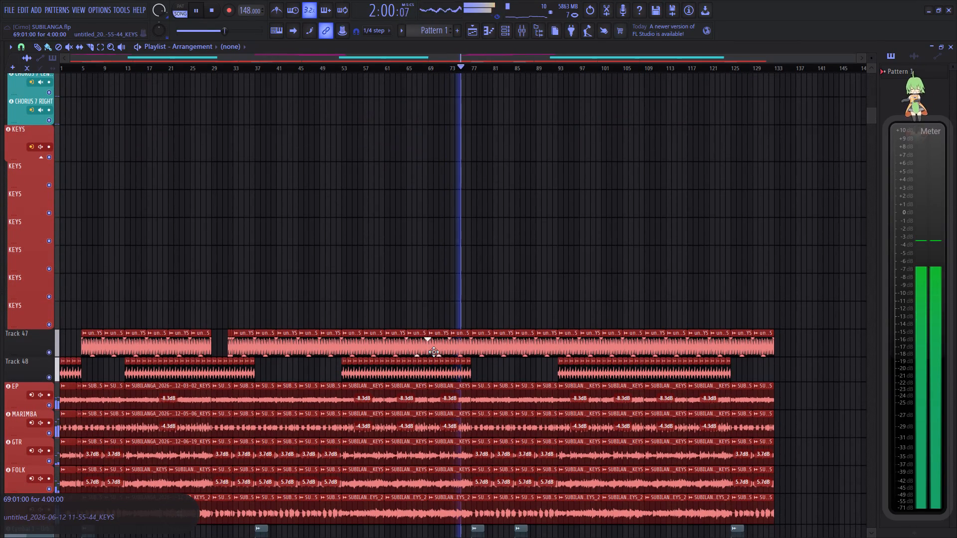
Solo Track 48 in the playlist to audition it, and restore the other tracks.
{"action": "right_click", "coordinate": [51, 375]}
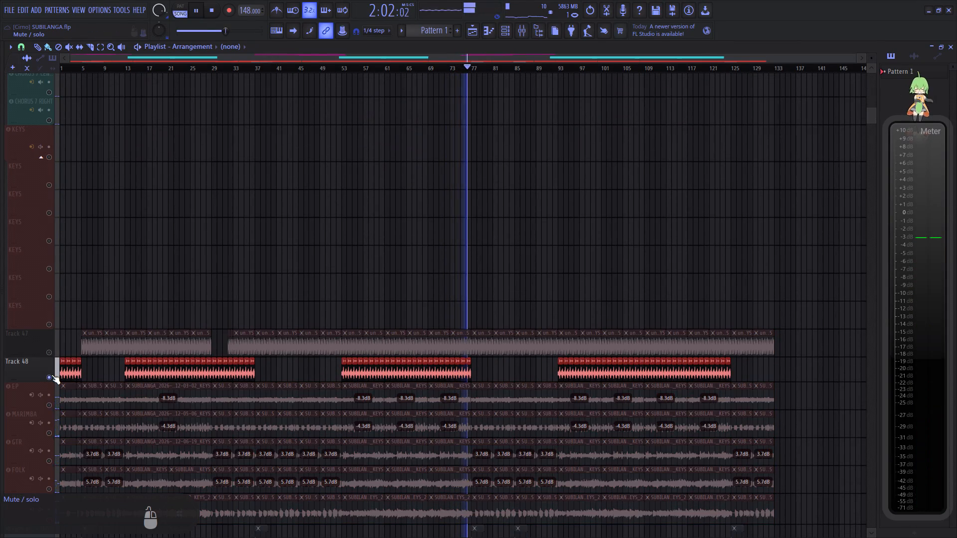
{"action": "right_click", "coordinate": [51, 375]}
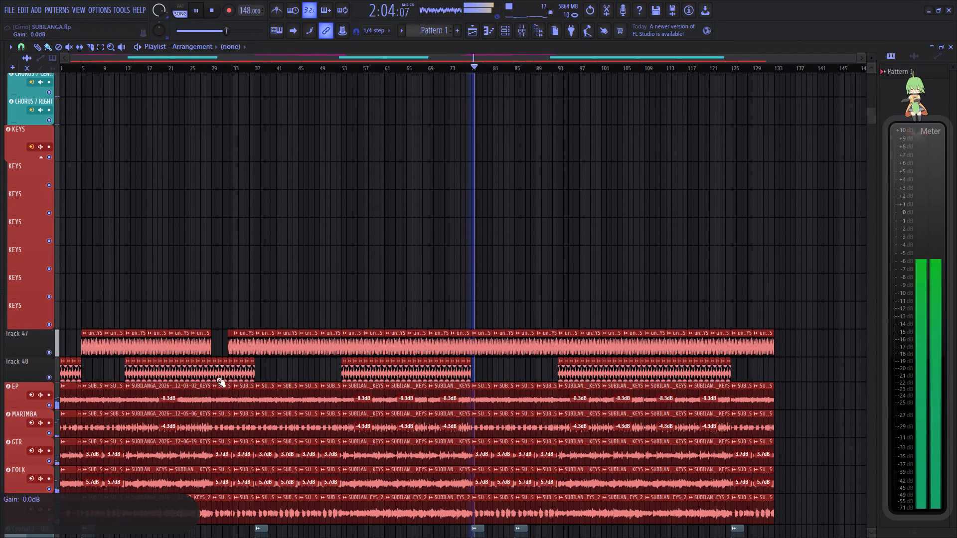
Listen to the full mix with the verse, intro and outro vocal tracks in view.
{"action": "scroll", "coordinate": [404, 323], "scroll_direction": "up", "scroll_amount": 9}
{"action": "scroll", "coordinate": [411, 333], "scroll_direction": "up", "scroll_amount": 14}
{"action": "scroll", "coordinate": [414, 328], "scroll_direction": "up", "scroll_amount": 17}
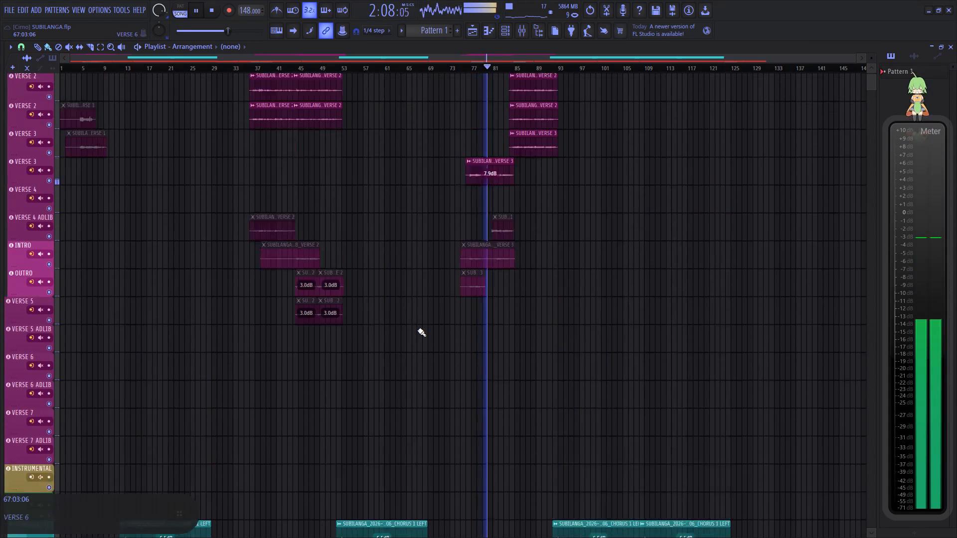
{"action": "scroll", "coordinate": [418, 330], "scroll_direction": "up", "scroll_amount": 10}
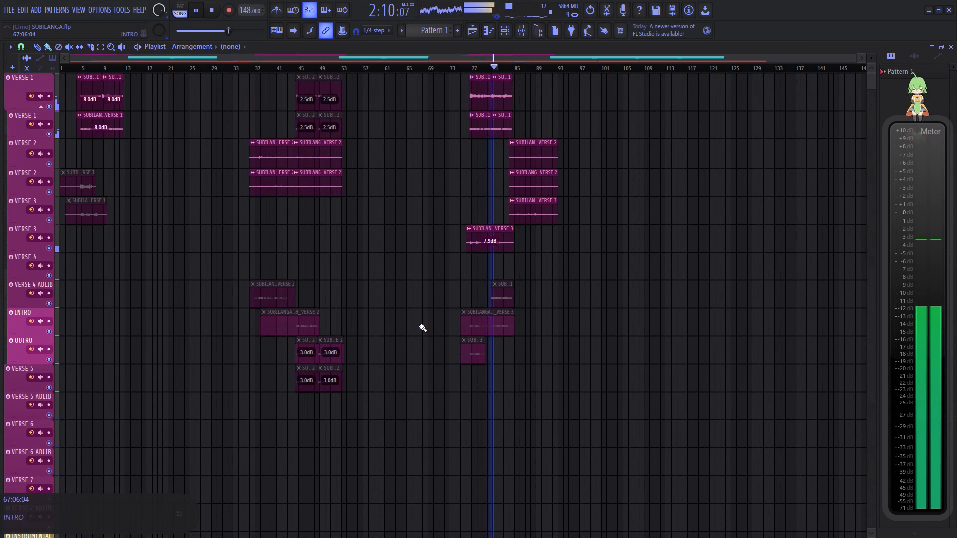
{"action": "scroll", "coordinate": [419, 325], "scroll_direction": "up", "scroll_amount": 1}
{"action": "scroll", "coordinate": [419, 325], "scroll_direction": "down", "scroll_amount": 3}
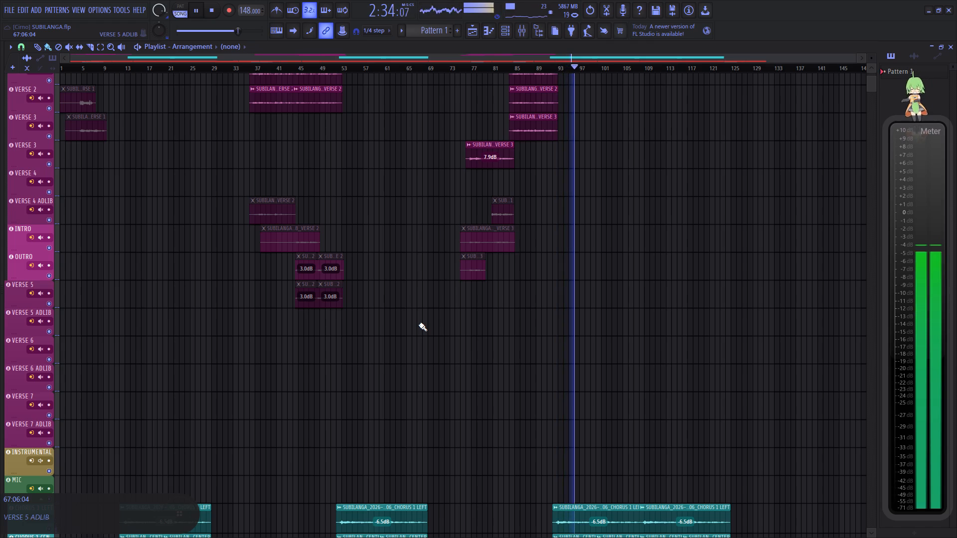
{"action": "scroll", "coordinate": [616, 210], "scroll_direction": "up", "scroll_amount": 2}
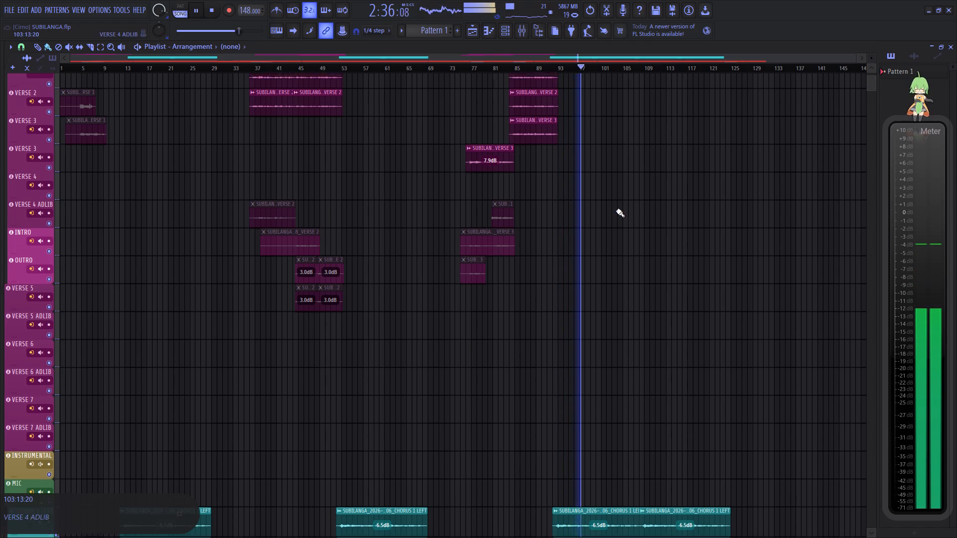
{"action": "scroll", "coordinate": [616, 210], "scroll_direction": "up", "scroll_amount": 20}
{"action": "scroll", "coordinate": [616, 210], "scroll_direction": "up", "scroll_amount": 2}
Follow the final chorus playback, examining the chorus tracks and the instrument tracks down to FLUTE.
{"action": "scroll", "coordinate": [618, 223], "scroll_direction": "down", "scroll_amount": 13}
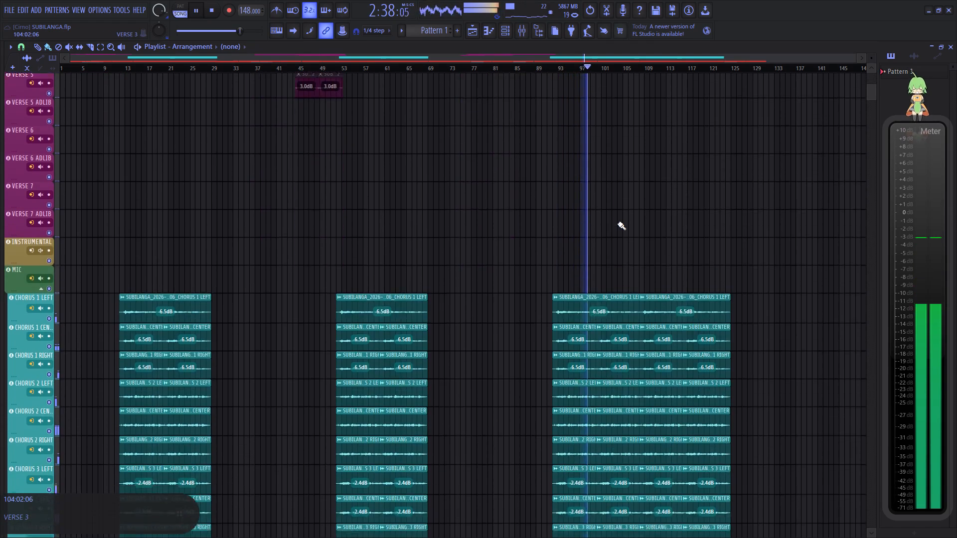
{"action": "scroll", "coordinate": [618, 223], "scroll_direction": "down", "scroll_amount": 2}
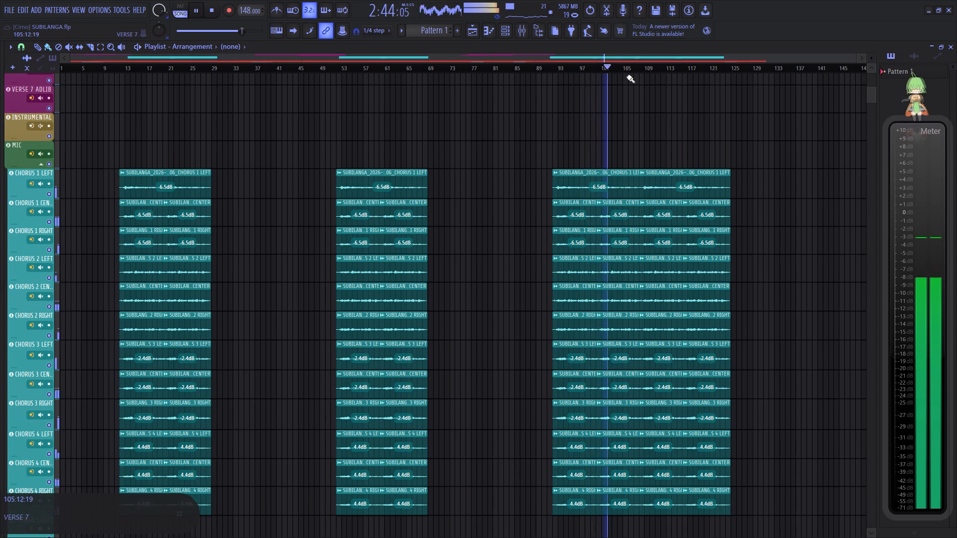
{"action": "left_click_drag", "start_coordinate": [633, 59], "coordinate": [703, 57]}
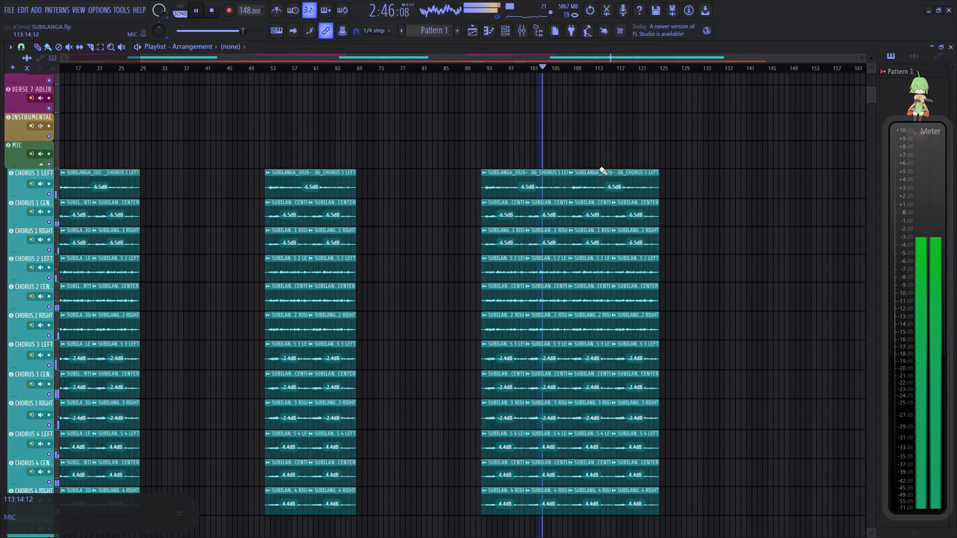
{"action": "scroll", "coordinate": [599, 168], "scroll_direction": "down", "scroll_amount": 5}
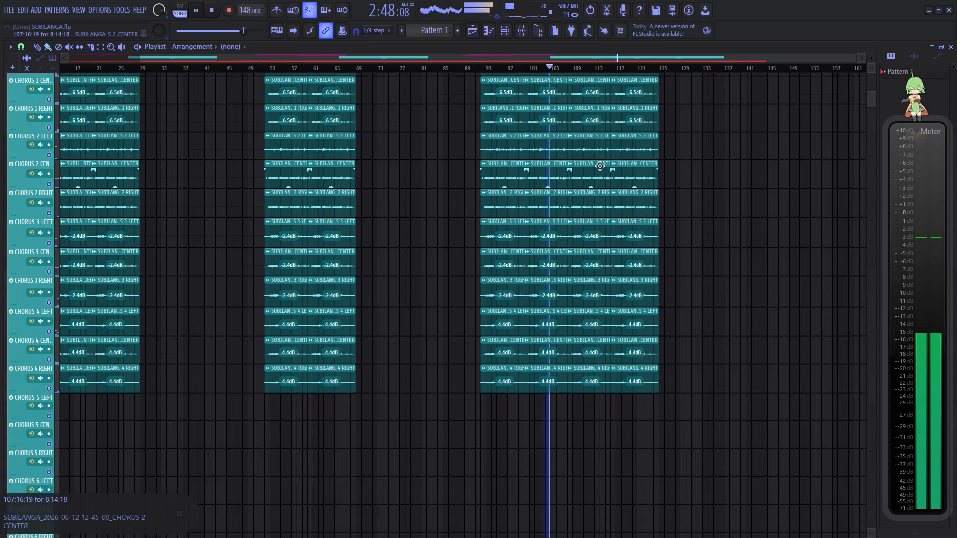
{"action": "scroll", "coordinate": [600, 166], "scroll_direction": "down", "scroll_amount": 9}
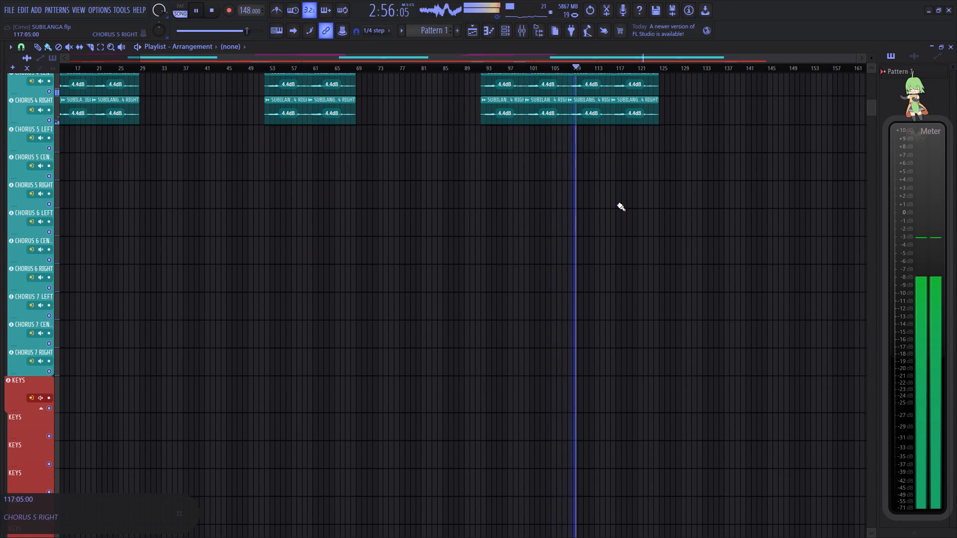
{"action": "scroll", "coordinate": [617, 204], "scroll_direction": "down", "scroll_amount": 18}
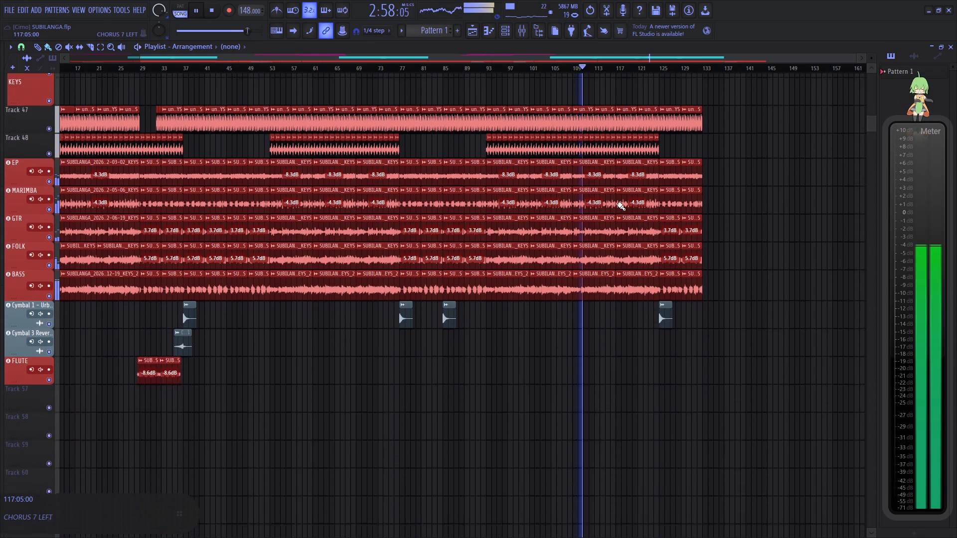
{"action": "scroll", "coordinate": [617, 204], "scroll_direction": "down", "scroll_amount": 10}
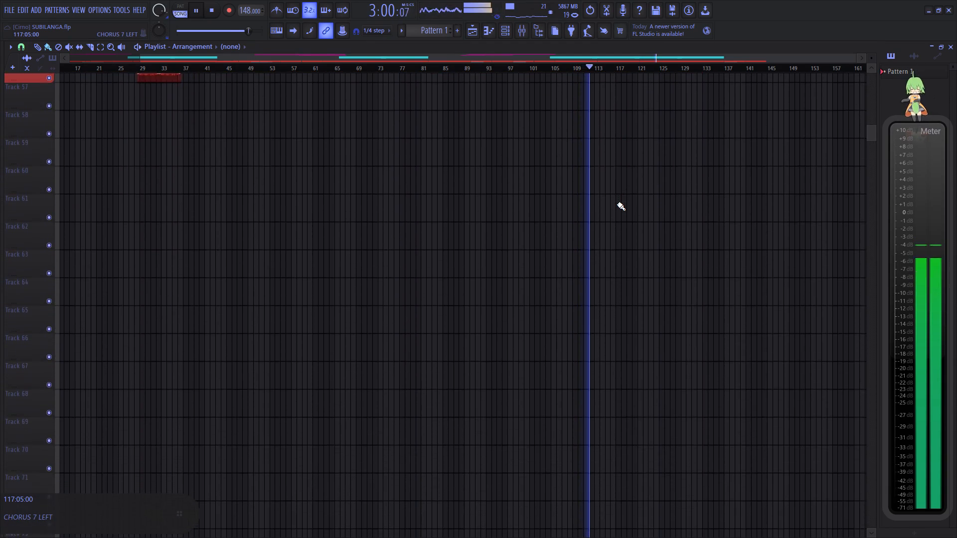
{"action": "scroll", "coordinate": [617, 204], "scroll_direction": "down", "scroll_amount": 4}
{"action": "scroll", "coordinate": [617, 204], "scroll_direction": "up", "scroll_amount": 11}
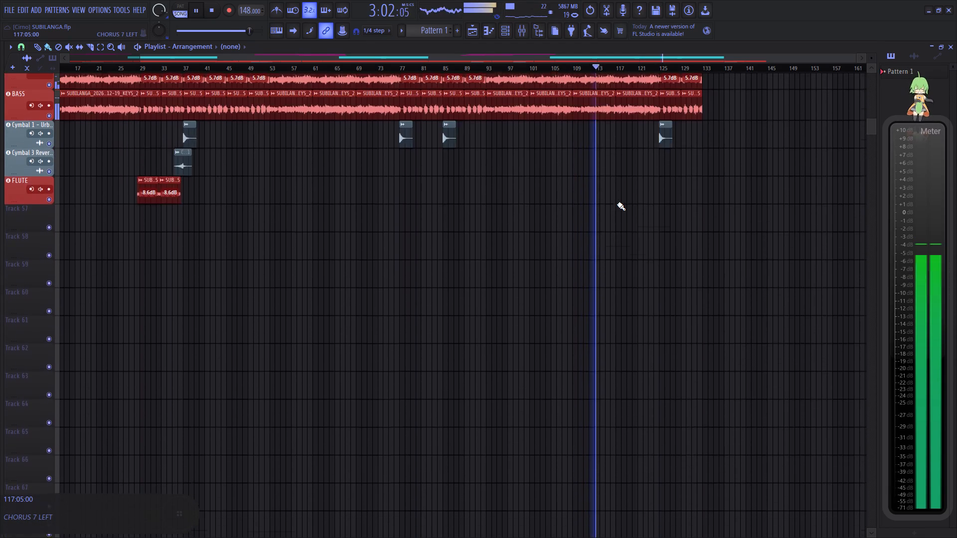
Lower the project's main volume.
{"action": "scroll", "coordinate": [159, 15], "scroll_direction": "down", "scroll_amount": 15}
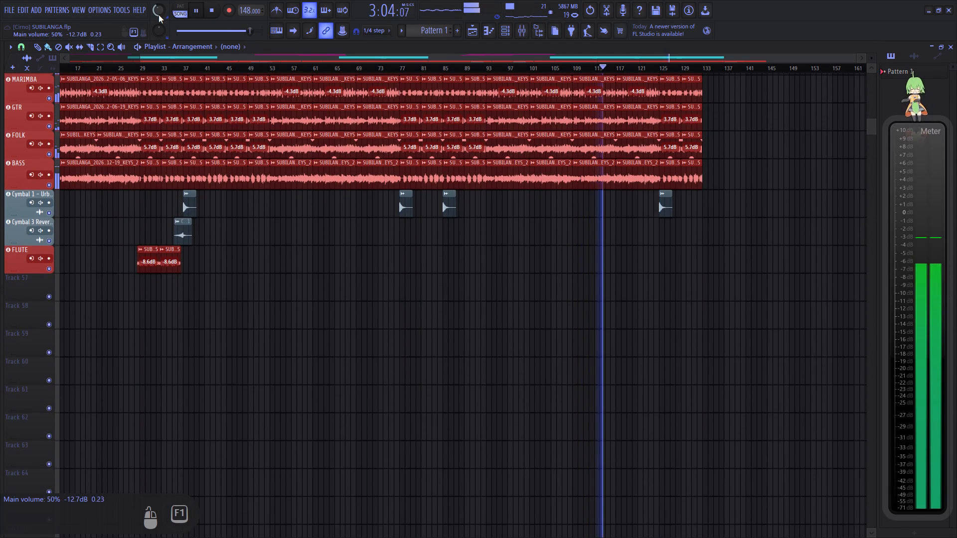
{"action": "scroll", "coordinate": [159, 15], "scroll_direction": "down", "scroll_amount": 3}
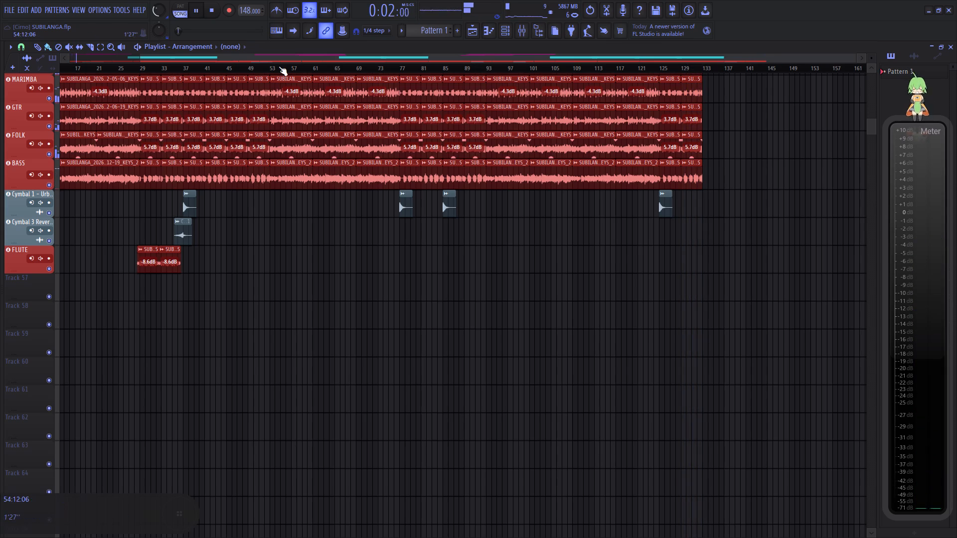
Listen to the song from its beginning while examining the instrument and chorus tracks.
{"action": "left_click_drag", "start_coordinate": [186, 59], "coordinate": [58, 57]}
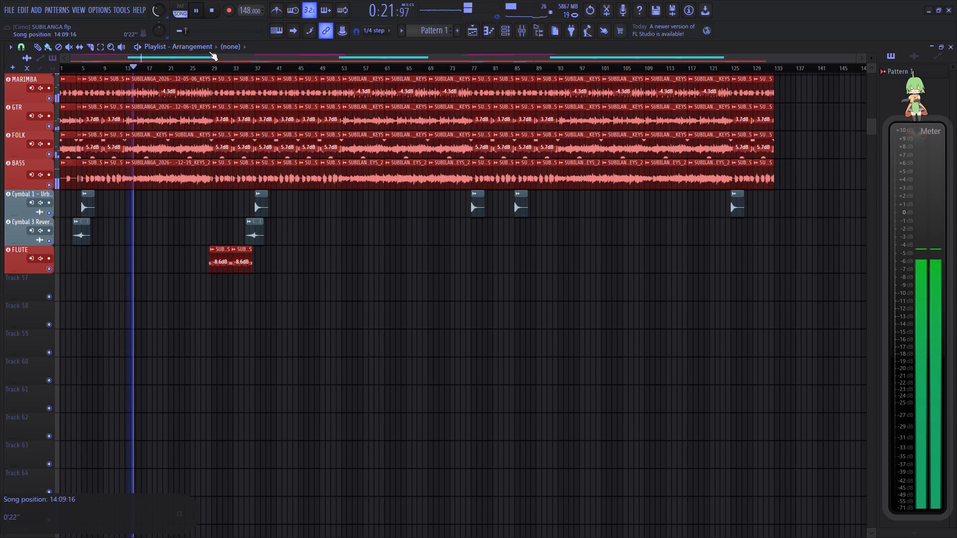
{"action": "scroll", "coordinate": [240, 145], "scroll_direction": "up", "scroll_amount": 14}
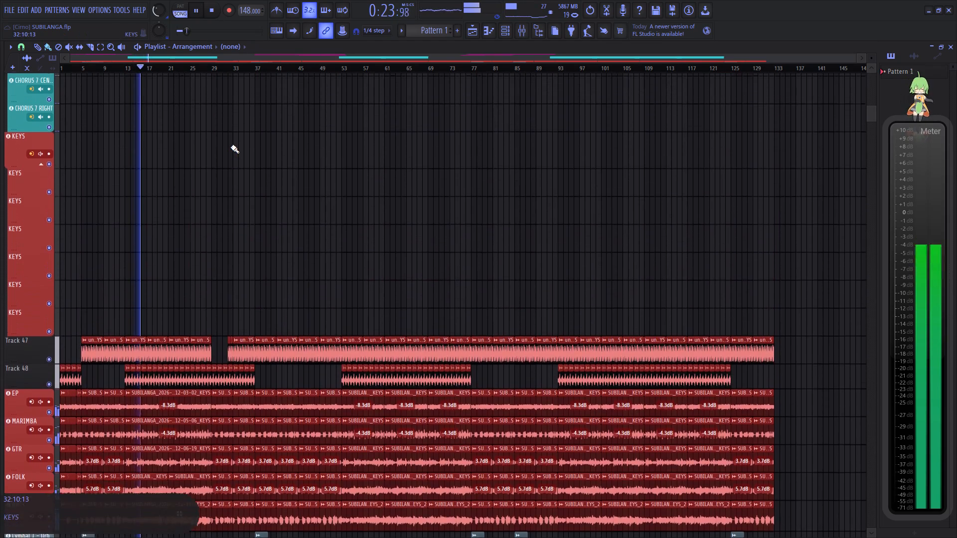
{"action": "scroll", "coordinate": [231, 146], "scroll_direction": "up", "scroll_amount": 3}
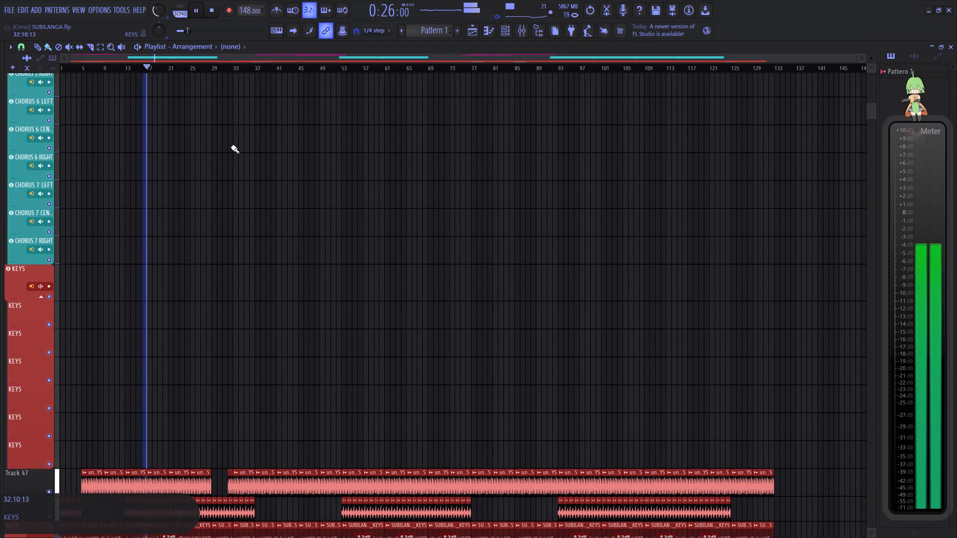
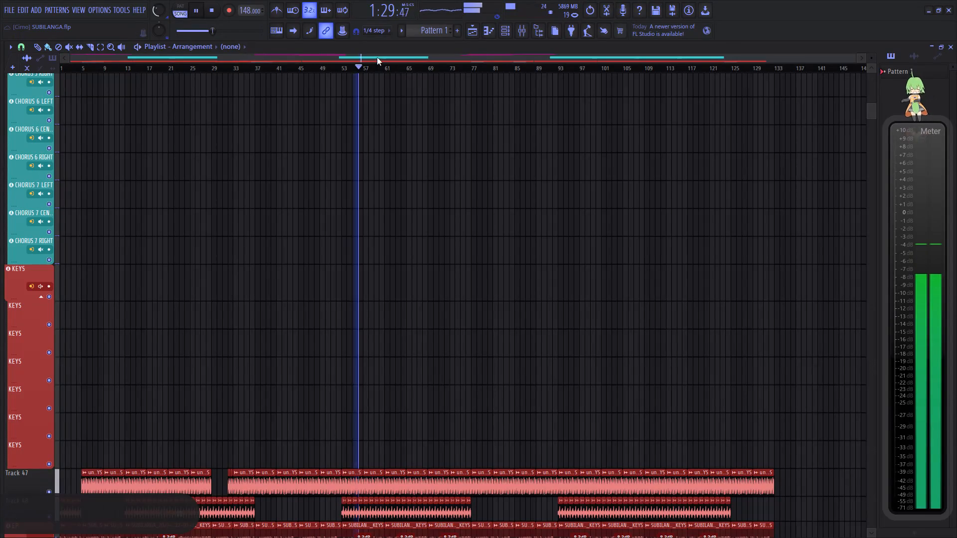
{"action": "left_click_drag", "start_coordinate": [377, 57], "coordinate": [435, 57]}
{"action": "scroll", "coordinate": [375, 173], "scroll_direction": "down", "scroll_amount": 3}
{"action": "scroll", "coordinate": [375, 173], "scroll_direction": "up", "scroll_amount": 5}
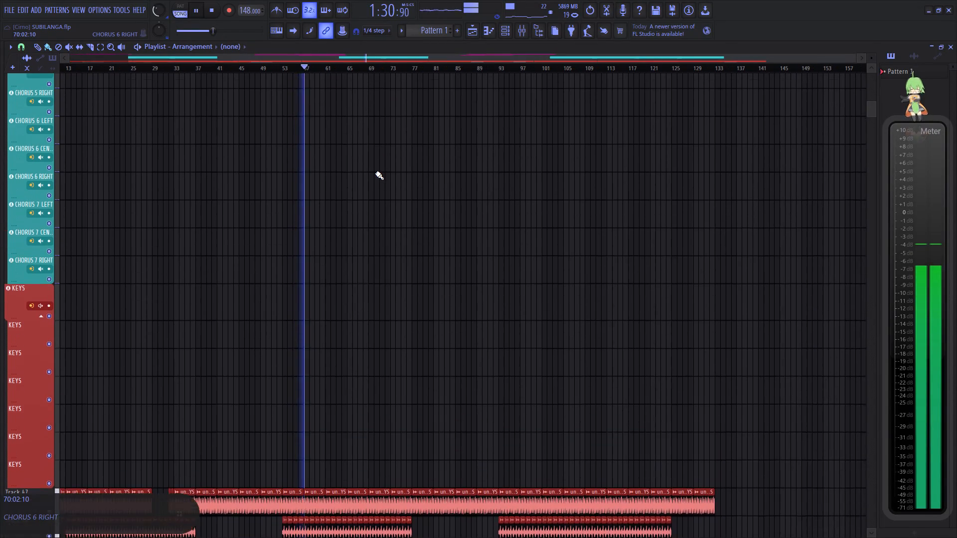
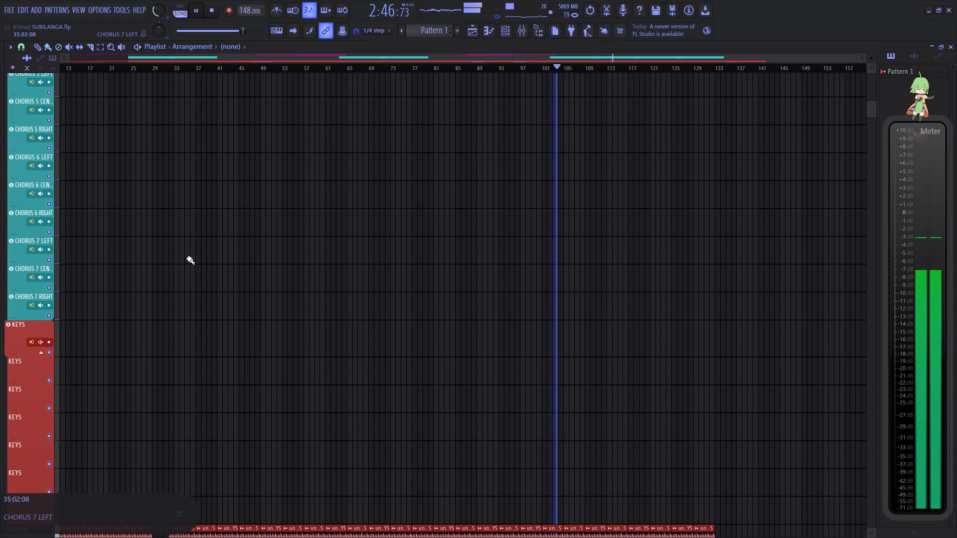
Trim the starts of the two stacked VERSE 1 vocal clips at bar 4 to 4:09:00 and cue playback just before them.
{"action": "scroll", "coordinate": [206, 218], "scroll_direction": "up", "scroll_amount": 20}
{"action": "scroll", "coordinate": [206, 218], "scroll_direction": "up", "scroll_amount": 18}
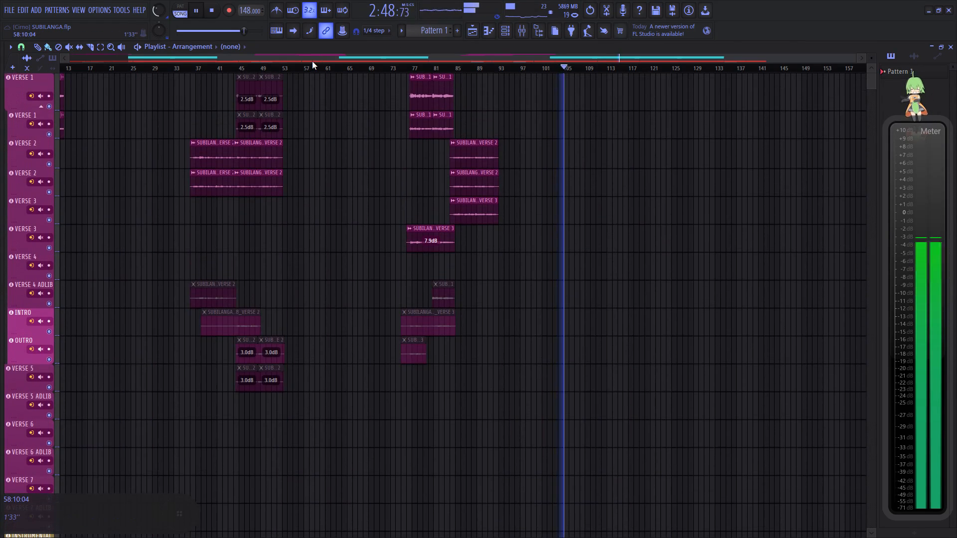
{"action": "left_click_drag", "start_coordinate": [312, 59], "coordinate": [102, 50]}
{"action": "scroll", "coordinate": [109, 122], "scroll_direction": "up", "scroll_amount": 7}
{"action": "left_click", "coordinate": [77, 68]}
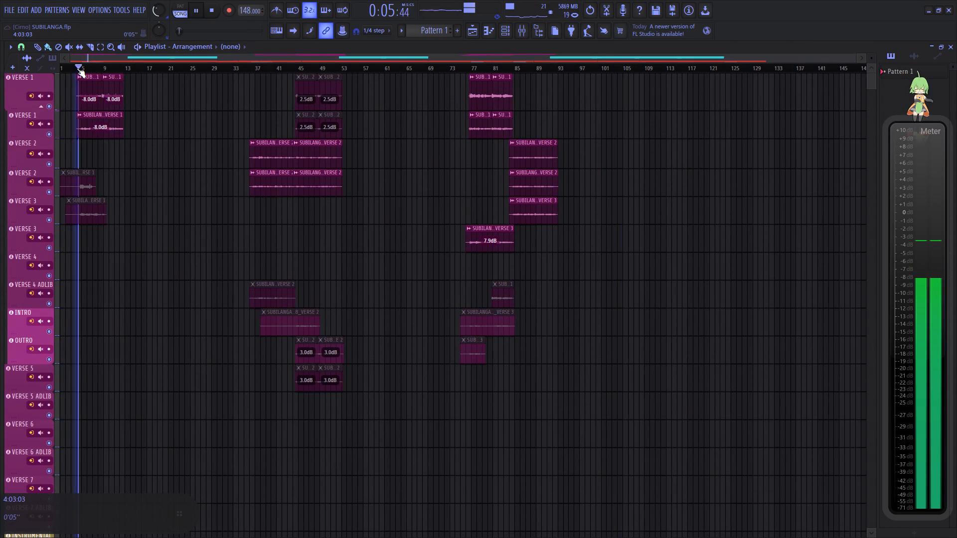
{"action": "scroll", "coordinate": [77, 68], "scroll_direction": "up", "scroll_amount": 14}
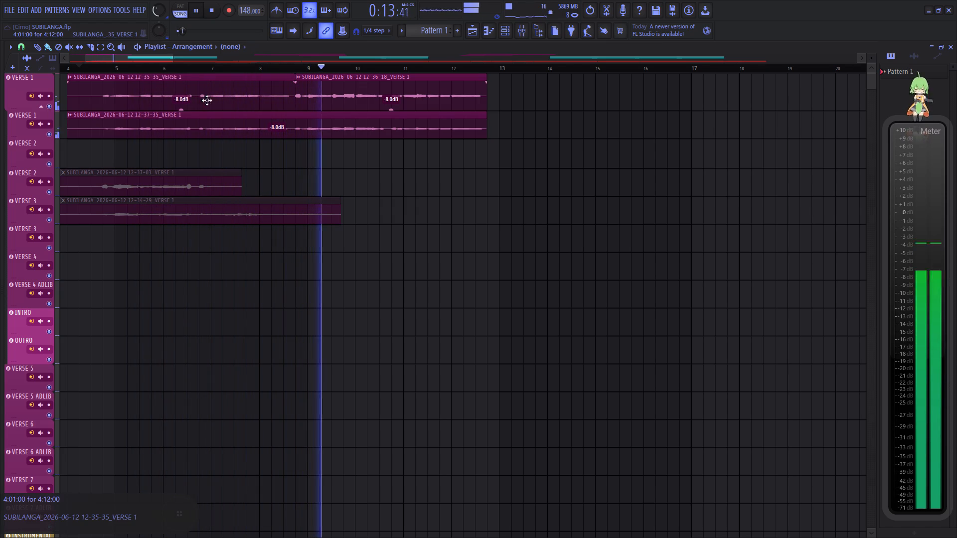
{"action": "left_click_drag", "start_coordinate": [163, 60], "coordinate": [84, 60]}
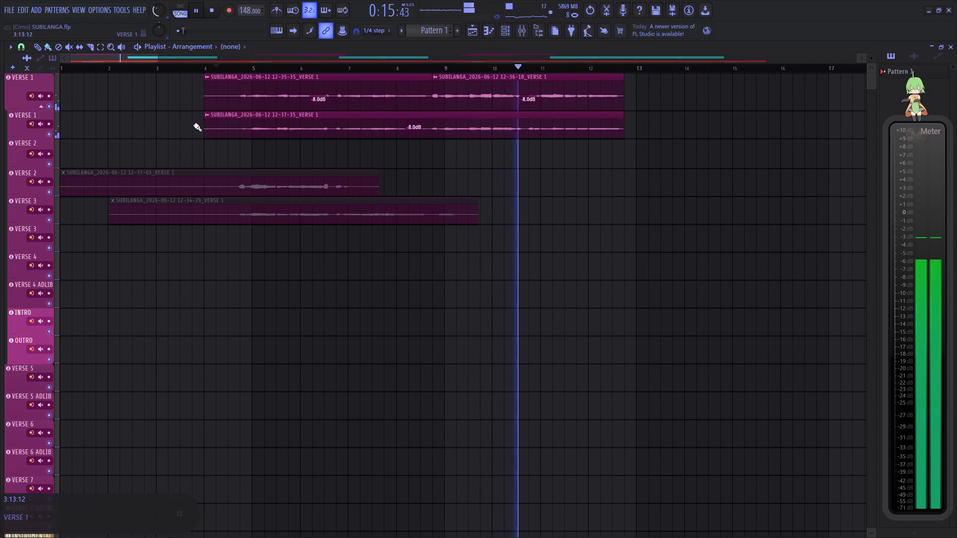
{"action": "left_click_drag", "start_coordinate": [199, 131], "coordinate": [226, 98], "text": "ctrl"}
{"action": "left_click_drag", "start_coordinate": [207, 99], "coordinate": [224, 101]}
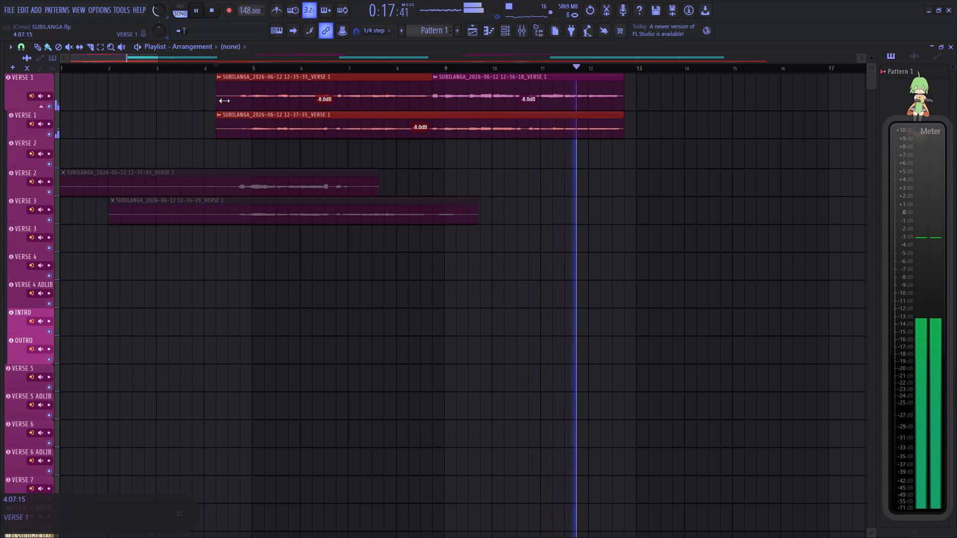
{"action": "left_click_drag", "start_coordinate": [224, 101], "coordinate": [232, 104]}
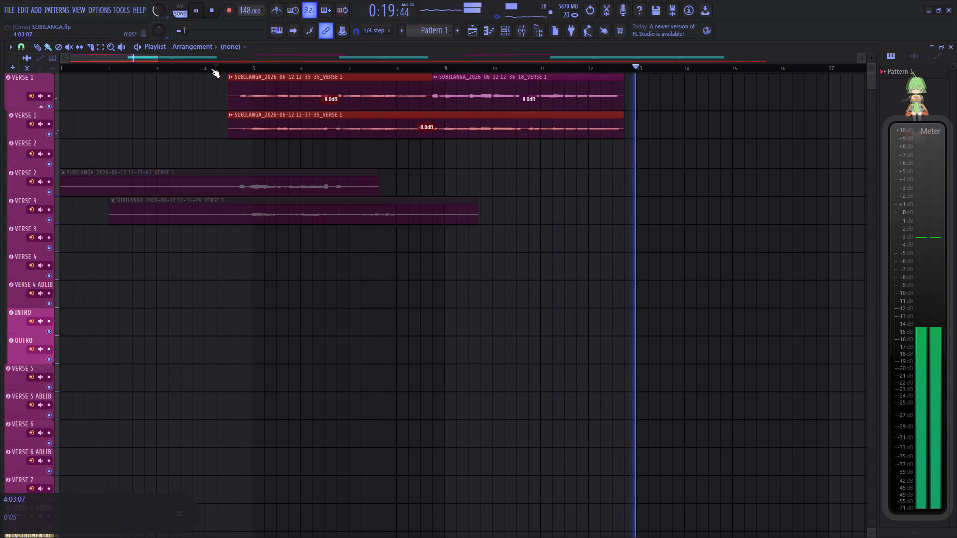
{"action": "key", "text": "space"}
{"action": "left_click", "coordinate": [211, 67]}
{"action": "left_click", "coordinate": [191, 85]}
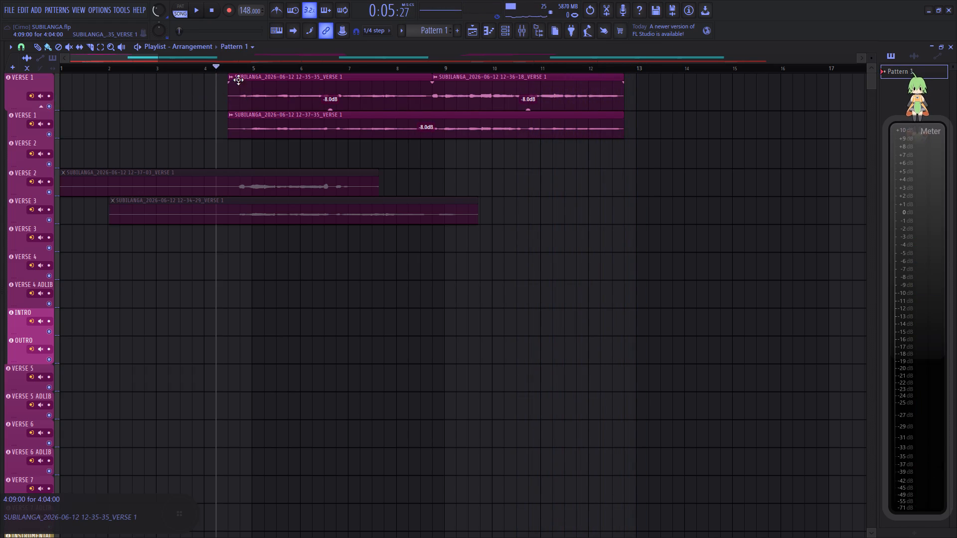
Make the shortened first clip on the top VERSE 1 track unique as its own sample.
{"action": "left_click", "coordinate": [234, 78]}
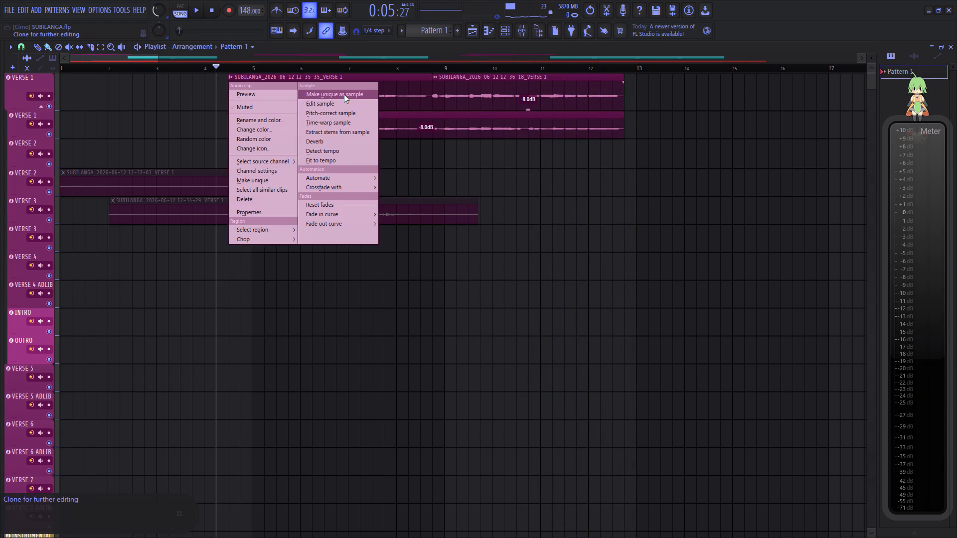
{"action": "left_click", "coordinate": [344, 94]}
{"action": "left_click", "coordinate": [549, 308]}
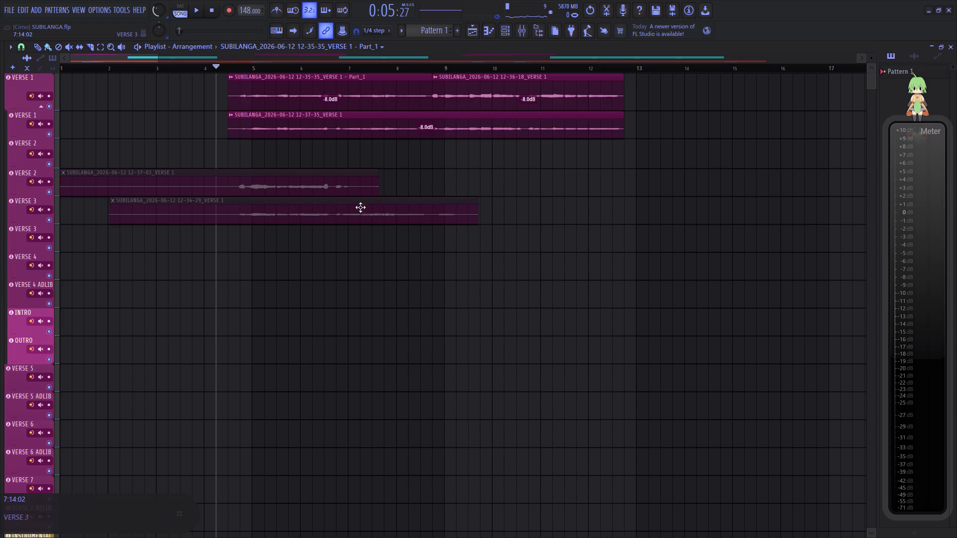
Check the key and scale set in Auto-Tune Pro on the first VERSE 1 mixer track.
{"action": "left_click", "coordinate": [230, 75]}
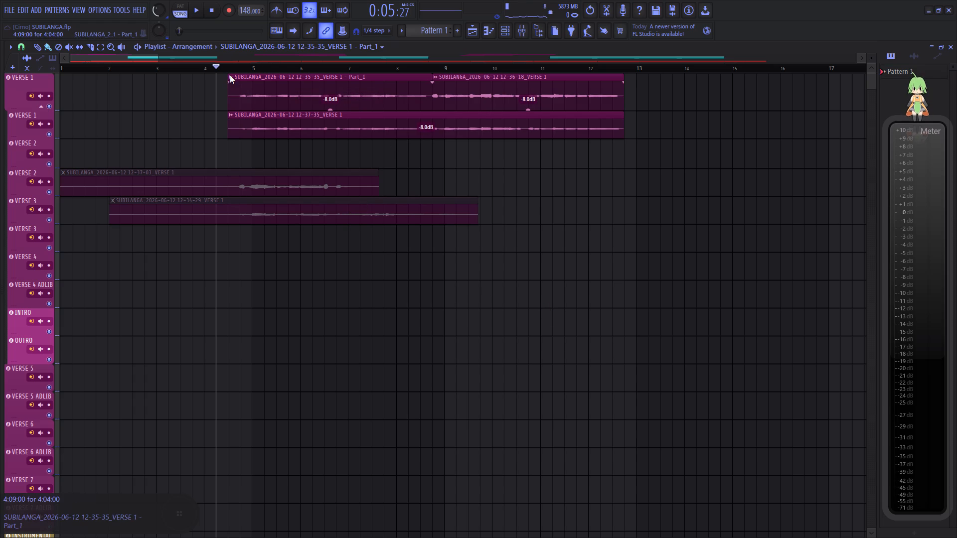
{"action": "left_click", "coordinate": [497, 56]}
{"action": "left_click", "coordinate": [528, 31]}
{"action": "scroll", "coordinate": [395, 198], "scroll_direction": "up", "scroll_amount": 3}
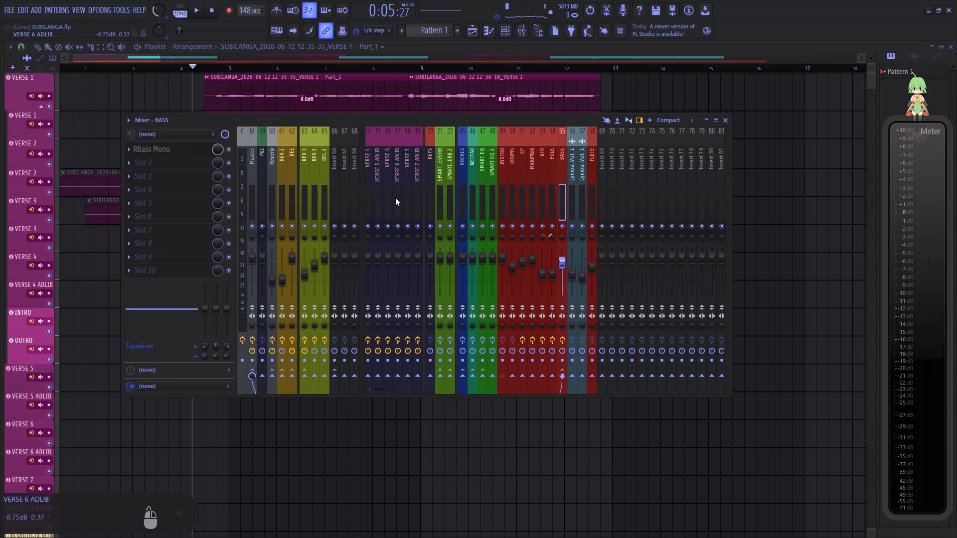
{"action": "scroll", "coordinate": [395, 198], "scroll_direction": "up", "scroll_amount": 9}
{"action": "left_click", "coordinate": [395, 200]}
{"action": "left_click", "coordinate": [184, 176]}
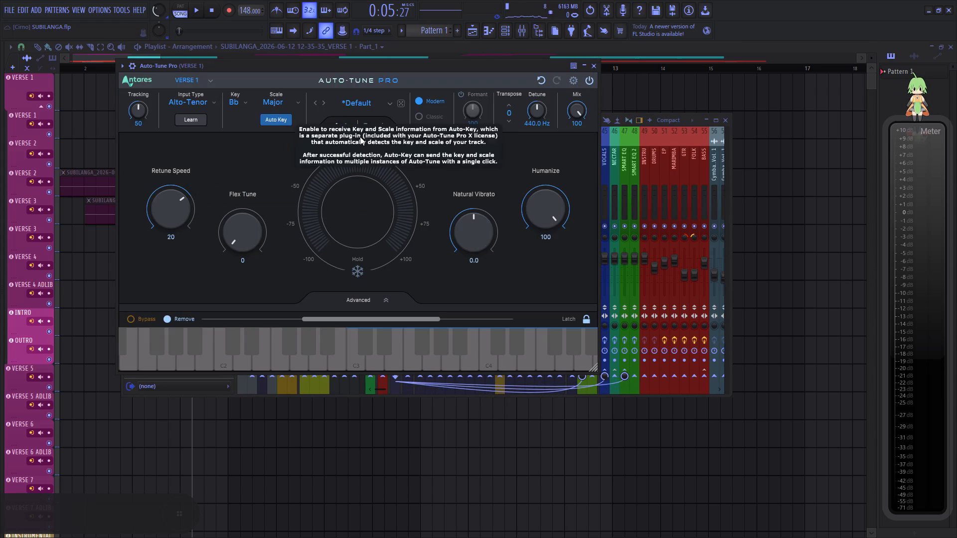
{"action": "left_click", "coordinate": [598, 71]}
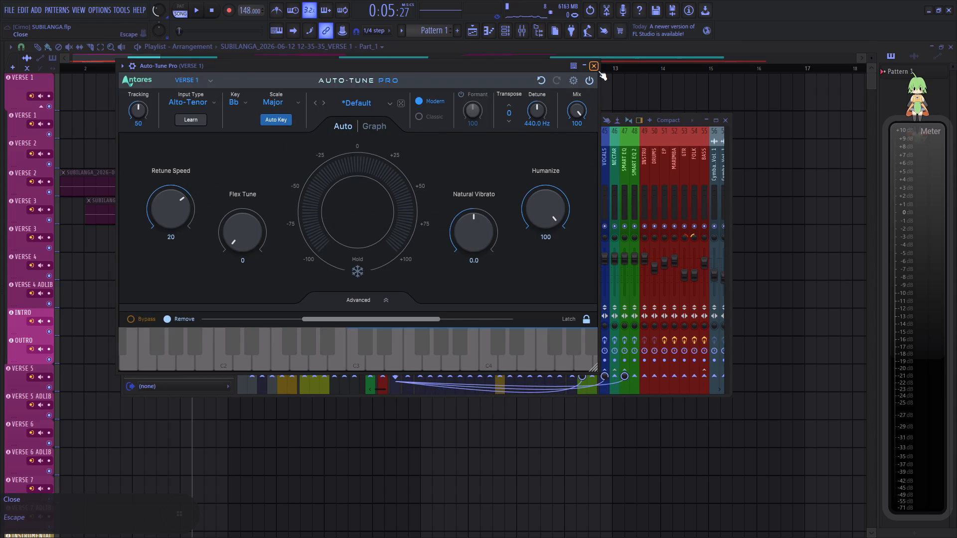
{"action": "left_click", "coordinate": [411, 60]}
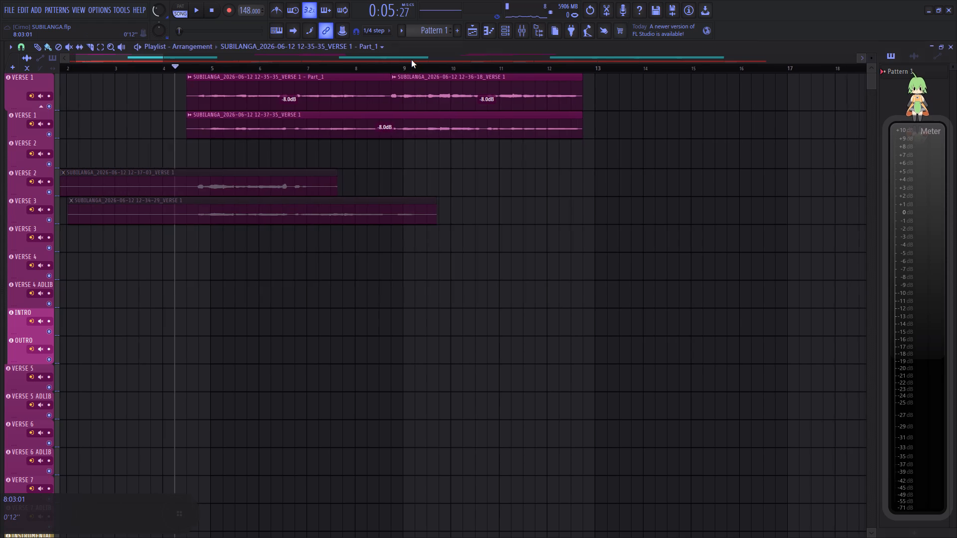
{"action": "left_click", "coordinate": [527, 31]}
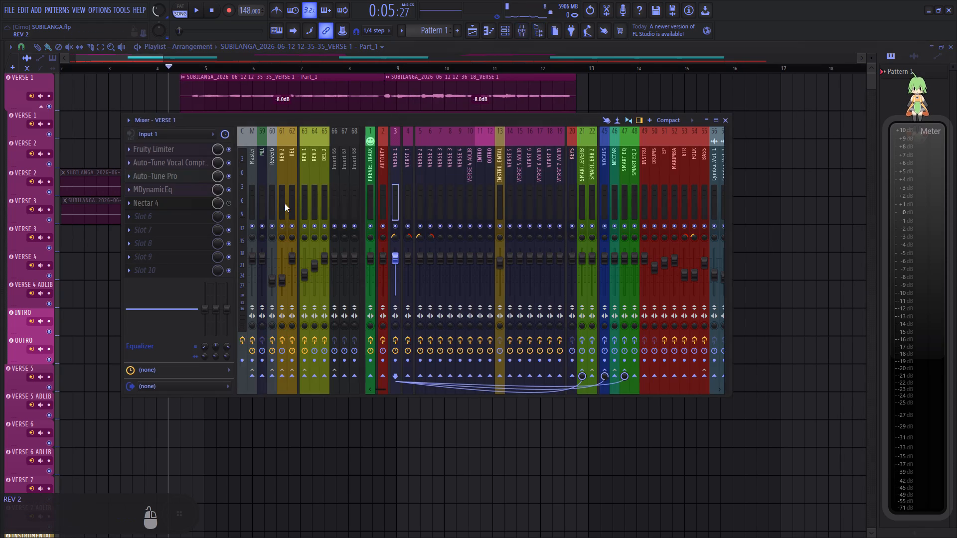
{"action": "left_click", "coordinate": [171, 180]}
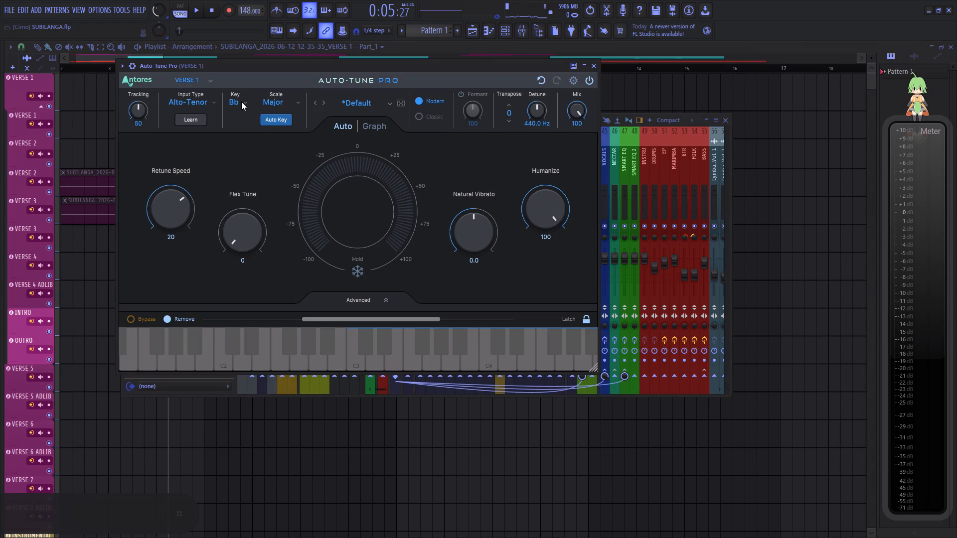
{"action": "left_click", "coordinate": [241, 102]}
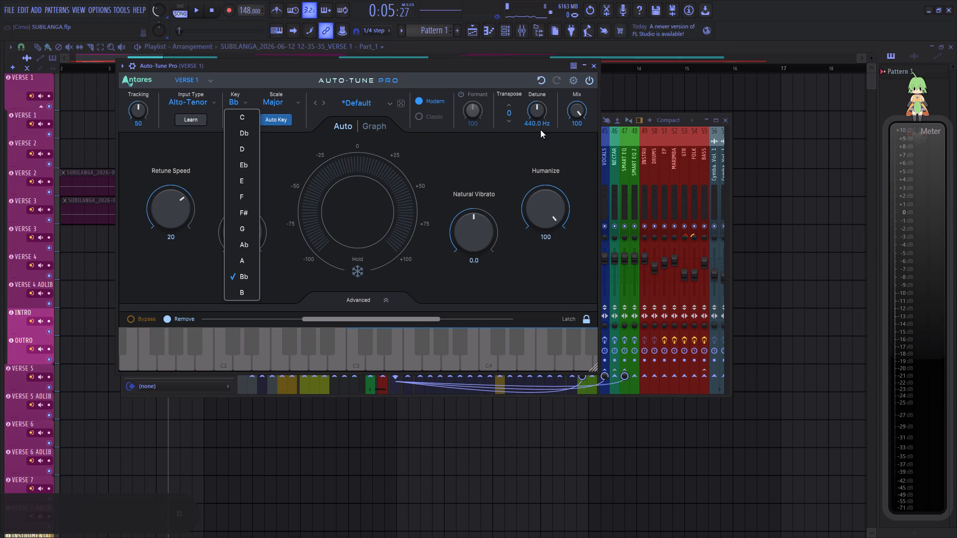
{"action": "left_click", "coordinate": [593, 68]}
{"action": "left_click", "coordinate": [540, 48]}
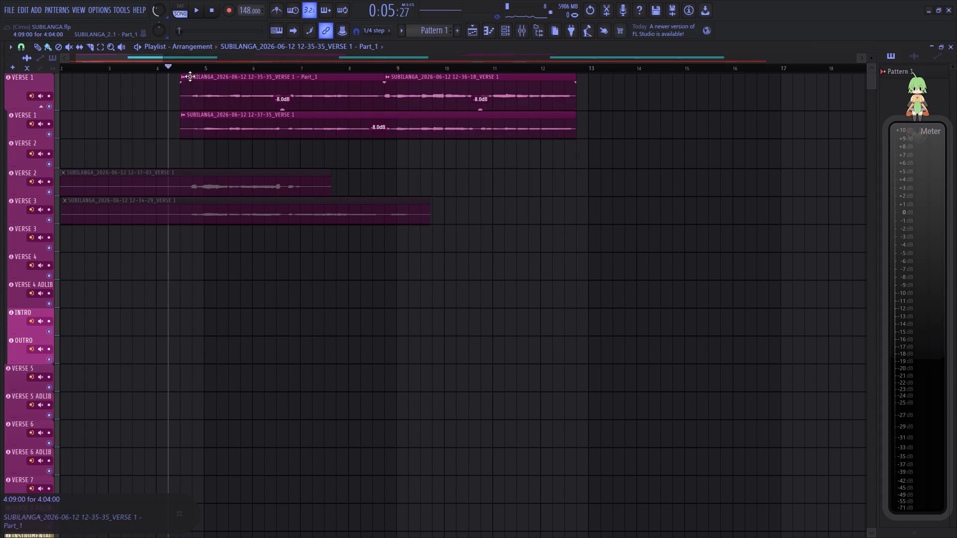
Load the Part_1 clip of VERSE 1 into Newtone for pitch correction, set Center to maximum and turn off the enabled playback toggle.
{"action": "left_click", "coordinate": [189, 76]}
{"action": "left_click", "coordinate": [184, 76]}
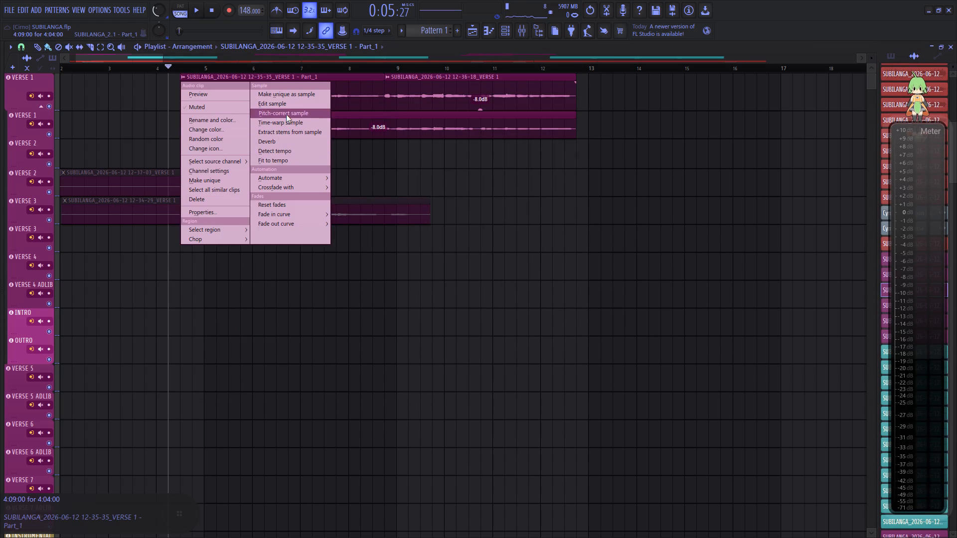
{"action": "left_click", "coordinate": [286, 115]}
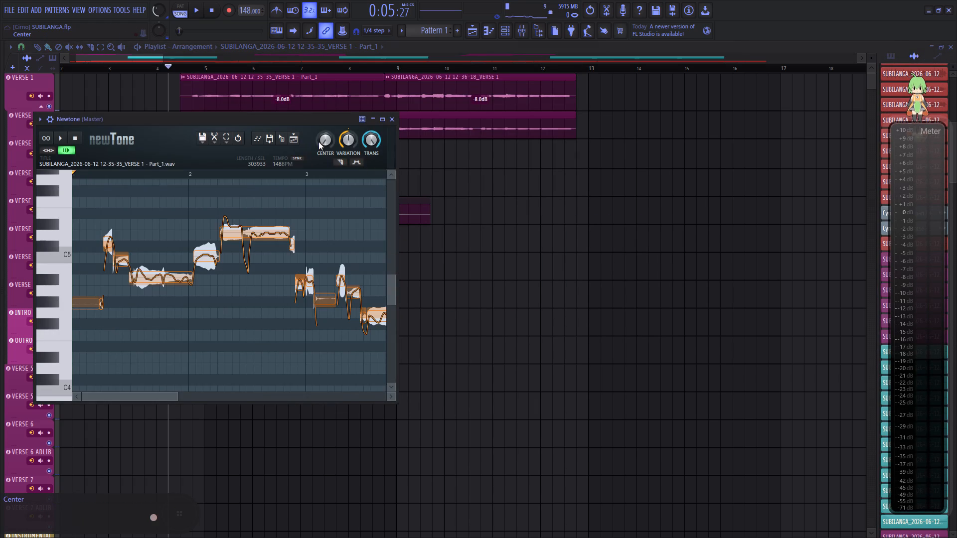
{"action": "left_click_drag", "start_coordinate": [319, 141], "coordinate": [329, 441]}
{"action": "left_click", "coordinate": [72, 151]}
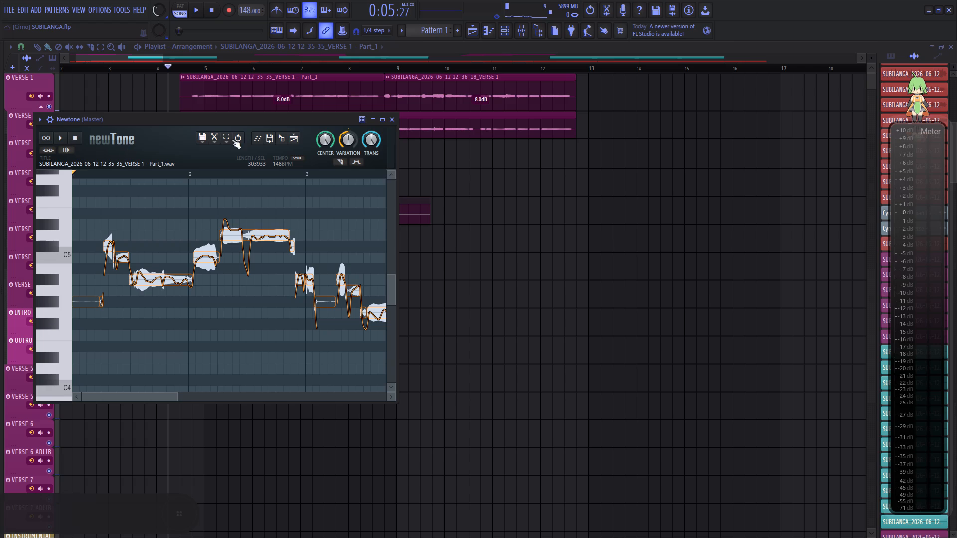
Enlarge the Newtone editor and turn on Snap to scale for the vocal notes.
{"action": "left_click", "coordinate": [379, 120]}
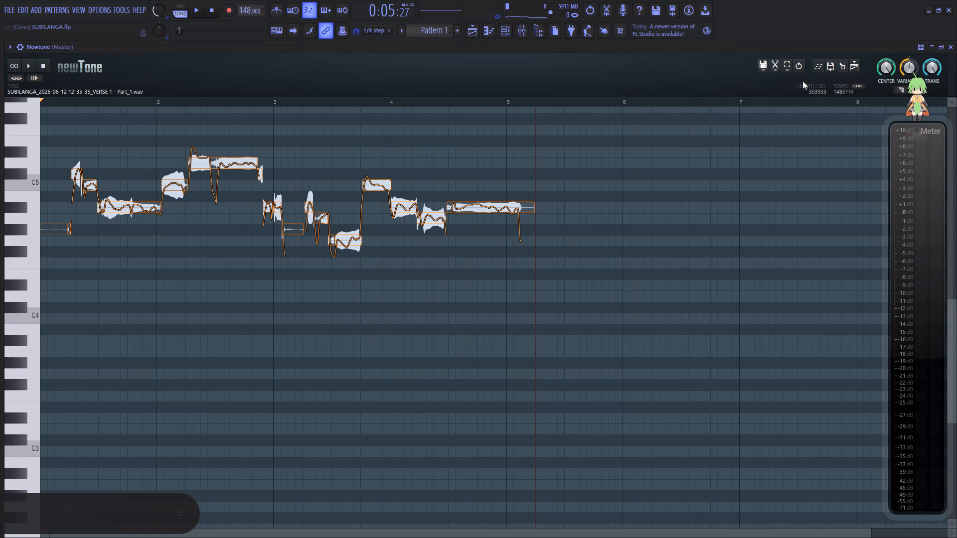
{"action": "left_click", "coordinate": [779, 69]}
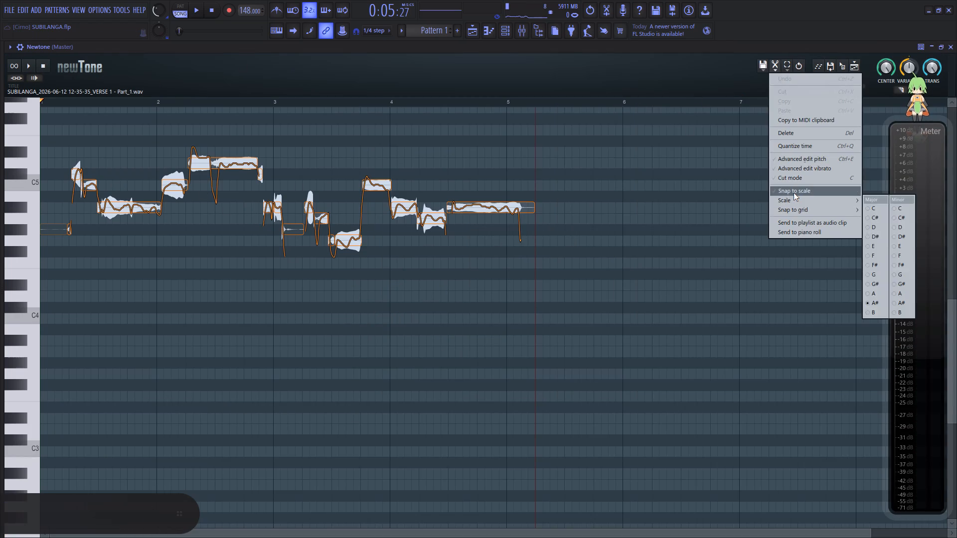
{"action": "left_click", "coordinate": [794, 193]}
Listen to the opening notes of the scale-snapped vocal in short passes.
{"action": "left_click", "coordinate": [61, 262]}
{"action": "key", "text": "space"}
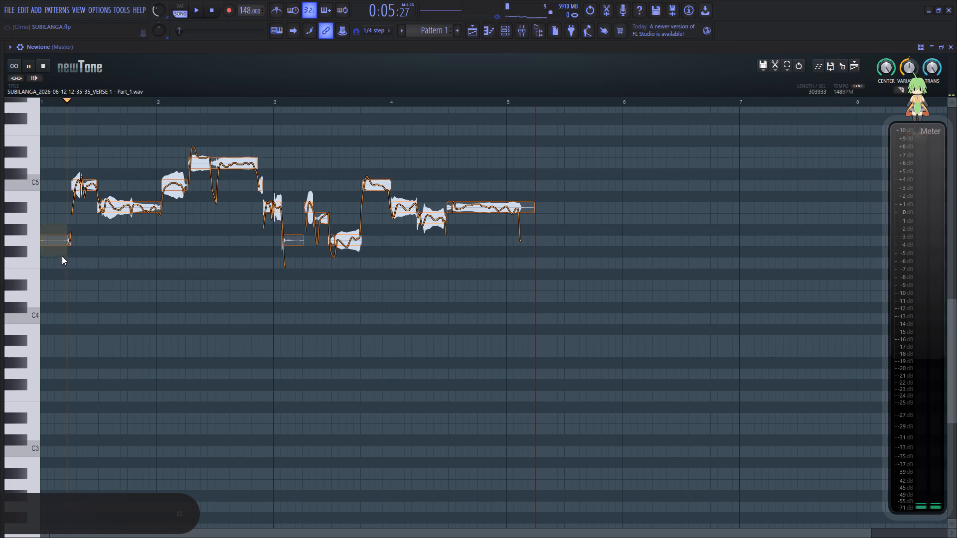
{"action": "key", "text": "space"}
{"action": "key", "text": "space"}
{"action": "key", "text": "space"}
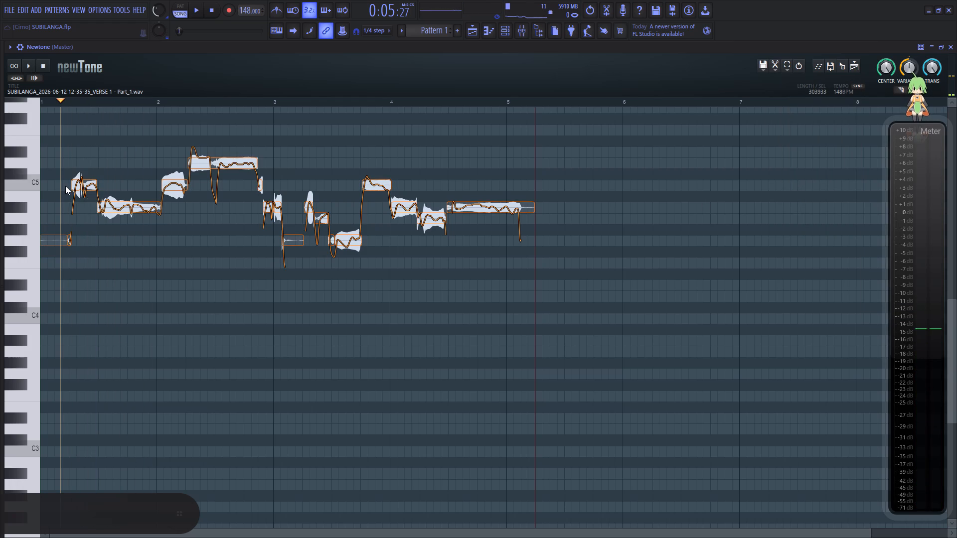
{"action": "scroll", "coordinate": [65, 186], "scroll_direction": "up", "scroll_amount": 5, "text": "alt"}
{"action": "scroll", "coordinate": [65, 186], "scroll_direction": "down", "scroll_amount": 2, "text": "alt"}
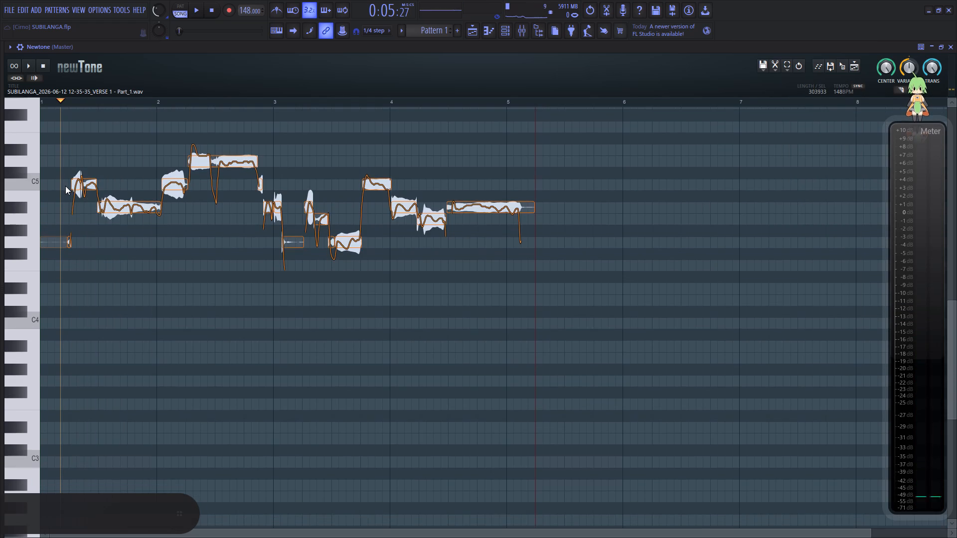
{"action": "scroll", "coordinate": [65, 186], "scroll_direction": "up", "scroll_amount": 19, "text": "ctrl"}
{"action": "key", "text": "space"}
{"action": "key", "text": "space"}
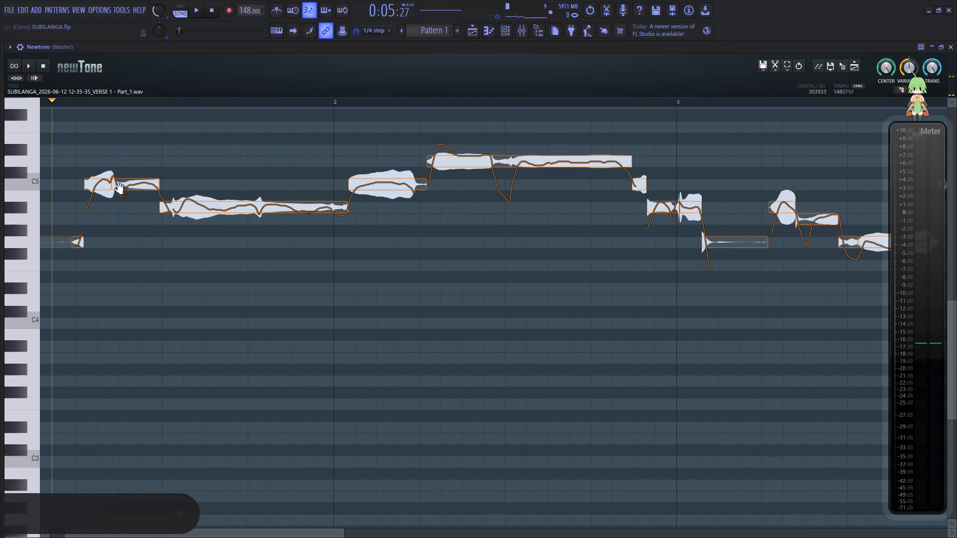
Raise the first sung note by 2 semitones from C5 to D5 and audition the phrase.
{"action": "left_click_drag", "start_coordinate": [105, 187], "coordinate": [106, 163]}
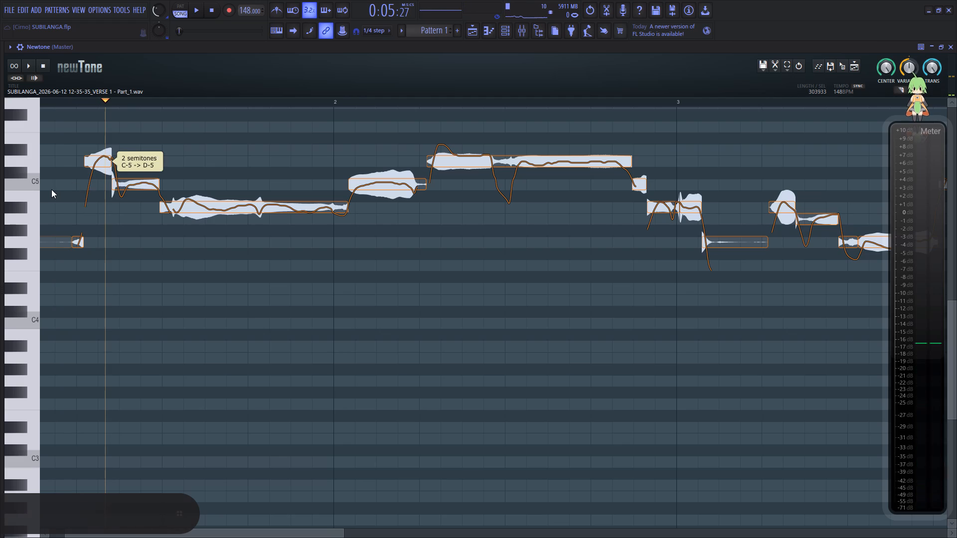
{"action": "left_click", "coordinate": [51, 189]}
{"action": "key", "text": "space"}
{"action": "key", "text": "space"}
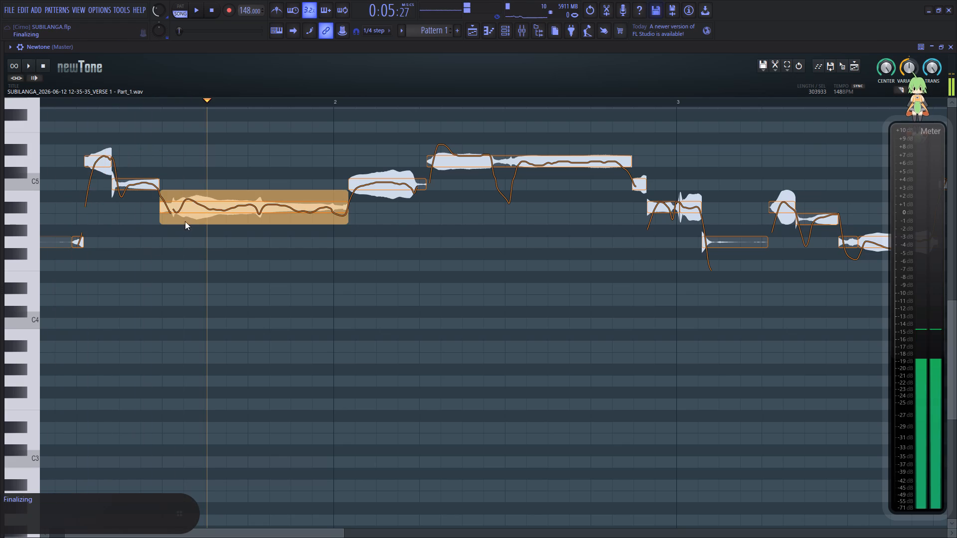
Turn on Advanced edit pitch for the vocal notes in Newtone.
{"action": "left_click", "coordinate": [142, 180]}
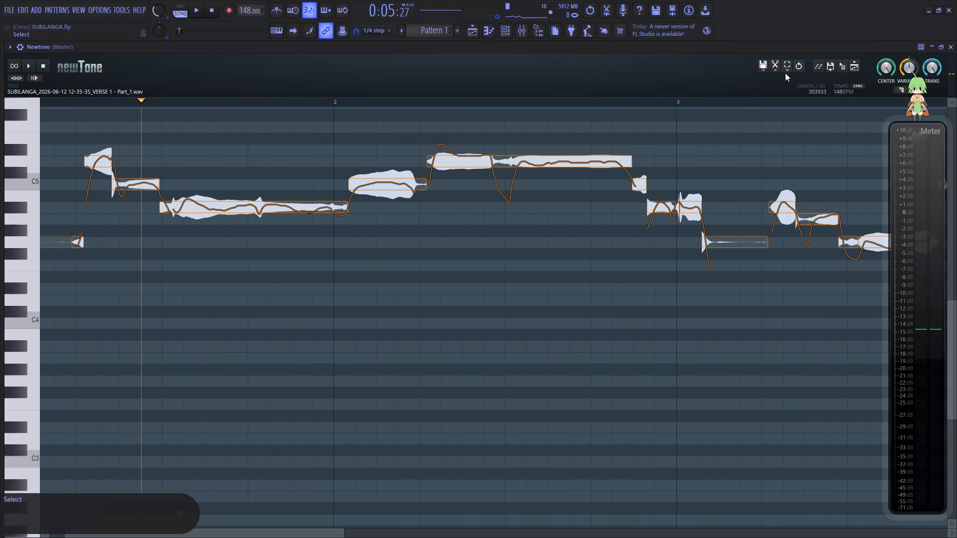
{"action": "left_click", "coordinate": [775, 71]}
{"action": "left_click", "coordinate": [797, 162]}
Replay the opening notes from just before the first sung note and inspect their pitch curves up close.
{"action": "left_click_drag", "start_coordinate": [79, 195], "coordinate": [71, 194]}
{"action": "key", "text": "space"}
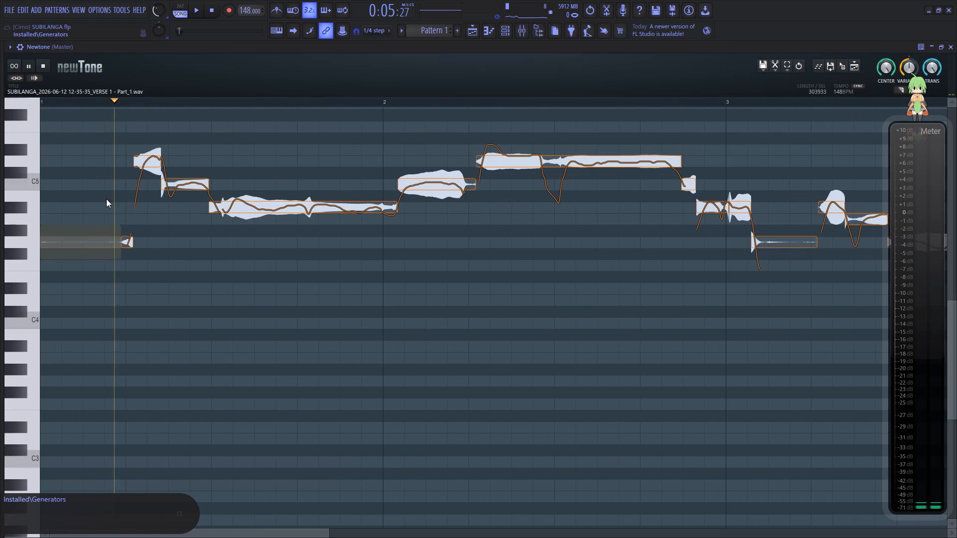
{"action": "key", "text": "space"}
{"action": "key", "text": "space"}
{"action": "key", "text": "space"}
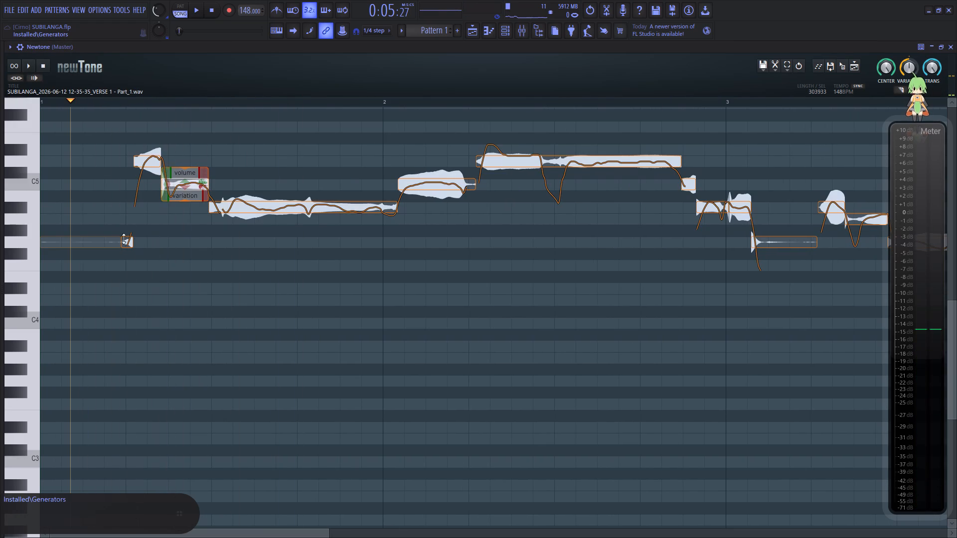
{"action": "scroll", "coordinate": [123, 232], "scroll_direction": "up", "scroll_amount": 13, "text": "alt"}
{"action": "scroll", "coordinate": [171, 250], "scroll_direction": "up", "scroll_amount": 18, "text": "alt"}
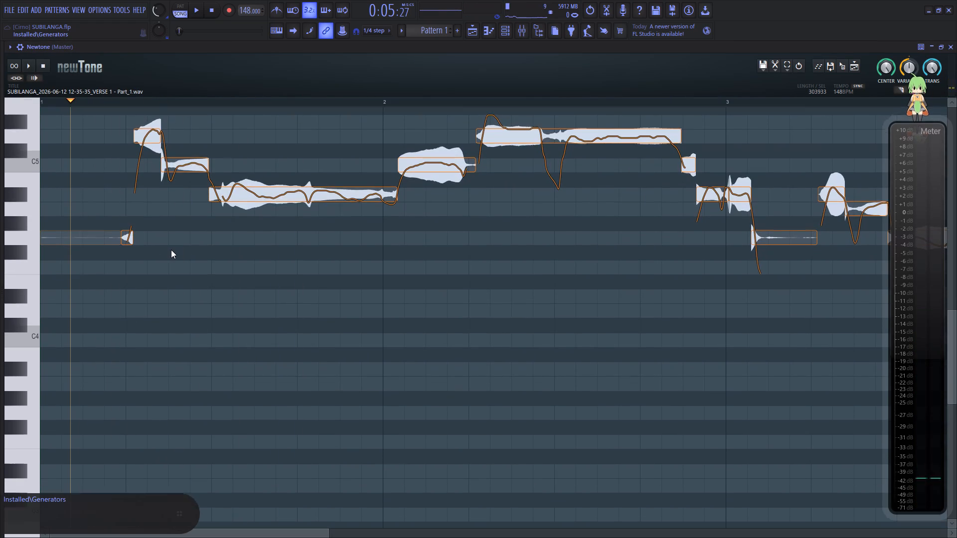
{"action": "scroll", "coordinate": [171, 250], "scroll_direction": "up", "scroll_amount": 12, "text": "alt"}
{"action": "scroll", "coordinate": [164, 266], "scroll_direction": "up", "scroll_amount": 8}
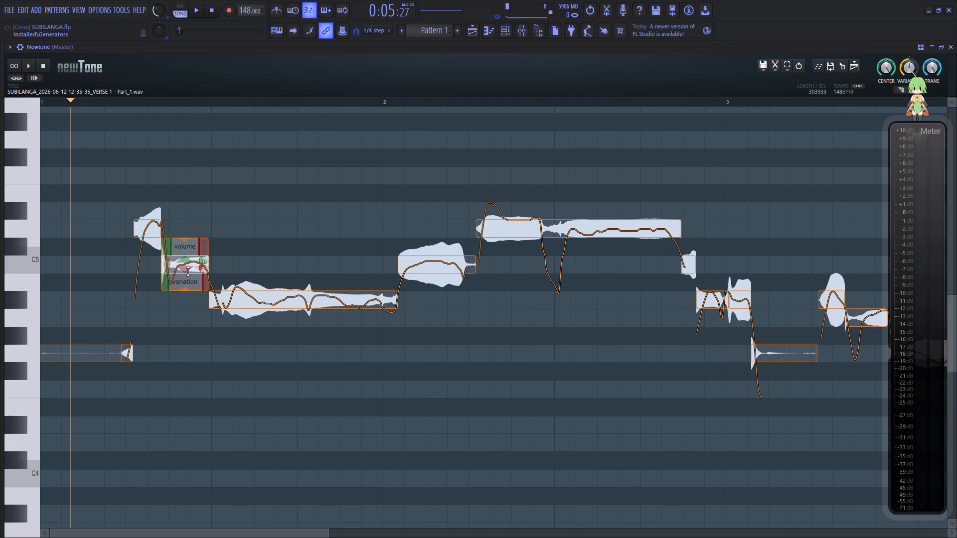
Reduce the pitch variation of the second sung note to about 42% and the third, long A#4 note to about 47%.
{"action": "key", "text": "space"}
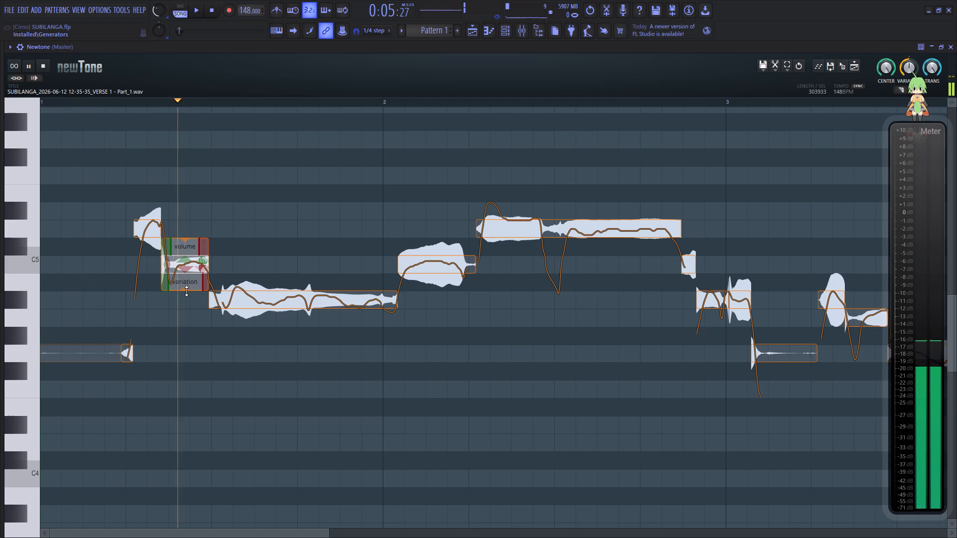
{"action": "key", "text": "space"}
{"action": "left_click_drag", "start_coordinate": [186, 290], "coordinate": [197, 249]}
{"action": "key", "text": "space"}
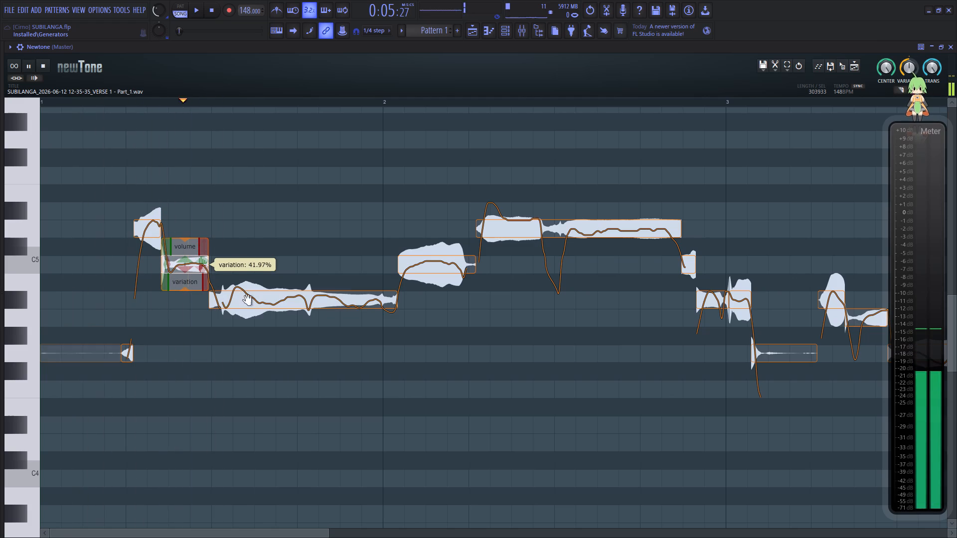
{"action": "key", "text": "space"}
{"action": "key", "text": "space"}
{"action": "left_click_drag", "start_coordinate": [303, 326], "coordinate": [307, 288]}
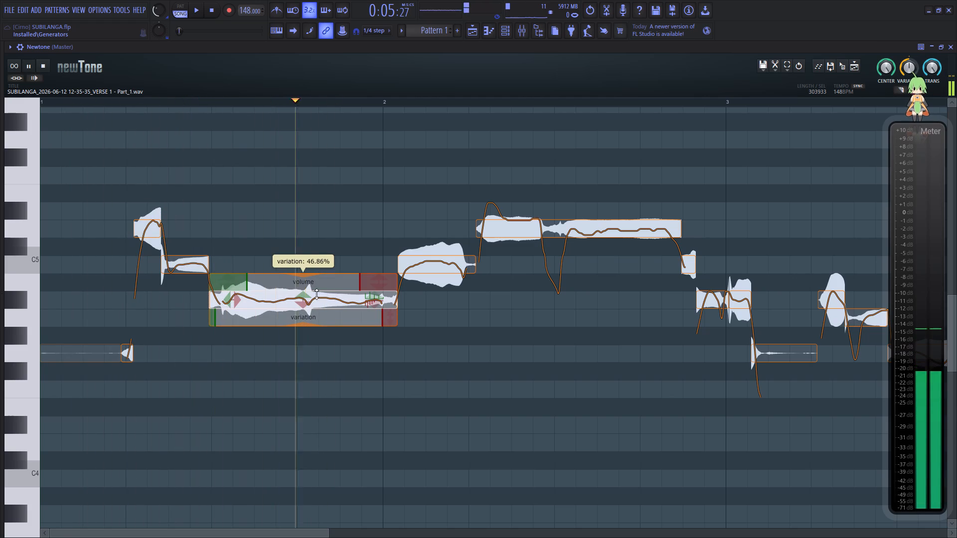
{"action": "key", "text": "space"}
{"action": "key", "text": "space"}
Reduce the pitch variation of the C5 note just after bar 2 to about 46% and audition it.
{"action": "left_click", "coordinate": [440, 268]}
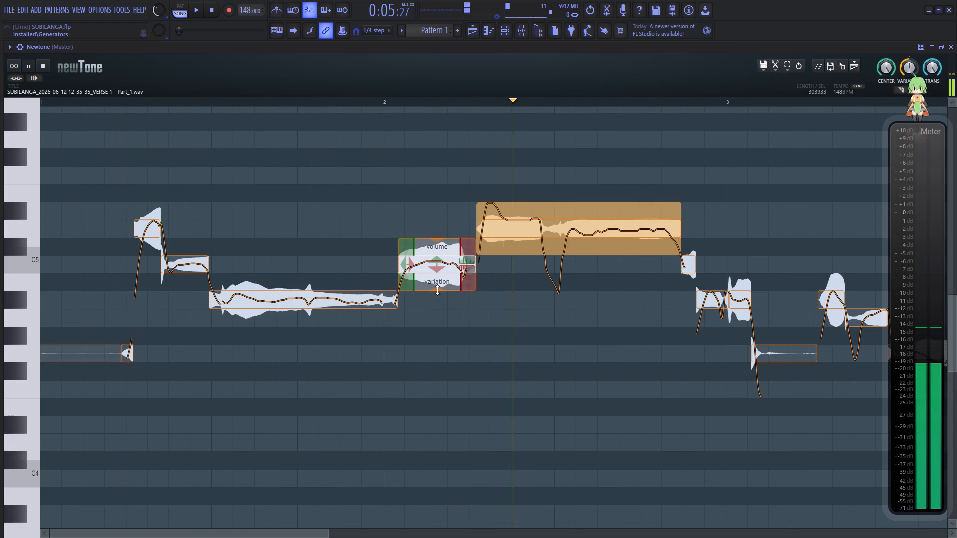
{"action": "left_click_drag", "start_coordinate": [437, 290], "coordinate": [445, 253]}
{"action": "left_click", "coordinate": [291, 340]}
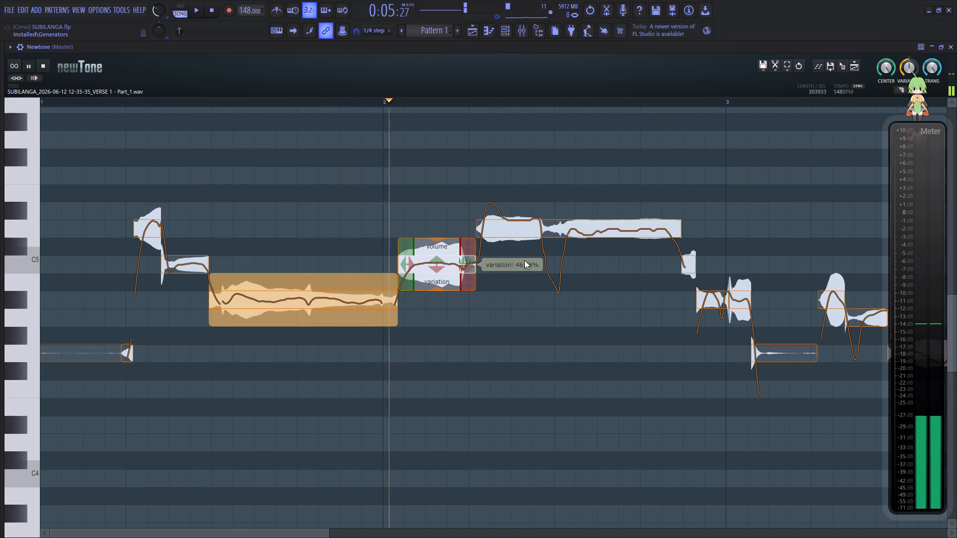
{"action": "key", "text": "space"}
Reduce the pitch variation of the long D5 note between bars 2 and 3 to about 20% and replay the phrase.
{"action": "left_click", "coordinate": [569, 227]}
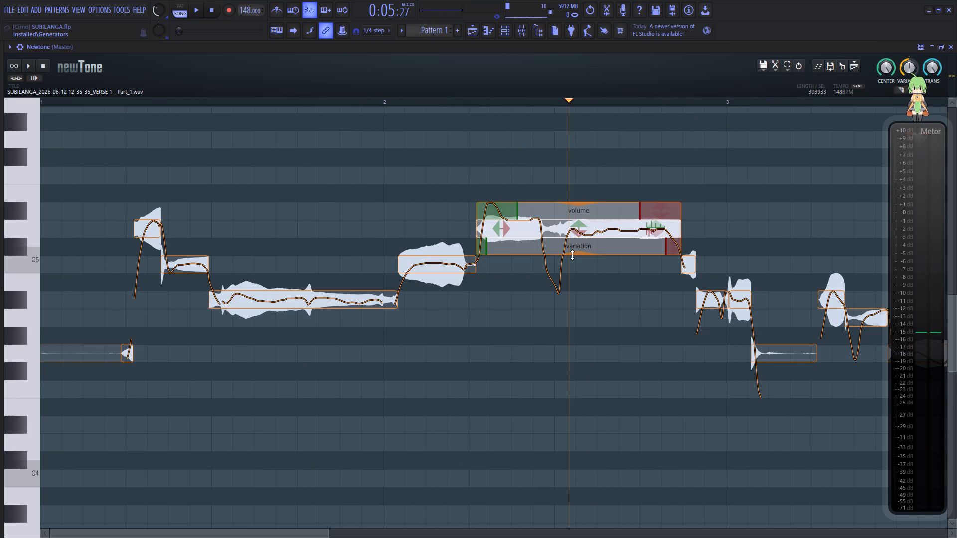
{"action": "left_click_drag", "start_coordinate": [572, 255], "coordinate": [587, 198]}
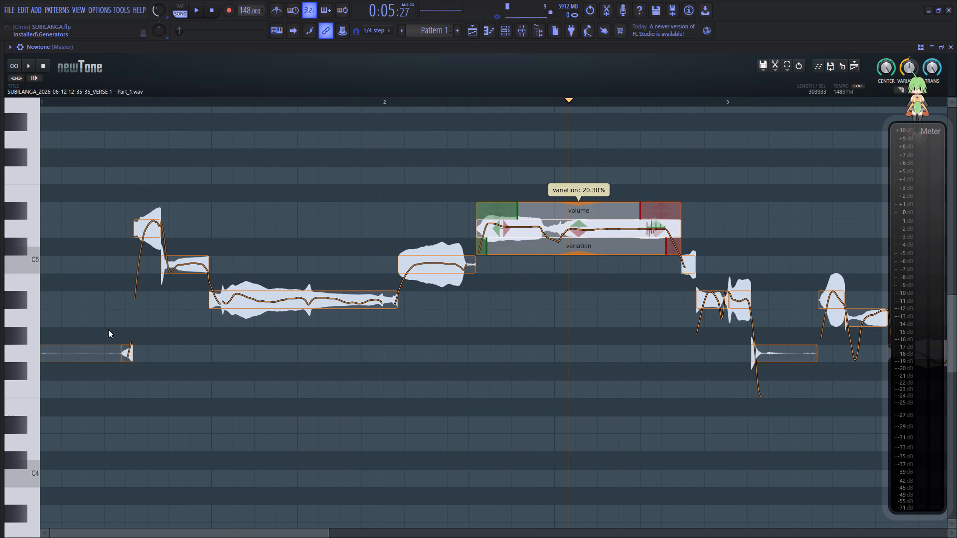
{"action": "left_click", "coordinate": [108, 329]}
{"action": "key", "text": "space"}
Cut the long D5 note between bars 2 and 3 in two at the dip between its loud parts.
{"action": "left_click_drag", "start_coordinate": [280, 535], "coordinate": [307, 535]}
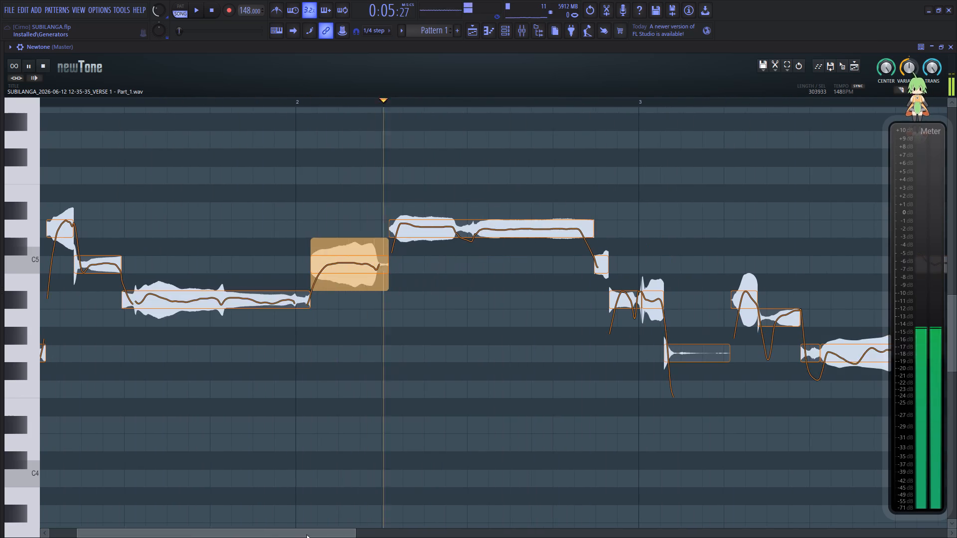
{"action": "left_click_drag", "start_coordinate": [307, 535], "coordinate": [331, 526]}
{"action": "key", "text": "space"}
{"action": "key", "text": "space"}
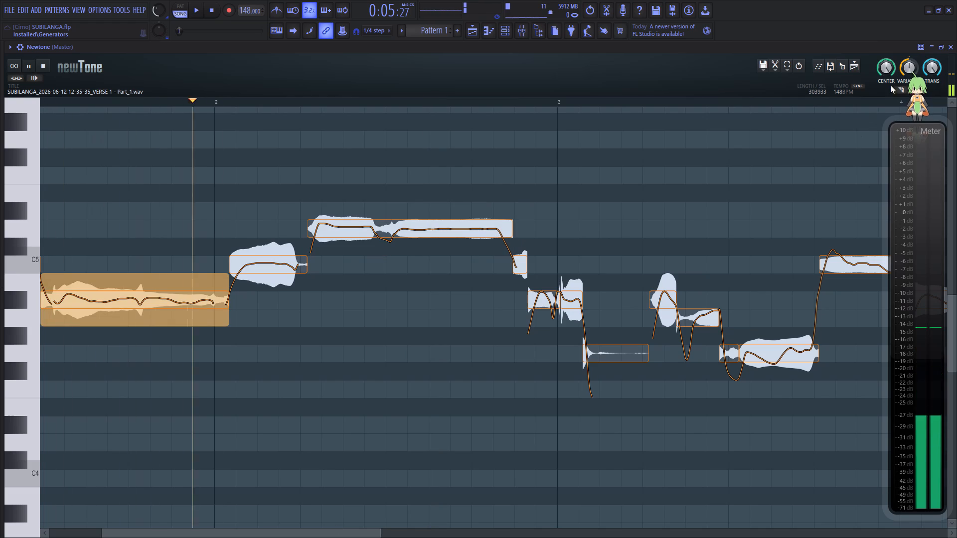
{"action": "left_click", "coordinate": [900, 90]}
{"action": "key", "text": "space"}
{"action": "key", "text": "space"}
{"action": "left_click", "coordinate": [393, 230]}
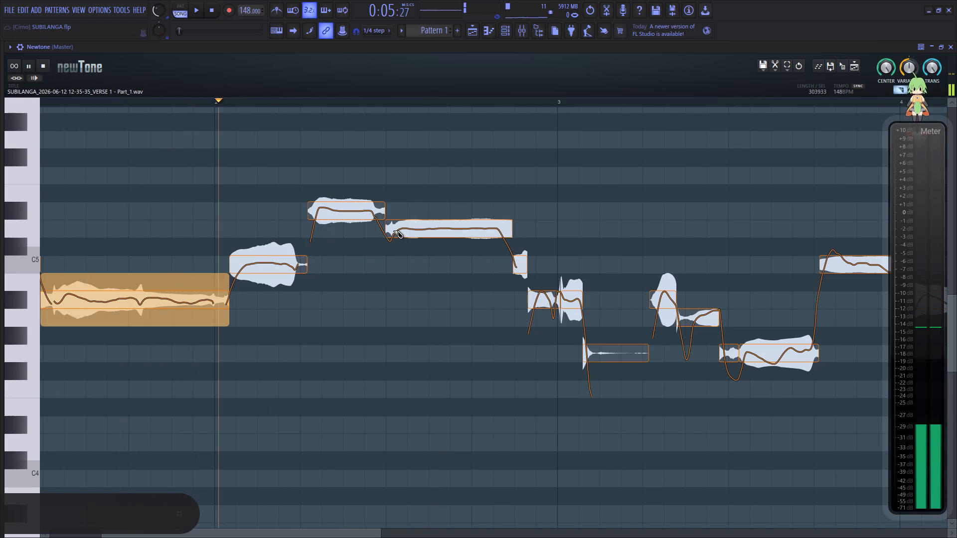
{"action": "left_click", "coordinate": [900, 90]}
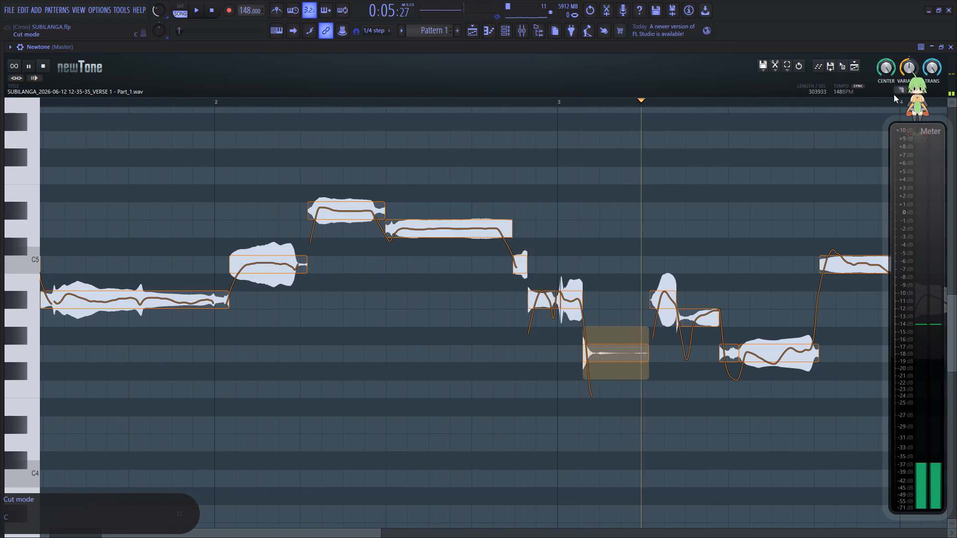
Reduce the pitch variation of the A#4 note just before bar 3 to about 26% and of the short C5 note preceding it.
{"action": "key", "text": "space"}
{"action": "key", "text": "space"}
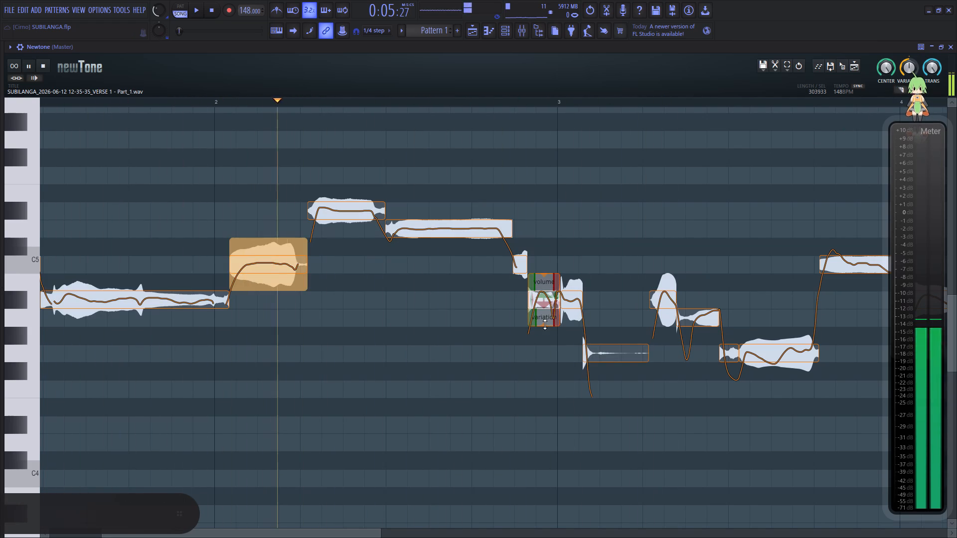
{"action": "left_click_drag", "start_coordinate": [545, 324], "coordinate": [554, 271]}
{"action": "key", "text": "space"}
{"action": "key", "text": "space"}
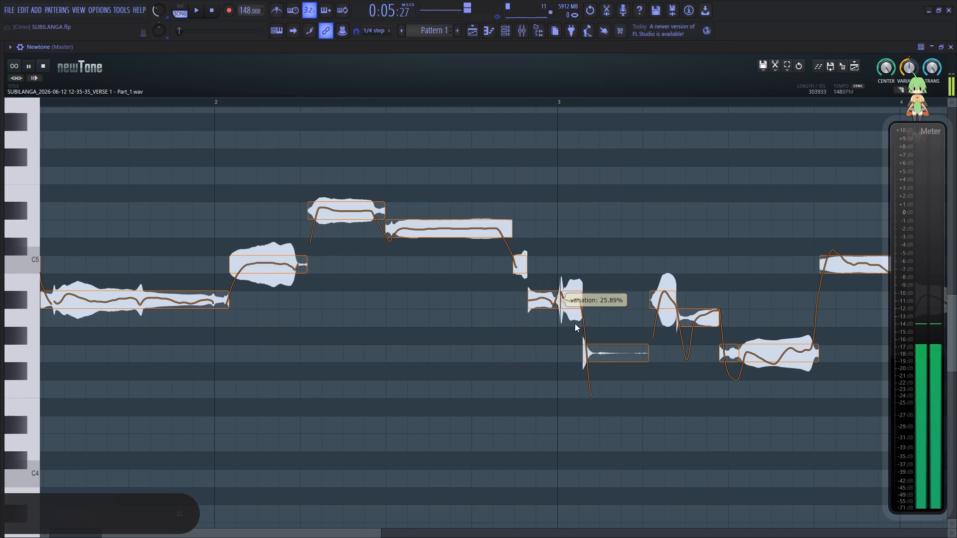
{"action": "left_click_drag", "start_coordinate": [520, 289], "coordinate": [524, 269]}
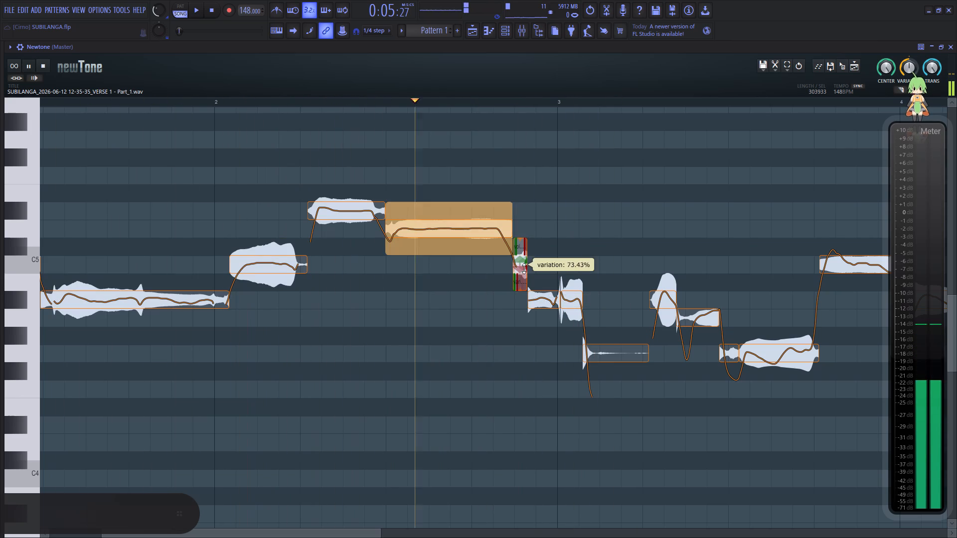
{"action": "left_click_drag", "start_coordinate": [524, 269], "coordinate": [526, 263]}
{"action": "key", "text": "space"}
Reduce the pitch variation of the A#4 note at the start of bar 3 to about 41% and replay from bar 2.
{"action": "left_click", "coordinate": [572, 308]}
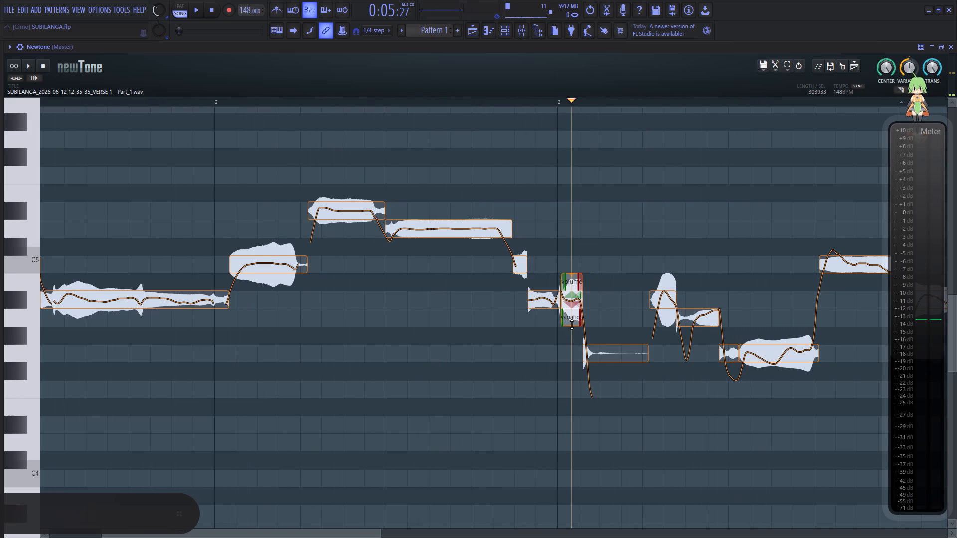
{"action": "left_click_drag", "start_coordinate": [571, 325], "coordinate": [580, 283]}
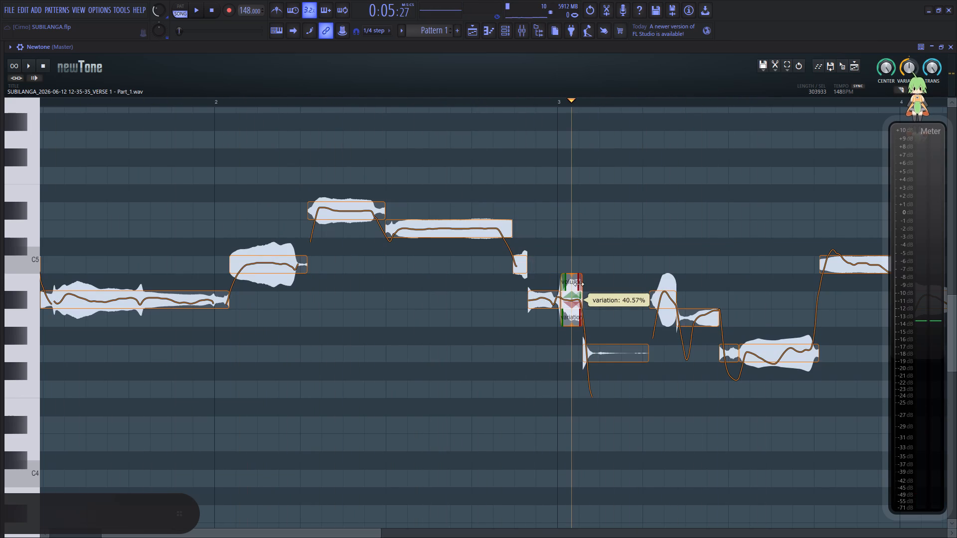
{"action": "left_click", "coordinate": [364, 327]}
{"action": "key", "text": "space"}
{"action": "key", "text": "space"}
{"action": "key", "text": "space"}
{"action": "key", "text": "space"}
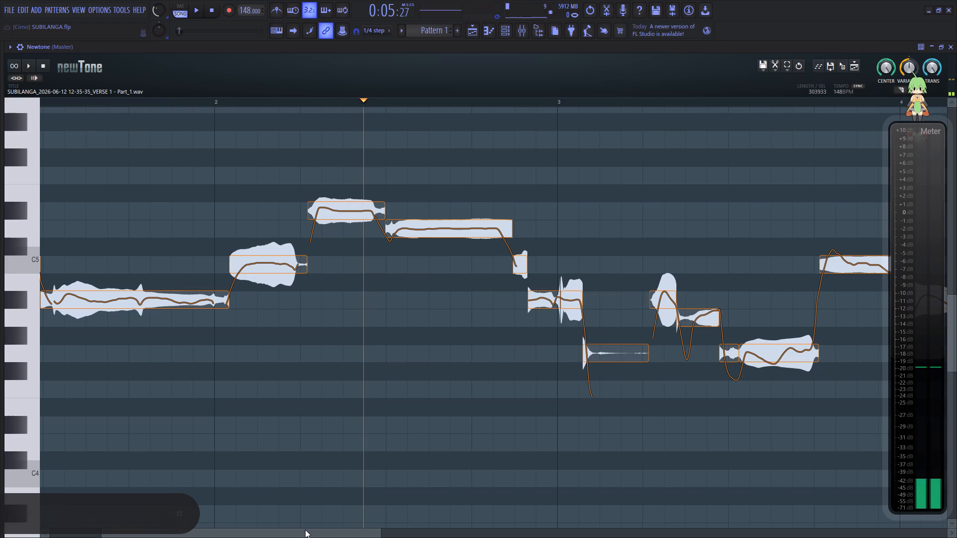
{"action": "key", "text": "space"}
Reduce the pitch variation of the last notes before the C5 leading into bar 4: long G4, short G4 to about 27%, and A4.
{"action": "left_click_drag", "start_coordinate": [305, 533], "coordinate": [360, 534]}
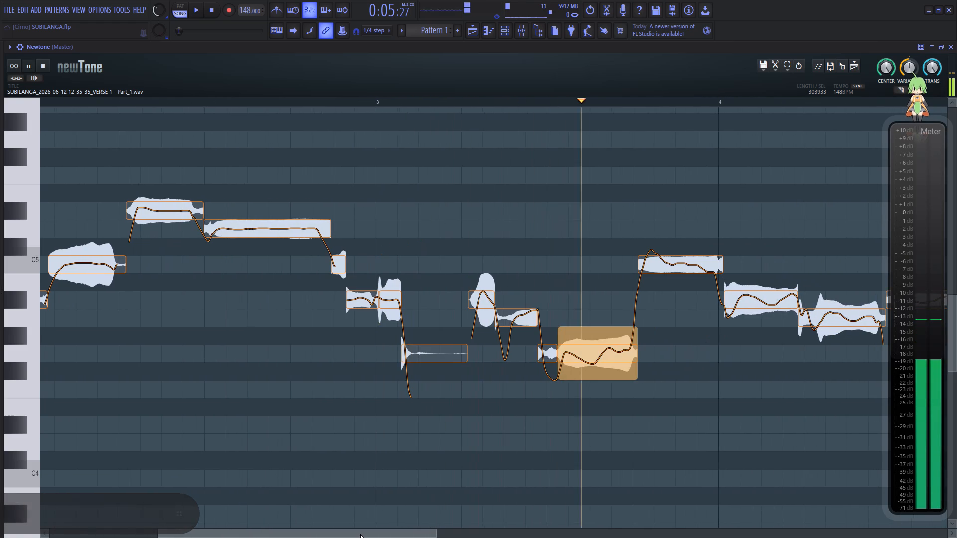
{"action": "left_click_drag", "start_coordinate": [360, 534], "coordinate": [385, 537]}
{"action": "key", "text": "space"}
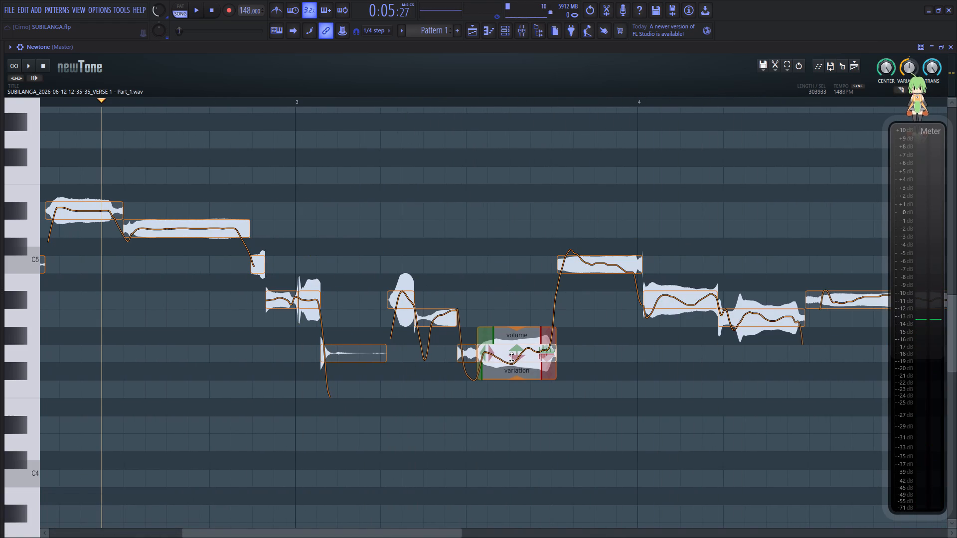
{"action": "left_click_drag", "start_coordinate": [516, 380], "coordinate": [519, 340]}
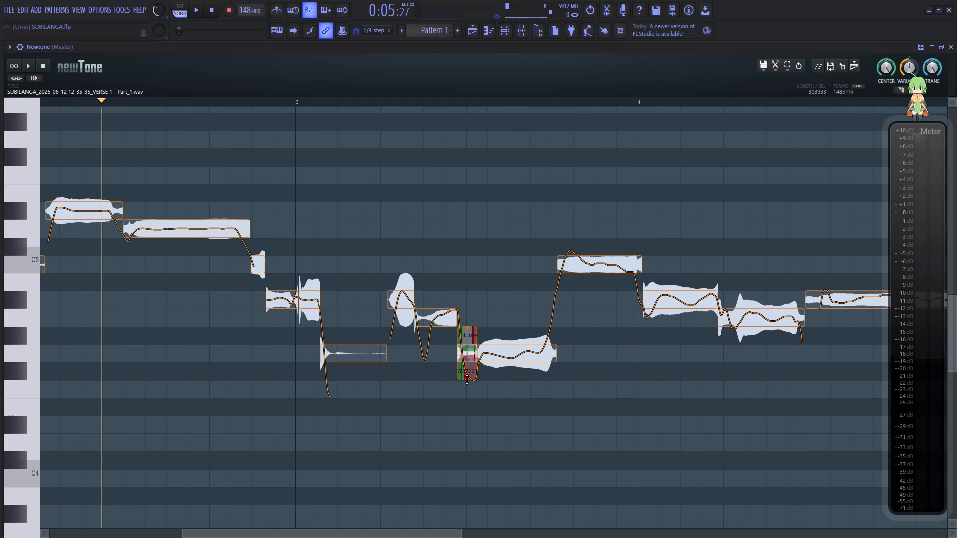
{"action": "left_click_drag", "start_coordinate": [467, 379], "coordinate": [475, 327]}
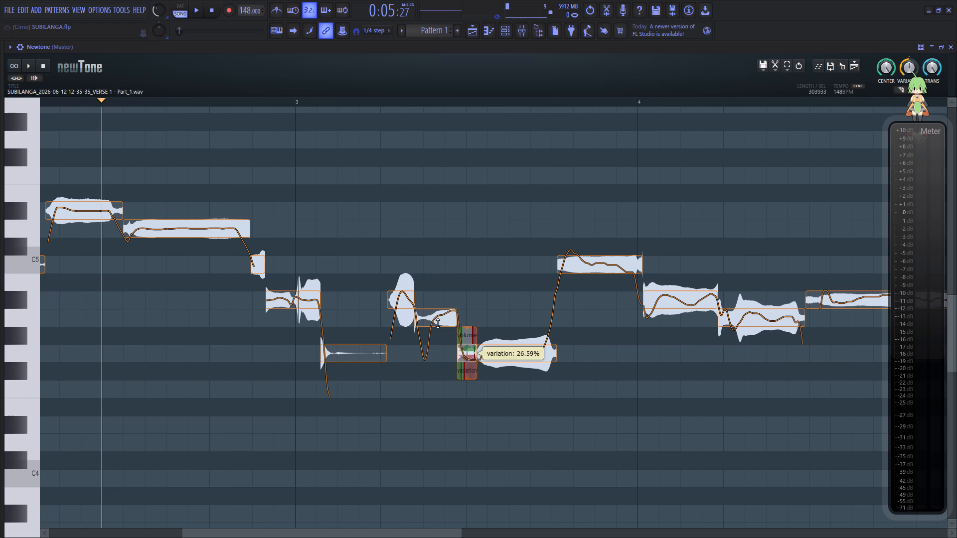
{"action": "left_click_drag", "start_coordinate": [436, 343], "coordinate": [443, 290]}
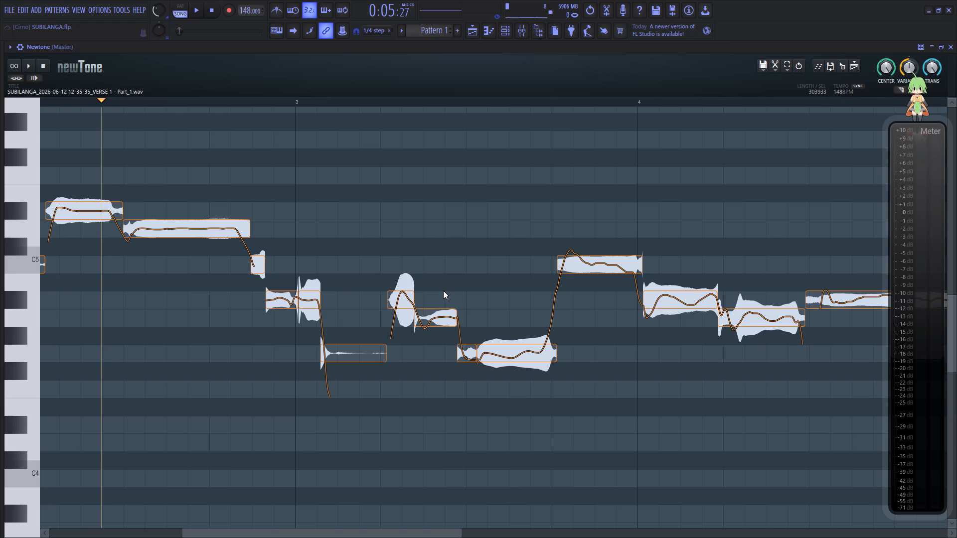
{"action": "key", "text": "space"}
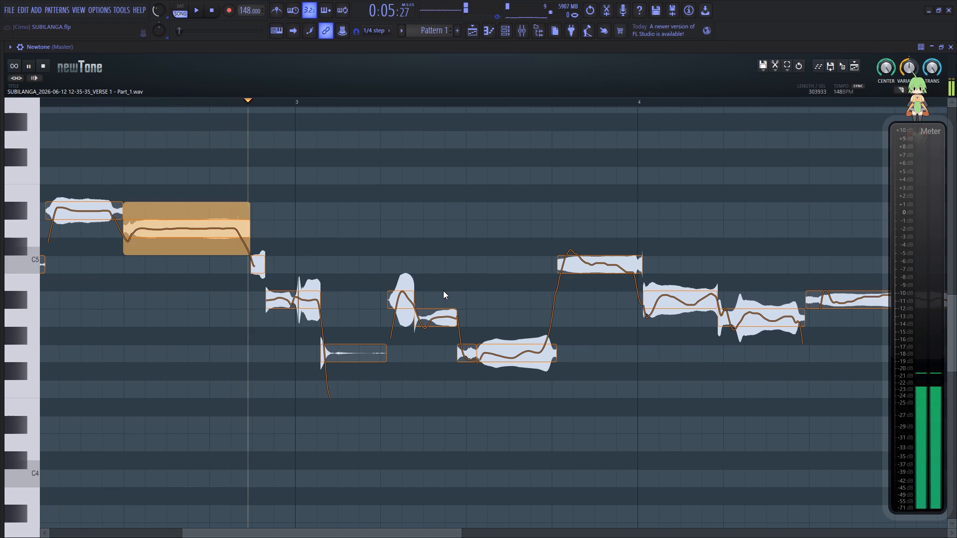
{"action": "key", "text": "space"}
Flatten the pitch variation of the long G4 note before bar 4 further and replay the phrase.
{"action": "left_click", "coordinate": [515, 351]}
{"action": "left_click_drag", "start_coordinate": [515, 378], "coordinate": [515, 359]}
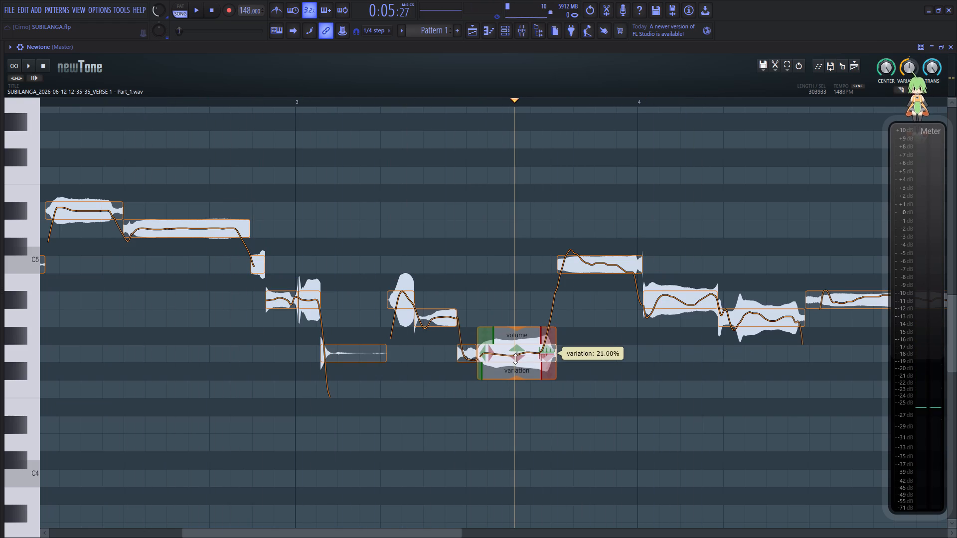
{"action": "left_click_drag", "start_coordinate": [515, 359], "coordinate": [517, 351]}
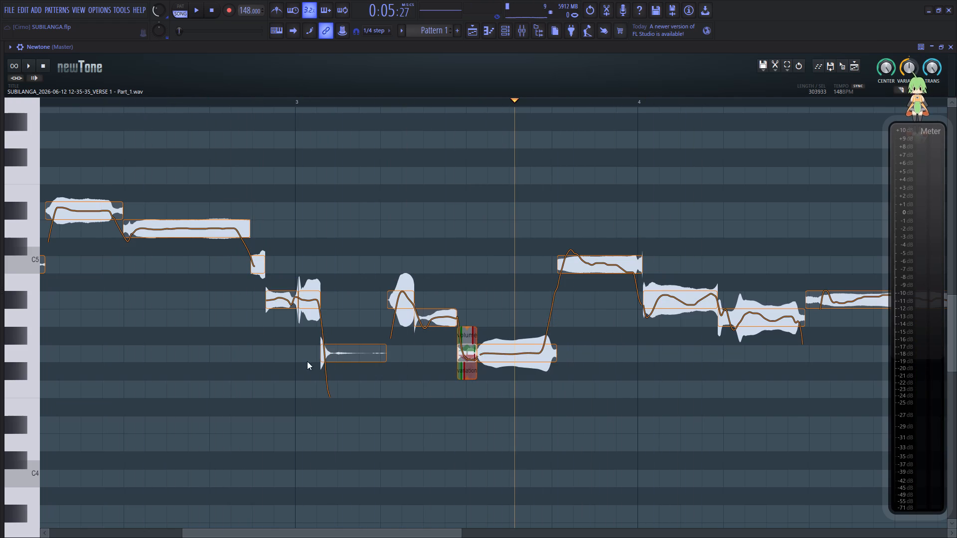
{"action": "left_click", "coordinate": [278, 362]}
{"action": "key", "text": "space"}
Reduce the pitch variation of the C5 note leading into bar 4 to about 41% and audition it.
{"action": "left_click_drag", "start_coordinate": [416, 535], "coordinate": [436, 536]}
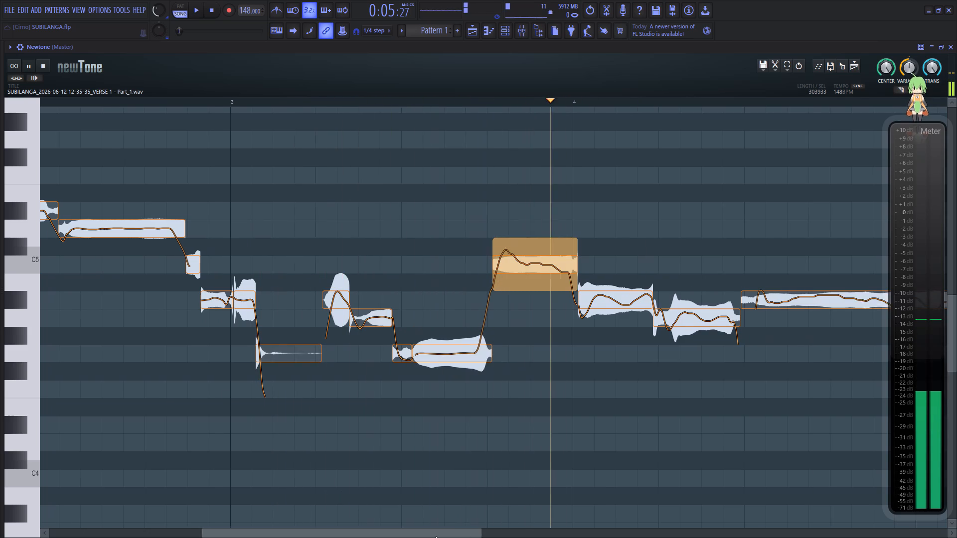
{"action": "left_click_drag", "start_coordinate": [436, 536], "coordinate": [507, 526]}
{"action": "key", "text": "space"}
{"action": "left_click", "coordinate": [310, 268]}
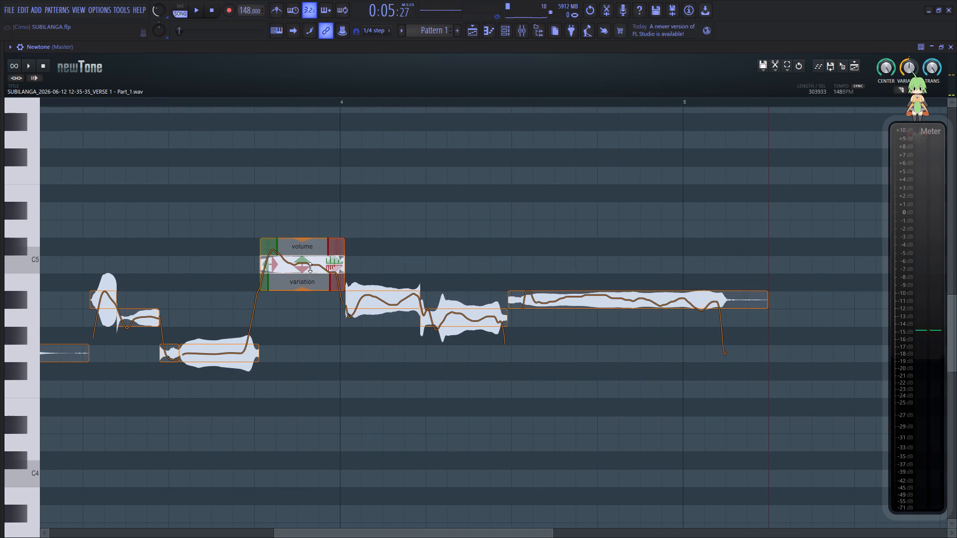
{"action": "left_click_drag", "start_coordinate": [304, 290], "coordinate": [314, 249]}
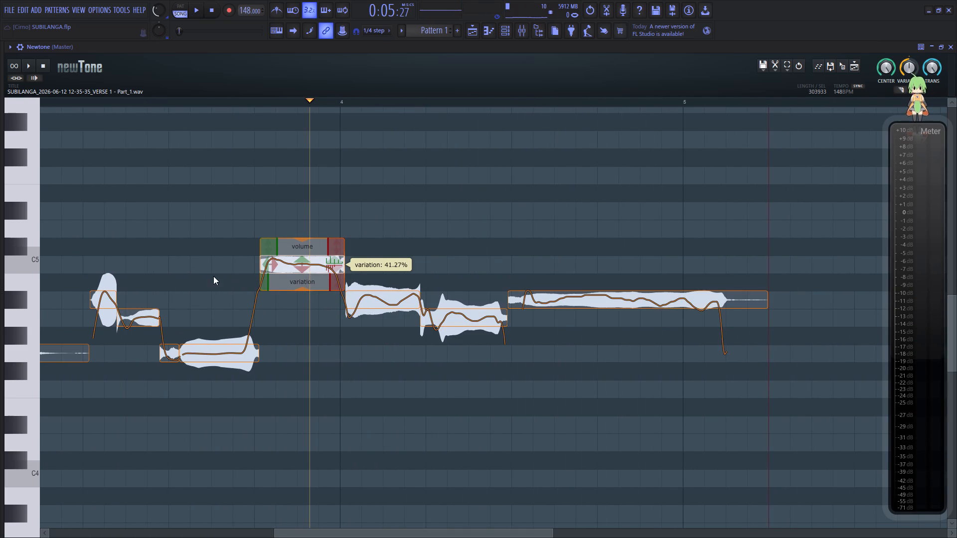
{"action": "left_click", "coordinate": [213, 276]}
{"action": "key", "text": "space"}
Reduce the pitch variation of the A#4 note opening bar 4, and of the A4 note following it to about 45%.
{"action": "left_click_drag", "start_coordinate": [386, 325], "coordinate": [393, 286]}
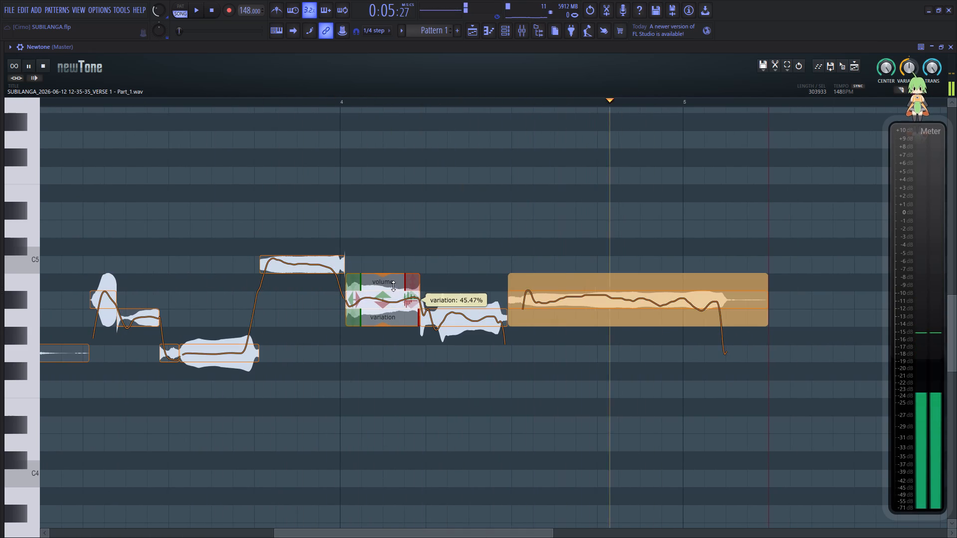
{"action": "left_click_drag", "start_coordinate": [393, 286], "coordinate": [395, 283]}
{"action": "key", "text": "space"}
{"action": "key", "text": "space"}
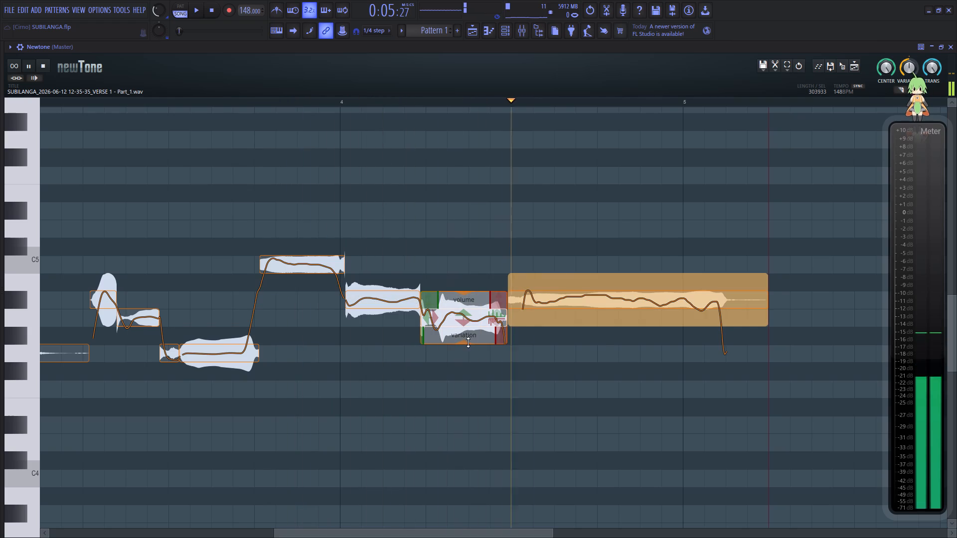
{"action": "left_click_drag", "start_coordinate": [466, 344], "coordinate": [475, 305]}
{"action": "key", "text": "space"}
{"action": "key", "text": "space"}
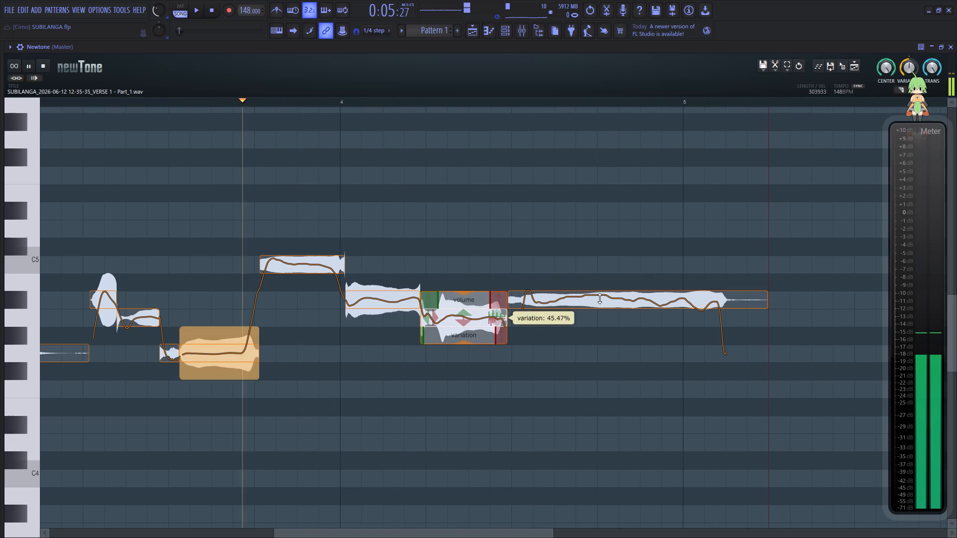
Reduce the pitch variation of the final long A#4 note that runs into bar 5.
{"action": "left_click_drag", "start_coordinate": [632, 325], "coordinate": [635, 293]}
{"action": "key", "text": "space"}
{"action": "key", "text": "space"}
Play the corrected vocal from before the first sung note and follow its pitch curves into bar 4.
{"action": "left_click_drag", "start_coordinate": [485, 530], "coordinate": [245, 534]}
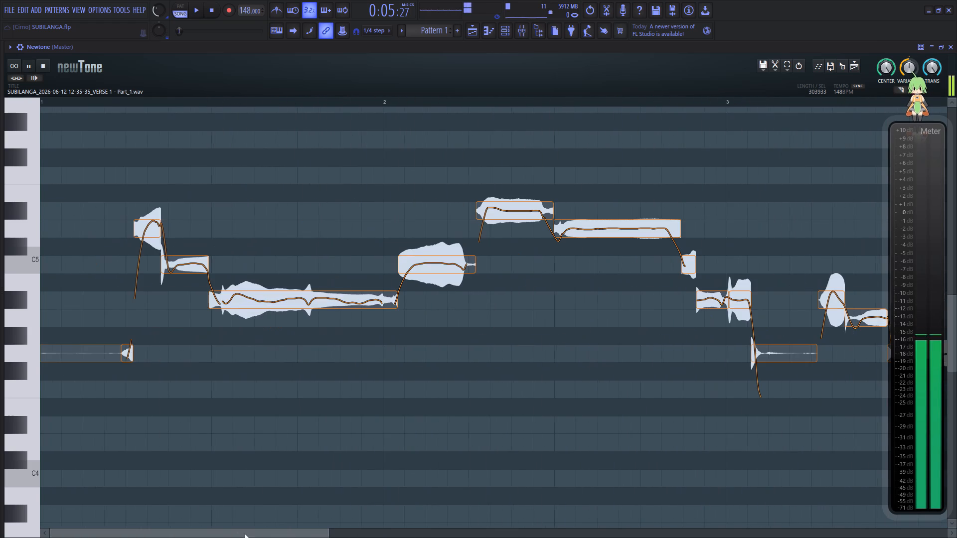
{"action": "left_click_drag", "start_coordinate": [245, 534], "coordinate": [215, 532]}
{"action": "left_click", "coordinate": [100, 383]}
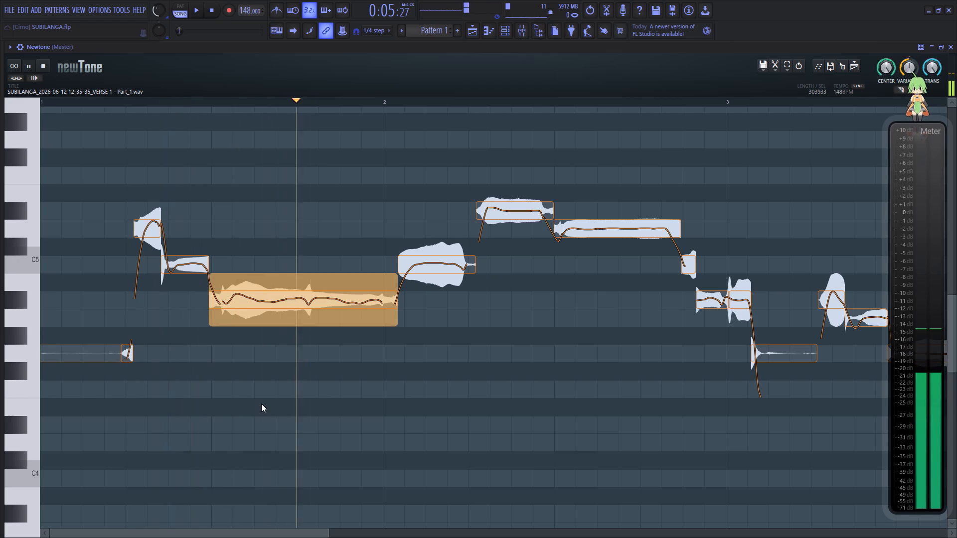
{"action": "left_click_drag", "start_coordinate": [296, 535], "coordinate": [314, 534]}
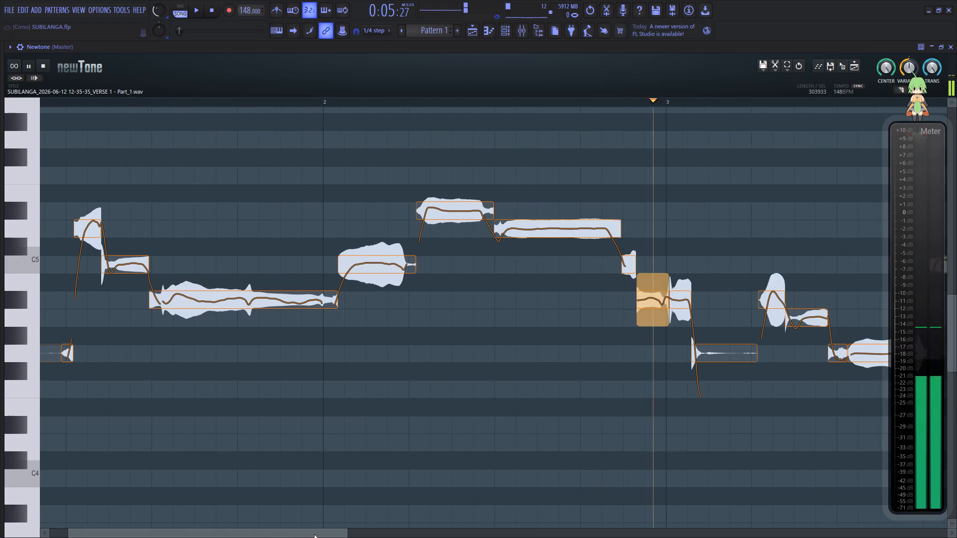
{"action": "left_click_drag", "start_coordinate": [314, 534], "coordinate": [520, 501]}
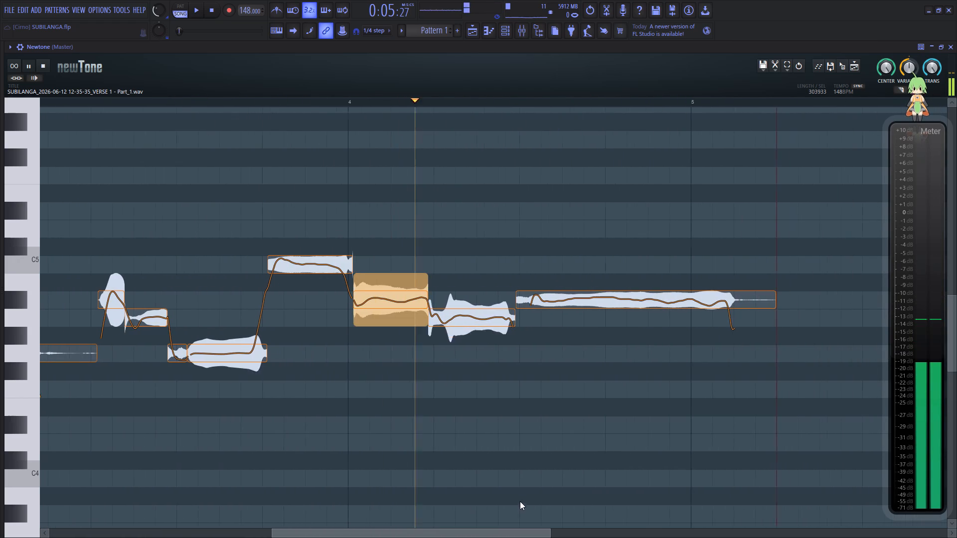
Place the pitch-corrected 12-35-35 vocal from Newtone on the upper VERSE 2 playlist track at 4:09:00, and close Newtone.
{"action": "left_click_drag", "start_coordinate": [520, 501], "coordinate": [531, 499]}
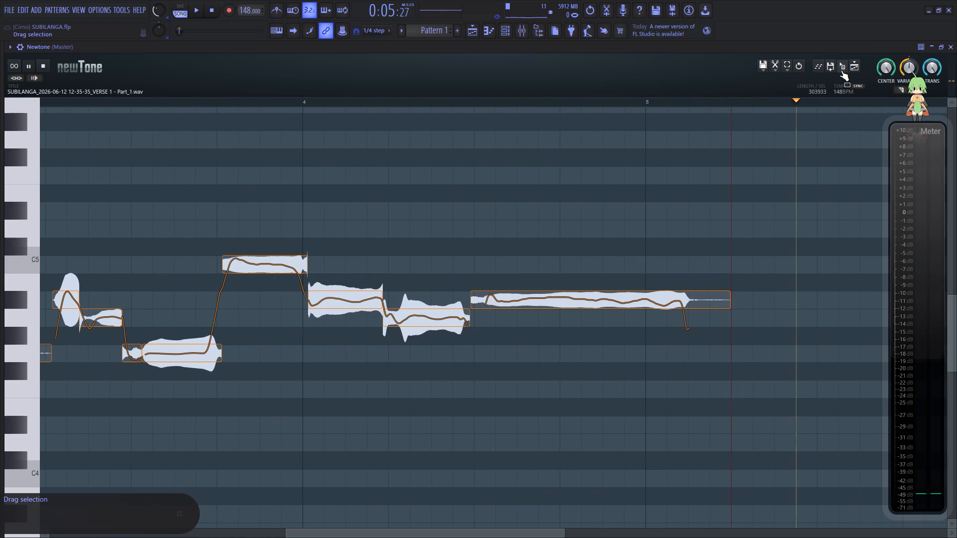
{"action": "left_click_drag", "start_coordinate": [840, 67], "coordinate": [171, 151]}
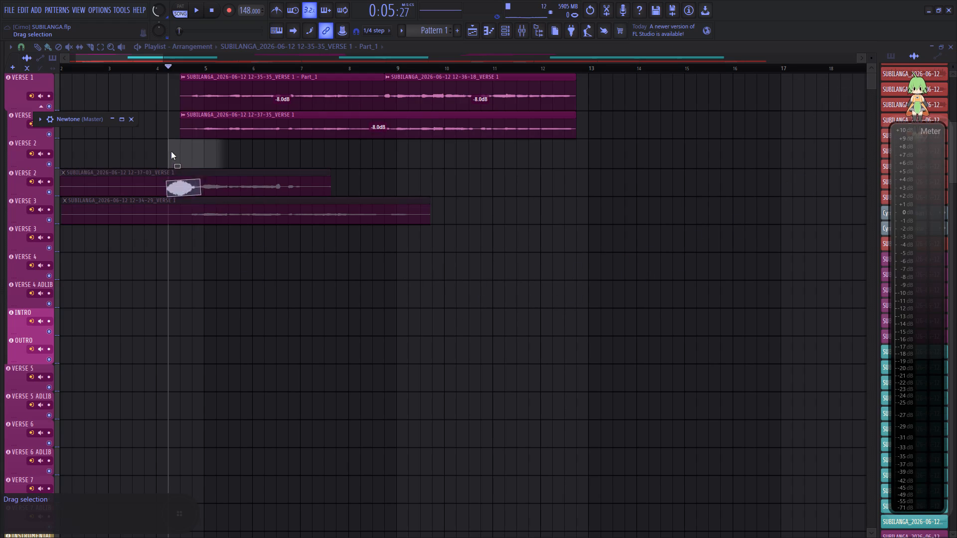
{"action": "left_click_drag", "start_coordinate": [171, 151], "coordinate": [179, 156]}
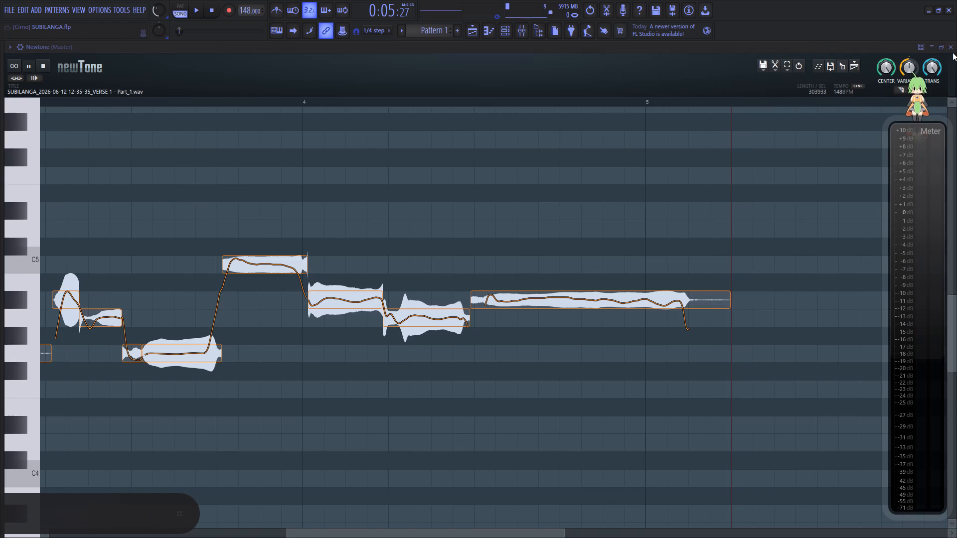
{"action": "left_click", "coordinate": [952, 51]}
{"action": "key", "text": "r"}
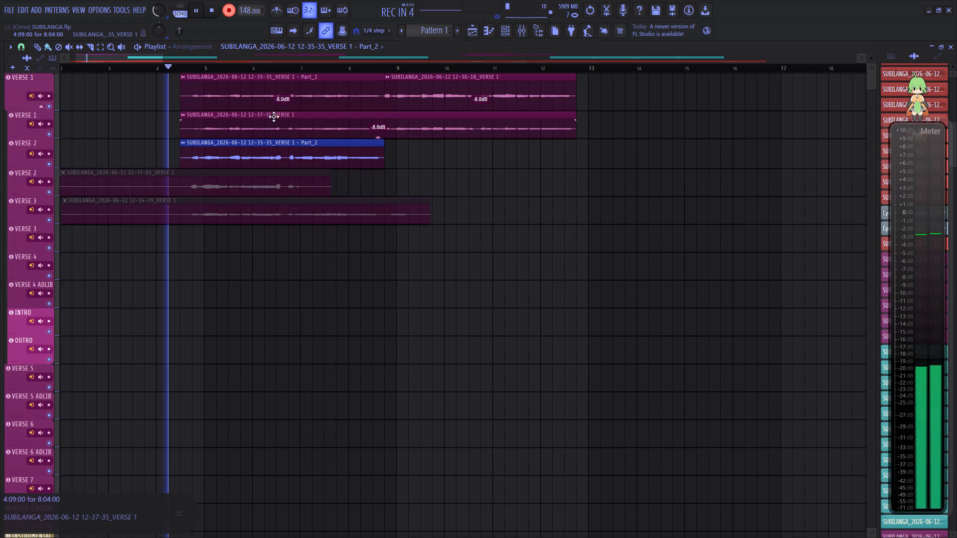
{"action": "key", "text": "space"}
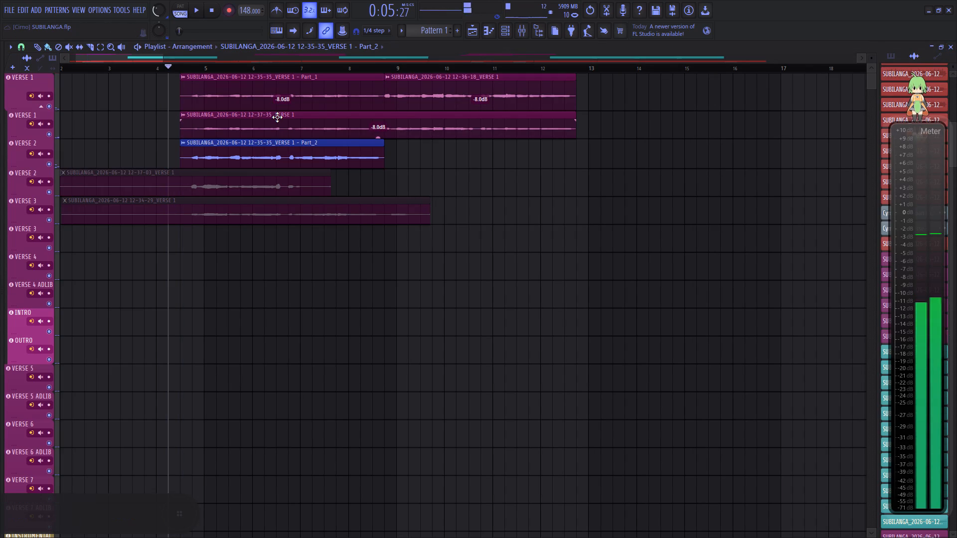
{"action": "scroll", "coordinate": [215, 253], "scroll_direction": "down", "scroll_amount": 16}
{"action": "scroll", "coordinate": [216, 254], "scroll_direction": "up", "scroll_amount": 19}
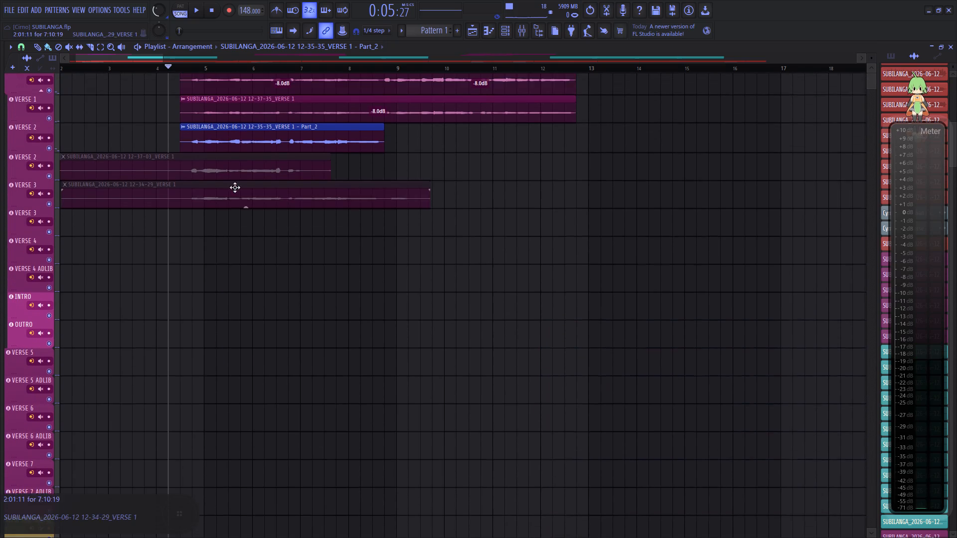
Mute the uncorrected 12-35-35_VERSE 1 - Part_1 clip and move it to the empty VERSE 3 track, aligned with Part_2.
{"action": "key", "text": "t"}
{"action": "scroll", "coordinate": [248, 110], "scroll_direction": "up", "scroll_amount": 3}
{"action": "left_click", "coordinate": [252, 99]}
{"action": "key", "text": "b"}
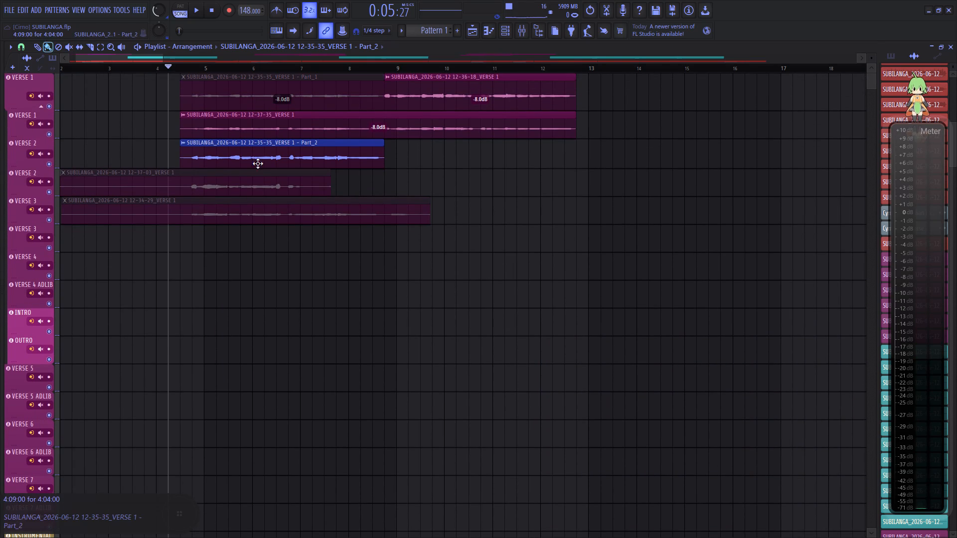
{"action": "left_click_drag", "start_coordinate": [265, 97], "coordinate": [259, 249]}
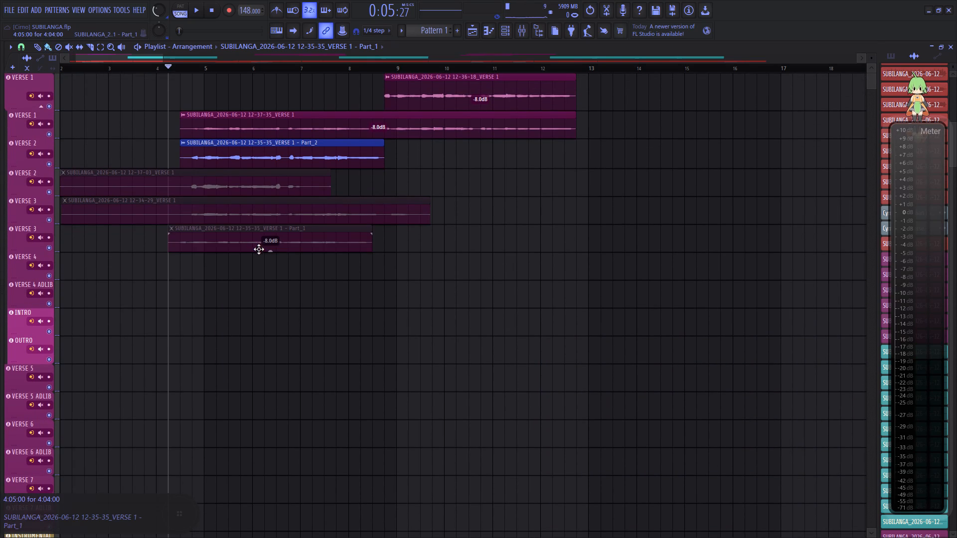
{"action": "left_click_drag", "start_coordinate": [259, 249], "coordinate": [265, 250]}
Move the corrected Part_2 clip onto the first VERSE 1 track, directly before the 12-36-18 clip, and play the arrangement.
{"action": "left_click_drag", "start_coordinate": [244, 128], "coordinate": [244, 93]}
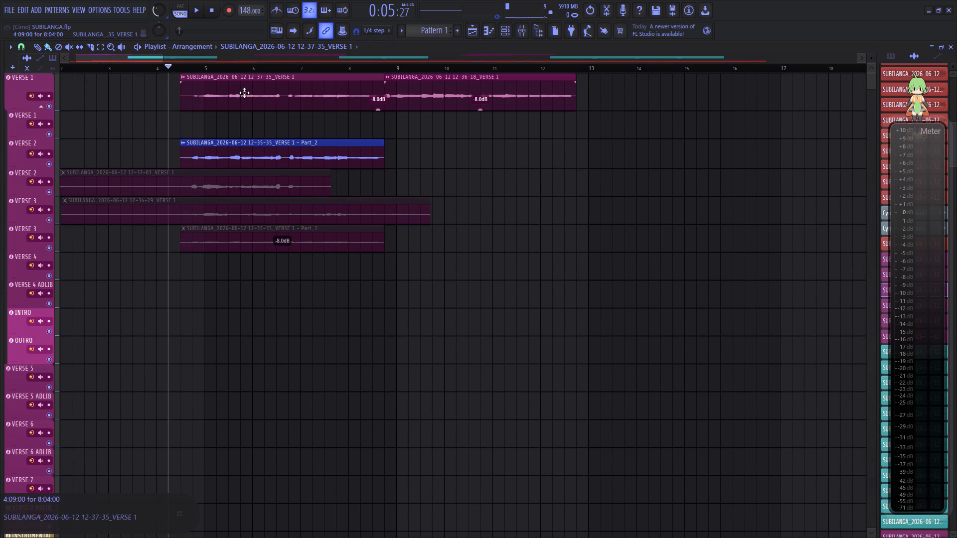
{"action": "left_click_drag", "start_coordinate": [244, 93], "coordinate": [245, 133]}
{"action": "left_click_drag", "start_coordinate": [254, 159], "coordinate": [254, 113]}
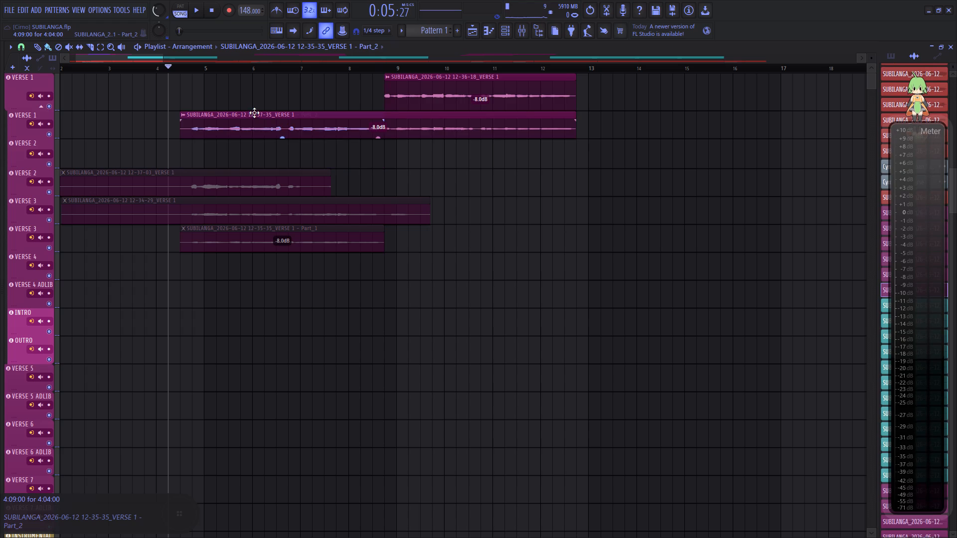
{"action": "left_click_drag", "start_coordinate": [254, 113], "coordinate": [257, 94]}
{"action": "key", "text": "space"}
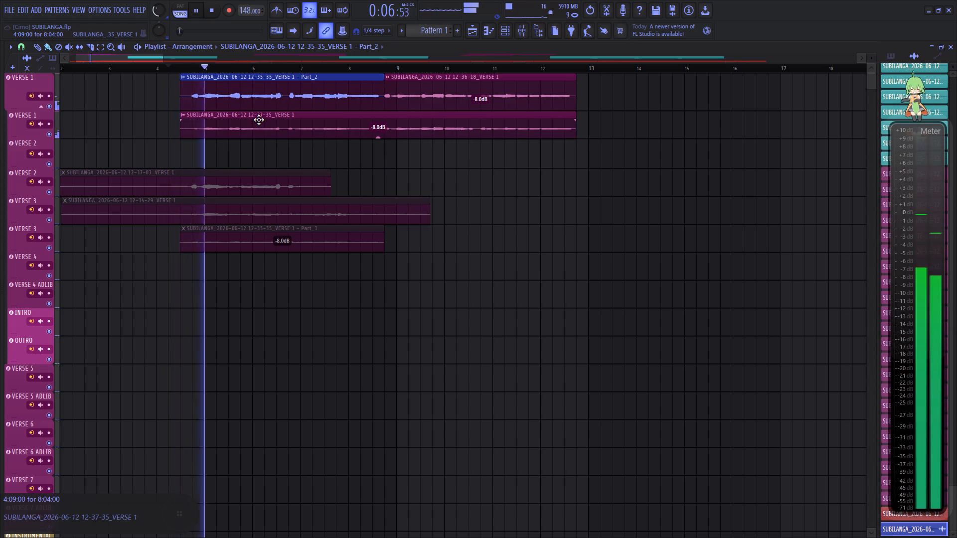
Make the 12-36-18_VERSE 1 clip unique as its own sample and stop playback.
{"action": "left_click", "coordinate": [389, 78]}
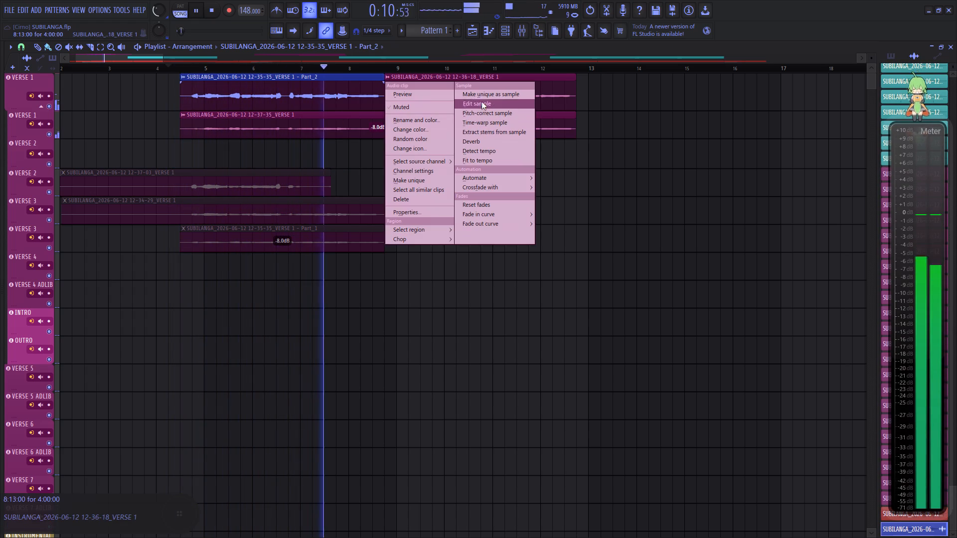
{"action": "left_click", "coordinate": [483, 97]}
{"action": "left_click", "coordinate": [543, 308]}
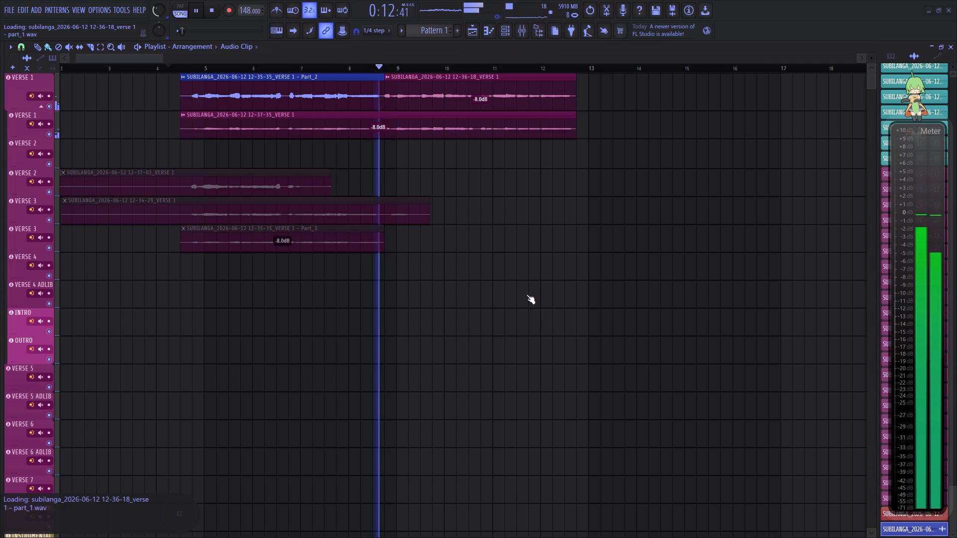
{"action": "key", "text": "space"}
Open the unique 12-36-18_VERSE 1 sample for pitch correction in Newtone.
{"action": "left_click", "coordinate": [387, 75]}
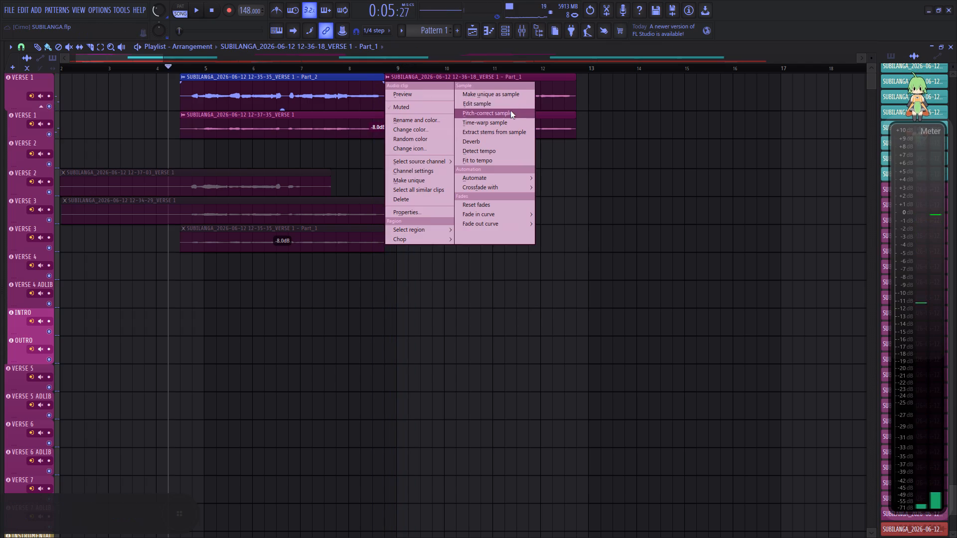
{"action": "left_click", "coordinate": [505, 113]}
{"action": "left_click", "coordinate": [774, 70]}
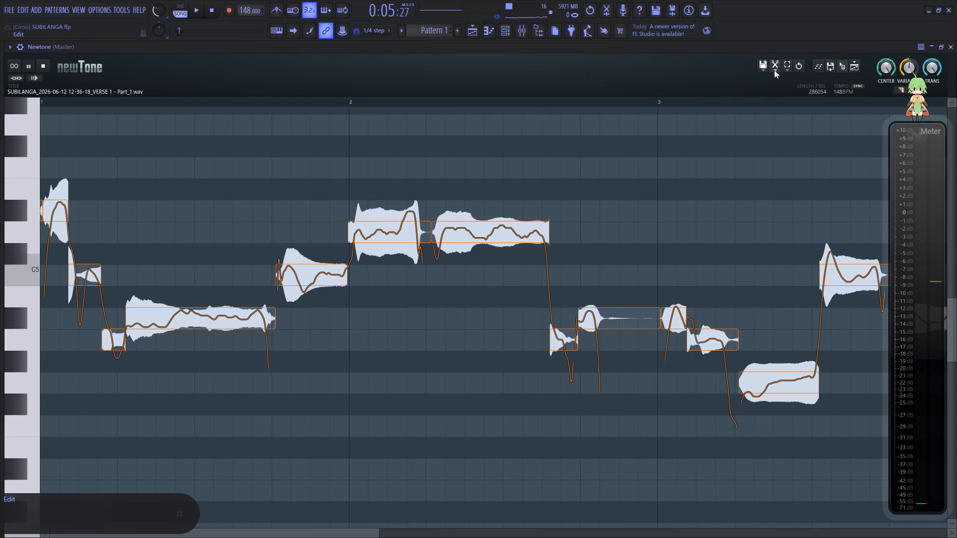
{"action": "left_click", "coordinate": [797, 193]}
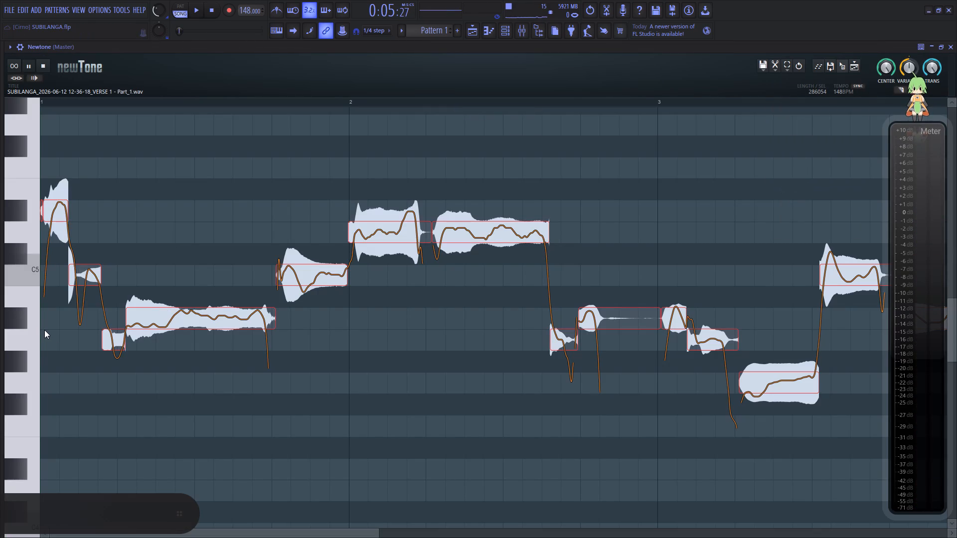
Audition the 12-36-18 vocal from its start, following the pitch curves of the opening notes in bar 1.
{"action": "left_click", "coordinate": [44, 329]}
{"action": "key", "text": "space"}
{"action": "key", "text": "space"}
{"action": "key", "text": "space"}
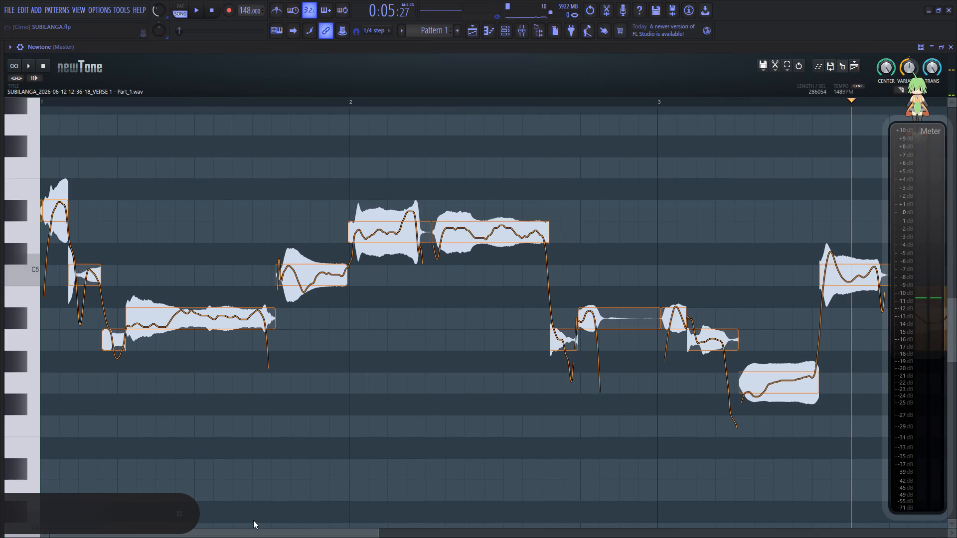
{"action": "left_click_drag", "start_coordinate": [250, 534], "coordinate": [148, 521]}
{"action": "left_click", "coordinate": [52, 381]}
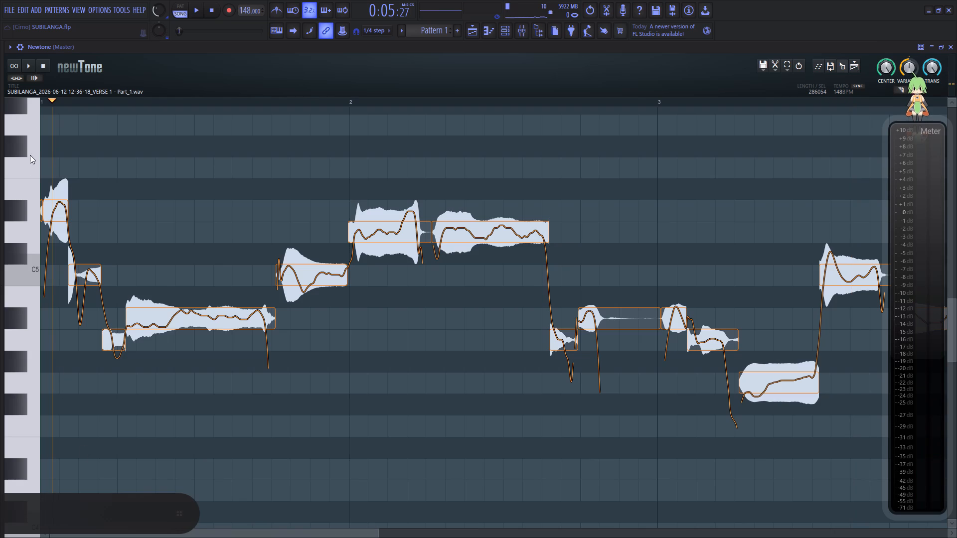
{"action": "left_click_drag", "start_coordinate": [52, 101], "coordinate": [32, 105]}
{"action": "key", "text": "space"}
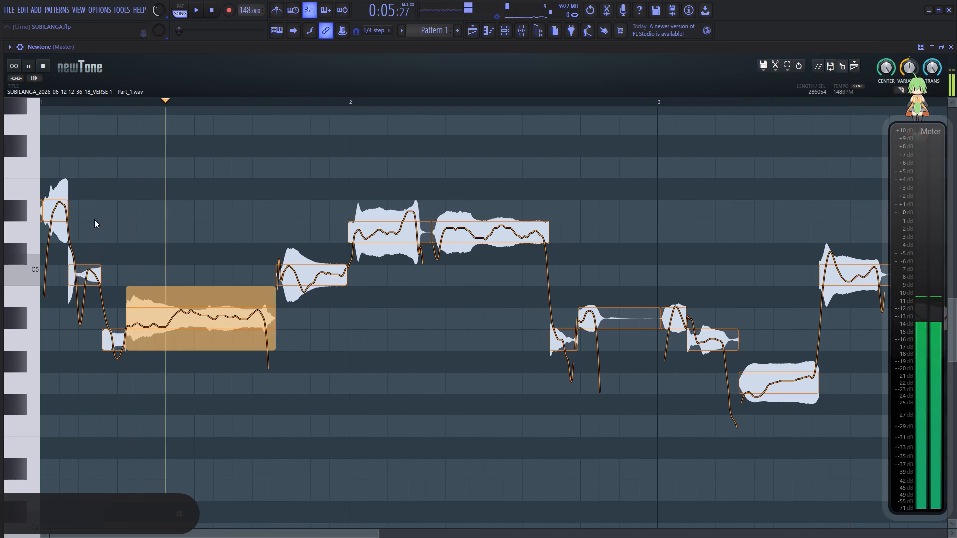
{"action": "key", "text": "space"}
{"action": "key", "text": "space"}
{"action": "key", "text": "space"}
Lower the opening D#5 note by one semitone to D5 and audition the phrase from the start.
{"action": "left_click_drag", "start_coordinate": [55, 210], "coordinate": [54, 228]}
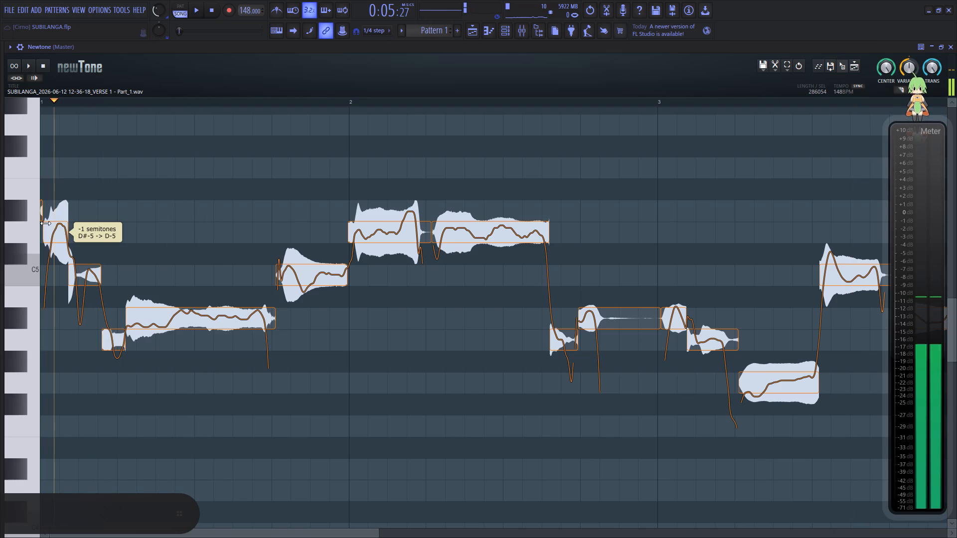
{"action": "left_click_drag", "start_coordinate": [44, 103], "coordinate": [36, 103]}
{"action": "key", "text": "space"}
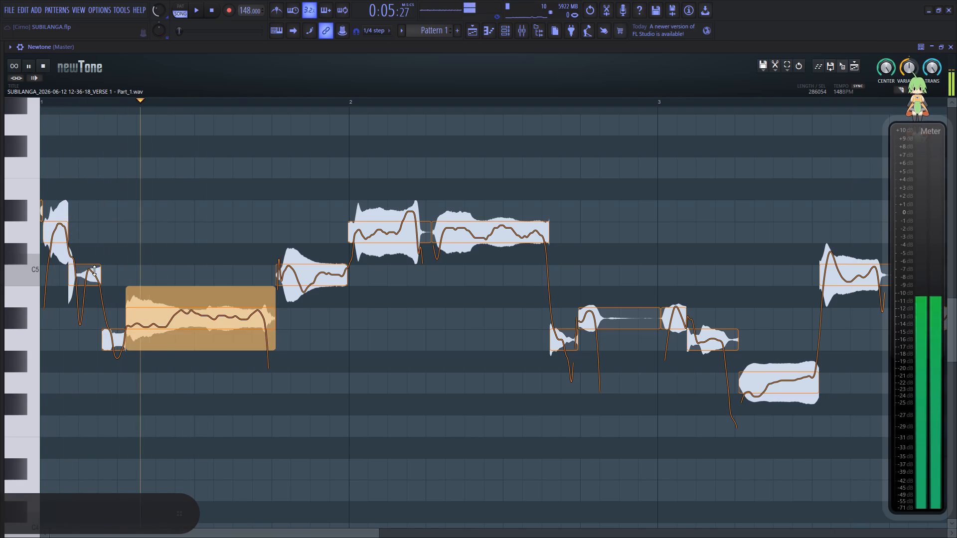
{"action": "key", "text": "space"}
Reduce the pitch variation of the long A#4 note in bar 1 to about 54%.
{"action": "left_click", "coordinate": [195, 321]}
{"action": "left_click", "coordinate": [201, 321]}
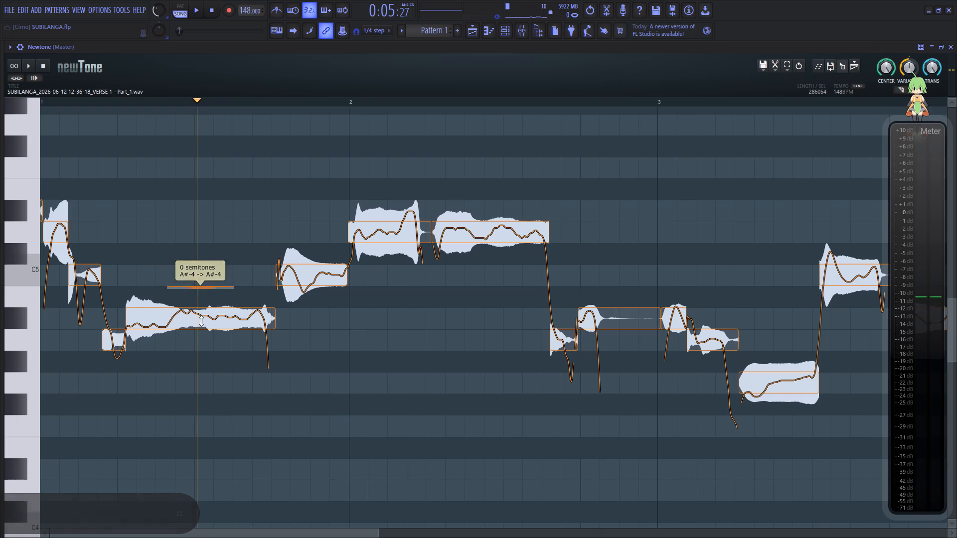
{"action": "left_click_drag", "start_coordinate": [201, 349], "coordinate": [200, 302]}
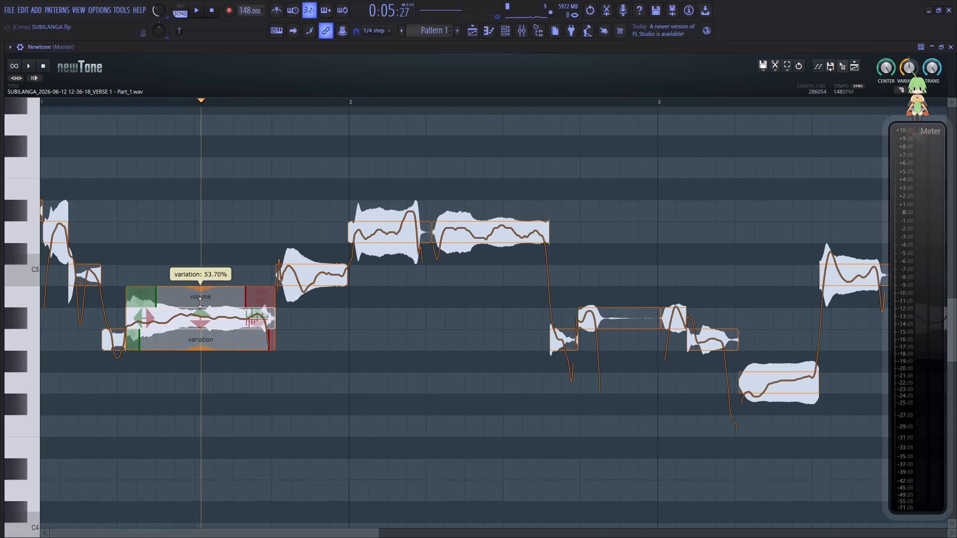
{"action": "left_click_drag", "start_coordinate": [200, 302], "coordinate": [200, 301]}
Reduce the pitch variation of the short A4 note before the long A#4, and replay from the start.
{"action": "left_click_drag", "start_coordinate": [115, 370], "coordinate": [111, 339]}
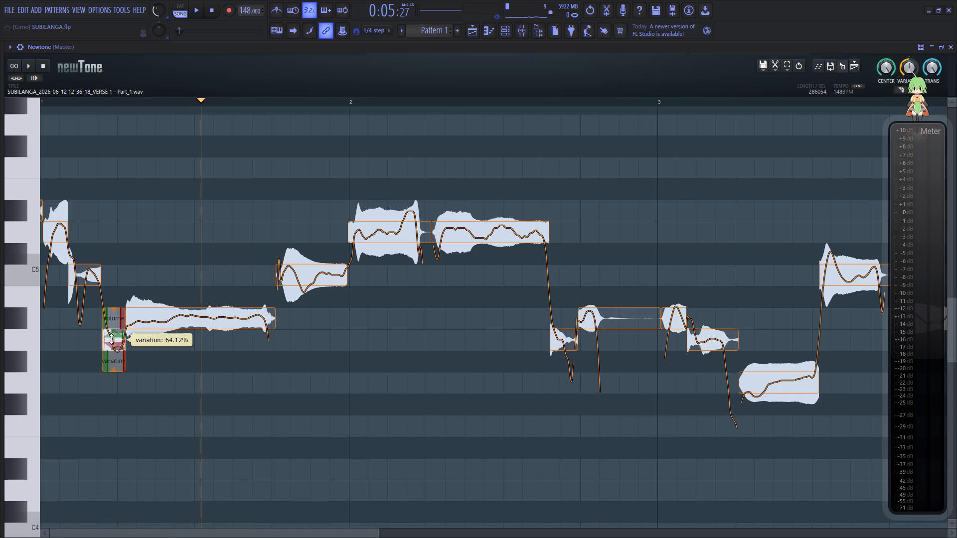
{"action": "left_click_drag", "start_coordinate": [111, 339], "coordinate": [113, 315]}
{"action": "left_click_drag", "start_coordinate": [46, 105], "coordinate": [32, 105]}
{"action": "key", "text": "space"}
{"action": "key", "text": "space"}
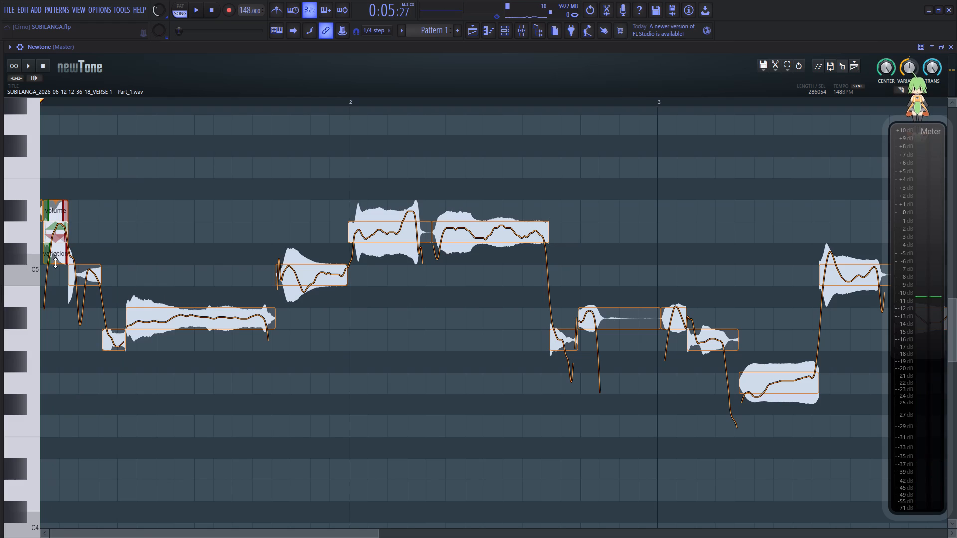
Reduce the pitch variation of the opening D5 note and audition the phrase toward bar 3.
{"action": "left_click_drag", "start_coordinate": [55, 263], "coordinate": [56, 216]}
{"action": "key", "text": "space"}
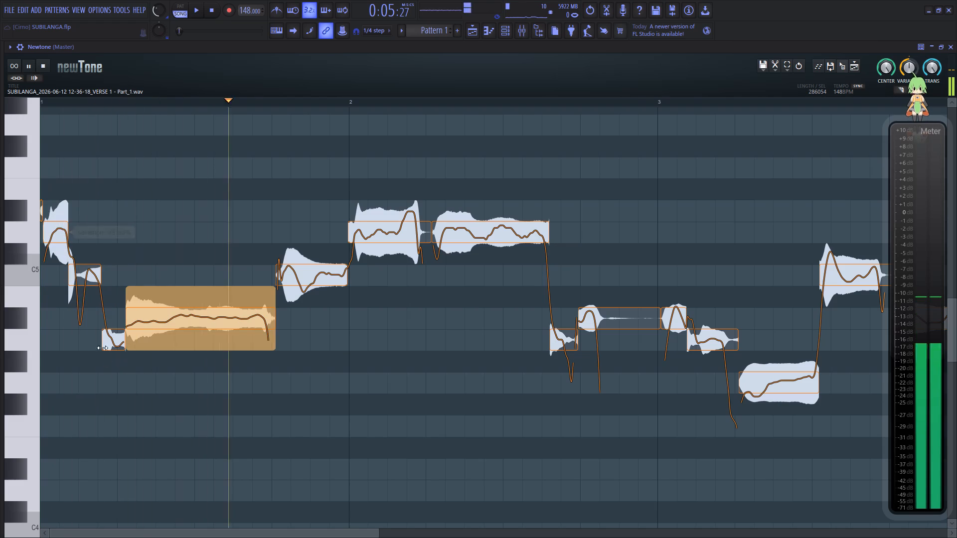
{"action": "left_click_drag", "start_coordinate": [186, 536], "coordinate": [207, 531]}
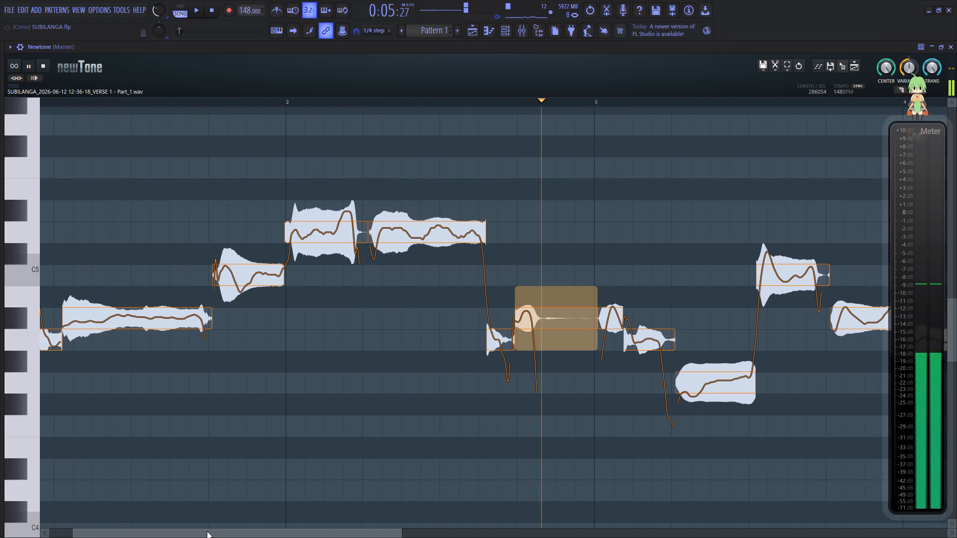
{"action": "left_click_drag", "start_coordinate": [207, 531], "coordinate": [191, 531]}
{"action": "key", "text": "space"}
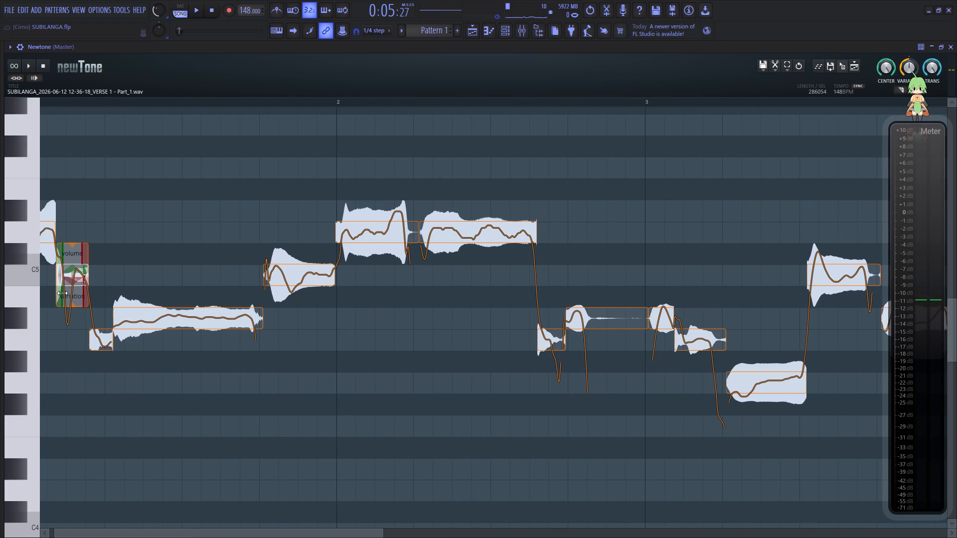
Reduce the pitch variation of the short C5 note following the opening D5, and audition the phrase.
{"action": "left_click_drag", "start_coordinate": [66, 305], "coordinate": [76, 246]}
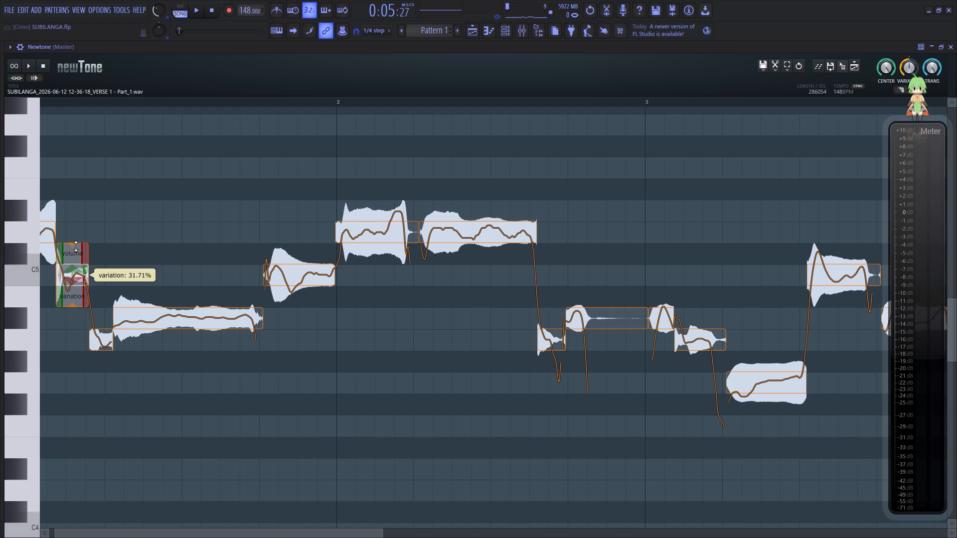
{"action": "left_click_drag", "start_coordinate": [76, 246], "coordinate": [76, 237]}
{"action": "key", "text": "space"}
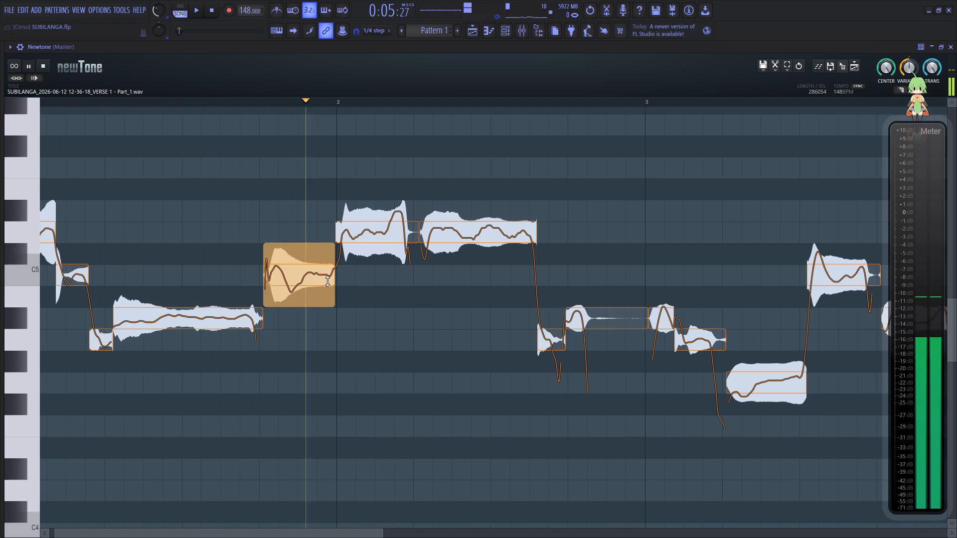
{"action": "key", "text": "space"}
{"action": "key", "text": "space"}
Raise the D5 note at the start of bar 2 by one semitone to D#5.
{"action": "left_click_drag", "start_coordinate": [371, 239], "coordinate": [372, 207]}
{"action": "key", "text": "space"}
Reduce the pitch variation of the C5 note leading into bar 2 to about 43% and audition it.
{"action": "left_click", "coordinate": [293, 279]}
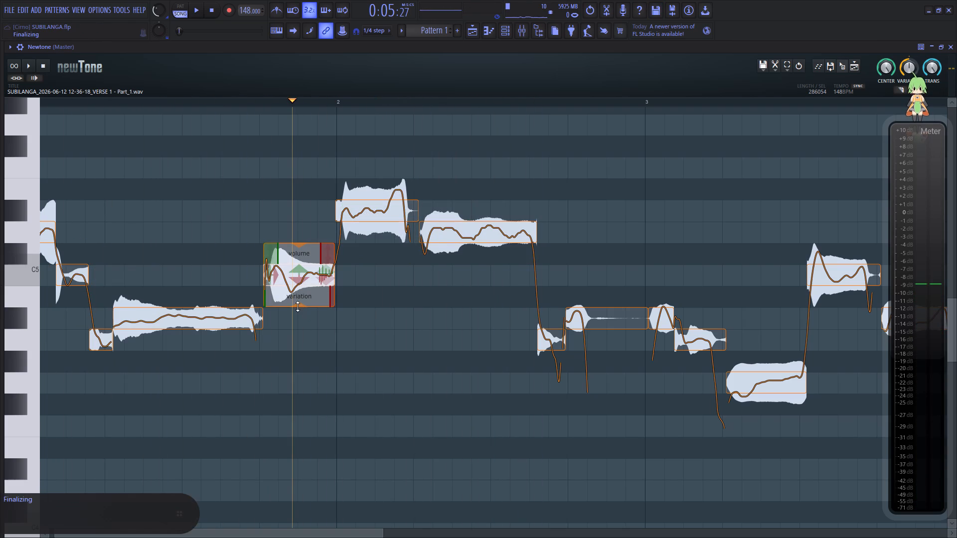
{"action": "left_click_drag", "start_coordinate": [298, 306], "coordinate": [297, 257]}
{"action": "left_click", "coordinate": [206, 280]}
{"action": "key", "text": "space"}
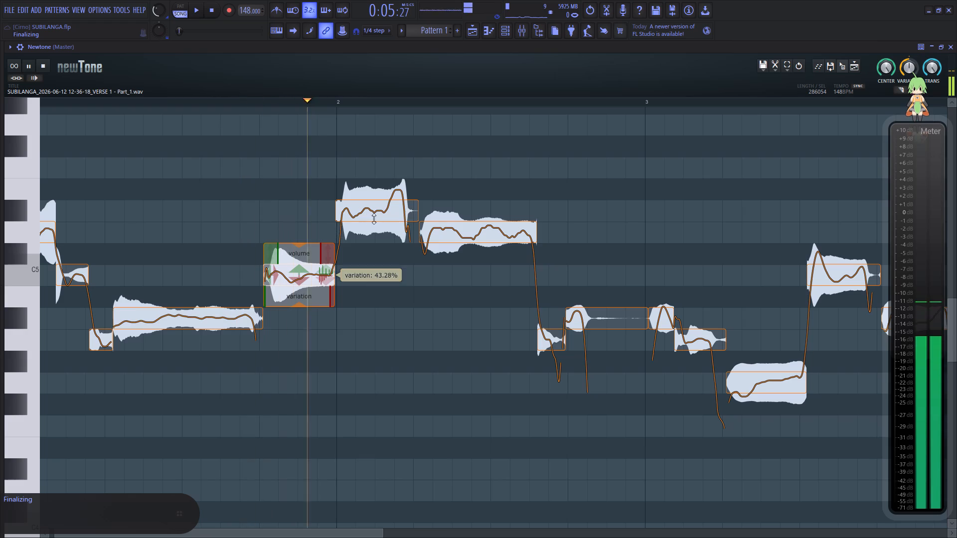
{"action": "key", "text": "space"}
{"action": "key", "text": "space"}
Reduce the pitch variation of the D#5 note opening bar 2 to about 58% and audition it.
{"action": "left_click_drag", "start_coordinate": [377, 241], "coordinate": [387, 204]}
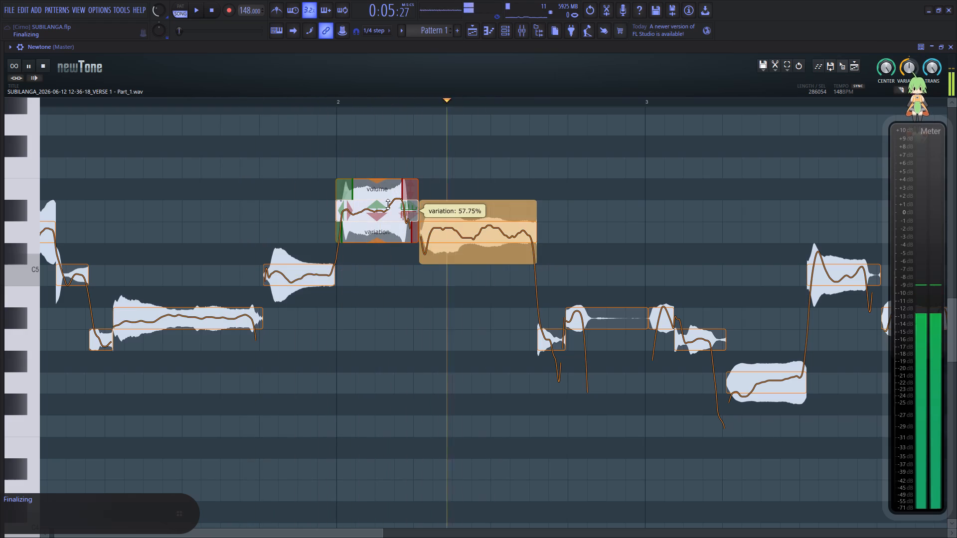
{"action": "key", "text": "space"}
{"action": "key", "text": "space"}
{"action": "key", "text": "space"}
{"action": "key", "text": "space"}
Reduce the pitch variation of the second note in bar 2, the long D5, to about 47%.
{"action": "left_click", "coordinate": [480, 244]}
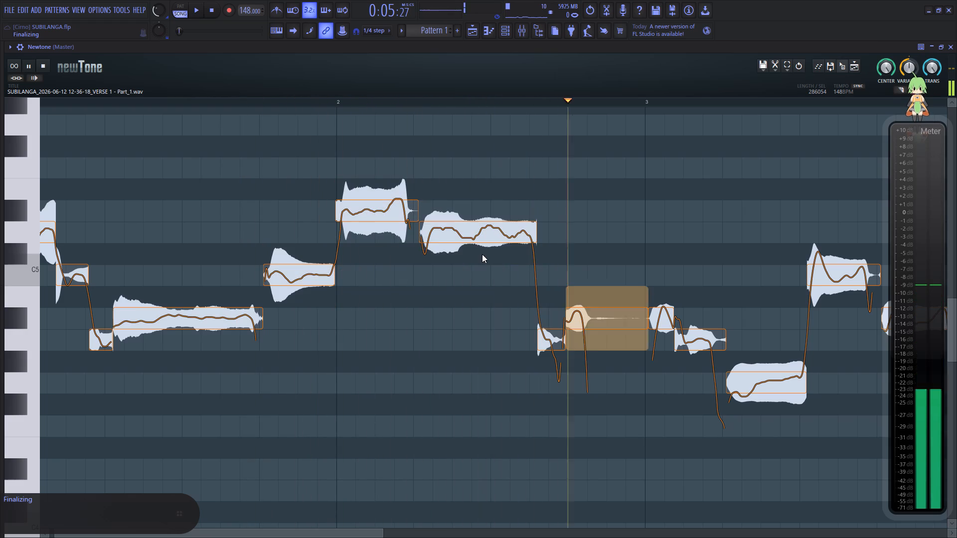
{"action": "key", "text": "space"}
{"action": "left_click", "coordinate": [479, 237]}
{"action": "left_click_drag", "start_coordinate": [479, 264], "coordinate": [478, 215]}
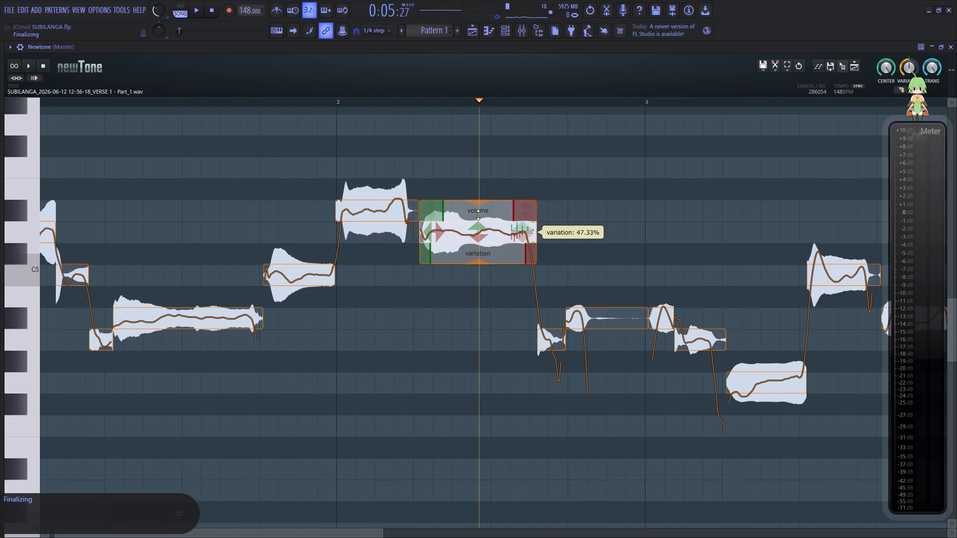
Fine-tune the pitch variation of the long D5 note in bar 2 and audition the phrase into bar 3.
{"action": "left_click_drag", "start_coordinate": [478, 215], "coordinate": [478, 210]}
{"action": "left_click", "coordinate": [283, 251]}
{"action": "key", "text": "space"}
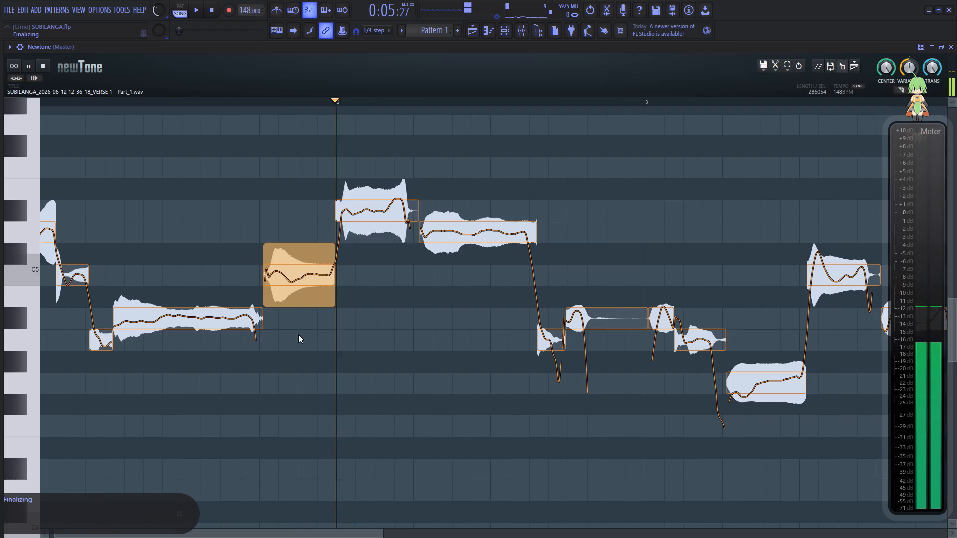
{"action": "left_click_drag", "start_coordinate": [314, 533], "coordinate": [360, 534]}
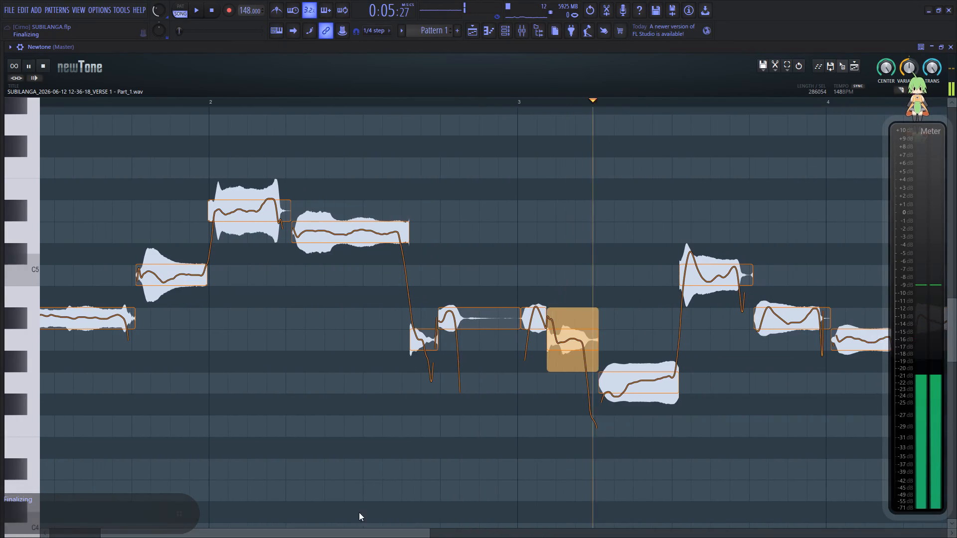
{"action": "key", "text": "space"}
{"action": "key", "text": "space"}
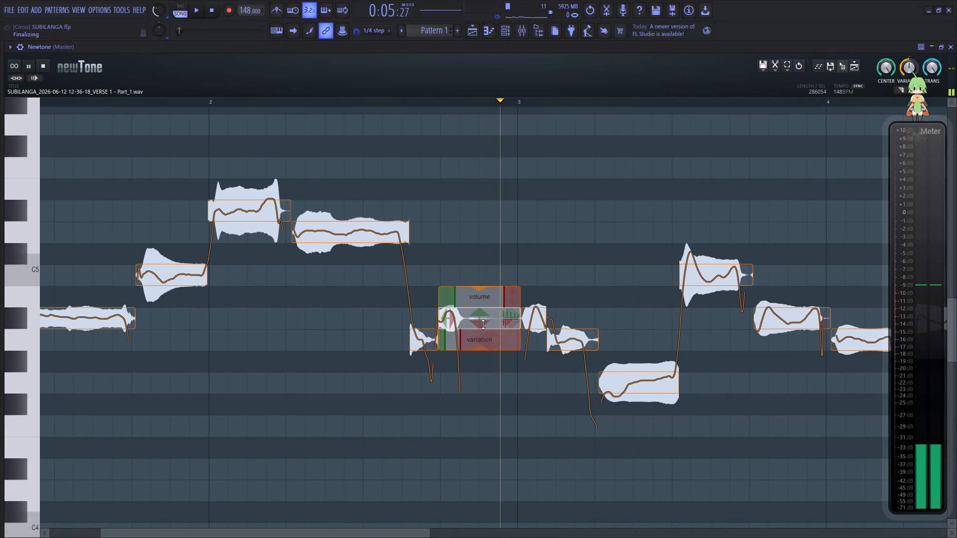
{"action": "key", "text": "space"}
{"action": "key", "text": "space"}
Reduce the pitch variation of the short A#4 note opening bar 3.
{"action": "left_click_drag", "start_coordinate": [535, 350], "coordinate": [536, 342]}
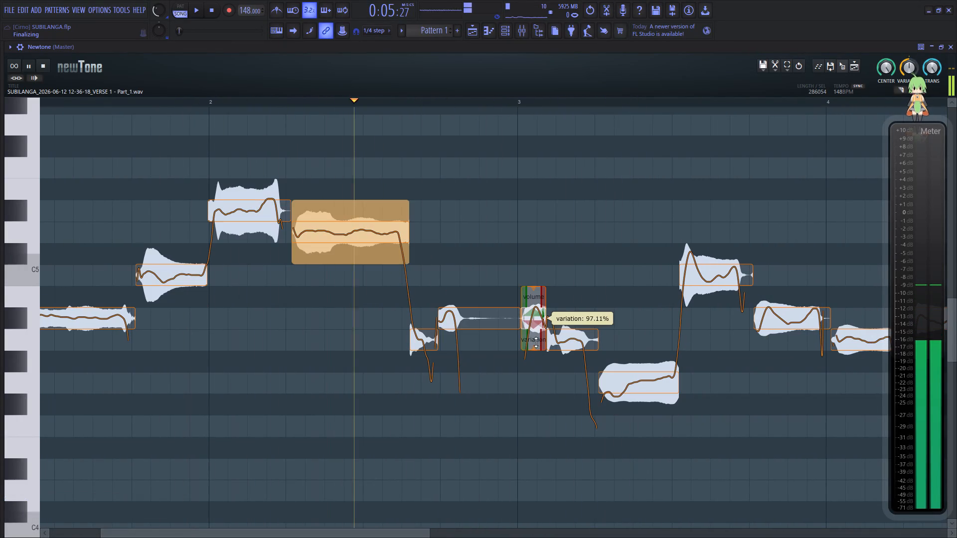
{"action": "left_click_drag", "start_coordinate": [536, 342], "coordinate": [544, 305]}
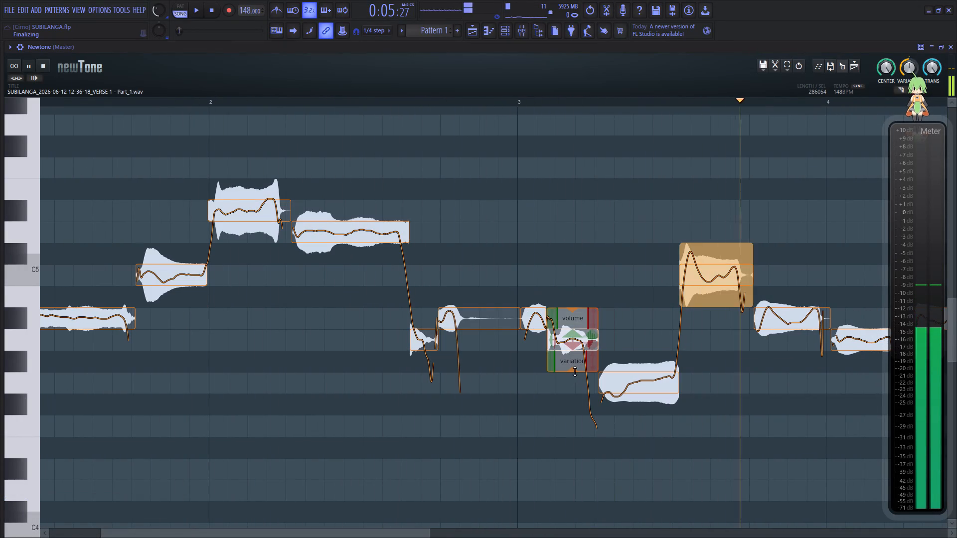
Reduce the pitch variation of the A4 note in bar 3 to about 7% and audition it.
{"action": "left_click_drag", "start_coordinate": [575, 371], "coordinate": [585, 291]}
{"action": "left_click", "coordinate": [383, 384]}
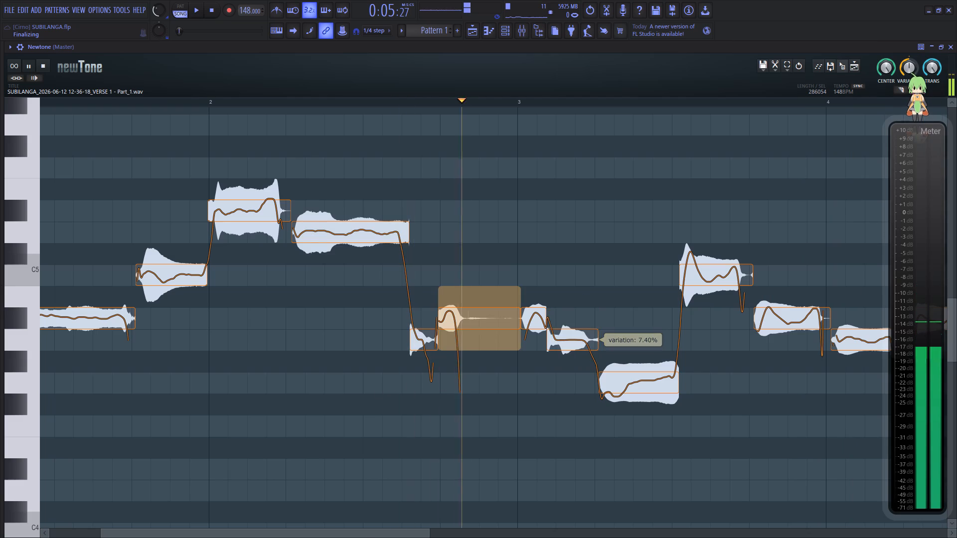
{"action": "left_click_drag", "start_coordinate": [362, 531], "coordinate": [399, 523]}
{"action": "key", "text": "space"}
{"action": "key", "text": "space"}
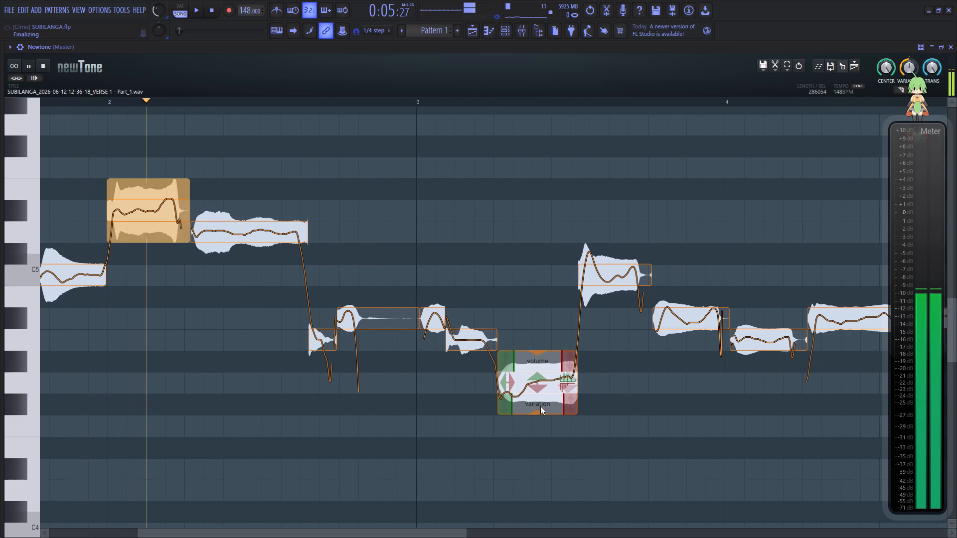
Reduce the pitch variation of the G4 note in bar 3 to about 46% and audition it.
{"action": "left_click_drag", "start_coordinate": [538, 413], "coordinate": [550, 367]}
{"action": "left_click_drag", "start_coordinate": [405, 533], "coordinate": [422, 530]}
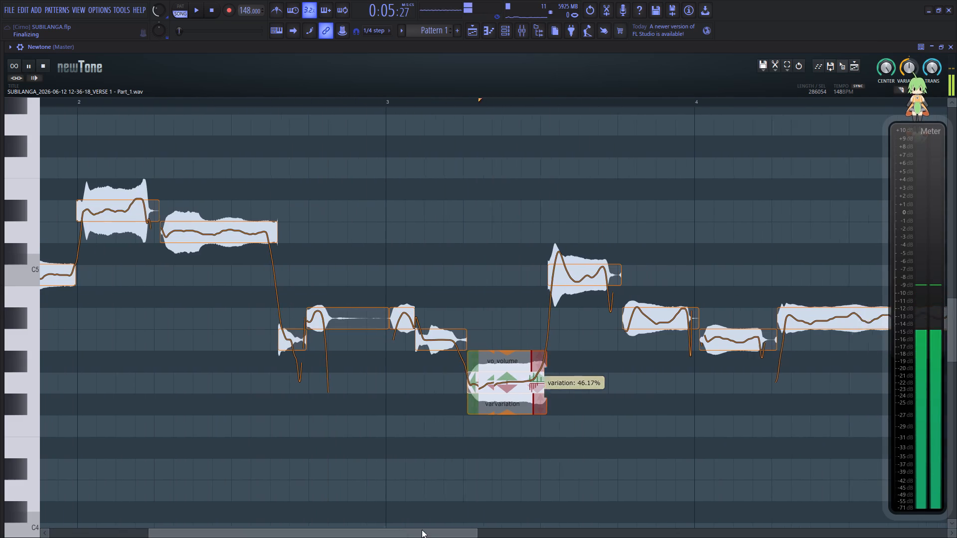
{"action": "left_click_drag", "start_coordinate": [422, 530], "coordinate": [466, 509]}
{"action": "key", "text": "space"}
{"action": "key", "text": "space"}
Reduce the pitch variation of the C5 note in bar 3 to about 31% and audition the phrase.
{"action": "left_click", "coordinate": [434, 275]}
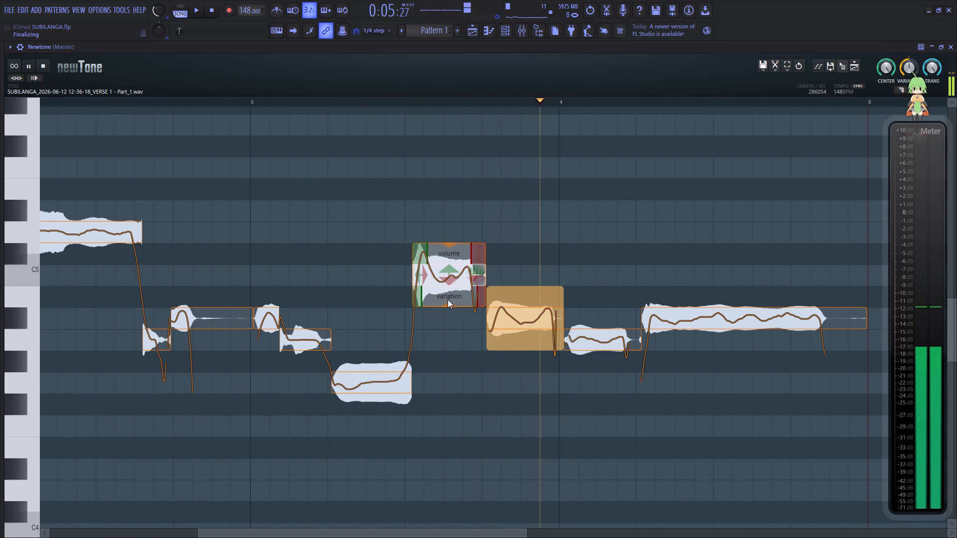
{"action": "left_click_drag", "start_coordinate": [450, 306], "coordinate": [446, 246]}
{"action": "left_click", "coordinate": [341, 298]}
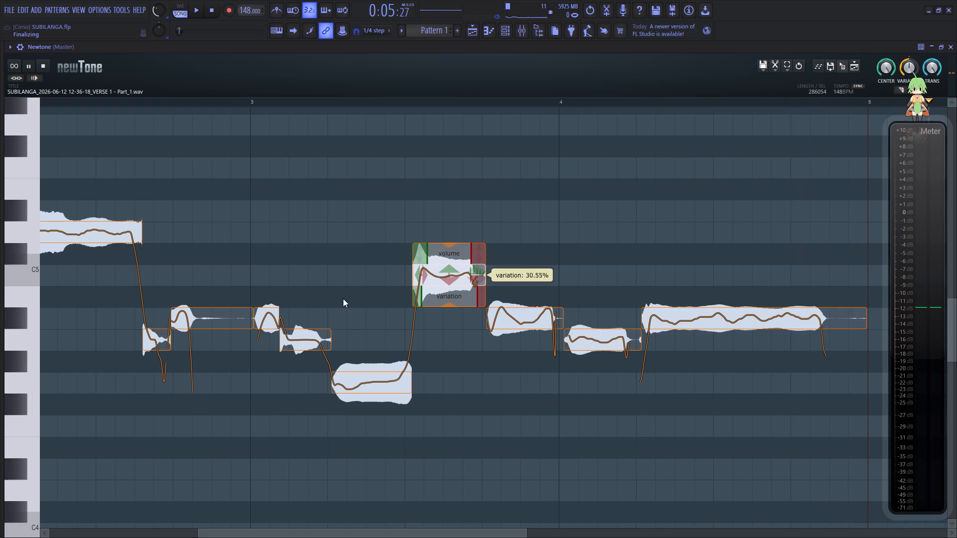
{"action": "key", "text": "space"}
{"action": "key", "text": "space"}
Reduce the pitch variation of the A#4 note leading into bar 4.
{"action": "left_click_drag", "start_coordinate": [528, 350], "coordinate": [529, 335]}
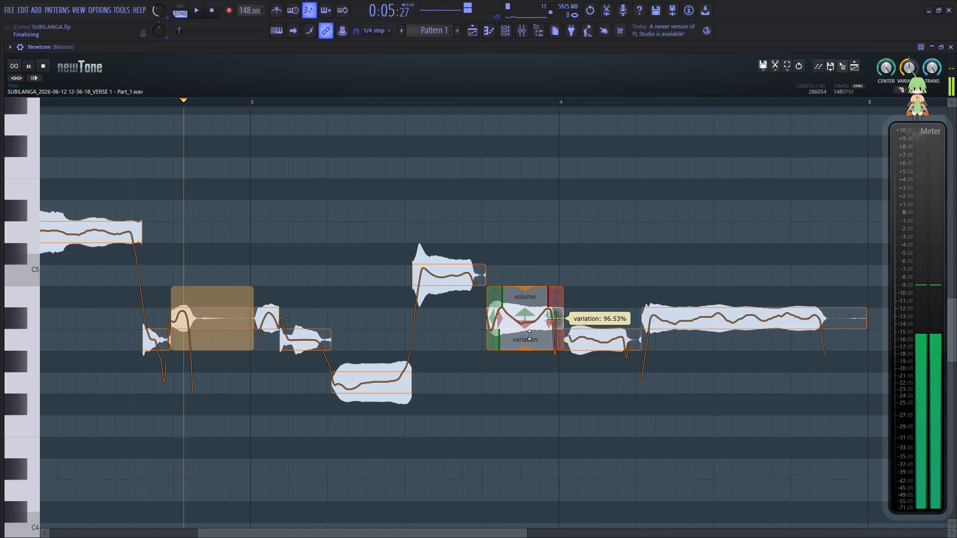
{"action": "left_click_drag", "start_coordinate": [529, 335], "coordinate": [536, 293]}
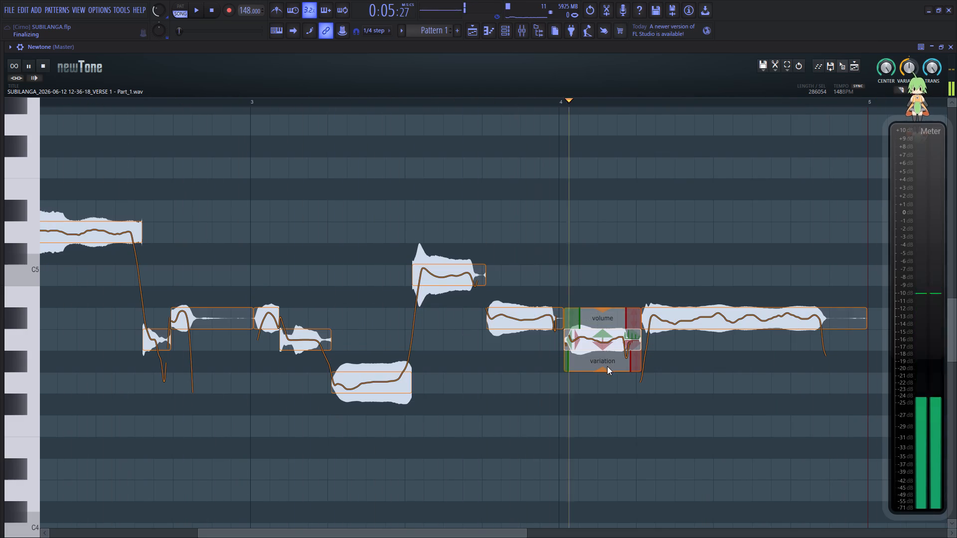
Reduce the pitch variation of the A4 note opening bar 4 to about 30% and audition it.
{"action": "left_click_drag", "start_coordinate": [605, 371], "coordinate": [607, 311]}
{"action": "key", "text": "space"}
{"action": "key", "text": "space"}
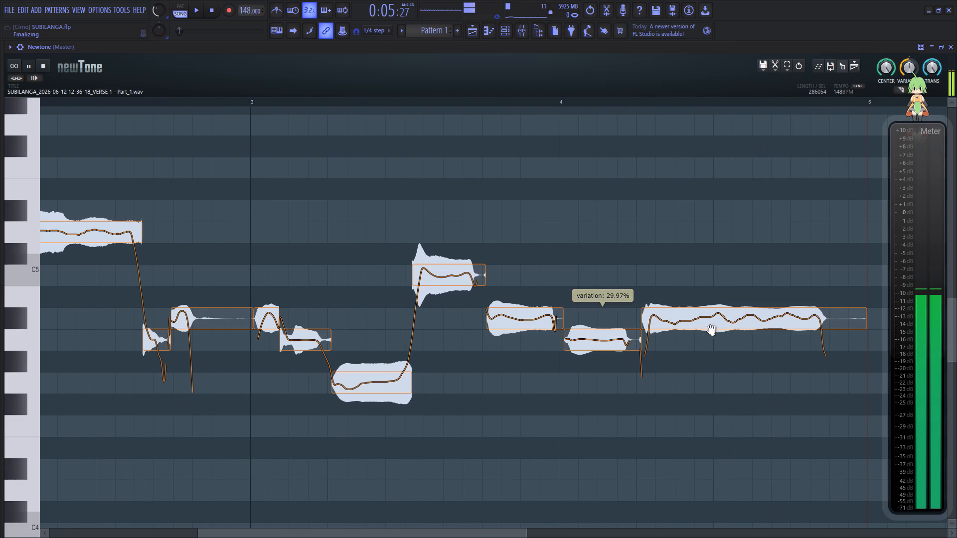
Reduce the pitch variation of the long final A#4 note in bar 4 to about 33%.
{"action": "left_click", "coordinate": [739, 325]}
{"action": "left_click", "coordinate": [749, 351]}
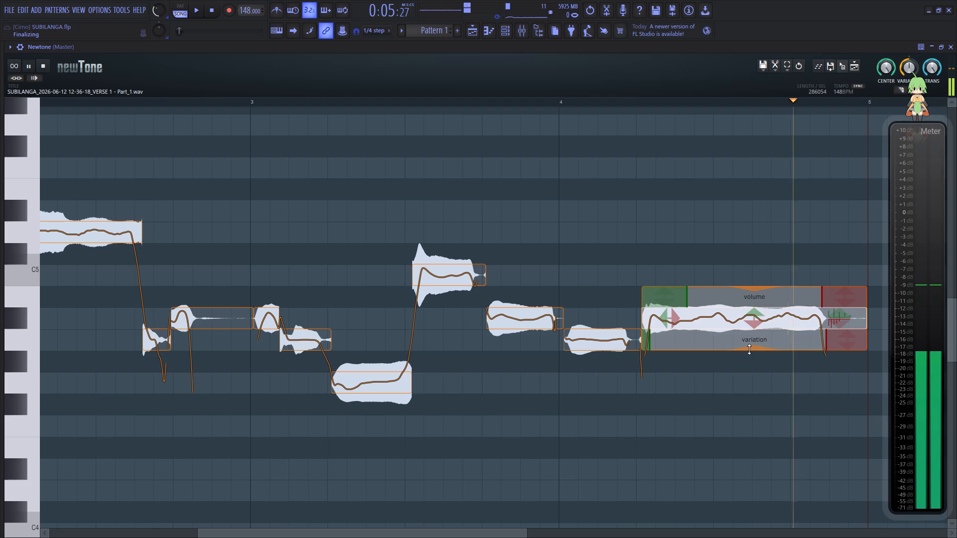
{"action": "left_click_drag", "start_coordinate": [749, 349], "coordinate": [736, 291]}
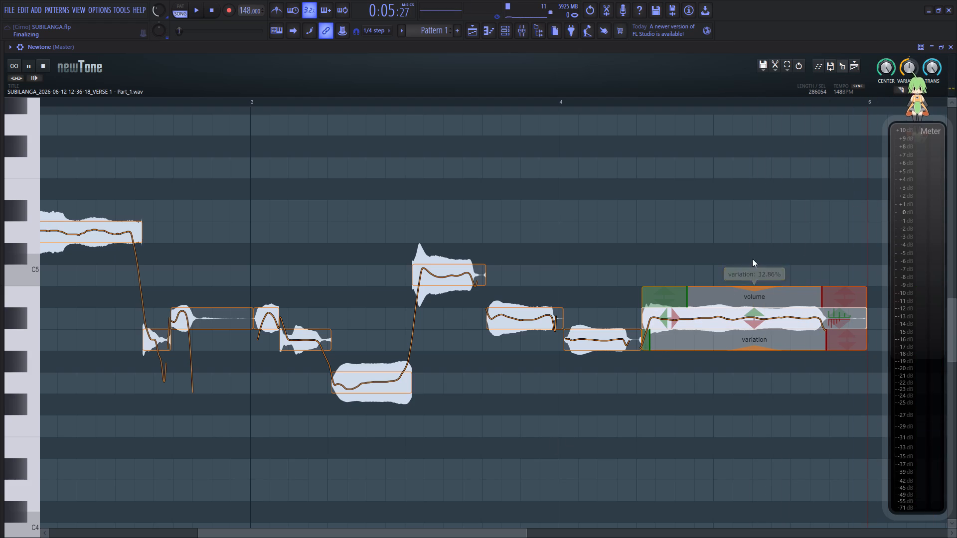
Place the corrected 12-36-18 take on the upper VERSE 2 playlist track, aligned under its original, and close Newtone.
{"action": "left_click_drag", "start_coordinate": [845, 66], "coordinate": [817, 109]}
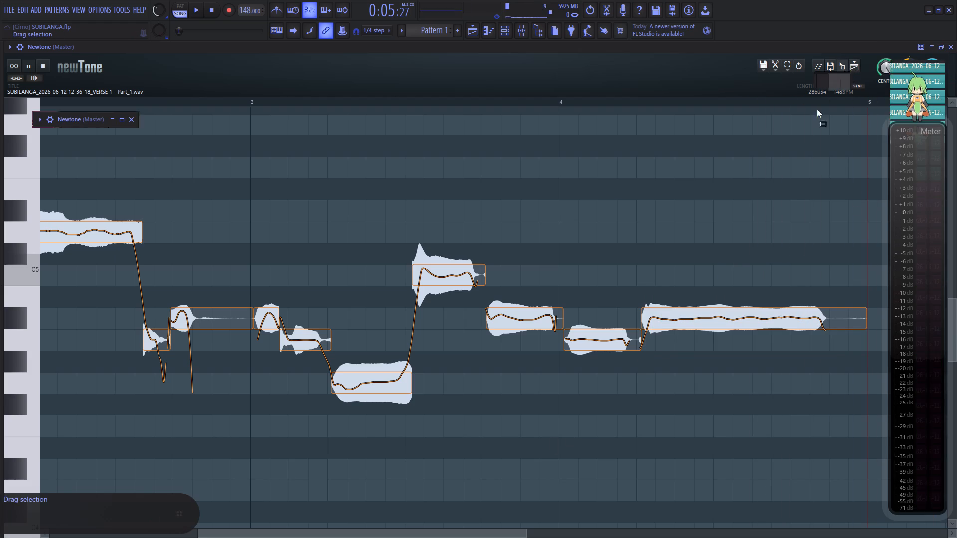
{"action": "left_click_drag", "start_coordinate": [817, 109], "coordinate": [381, 164]}
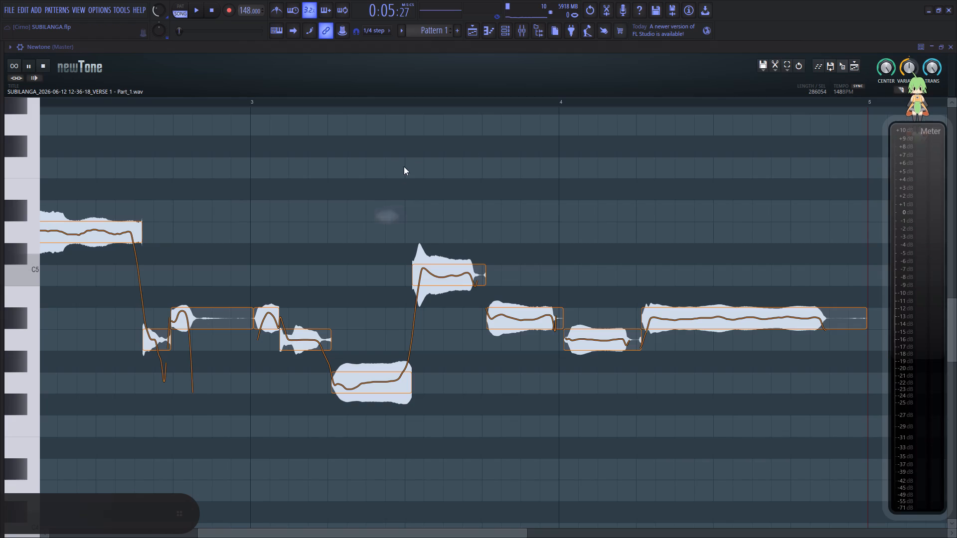
{"action": "left_click", "coordinate": [953, 48]}
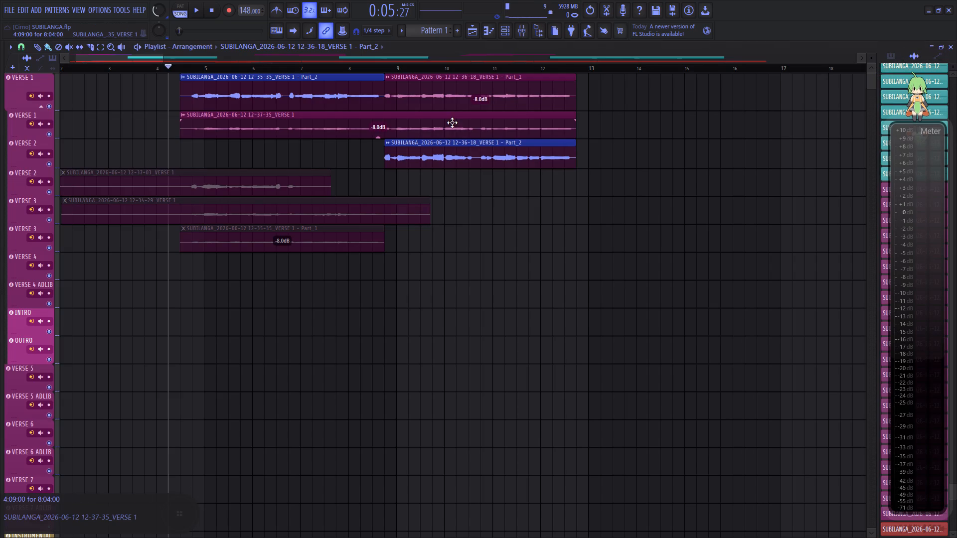
Mute the original 12-36-18_VERSE 1 - Part_1 clip and move it down to the lower VERSE 2 track.
{"action": "left_click", "coordinate": [67, 47]}
{"action": "left_click", "coordinate": [475, 106]}
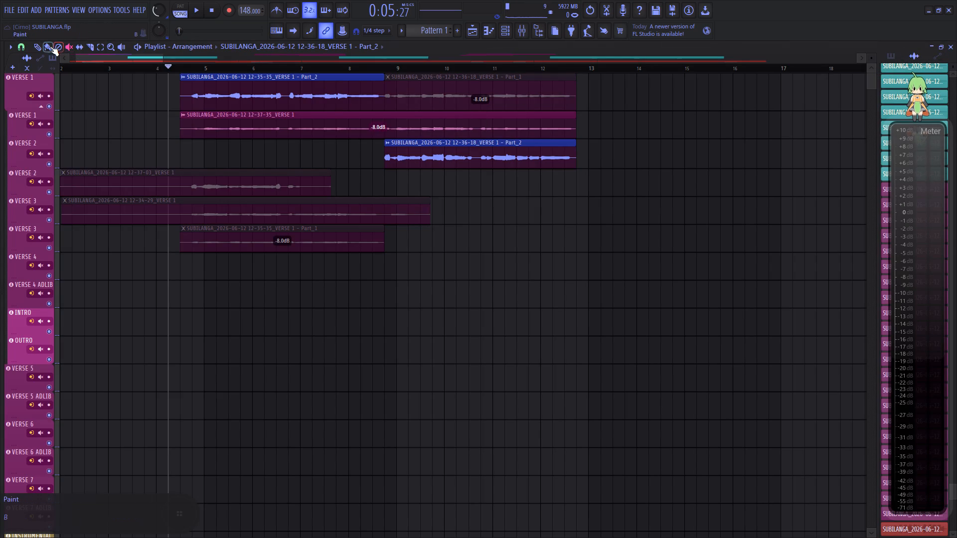
{"action": "left_click", "coordinate": [50, 46]}
{"action": "left_click_drag", "start_coordinate": [433, 95], "coordinate": [435, 194]}
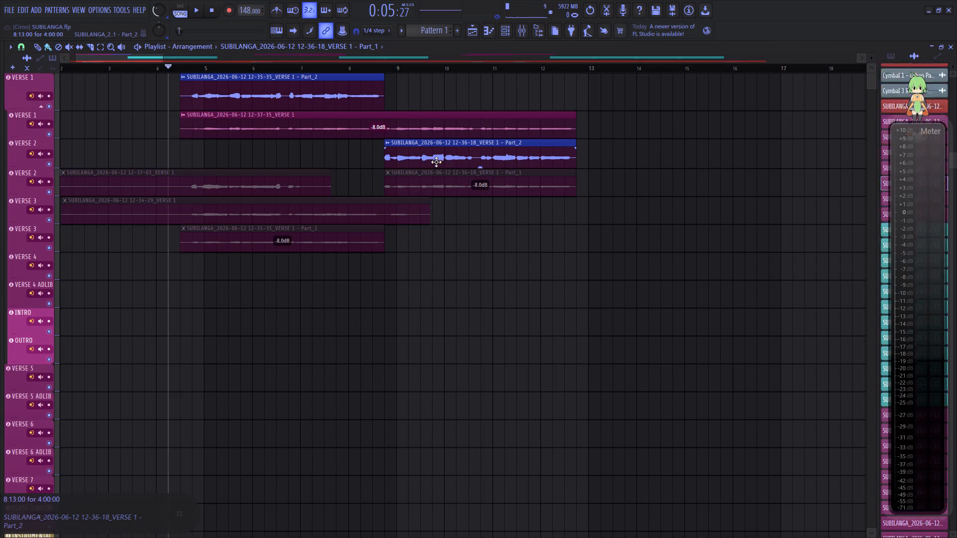
Move the corrected 12-36-18 clip up to the top VERSE 1 track, directly after the 12-35-35 clip.
{"action": "left_click_drag", "start_coordinate": [436, 161], "coordinate": [435, 90]}
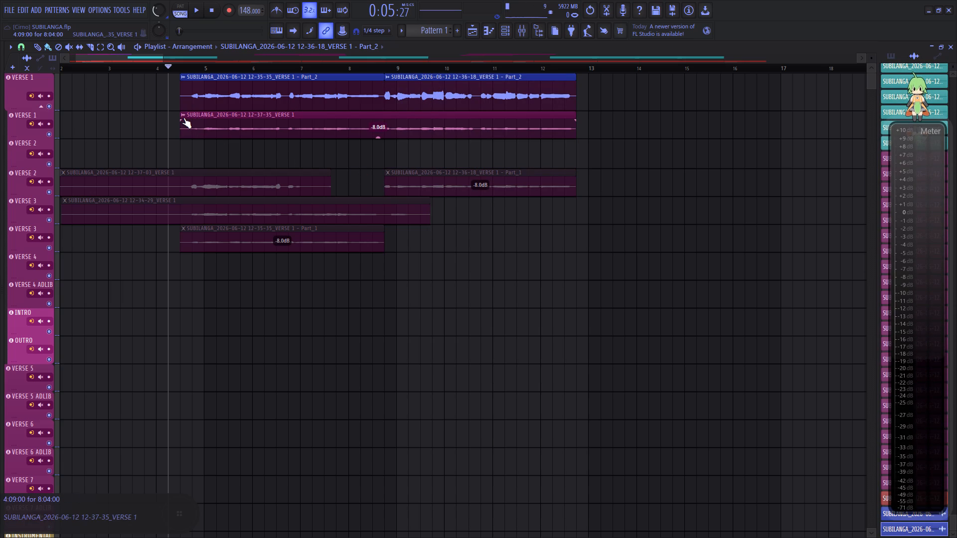
Make the 12-37-35_VERSE 1 clip on the second VERSE 1 track unique as a sample.
{"action": "left_click", "coordinate": [183, 116]}
{"action": "left_click", "coordinate": [294, 135]}
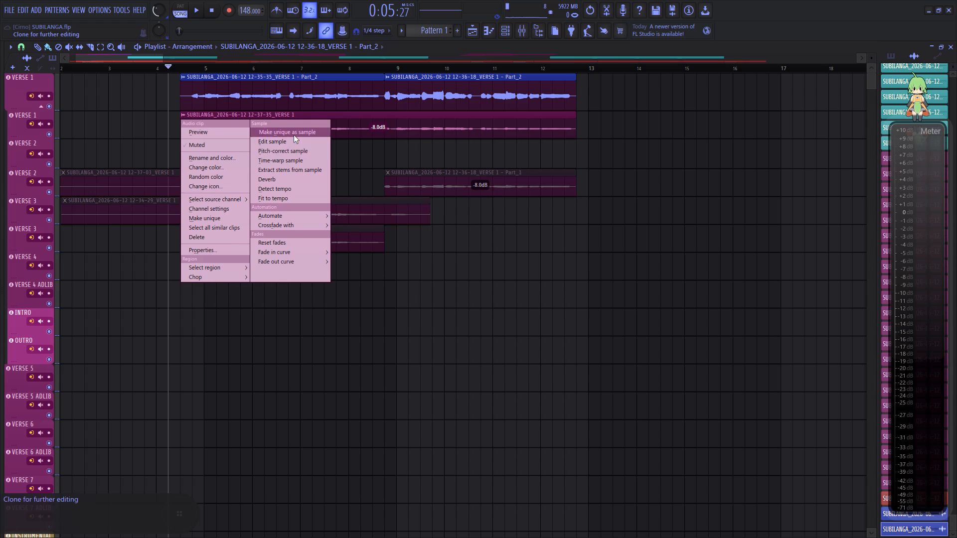
{"action": "left_click", "coordinate": [546, 310]}
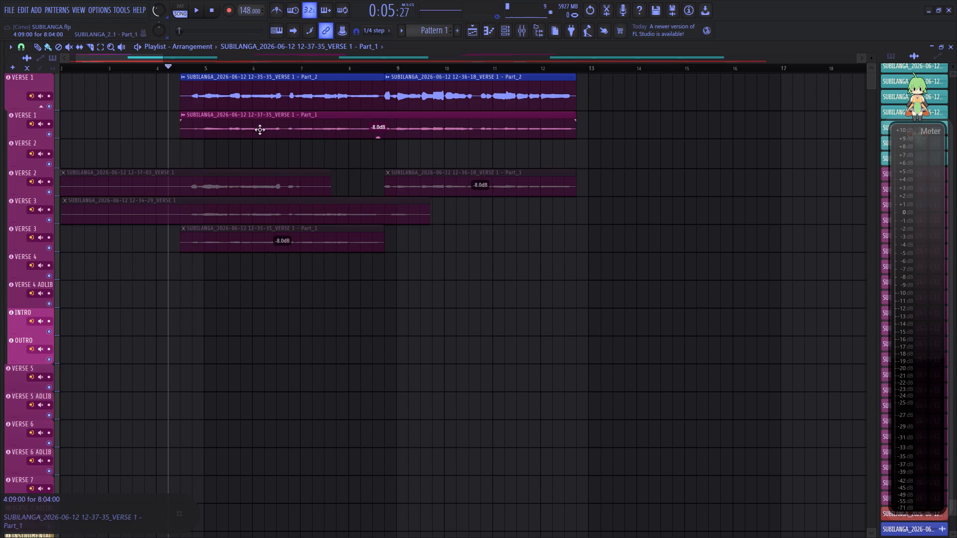
Open the unique 12-37-35_VERSE 1 - Part_1 clip for pitch correction in Newtone.
{"action": "left_click", "coordinate": [183, 117]}
{"action": "left_click", "coordinate": [309, 154]}
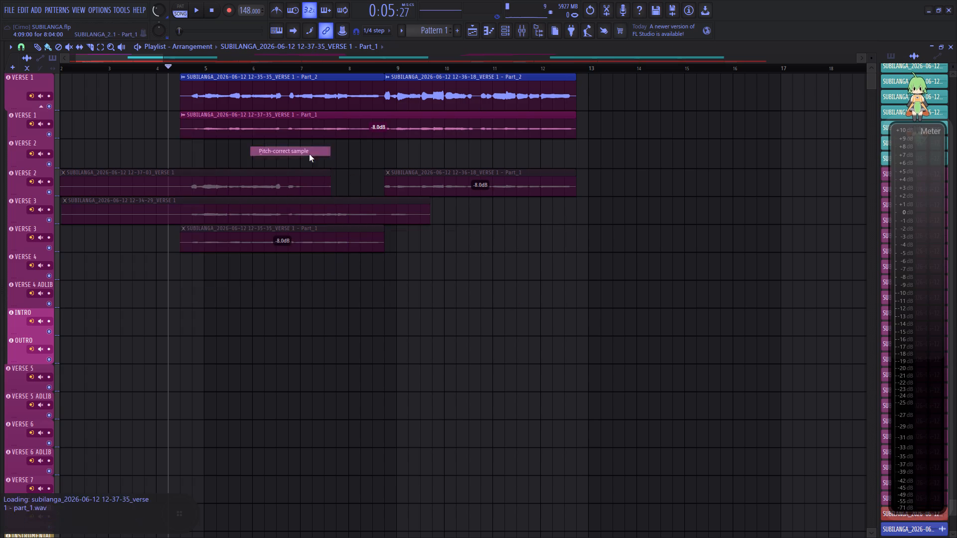
Turn on Snap to scale for the 12-37-35 take's notes.
{"action": "left_click", "coordinate": [773, 70]}
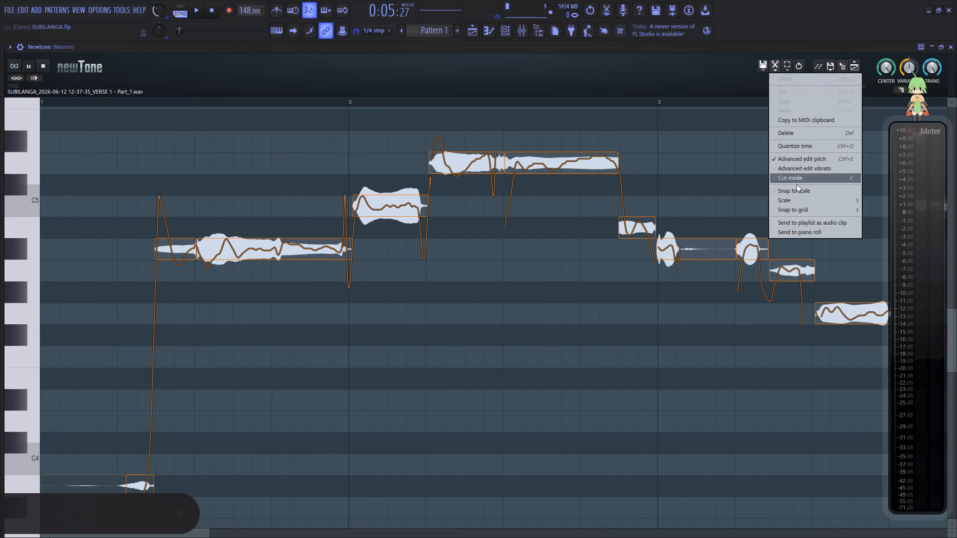
{"action": "left_click", "coordinate": [797, 189]}
Raise the short A#3 note in bar 1 by 12 semitones to A#4 and audition the opening.
{"action": "left_click", "coordinate": [129, 290]}
{"action": "key", "text": "space"}
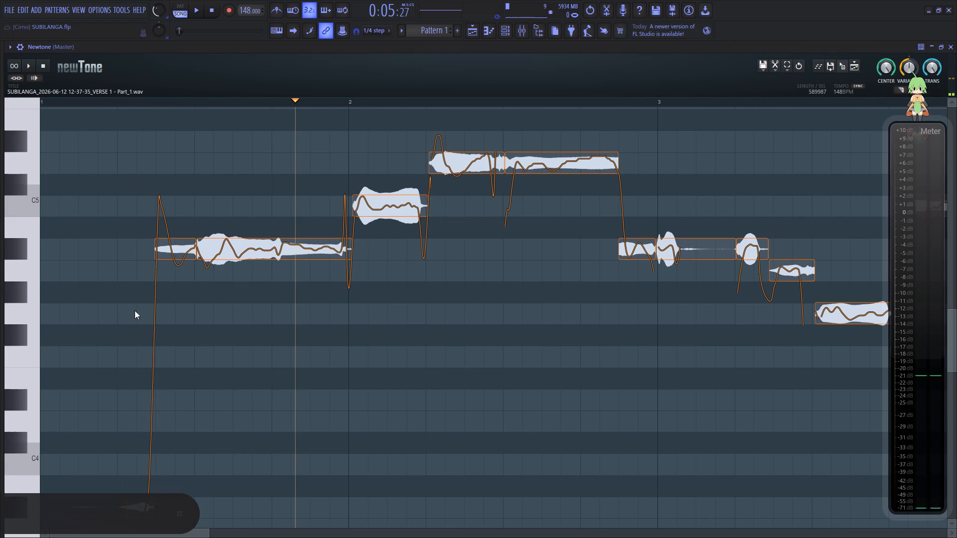
{"action": "scroll", "coordinate": [102, 358], "scroll_direction": "down", "scroll_amount": 5}
{"action": "left_click", "coordinate": [77, 362]}
{"action": "key", "text": "space"}
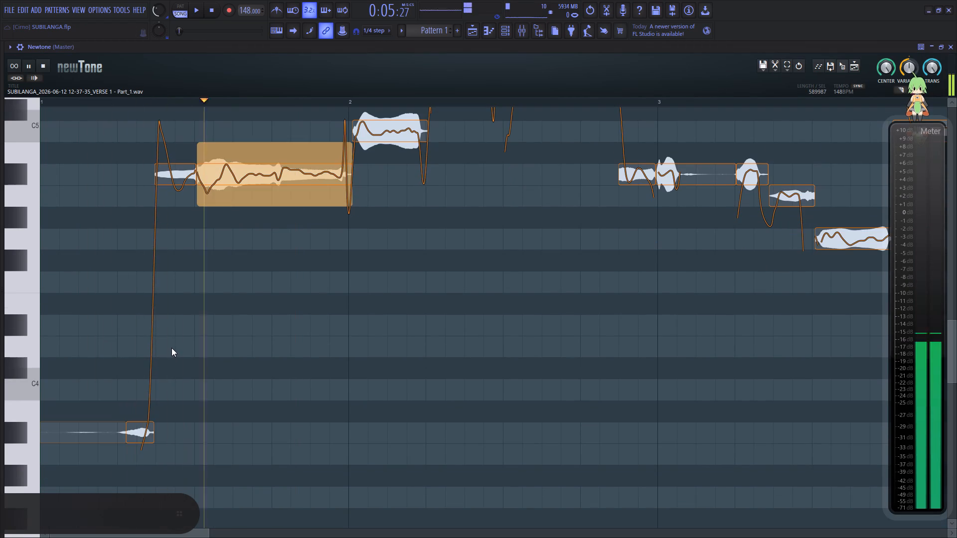
{"action": "key", "text": "space"}
{"action": "key", "text": "space"}
{"action": "key", "text": "space"}
{"action": "left_click_drag", "start_coordinate": [143, 433], "coordinate": [133, 184]}
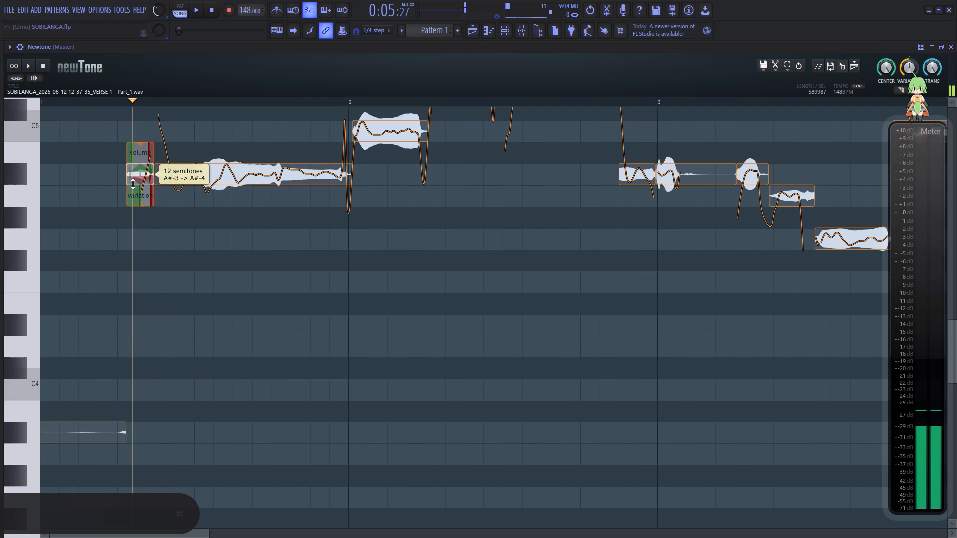
{"action": "left_click_drag", "start_coordinate": [133, 184], "coordinate": [133, 183]}
{"action": "left_click", "coordinate": [93, 213]}
{"action": "key", "text": "space"}
{"action": "key", "text": "space"}
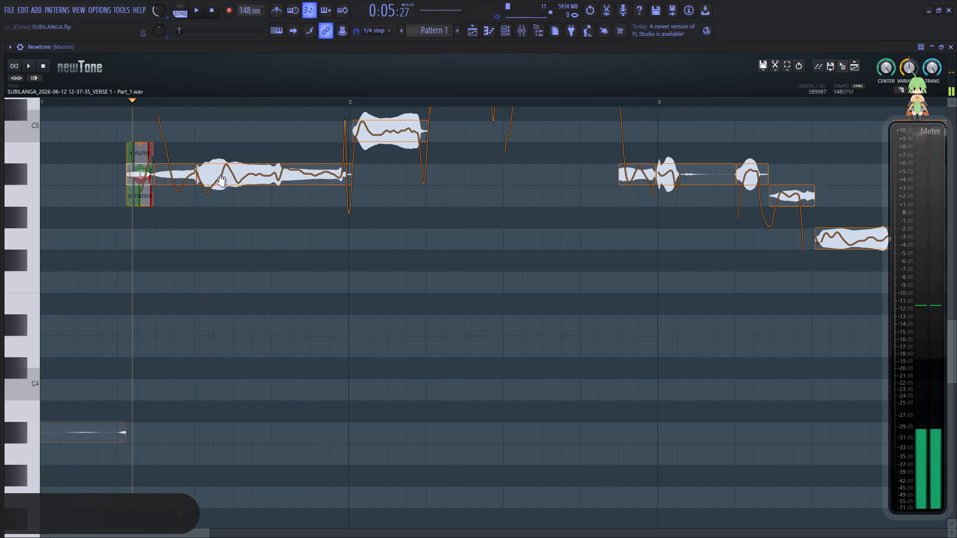
Reduce the pitch variation of the long A#4 note leading into bar 2 to about 46%.
{"action": "left_click", "coordinate": [249, 172]}
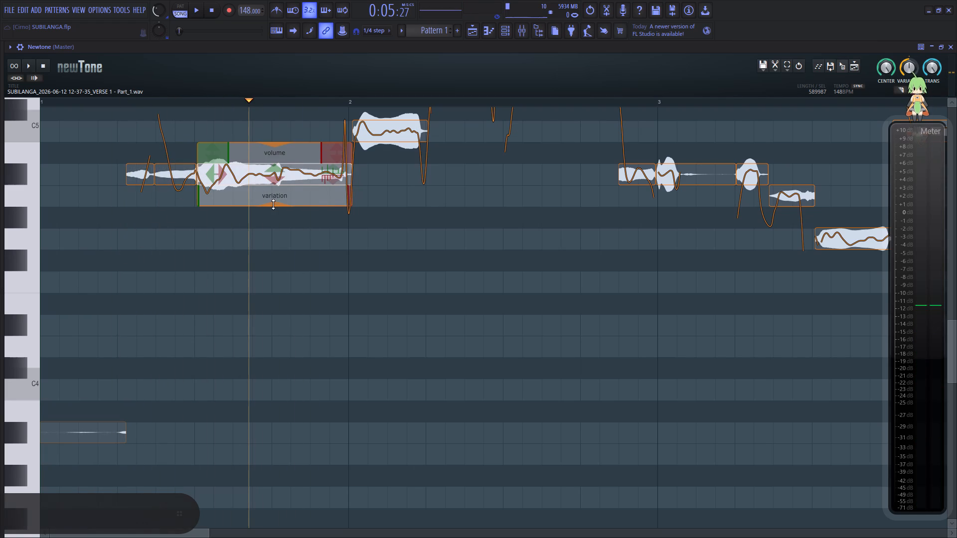
{"action": "left_click_drag", "start_coordinate": [273, 204], "coordinate": [286, 157]}
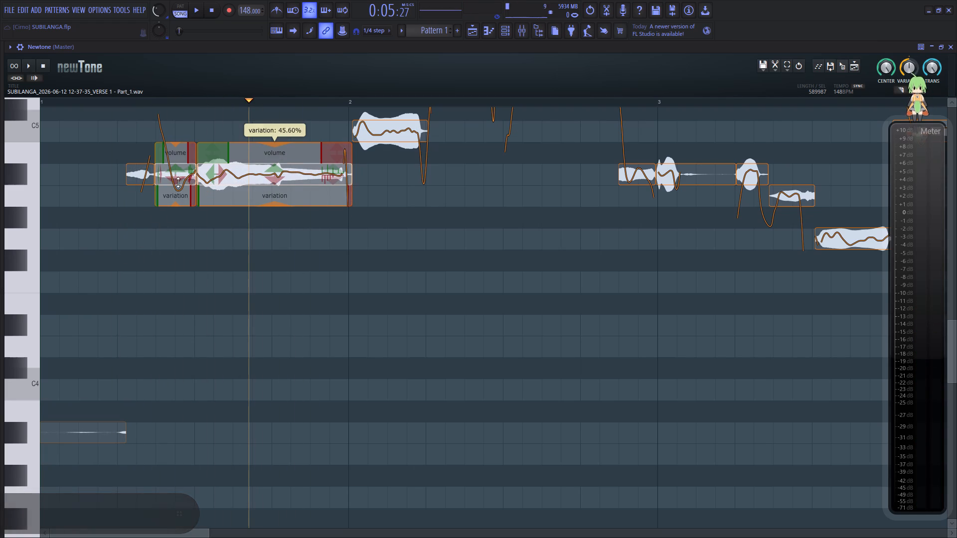
Reduce the pitch variation of the short A#4 note directly before the long one to about 40%.
{"action": "left_click_drag", "start_coordinate": [176, 206], "coordinate": [197, 153]}
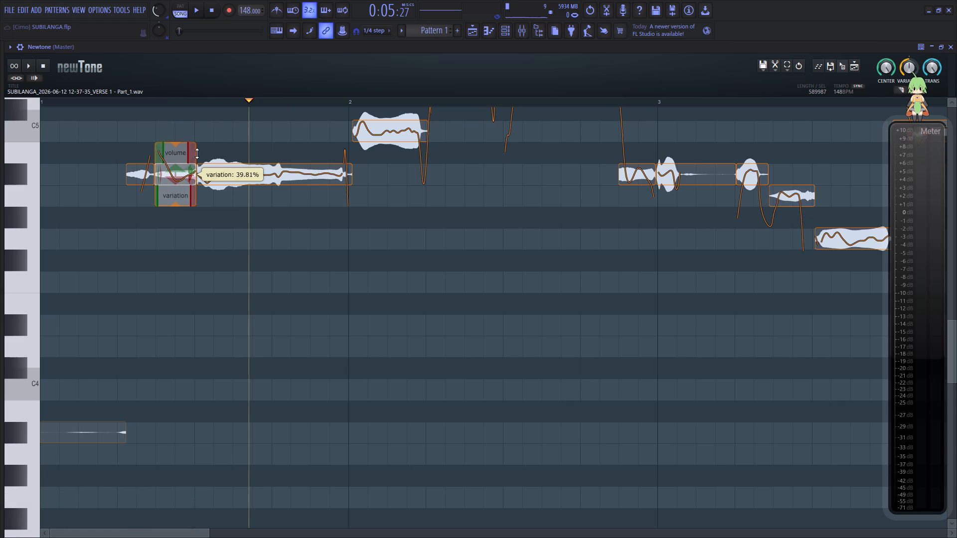
{"action": "left_click_drag", "start_coordinate": [197, 153], "coordinate": [199, 150]}
Audition the corrected A#4 notes in bar 1 several times and check the phrase leading into bar 2.
{"action": "left_click", "coordinate": [97, 224]}
{"action": "key", "text": "space"}
{"action": "scroll", "coordinate": [327, 315], "scroll_direction": "up", "scroll_amount": 4}
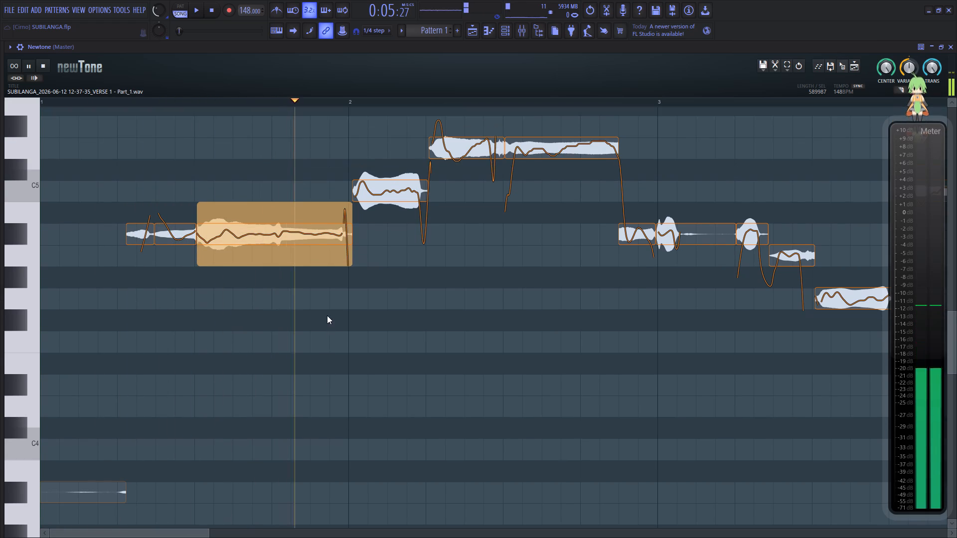
{"action": "scroll", "coordinate": [320, 313], "scroll_direction": "up", "scroll_amount": 2}
{"action": "key", "text": "space"}
{"action": "key", "text": "space"}
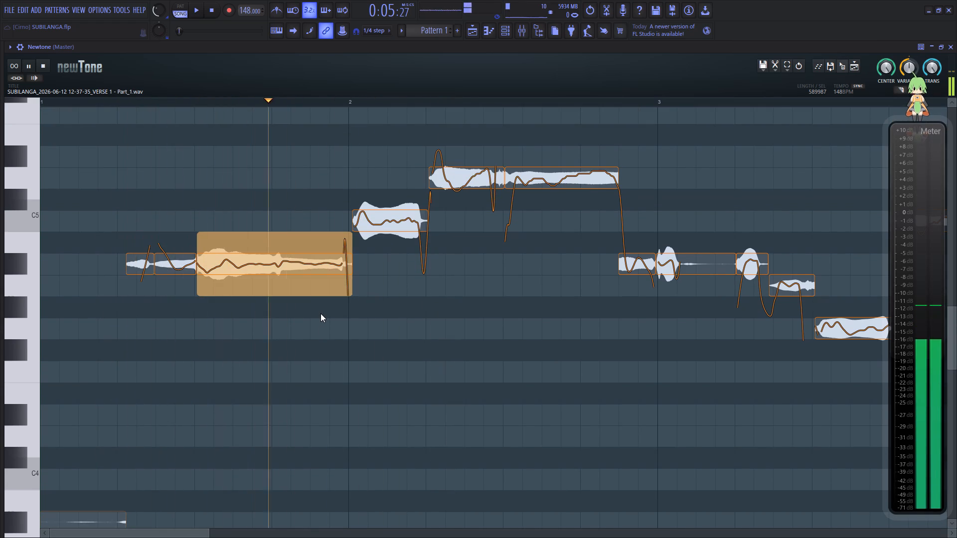
{"action": "scroll", "coordinate": [336, 307], "scroll_direction": "up", "scroll_amount": 3}
{"action": "key", "text": "space"}
{"action": "key", "text": "space"}
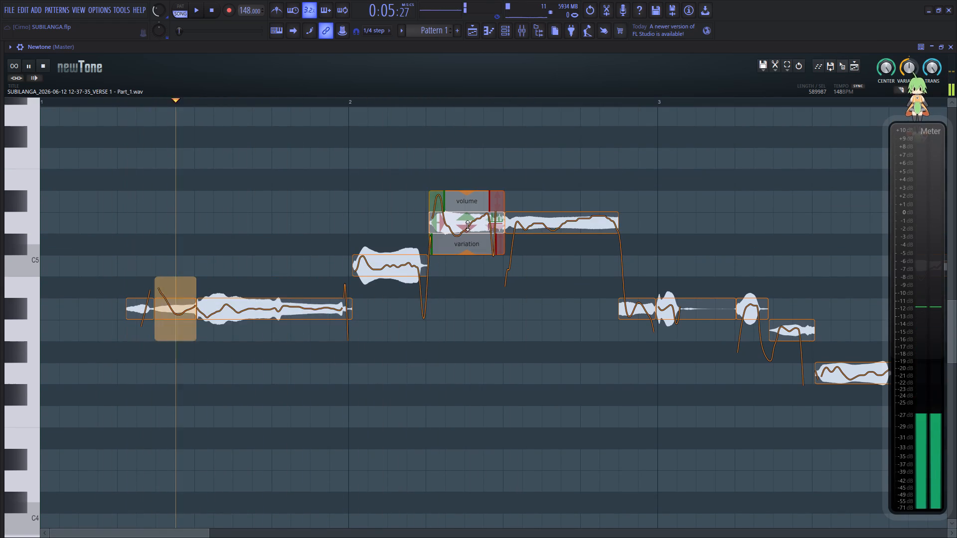
Raise the D5 note in bar 2 by one semitone to D#5 and reduce its pitch variation to about 43%.
{"action": "left_click_drag", "start_coordinate": [468, 226], "coordinate": [465, 202]}
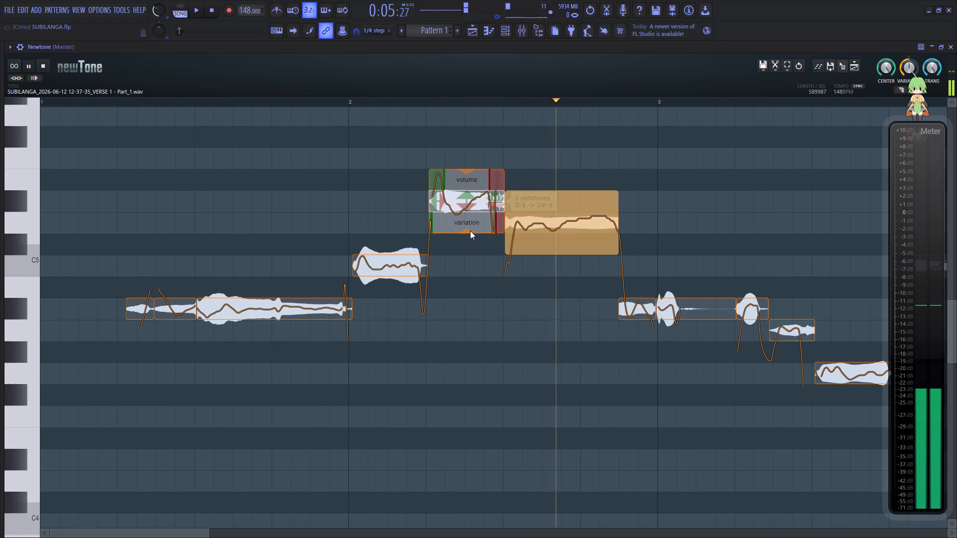
{"action": "key", "text": "space"}
{"action": "left_click_drag", "start_coordinate": [468, 231], "coordinate": [478, 182]}
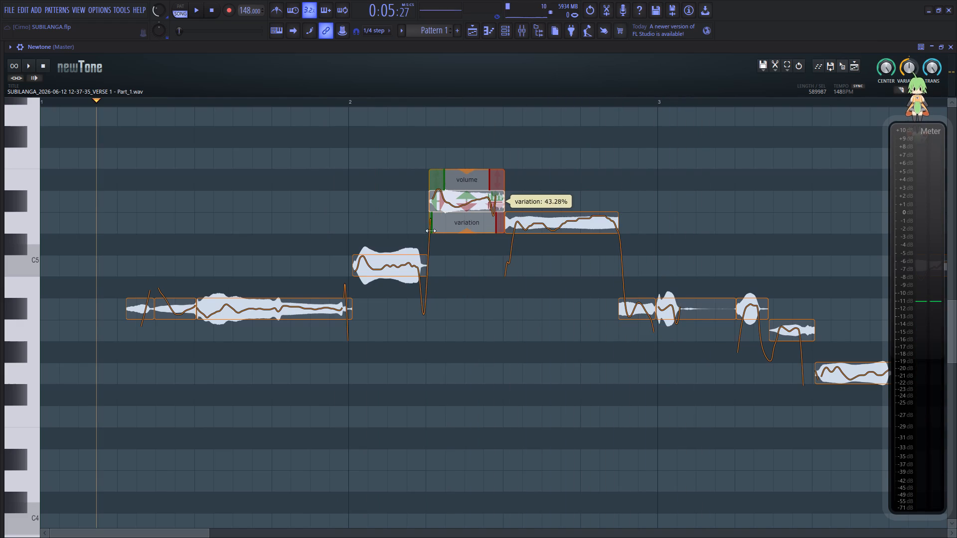
Reduce the pitch variation of the C5 note at the start of bar 2 and audition it from bar 1.
{"action": "left_click_drag", "start_coordinate": [393, 296], "coordinate": [399, 256]}
{"action": "left_click", "coordinate": [262, 260]}
{"action": "key", "text": "space"}
Reduce the pitch variation of the short A#4 note at the end of bar 2 to about 57% and audition it.
{"action": "left_click_drag", "start_coordinate": [170, 531], "coordinate": [193, 530]}
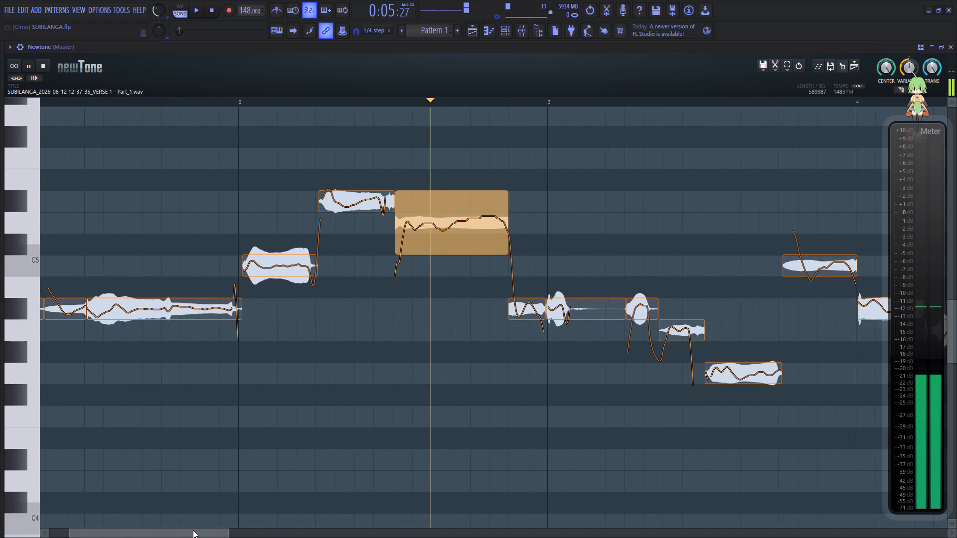
{"action": "left_click_drag", "start_coordinate": [193, 530], "coordinate": [236, 529]}
{"action": "key", "text": "space"}
{"action": "key", "text": "space"}
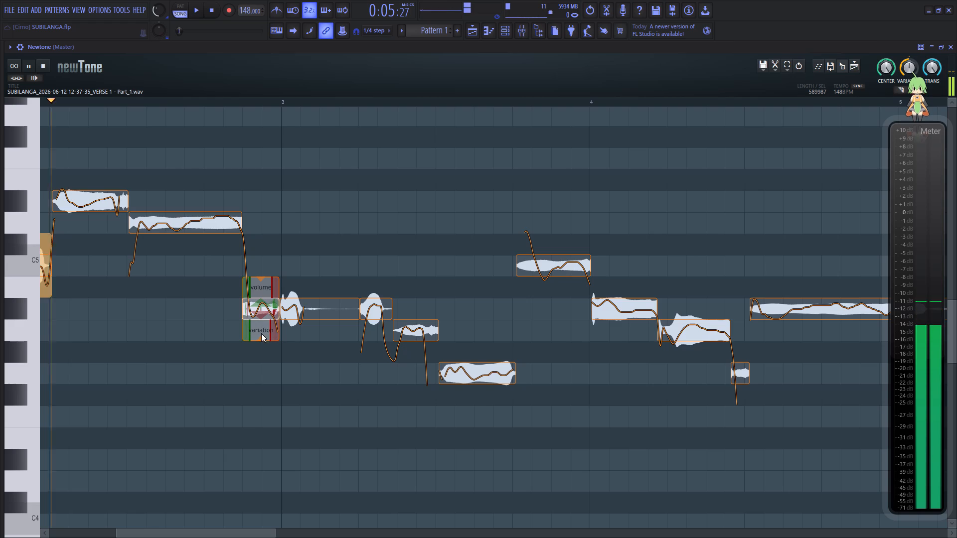
{"action": "left_click_drag", "start_coordinate": [261, 340], "coordinate": [272, 303]}
{"action": "key", "text": "space"}
{"action": "key", "text": "space"}
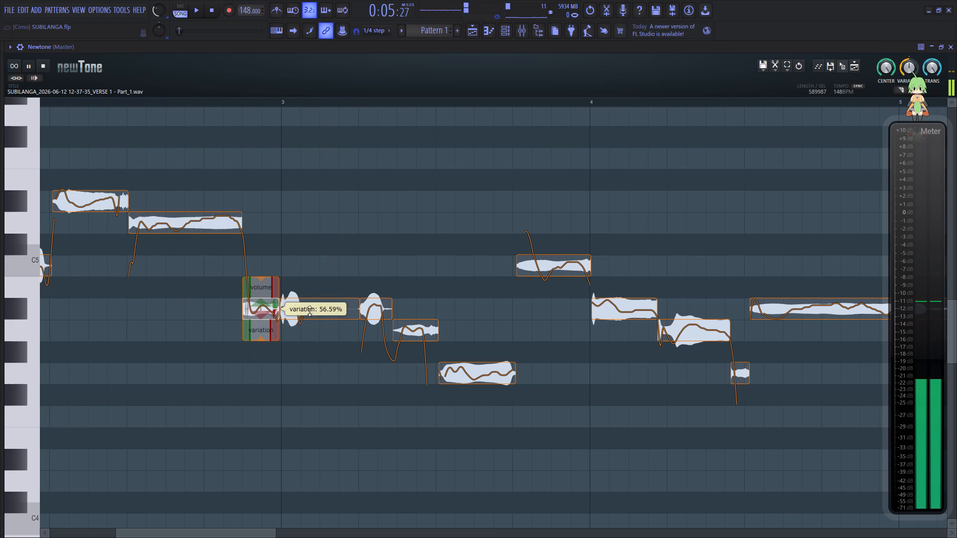
Reduce the pitch variation of the A#4 note at the start of bar 3 to about 40% and audition the phrase.
{"action": "left_click", "coordinate": [308, 312]}
{"action": "key", "text": "space"}
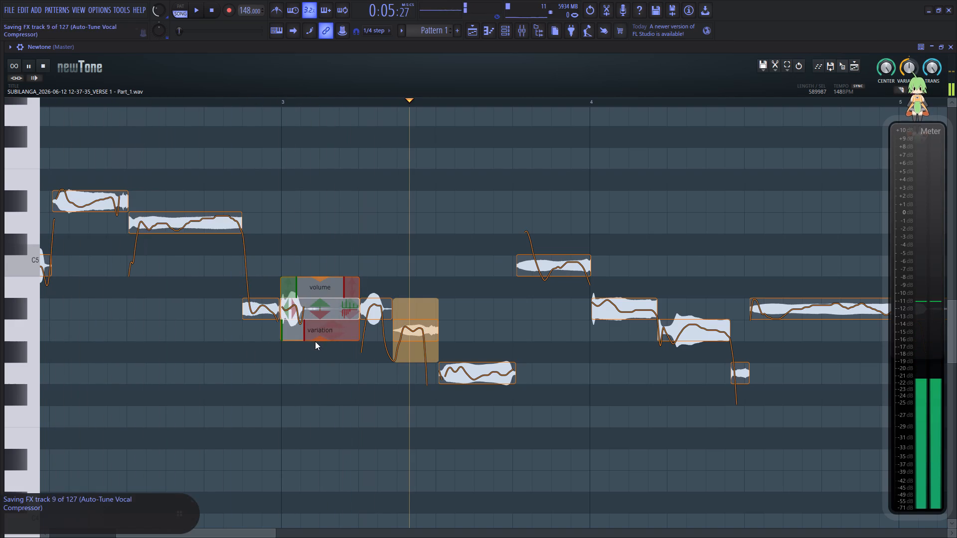
{"action": "key", "text": "space"}
{"action": "left_click", "coordinate": [304, 315]}
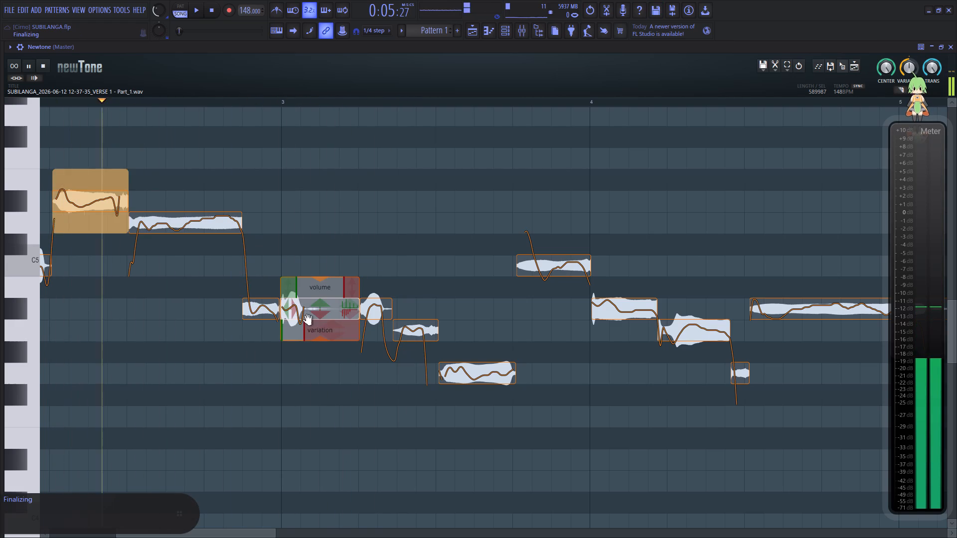
{"action": "key", "text": "space"}
{"action": "left_click_drag", "start_coordinate": [300, 340], "coordinate": [304, 288]}
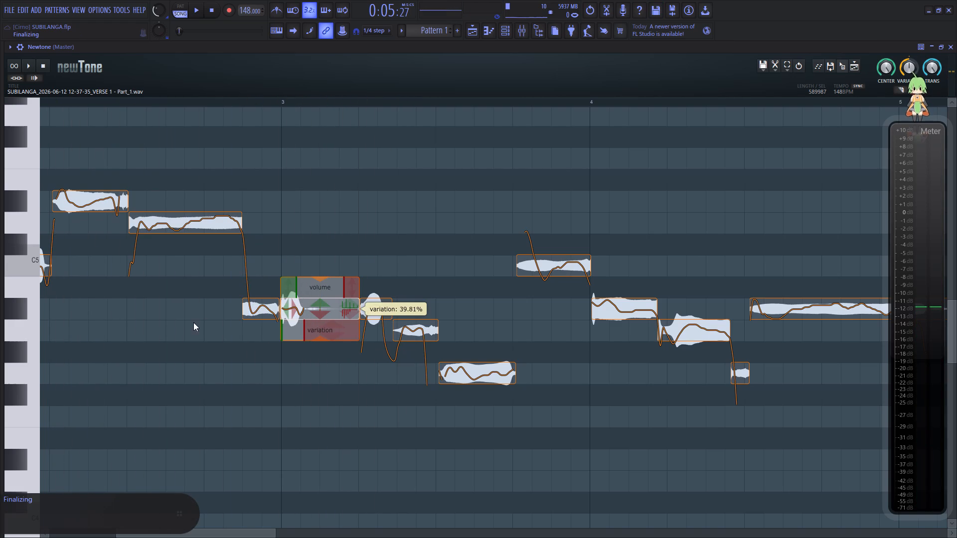
{"action": "left_click", "coordinate": [187, 324]}
{"action": "key", "text": "space"}
Reduce the pitch variation of the G4 note in bar 3 to about 39%.
{"action": "left_click_drag", "start_coordinate": [181, 536], "coordinate": [215, 533]}
{"action": "key", "text": "space"}
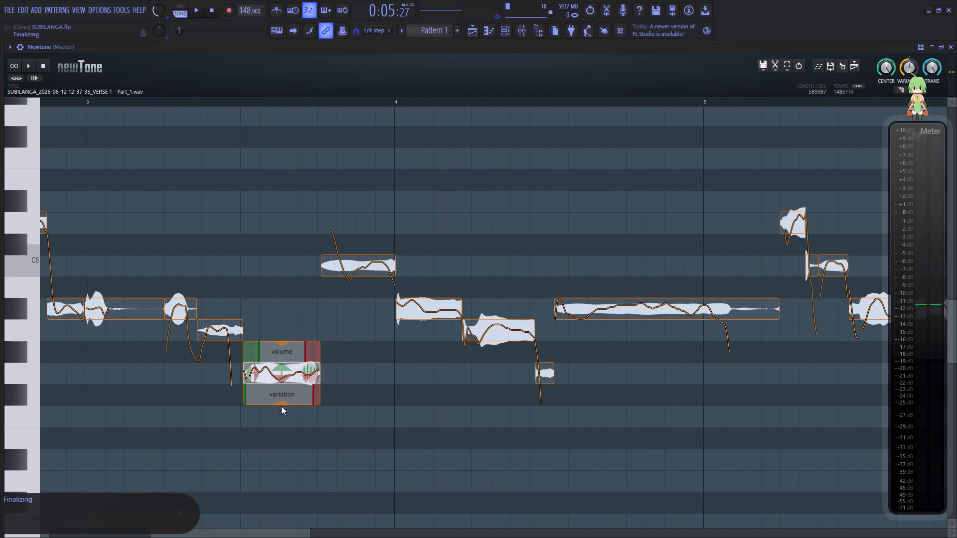
{"action": "left_click_drag", "start_coordinate": [281, 403], "coordinate": [286, 351]}
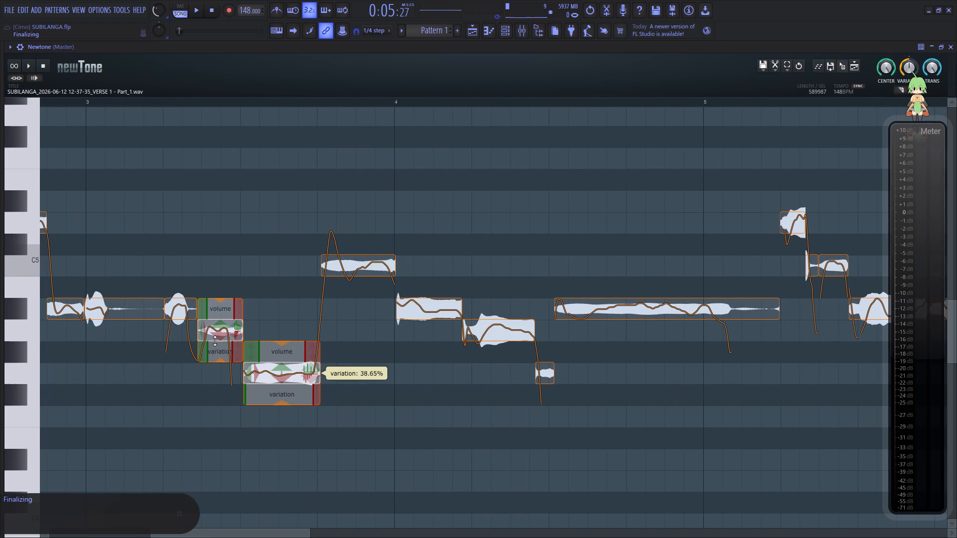
Reduce pitch variation in bar 3 to about 48% on the A4 note and 54% on the short A#4 before it, then audition.
{"action": "left_click_drag", "start_coordinate": [219, 362], "coordinate": [227, 317]}
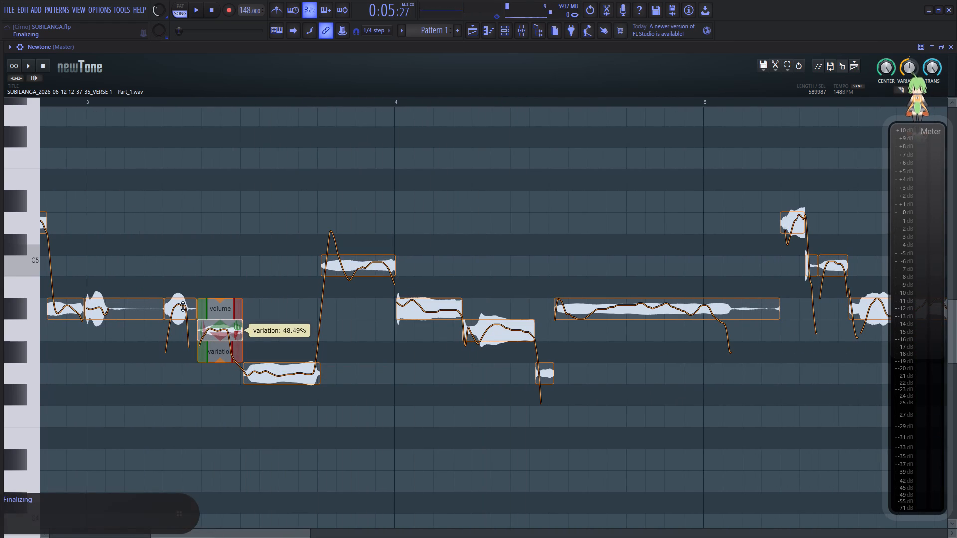
{"action": "left_click_drag", "start_coordinate": [184, 339], "coordinate": [182, 299]}
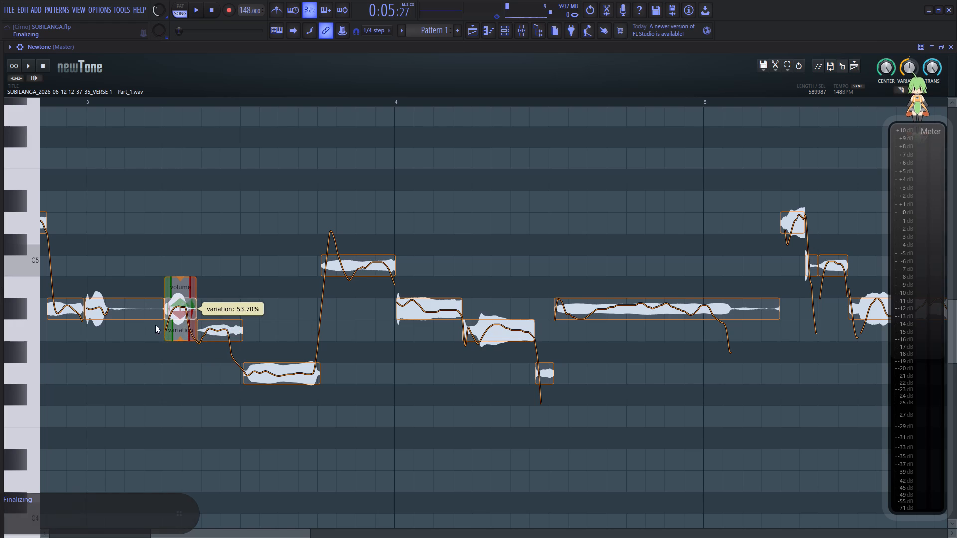
{"action": "left_click", "coordinate": [126, 369]}
{"action": "key", "text": "space"}
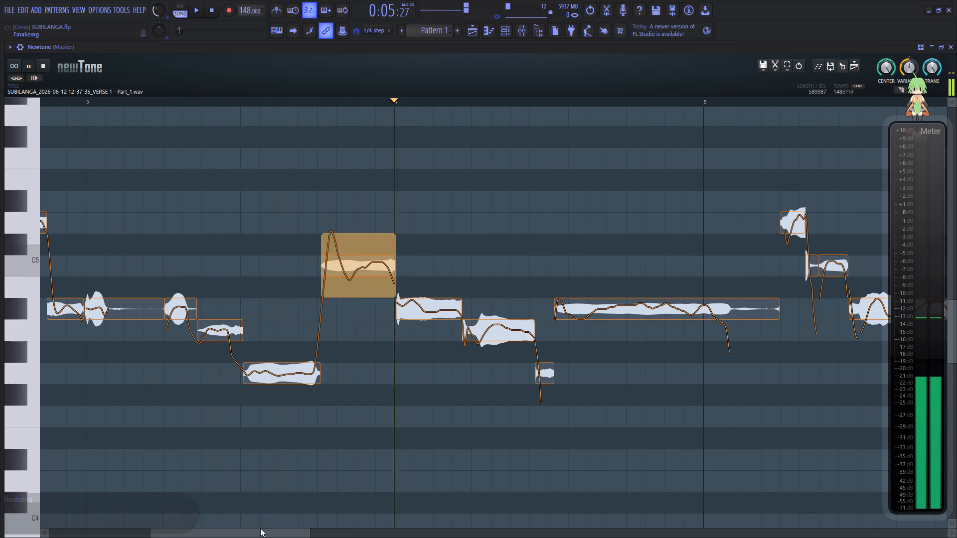
Reduce the pitch variation of the C5 note at the end of bar 3 to about 41% and audition it.
{"action": "left_click_drag", "start_coordinate": [273, 533], "coordinate": [292, 534]}
{"action": "key", "text": "space"}
{"action": "key", "text": "space"}
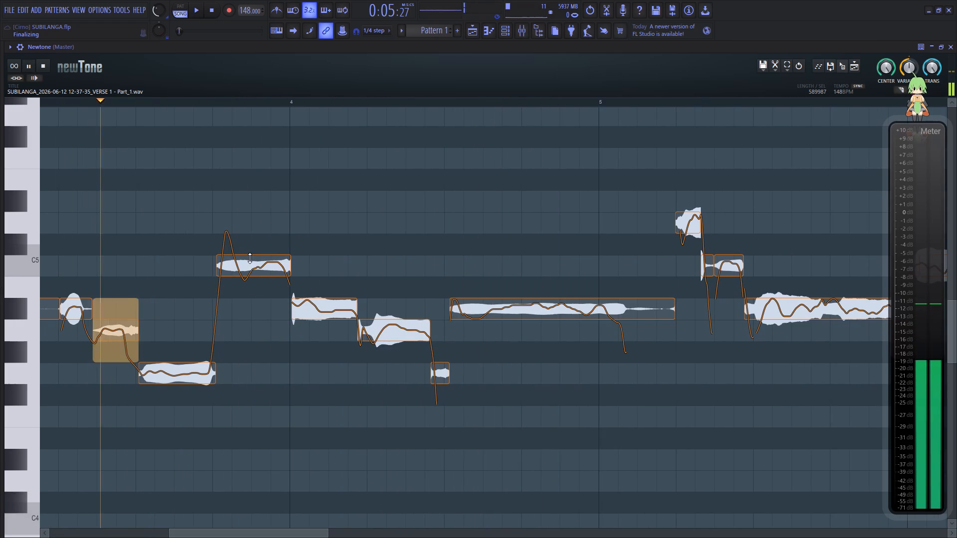
{"action": "left_click_drag", "start_coordinate": [251, 296], "coordinate": [255, 245]}
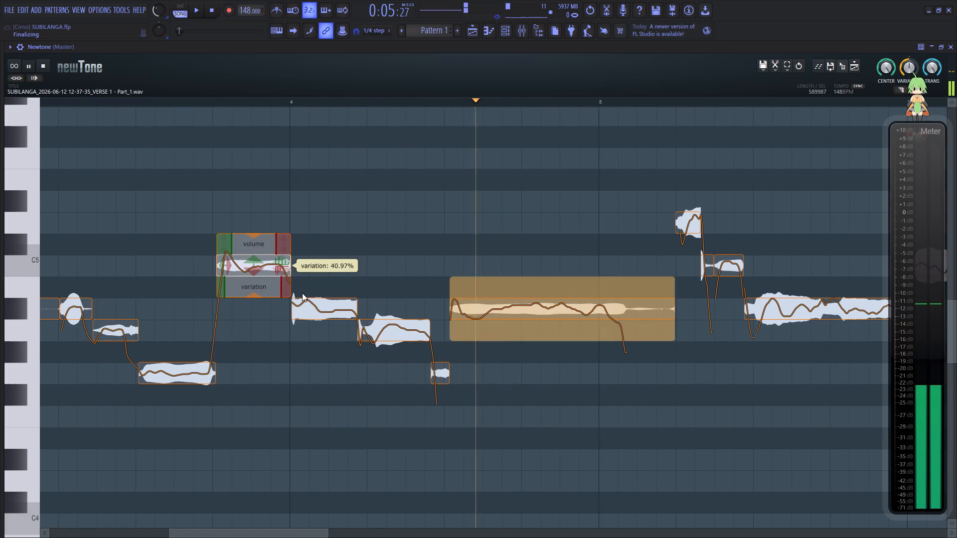
{"action": "key", "text": "space"}
{"action": "key", "text": "space"}
Reduce the pitch variation of the A#4 note at the start of bar 4 and audition it.
{"action": "left_click_drag", "start_coordinate": [325, 341], "coordinate": [333, 304]}
{"action": "key", "text": "space"}
{"action": "key", "text": "space"}
Reduce the pitch variation of the A4 note in bar 4 to about 43% and replay from the end of bar 3.
{"action": "left_click", "coordinate": [393, 330]}
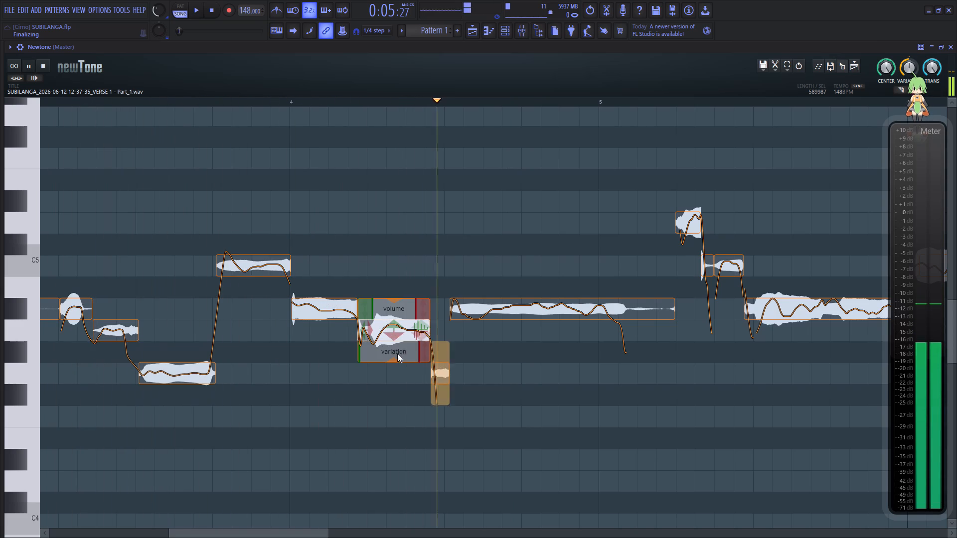
{"action": "left_click_drag", "start_coordinate": [393, 362], "coordinate": [393, 313]}
{"action": "left_click", "coordinate": [242, 351]}
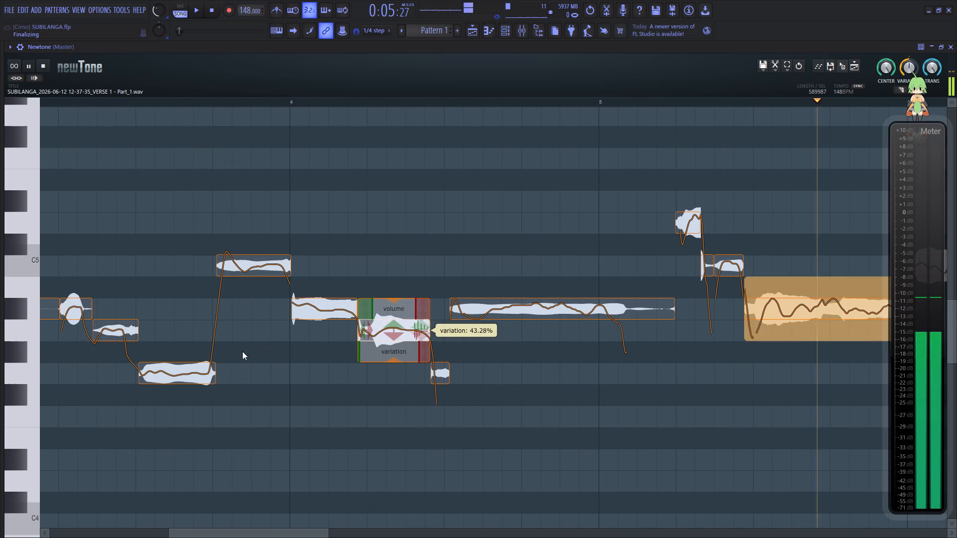
Reduce the pitch variation of the long A#4 note running from bar 4 into bar 5 to about 31%.
{"action": "left_click_drag", "start_coordinate": [302, 529], "coordinate": [337, 526]}
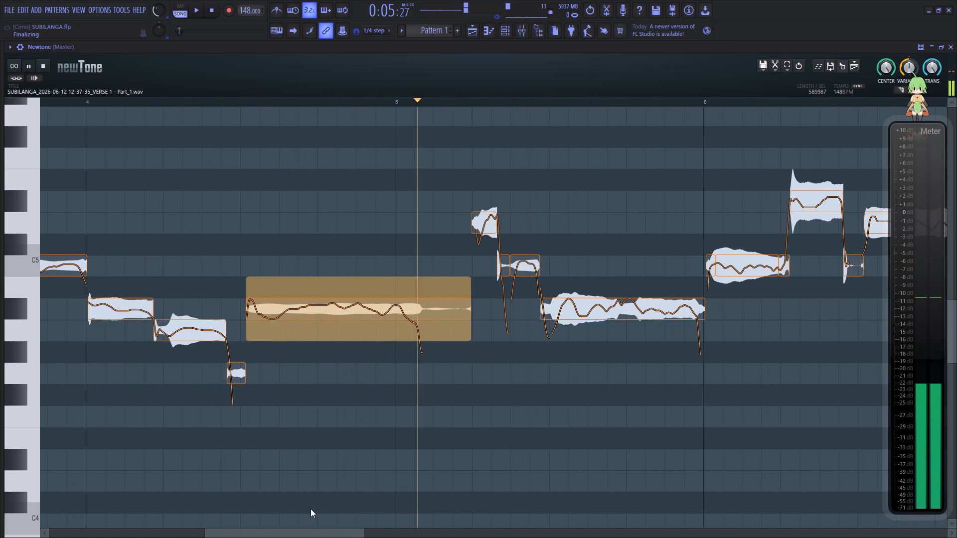
{"action": "key", "text": "space"}
{"action": "key", "text": "space"}
{"action": "left_click_drag", "start_coordinate": [357, 340], "coordinate": [370, 298]}
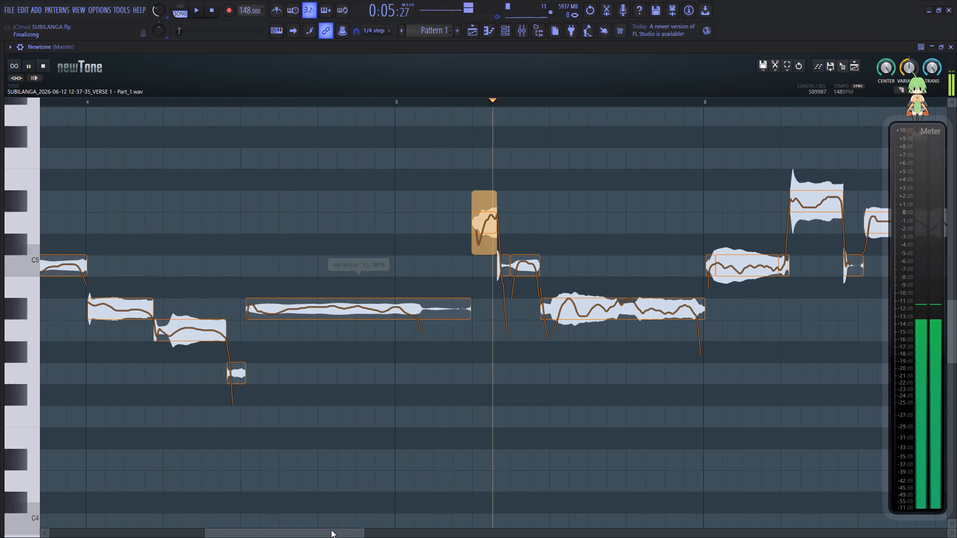
Reduce the pitch variation of the short D5 and C5 notes in bar 5 to about 55% each and audition them.
{"action": "left_click_drag", "start_coordinate": [331, 530], "coordinate": [369, 537]}
{"action": "key", "text": "space"}
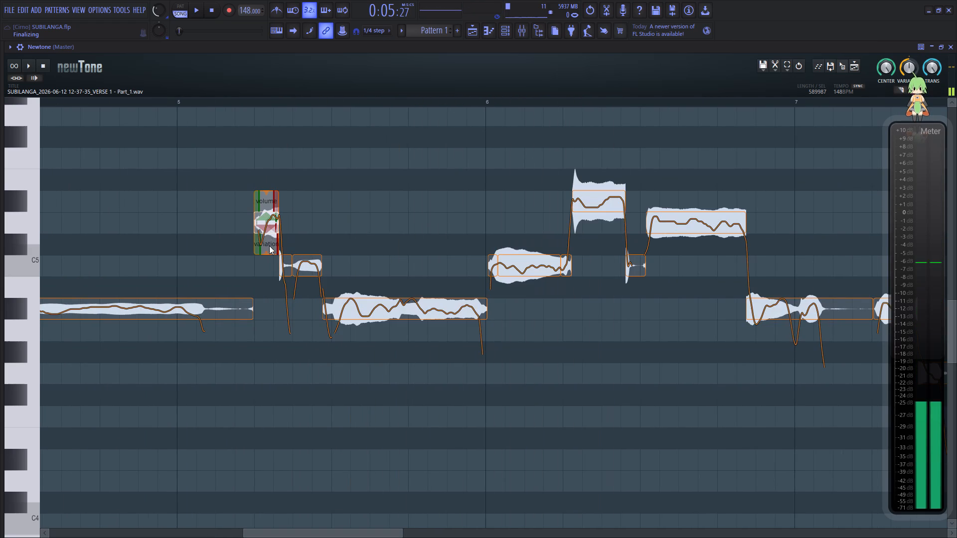
{"action": "left_click_drag", "start_coordinate": [266, 254], "coordinate": [267, 215]}
{"action": "left_click", "coordinate": [205, 234]}
{"action": "key", "text": "space"}
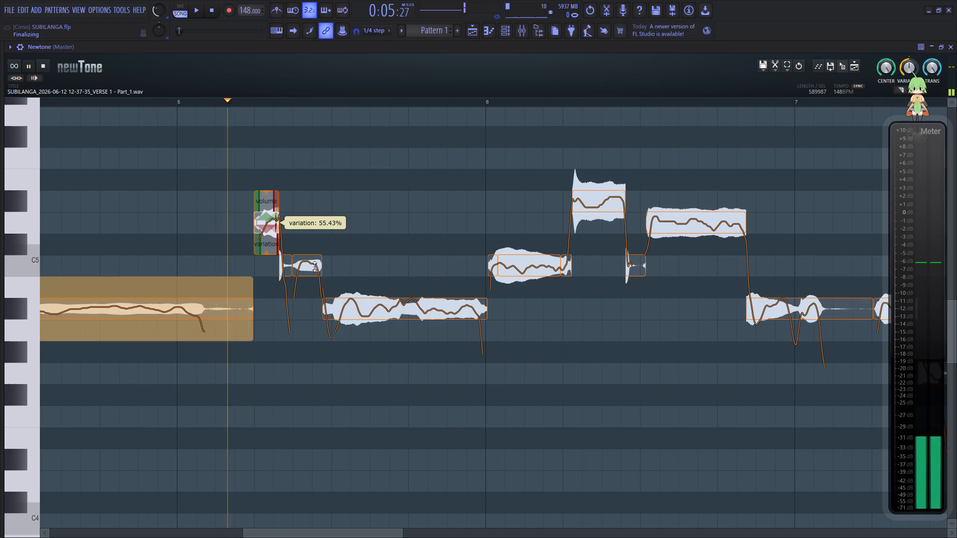
{"action": "left_click_drag", "start_coordinate": [307, 295], "coordinate": [319, 257]}
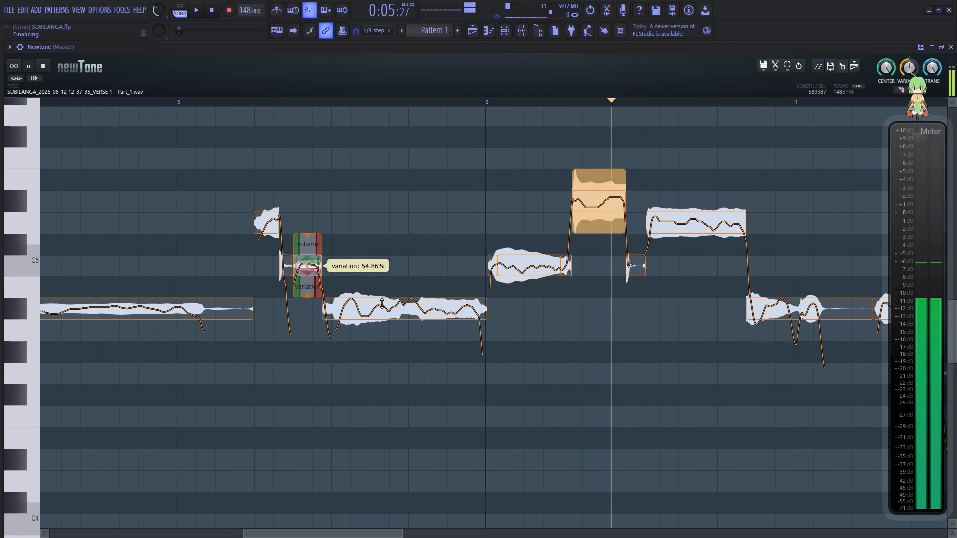
{"action": "key", "text": "space"}
{"action": "key", "text": "space"}
Reduce the pitch variation of the long A#4 note at the end of bar 5 to about 23%.
{"action": "left_click_drag", "start_coordinate": [406, 340], "coordinate": [422, 273]}
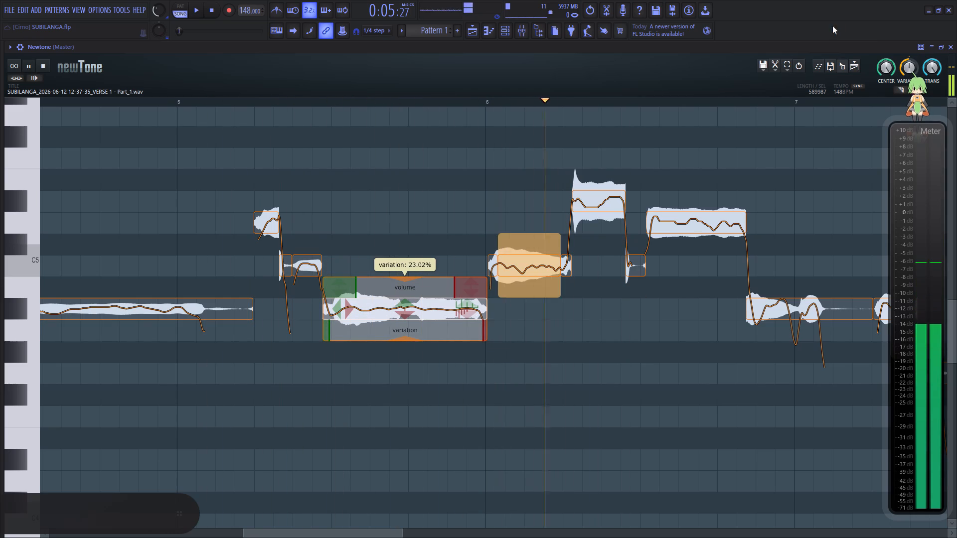
{"action": "key", "text": "space"}
Turn off grid snapping and slice the long A#4 note early in bar 5, where its quiet tail begins.
{"action": "left_click", "coordinate": [774, 72]}
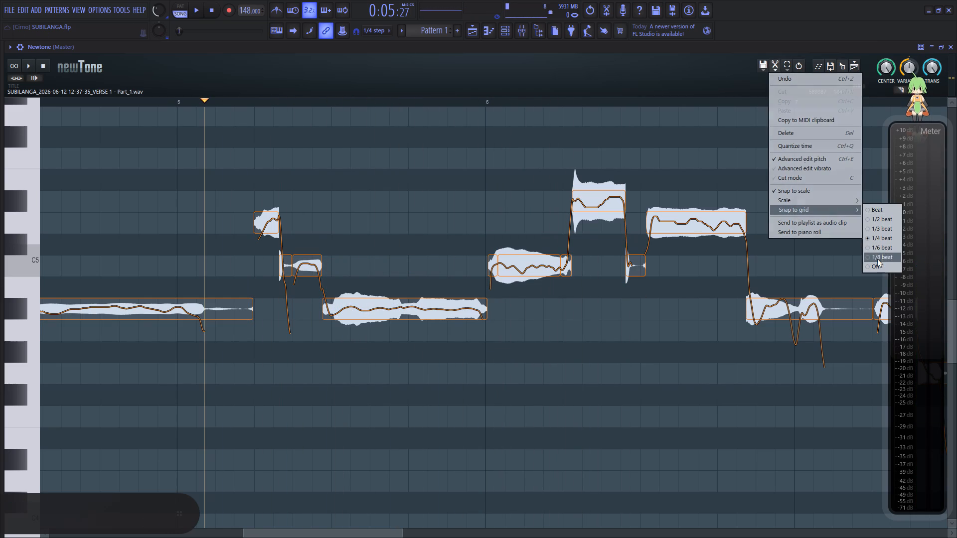
{"action": "left_click", "coordinate": [877, 265]}
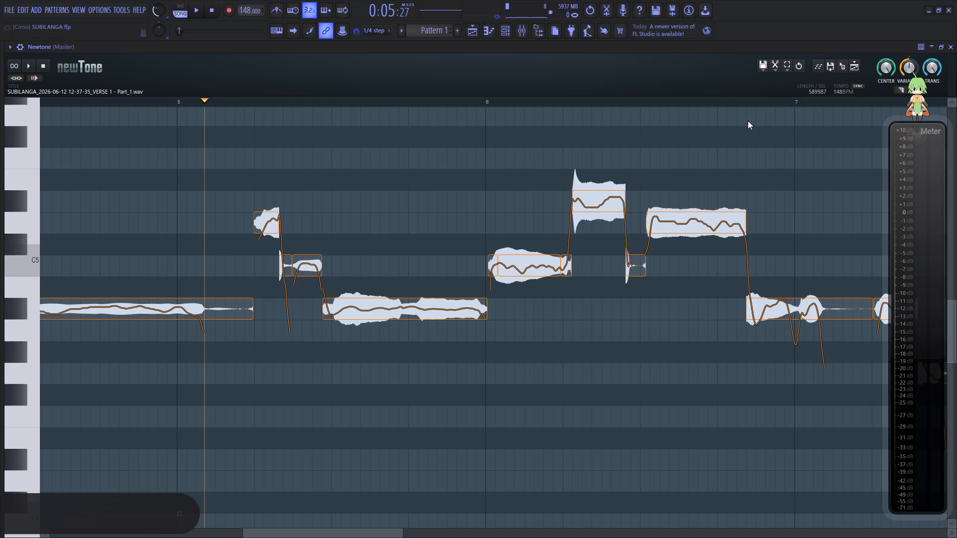
{"action": "key", "text": "c"}
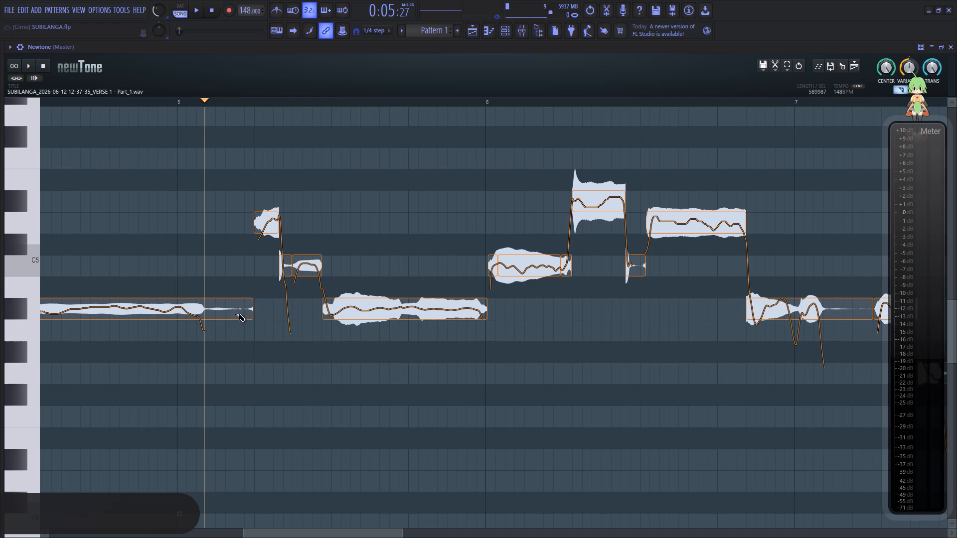
{"action": "left_click", "coordinate": [208, 318]}
{"action": "key", "text": "c"}
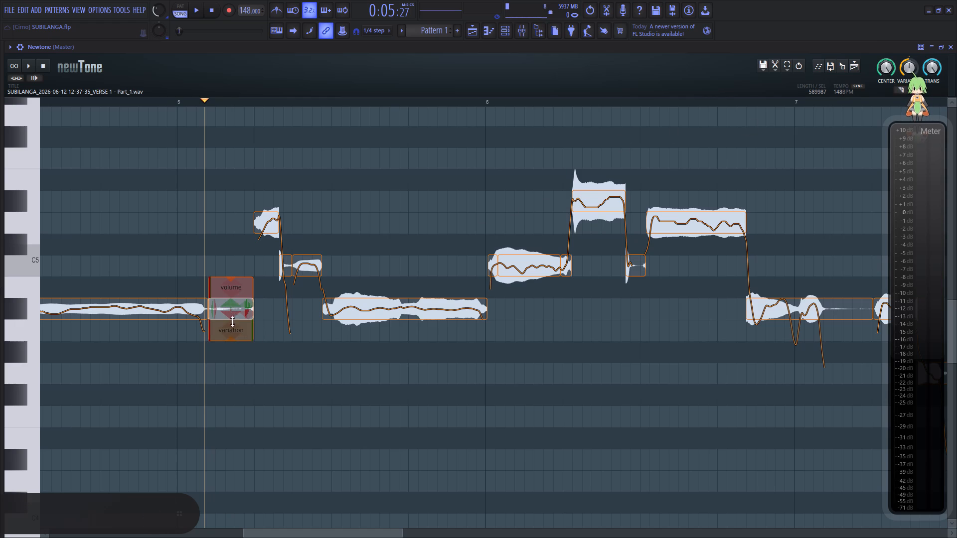
Lower the volume of the sliced-off A#4 tail in bar 5 to below 50% and audition the passage.
{"action": "left_click_drag", "start_coordinate": [233, 282], "coordinate": [233, 330]}
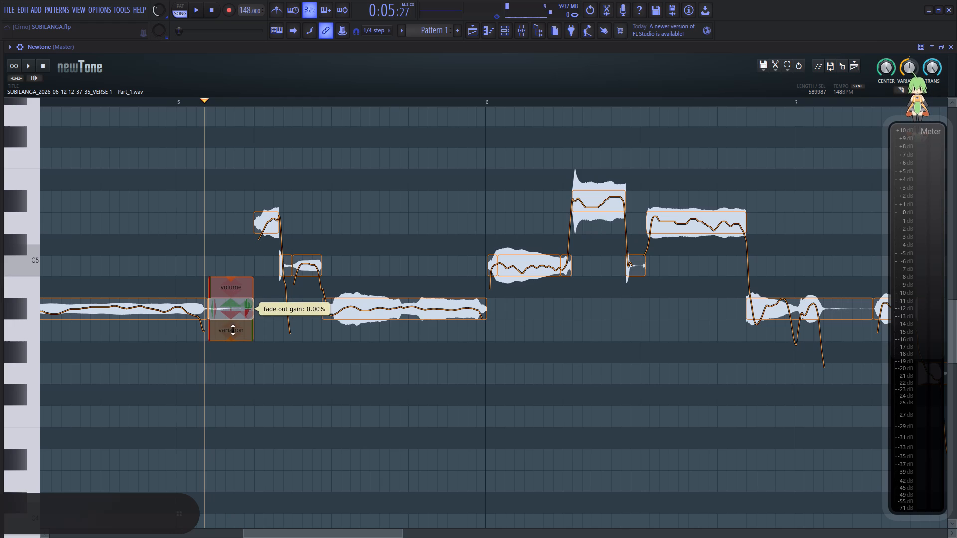
{"action": "left_click_drag", "start_coordinate": [233, 330], "coordinate": [229, 318]}
{"action": "left_click_drag", "start_coordinate": [226, 280], "coordinate": [226, 293]}
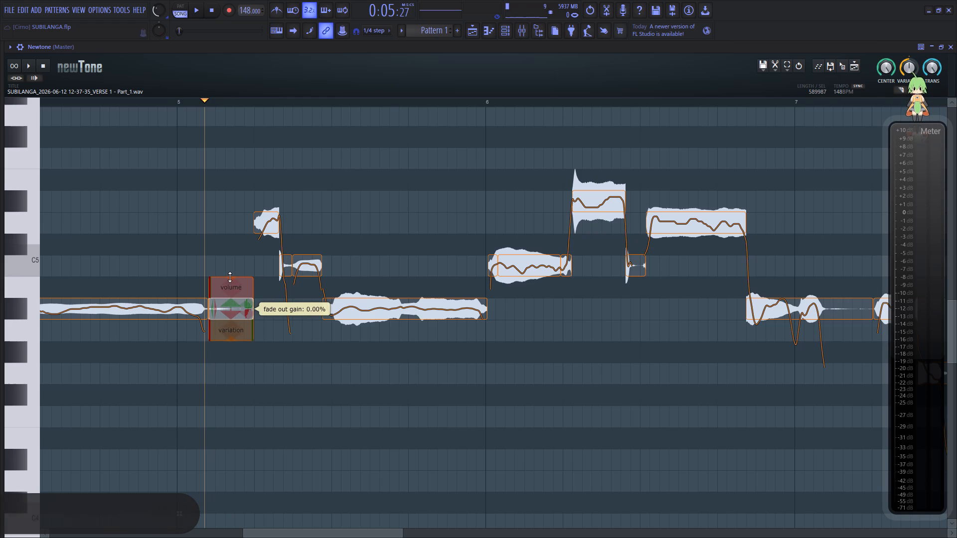
{"action": "left_click", "coordinate": [230, 277]}
{"action": "left_click_drag", "start_coordinate": [224, 279], "coordinate": [222, 302]}
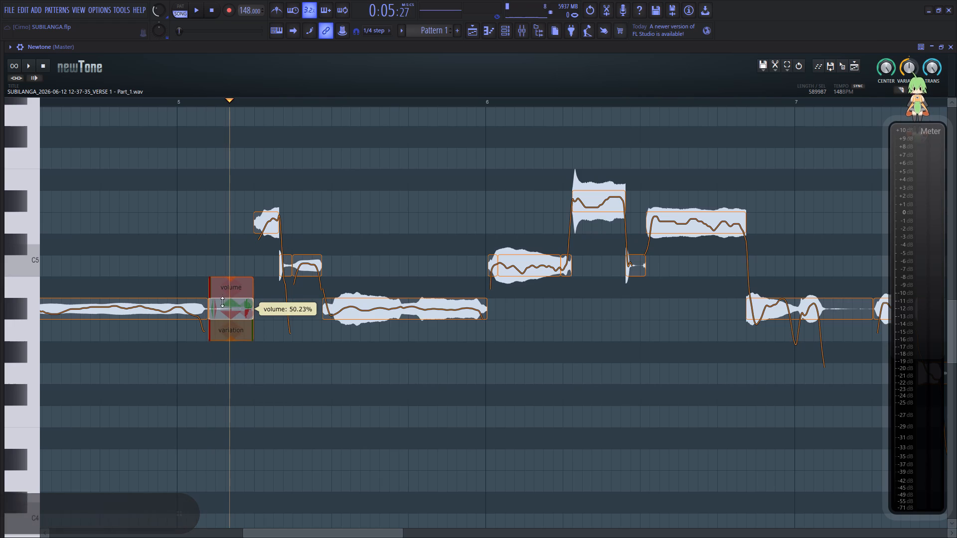
{"action": "left_click_drag", "start_coordinate": [222, 302], "coordinate": [219, 311]}
{"action": "left_click", "coordinate": [156, 276]}
{"action": "key", "text": "space"}
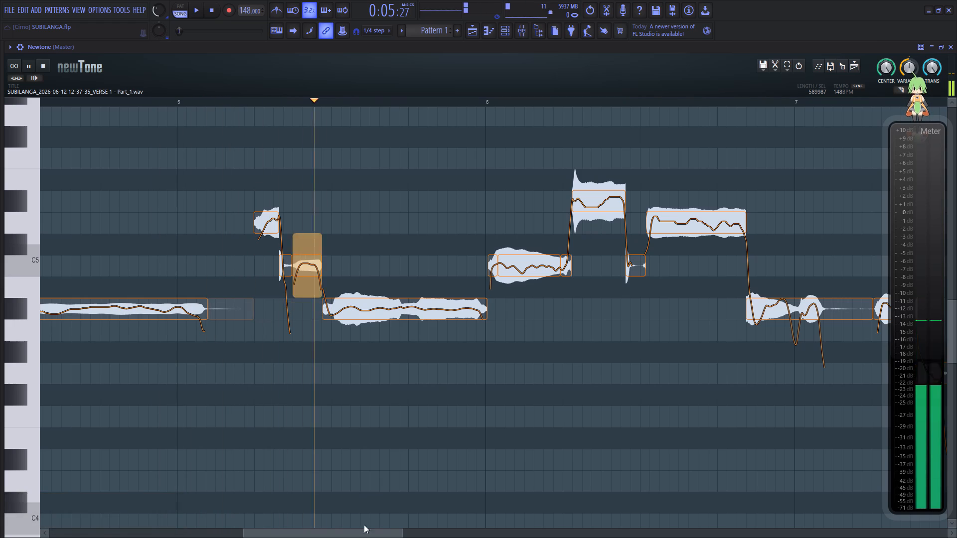
Reduce the pitch variation of the main C5 note at the start of bar 6 to about 44%.
{"action": "left_click_drag", "start_coordinate": [357, 536], "coordinate": [380, 535]}
{"action": "key", "text": "space"}
{"action": "key", "text": "space"}
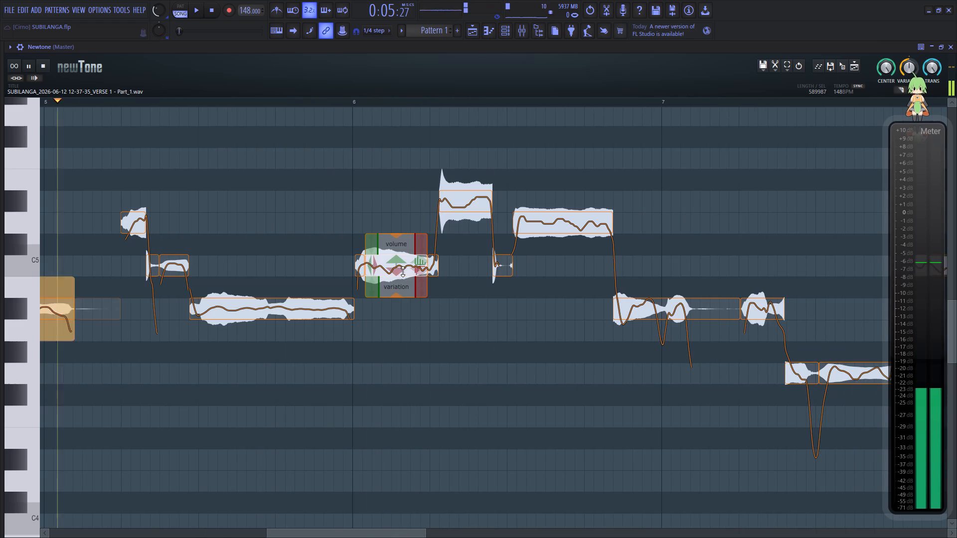
{"action": "left_click_drag", "start_coordinate": [397, 296], "coordinate": [409, 249]}
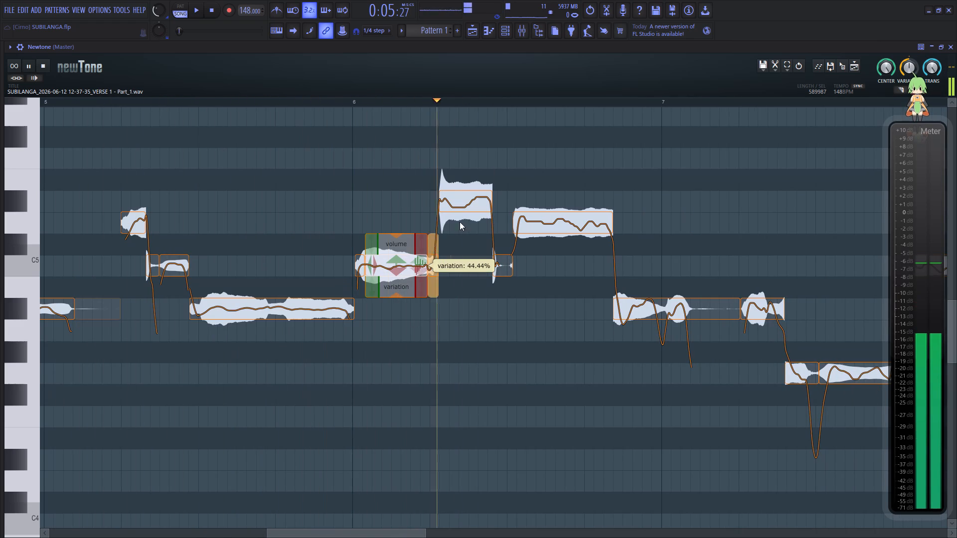
Reduce the pitch variation of the D#5 note in bar 6 to about 62% and the following D5 note to about 55%.
{"action": "left_click", "coordinate": [463, 204]}
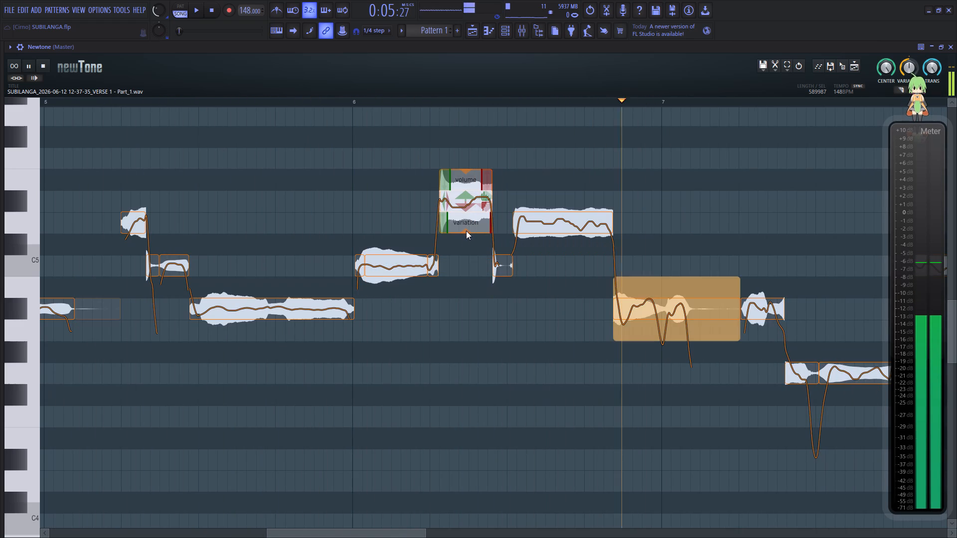
{"action": "left_click_drag", "start_coordinate": [465, 233], "coordinate": [476, 200]}
{"action": "key", "text": "space"}
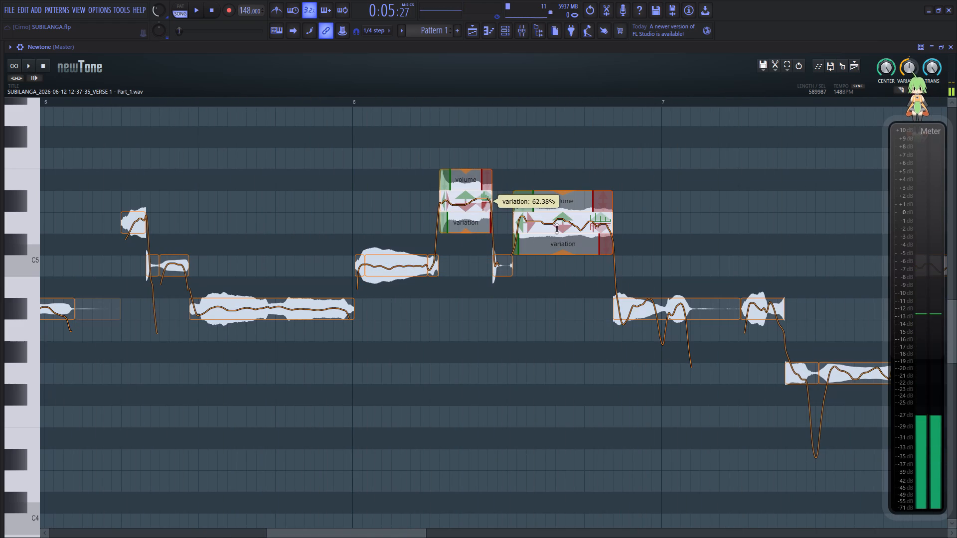
{"action": "key", "text": "space"}
{"action": "key", "text": "space"}
{"action": "left_click_drag", "start_coordinate": [563, 255], "coordinate": [571, 216]}
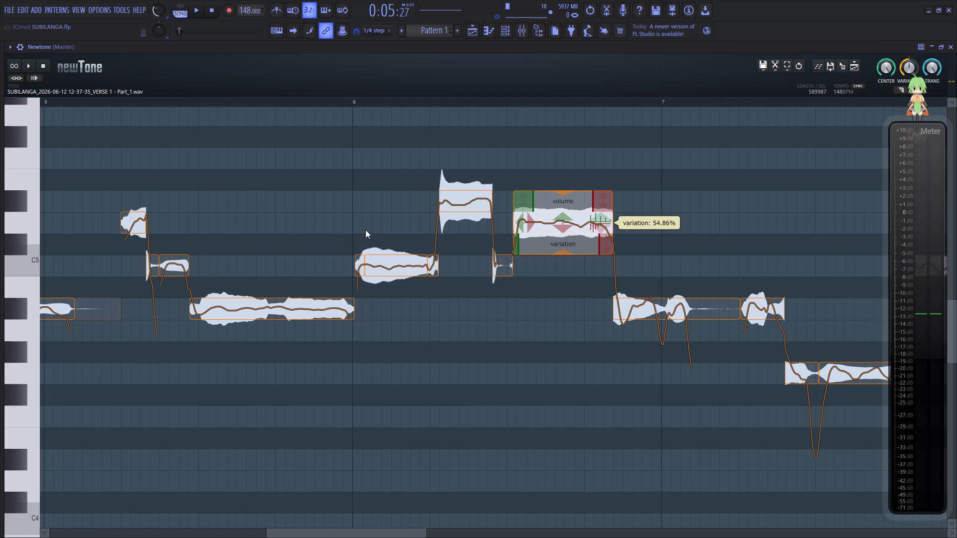
{"action": "left_click", "coordinate": [365, 230]}
{"action": "key", "text": "space"}
Reduce the pitch variation of the long A#4 note running from bar 6 into bar 7, and audition it.
{"action": "left_click_drag", "start_coordinate": [375, 533], "coordinate": [410, 529]}
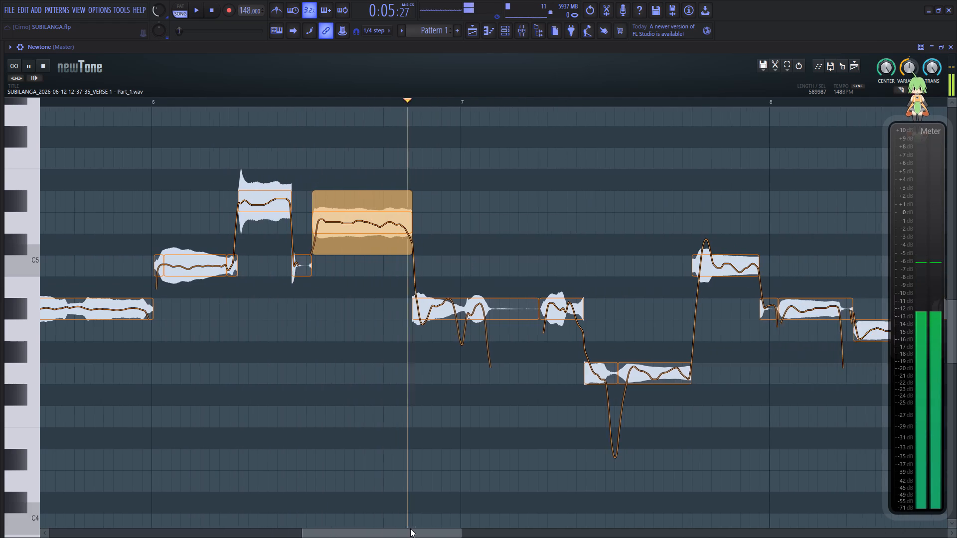
{"action": "left_click_drag", "start_coordinate": [410, 529], "coordinate": [418, 523]}
{"action": "key", "text": "space"}
{"action": "key", "text": "space"}
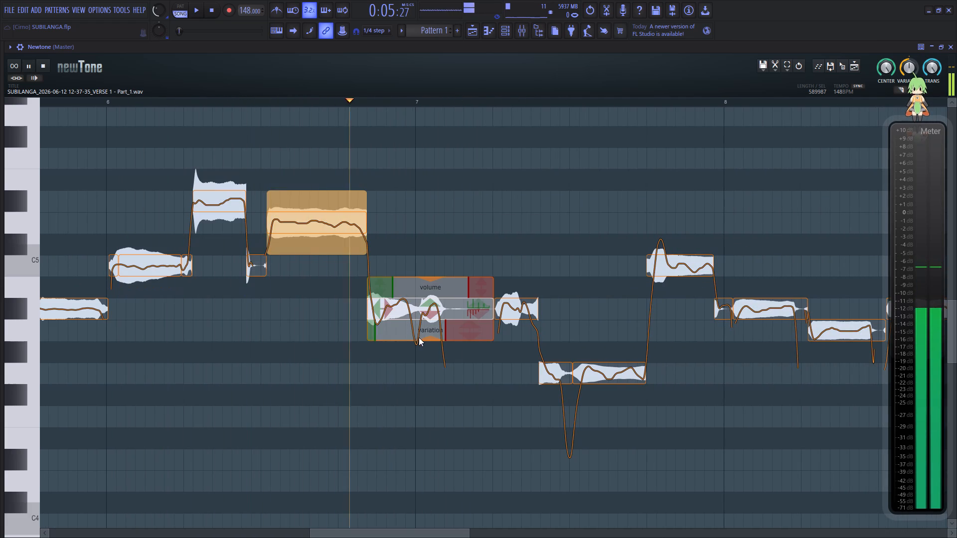
{"action": "left_click_drag", "start_coordinate": [424, 340], "coordinate": [441, 274]}
{"action": "key", "text": "space"}
{"action": "key", "text": "space"}
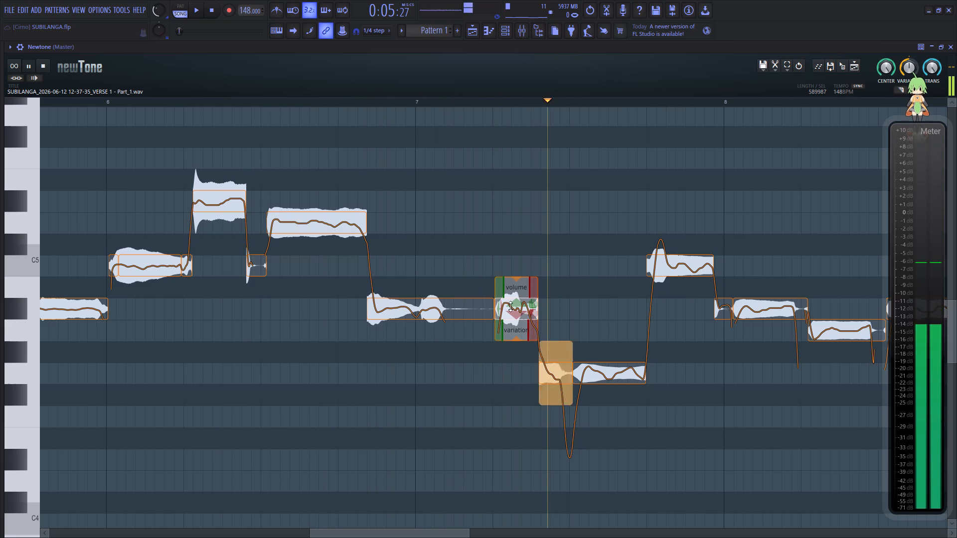
{"action": "key", "text": "space"}
{"action": "key", "text": "space"}
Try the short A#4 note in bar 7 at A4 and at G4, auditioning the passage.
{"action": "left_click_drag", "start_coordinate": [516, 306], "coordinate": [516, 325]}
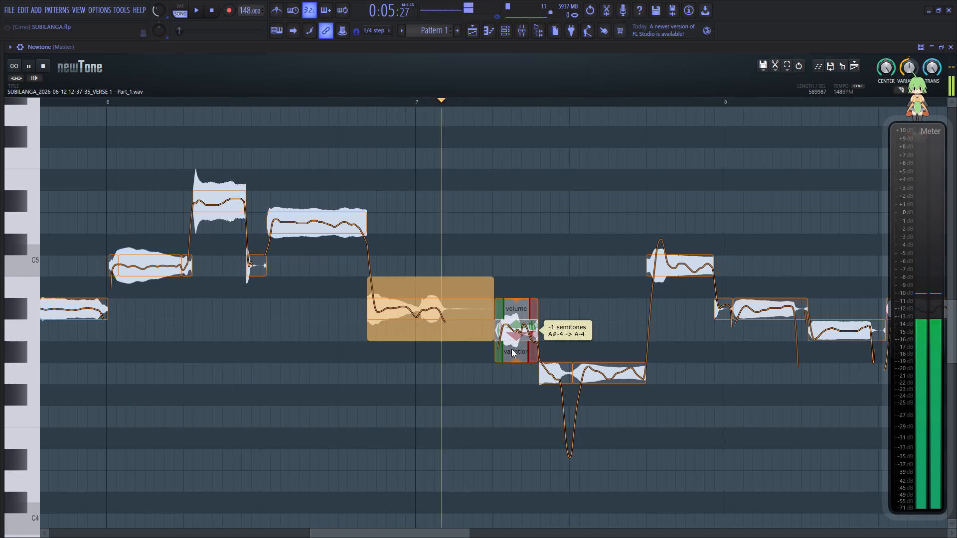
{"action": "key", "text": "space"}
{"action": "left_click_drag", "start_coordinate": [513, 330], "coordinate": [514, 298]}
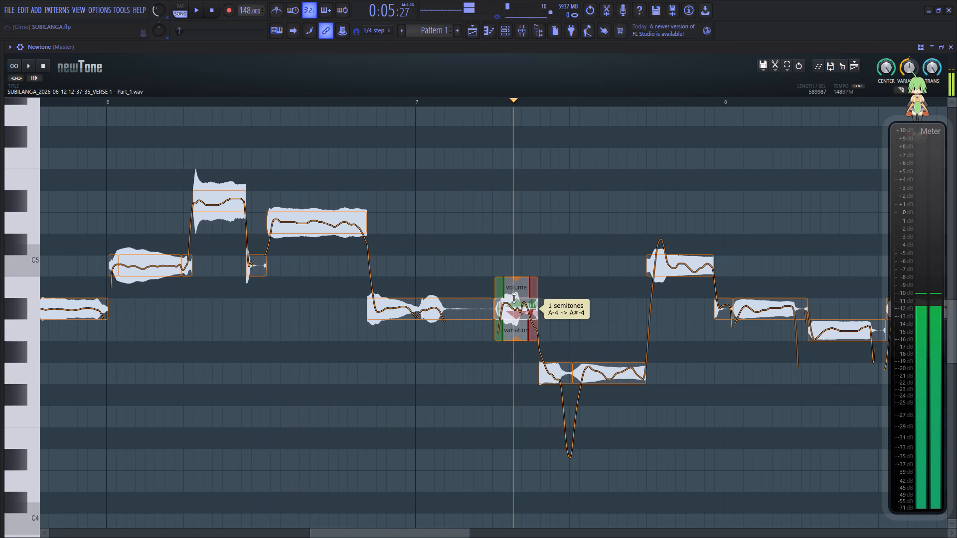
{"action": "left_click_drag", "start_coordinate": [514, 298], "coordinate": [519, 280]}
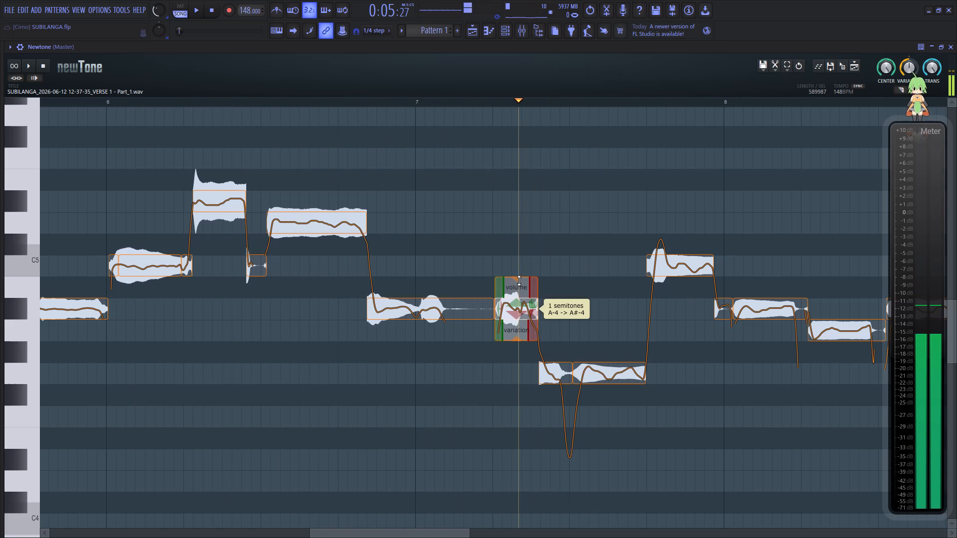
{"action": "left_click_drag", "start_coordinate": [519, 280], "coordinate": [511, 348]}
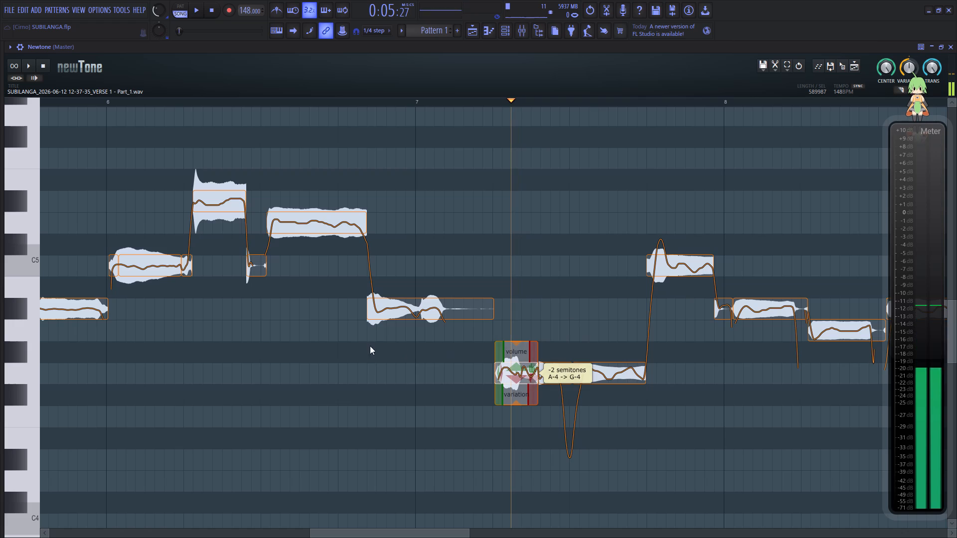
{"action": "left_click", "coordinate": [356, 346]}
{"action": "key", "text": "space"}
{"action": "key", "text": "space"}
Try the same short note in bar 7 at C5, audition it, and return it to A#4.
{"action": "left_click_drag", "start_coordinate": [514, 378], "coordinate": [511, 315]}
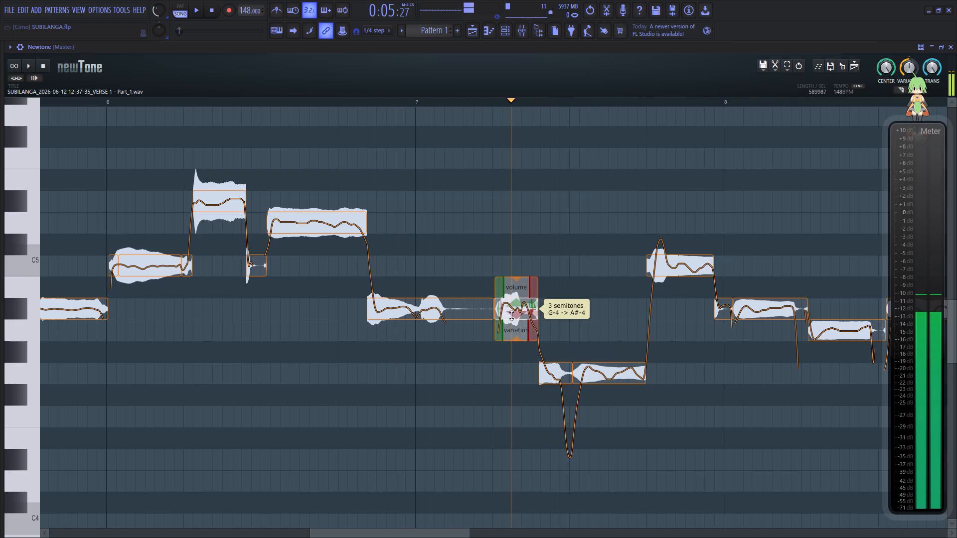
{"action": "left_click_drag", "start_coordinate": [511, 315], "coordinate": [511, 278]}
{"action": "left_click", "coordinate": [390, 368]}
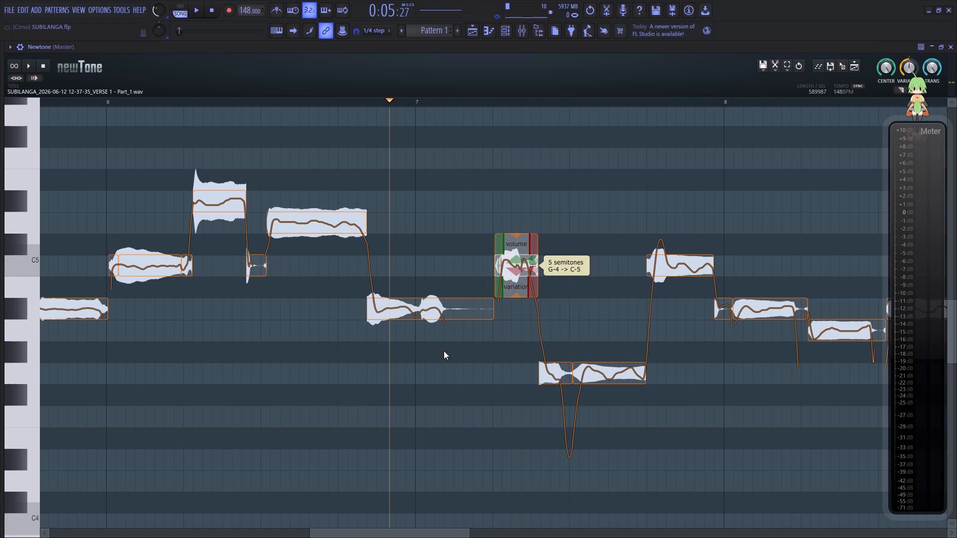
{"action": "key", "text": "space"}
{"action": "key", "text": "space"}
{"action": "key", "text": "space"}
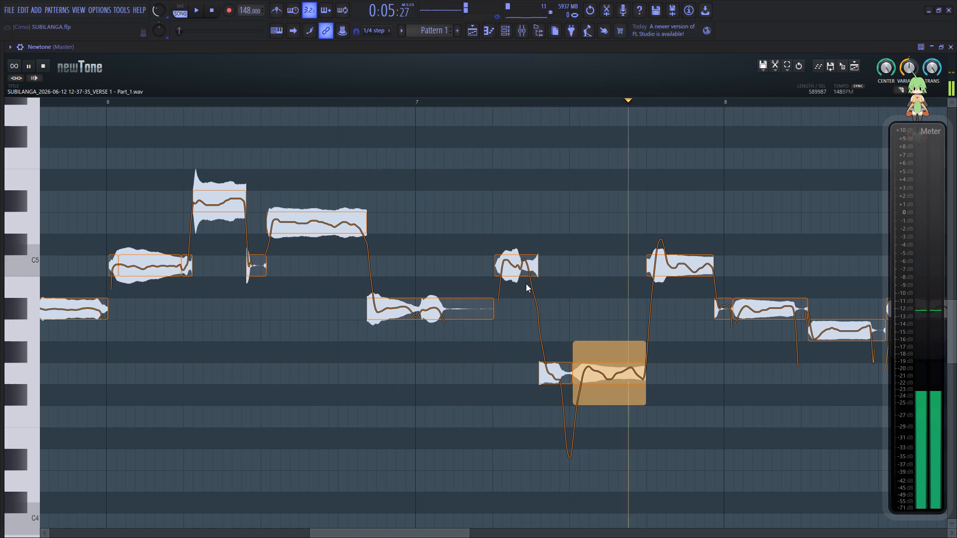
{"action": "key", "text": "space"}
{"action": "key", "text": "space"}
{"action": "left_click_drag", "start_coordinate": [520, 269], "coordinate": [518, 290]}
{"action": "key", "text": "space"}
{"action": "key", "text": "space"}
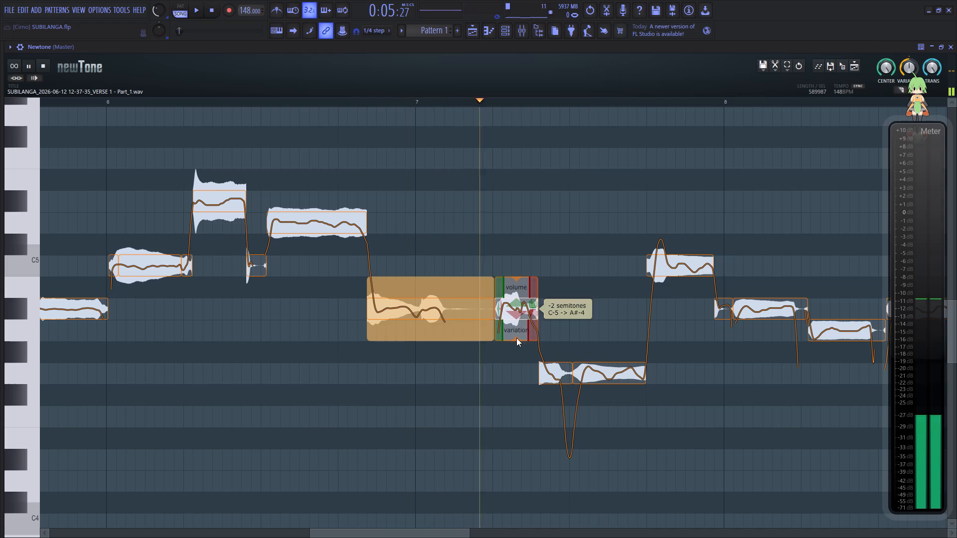
Reduce the pitch variation of the short A#4 note in bar 7 to about 44%.
{"action": "left_click_drag", "start_coordinate": [517, 340], "coordinate": [520, 292]}
{"action": "key", "text": "space"}
{"action": "key", "text": "space"}
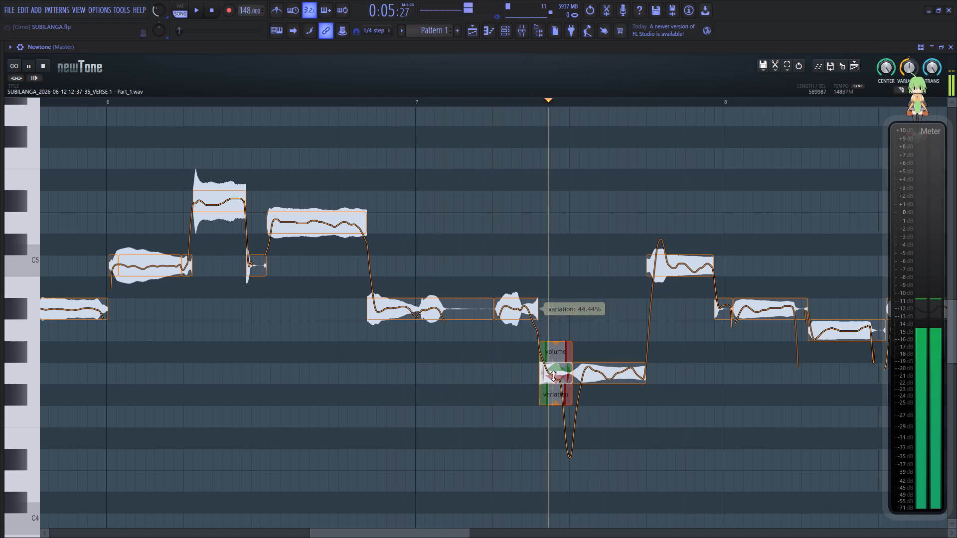
Raise the short G4 note before the middle of bar 7 to A4, audition it, and reduce its pitch variation to about 47%.
{"action": "left_click_drag", "start_coordinate": [553, 376], "coordinate": [553, 332]}
{"action": "key", "text": "space"}
{"action": "key", "text": "space"}
{"action": "left_click", "coordinate": [436, 362]}
{"action": "key", "text": "space"}
{"action": "key", "text": "space"}
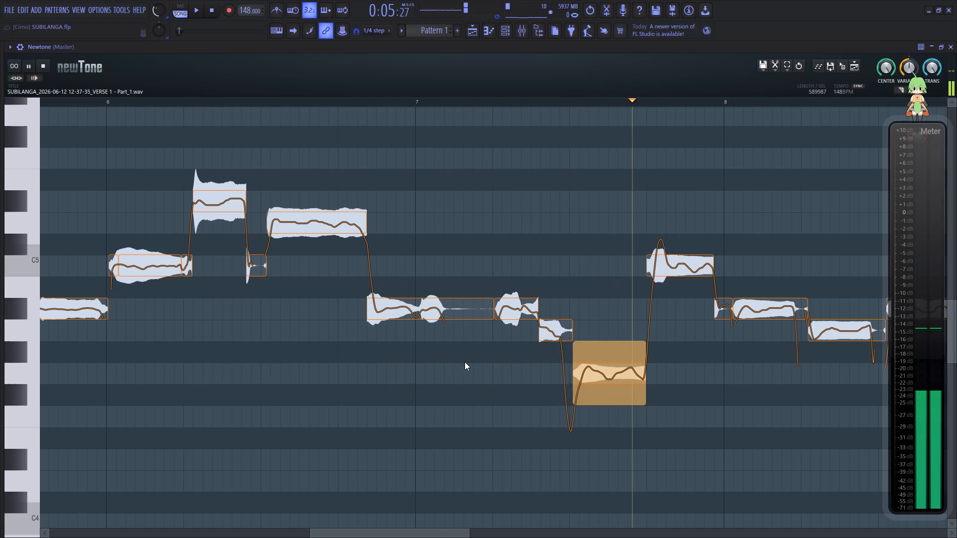
{"action": "left_click", "coordinate": [465, 362]}
{"action": "key", "text": "space"}
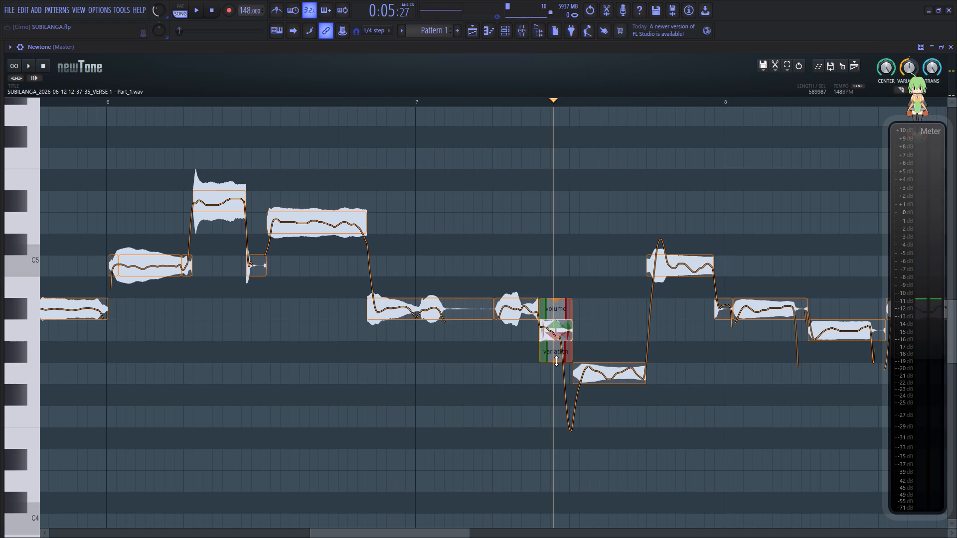
{"action": "left_click_drag", "start_coordinate": [556, 361], "coordinate": [556, 315]}
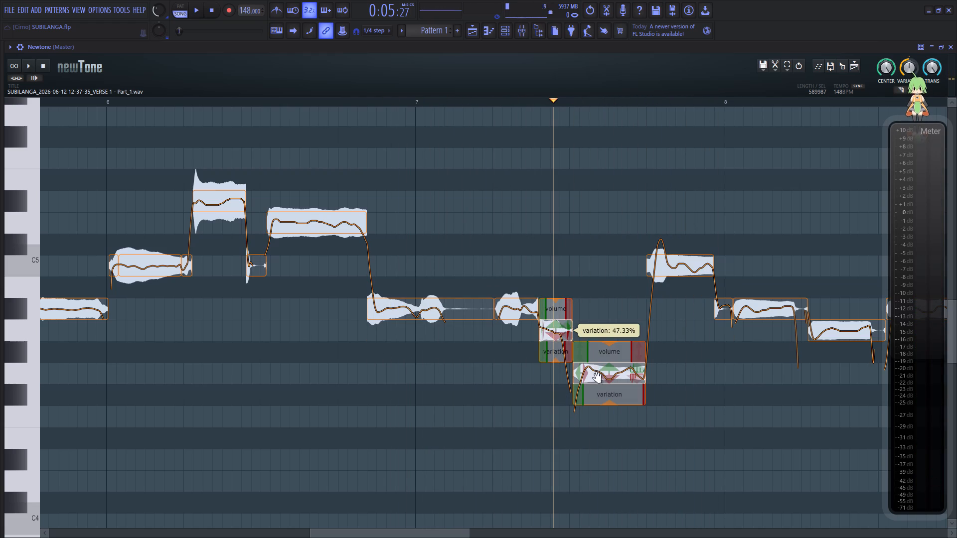
Reduce the pitch variation of the longer G4 note in the second half of bar 7 to about 38% and audition the passage.
{"action": "left_click_drag", "start_coordinate": [611, 404], "coordinate": [613, 350]}
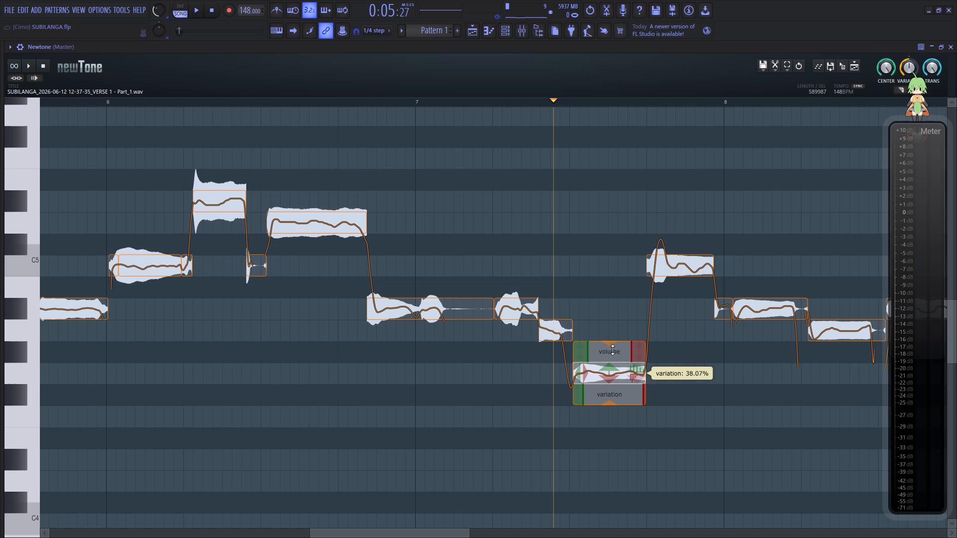
{"action": "left_click_drag", "start_coordinate": [613, 350], "coordinate": [612, 359]}
{"action": "left_click", "coordinate": [579, 394]}
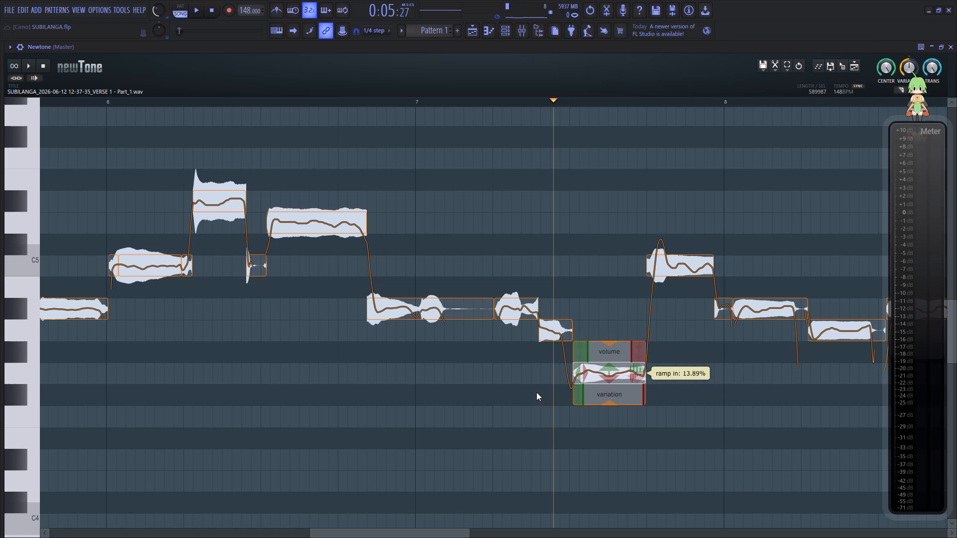
{"action": "left_click", "coordinate": [405, 367]}
{"action": "key", "text": "space"}
Reduce the pitch variation of the C5 note at the end of bar 7 to about 38%.
{"action": "left_click_drag", "start_coordinate": [413, 531], "coordinate": [436, 532]}
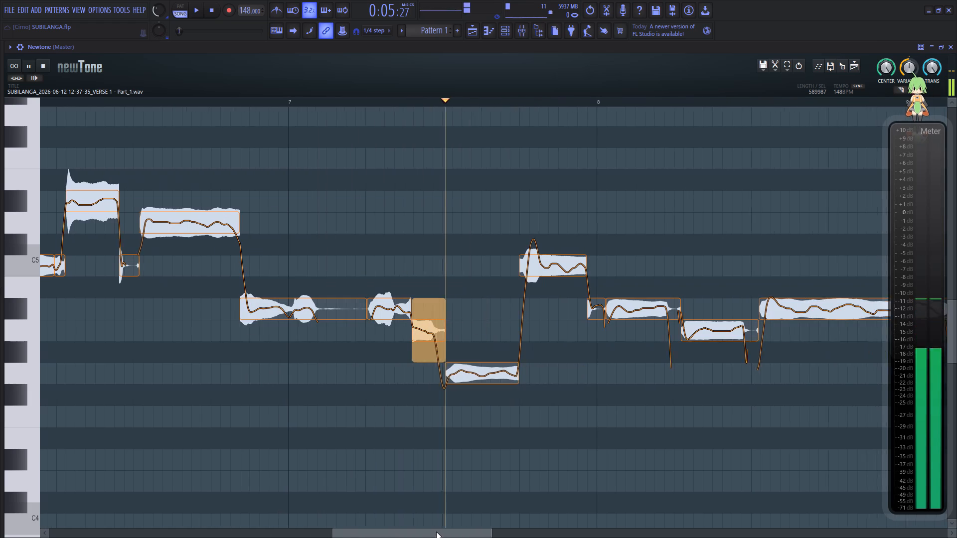
{"action": "left_click_drag", "start_coordinate": [436, 532], "coordinate": [457, 523]}
{"action": "key", "text": "space"}
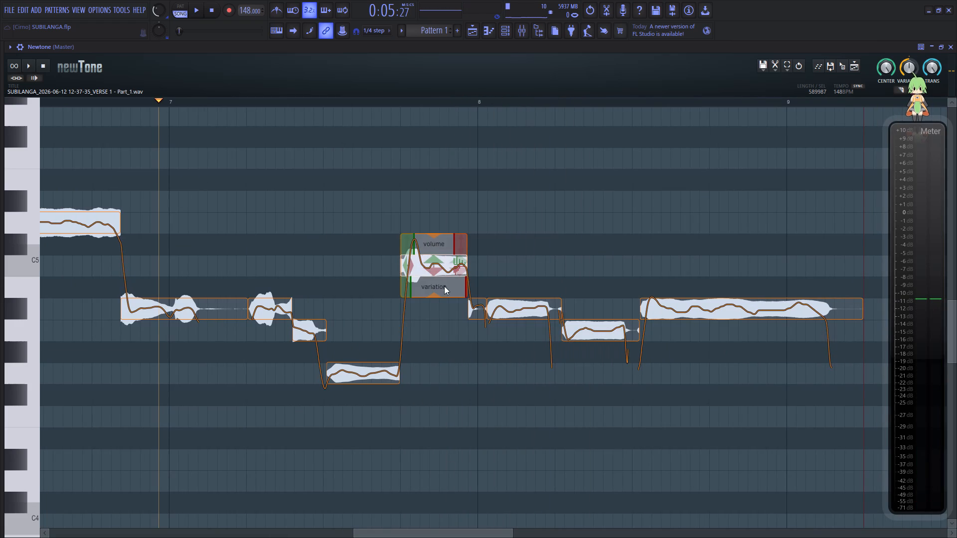
{"action": "left_click_drag", "start_coordinate": [433, 297], "coordinate": [447, 244]}
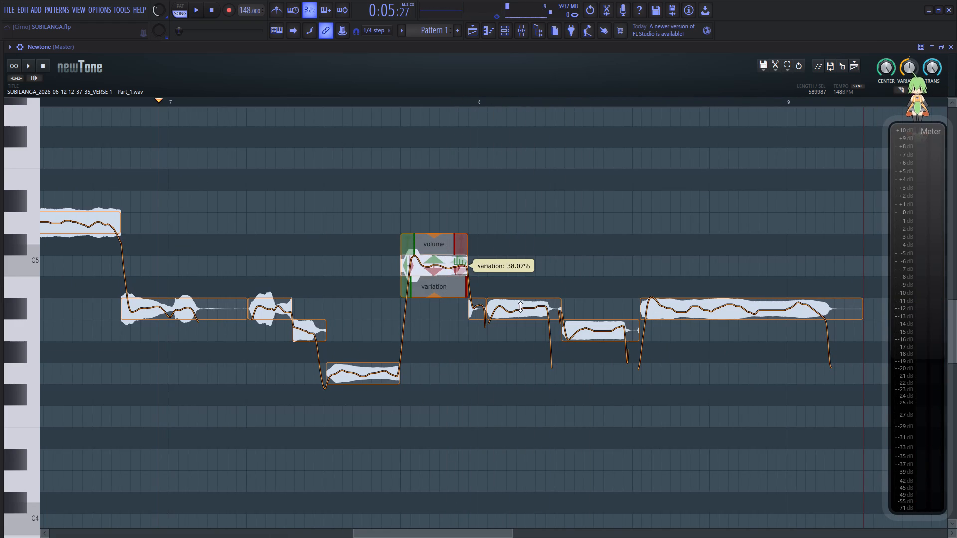
In bar 8, reduce the pitch variation of the main A#4 note to about 39% and the A4 note after it to about 54%.
{"action": "left_click_drag", "start_coordinate": [524, 340], "coordinate": [527, 287]}
{"action": "key", "text": "space"}
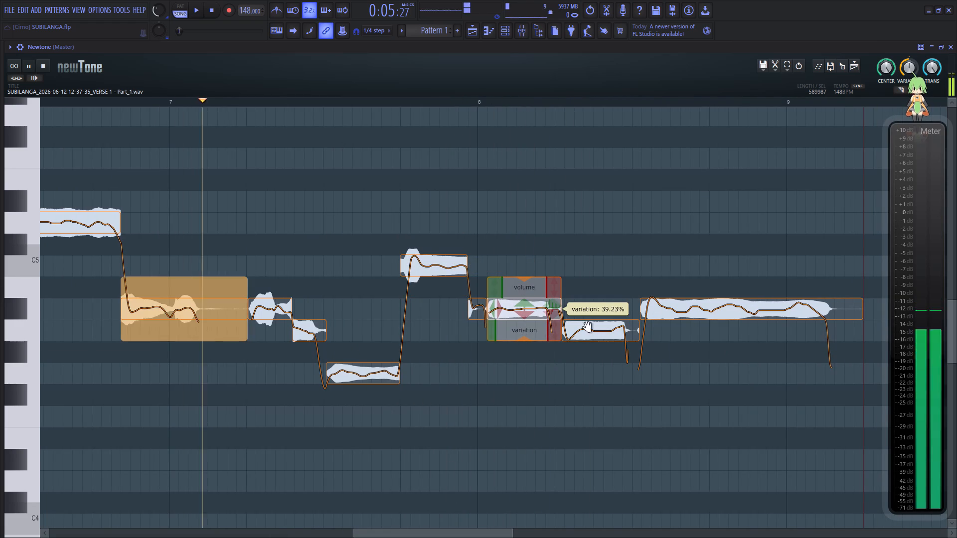
{"action": "left_click_drag", "start_coordinate": [603, 360], "coordinate": [614, 320]}
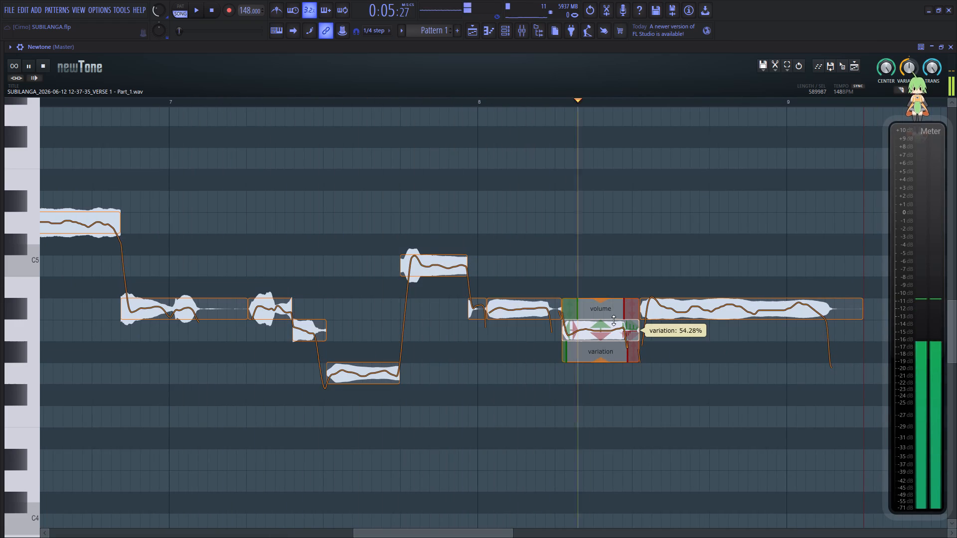
{"action": "left_click_drag", "start_coordinate": [614, 320], "coordinate": [614, 320]}
Reduce the pitch variation of the clip's final long A#4 note, running from bar 8 into bar 9, to about 33%.
{"action": "left_click", "coordinate": [726, 314]}
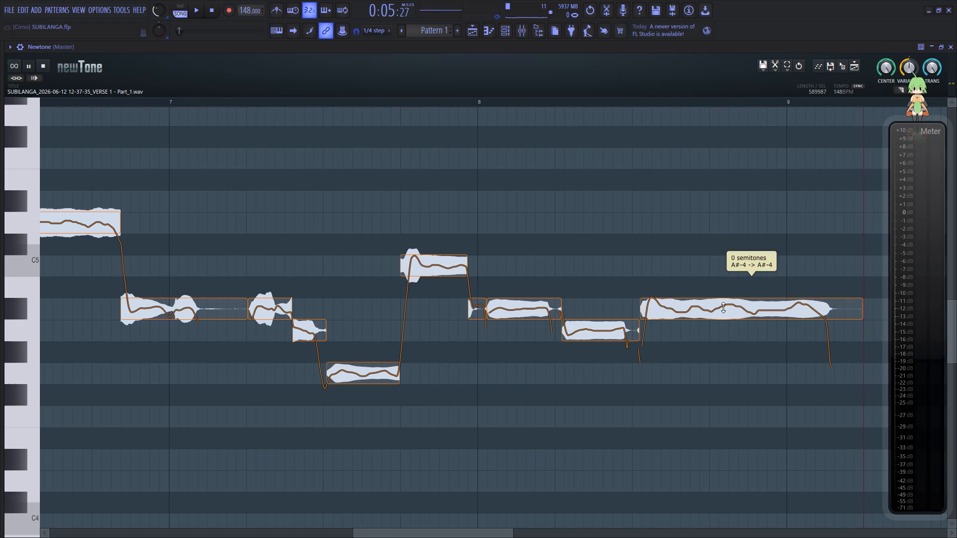
{"action": "key", "text": "space"}
{"action": "left_click", "coordinate": [723, 307]}
{"action": "left_click_drag", "start_coordinate": [747, 340], "coordinate": [741, 282]}
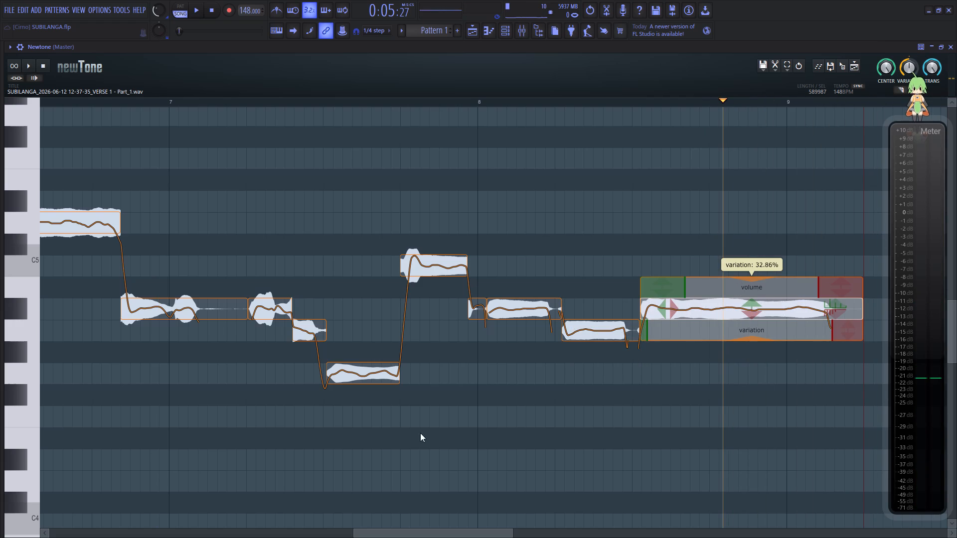
Play the corrected vocal clip through from its beginning to its end, following the notes to check the pitch edits.
{"action": "left_click_drag", "start_coordinate": [401, 531], "coordinate": [0, 455]}
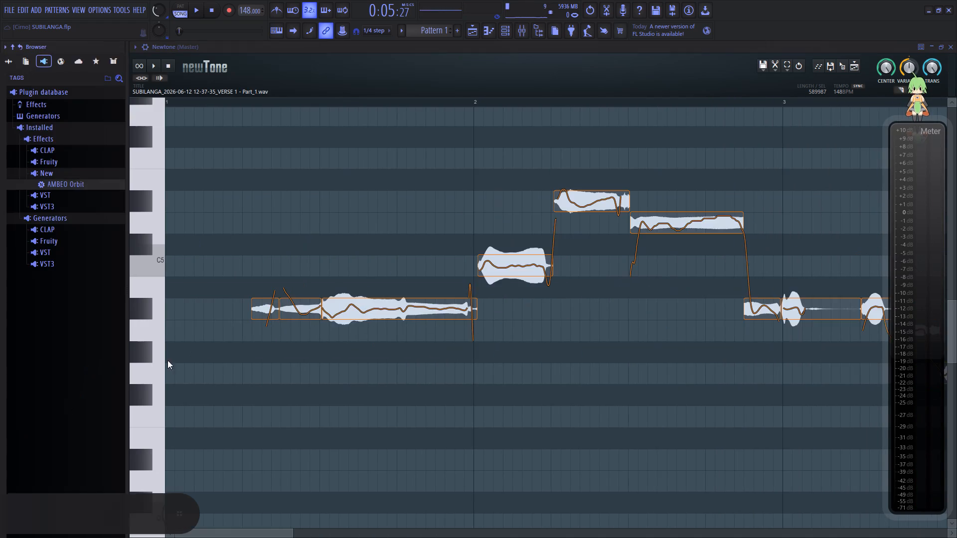
{"action": "left_click", "coordinate": [124, 360]}
{"action": "key", "text": "space"}
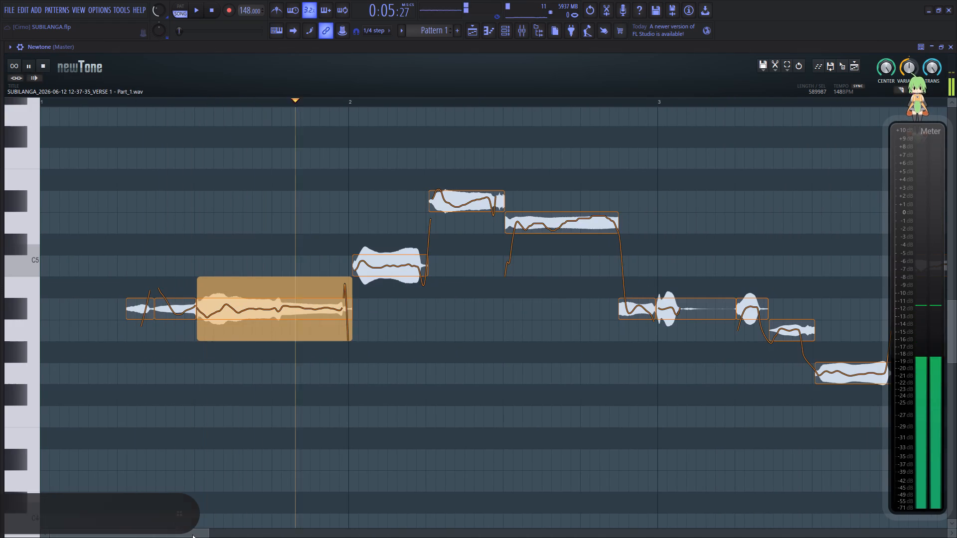
{"action": "left_click_drag", "start_coordinate": [189, 533], "coordinate": [242, 532]}
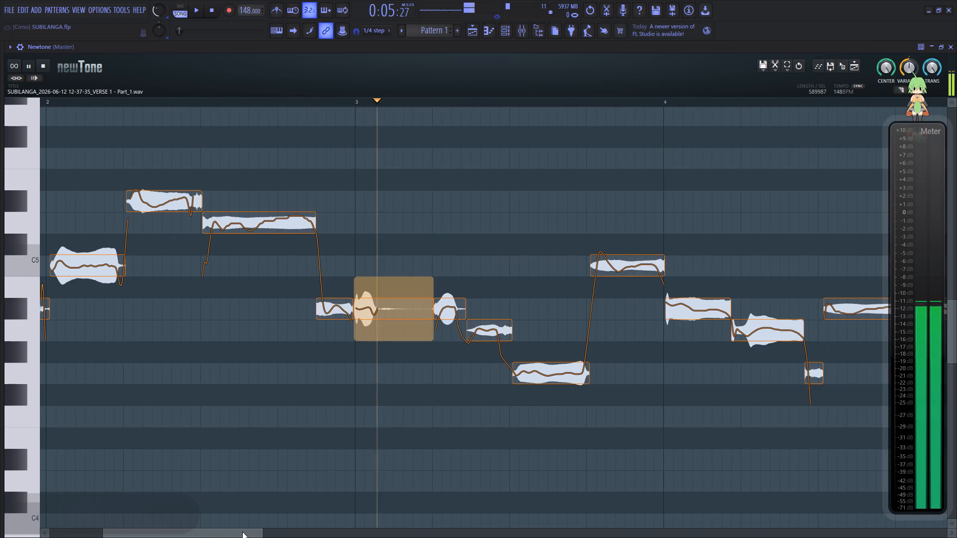
{"action": "left_click_drag", "start_coordinate": [242, 532], "coordinate": [327, 525]}
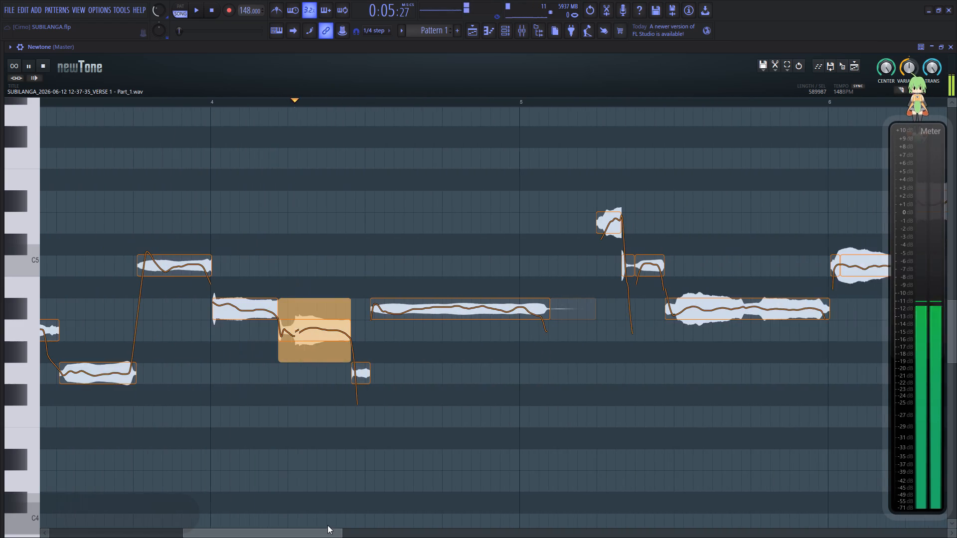
{"action": "left_click_drag", "start_coordinate": [327, 525], "coordinate": [372, 521]}
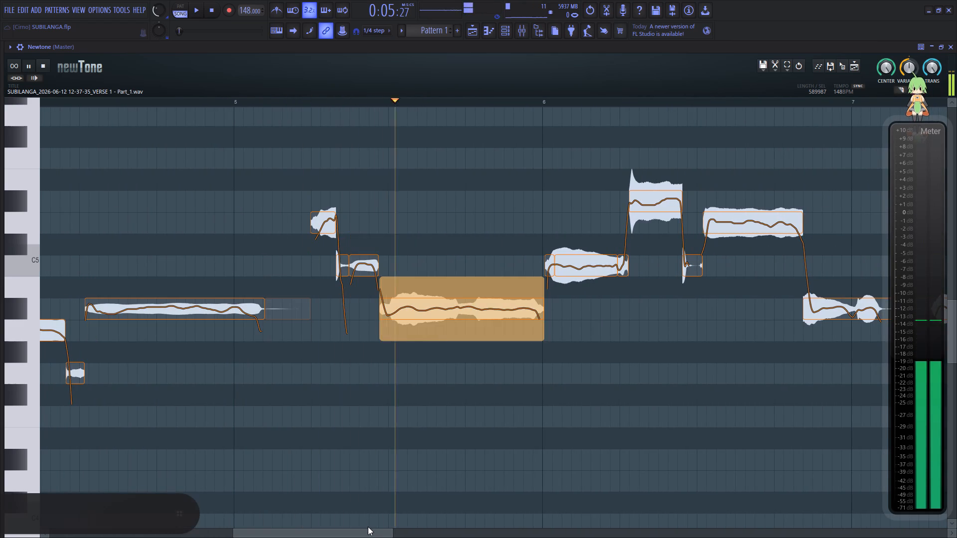
{"action": "left_click_drag", "start_coordinate": [365, 532], "coordinate": [472, 517]}
{"action": "left_click_drag", "start_coordinate": [446, 534], "coordinate": [513, 532]}
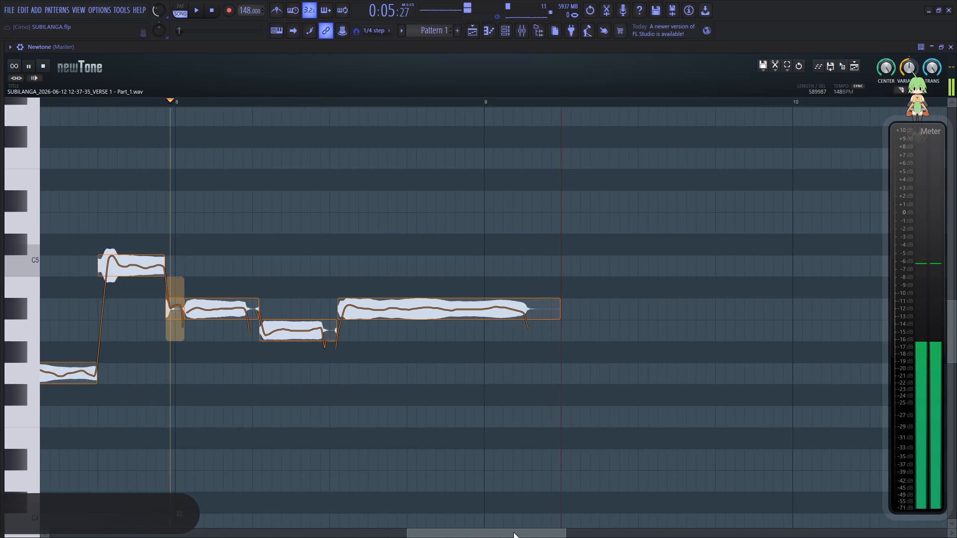
{"action": "left_click_drag", "start_coordinate": [513, 532], "coordinate": [527, 531]}
{"action": "key", "text": "space"}
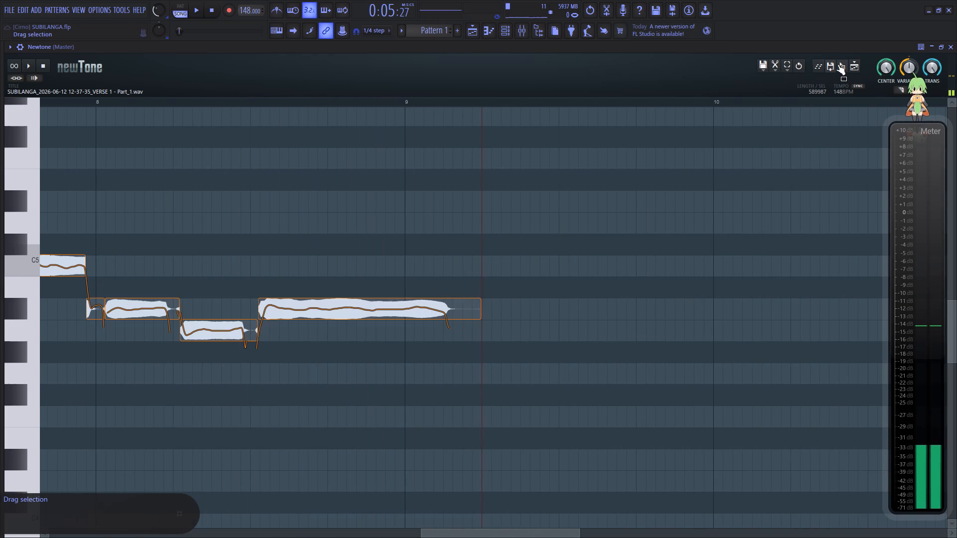
Place the corrected audio on the upper VERSE 2 playlist track, aligned with the original VERSE 1 - Part_1 clip's start, and close Newtone.
{"action": "left_click_drag", "start_coordinate": [842, 64], "coordinate": [183, 159]}
{"action": "left_click", "coordinate": [954, 51]}
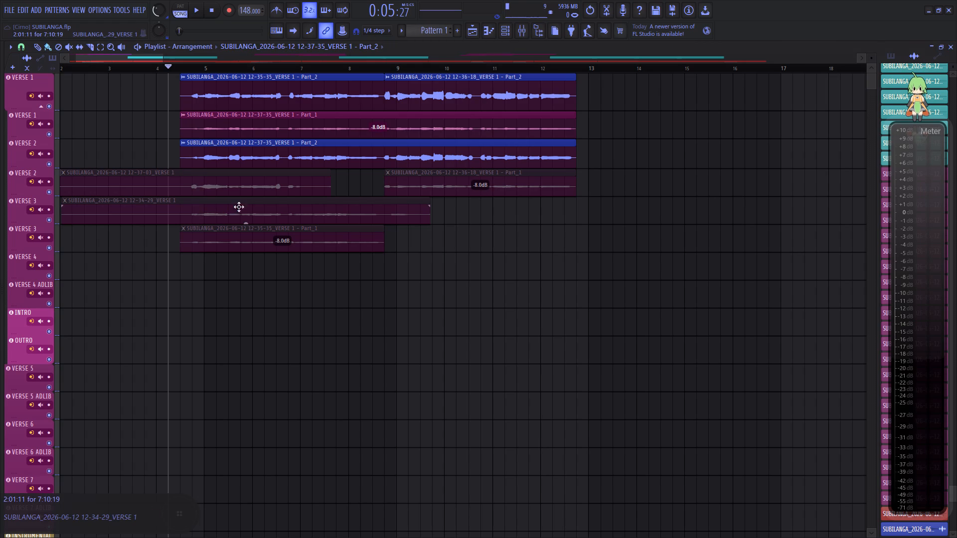
Swap the VERSE 1 - Part_1 clip for its corrected Part_2: mute the original, move it to VERSE 4, and place Part_2 on the lower VERSE 1 track.
{"action": "key", "text": "t"}
{"action": "left_click", "coordinate": [308, 126]}
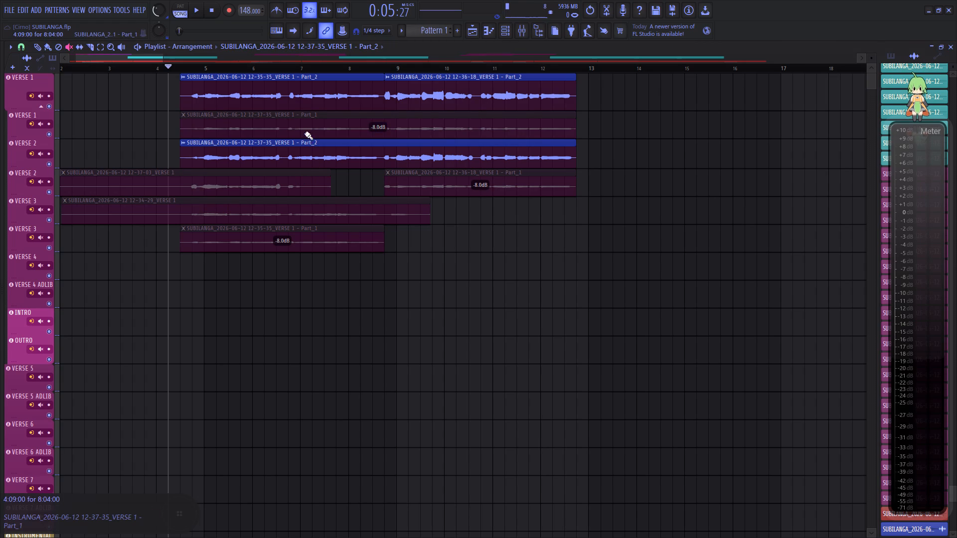
{"action": "key", "text": "b"}
{"action": "left_click_drag", "start_coordinate": [297, 126], "coordinate": [297, 275]}
{"action": "left_click_drag", "start_coordinate": [276, 161], "coordinate": [277, 126]}
Start playback of the rearranged VERSE 1 vocals and save the project.
{"action": "key", "text": "space"}
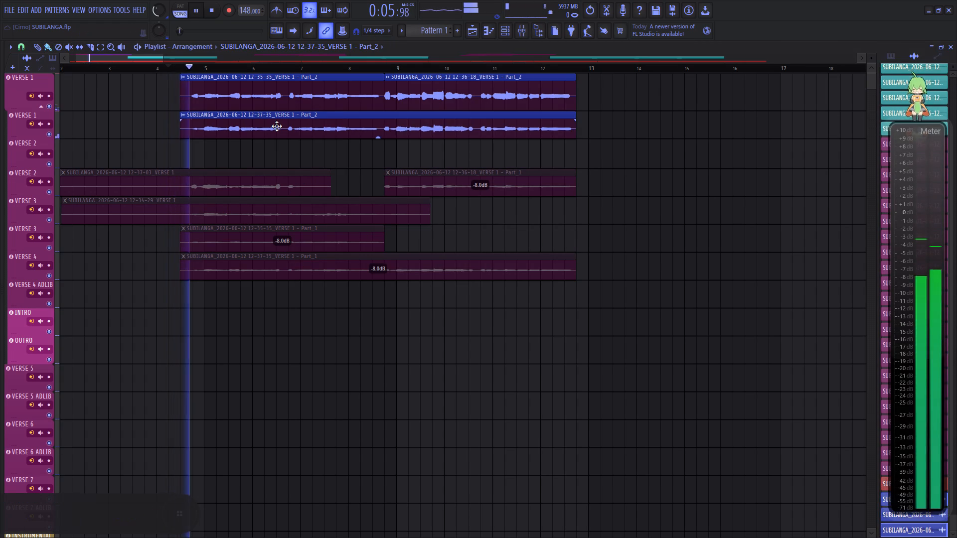
{"action": "key", "text": "ctrl+s"}
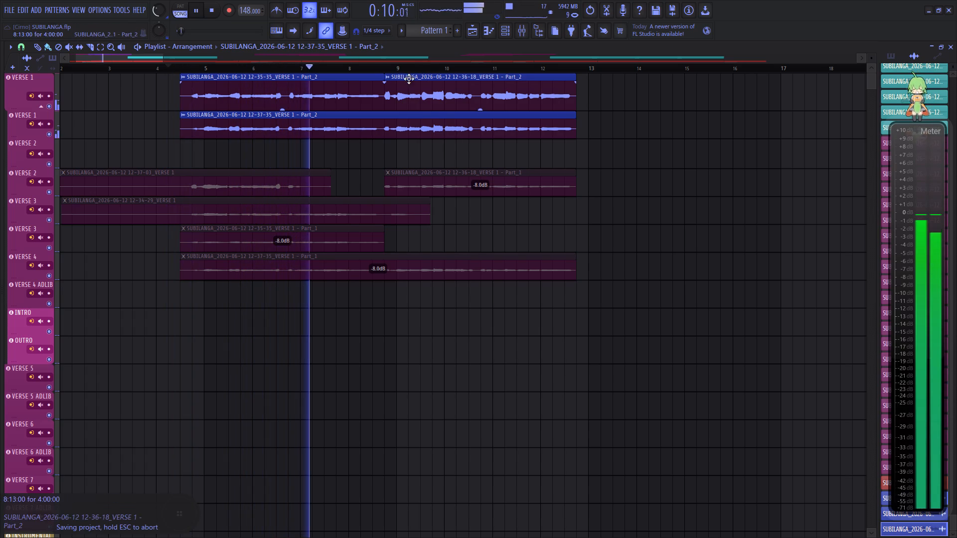
Follow the playback of the corrected VERSE 1 vocals to their end and on into the chorus, checking the arrangement.
{"action": "left_click_drag", "start_coordinate": [156, 55], "coordinate": [178, 58]}
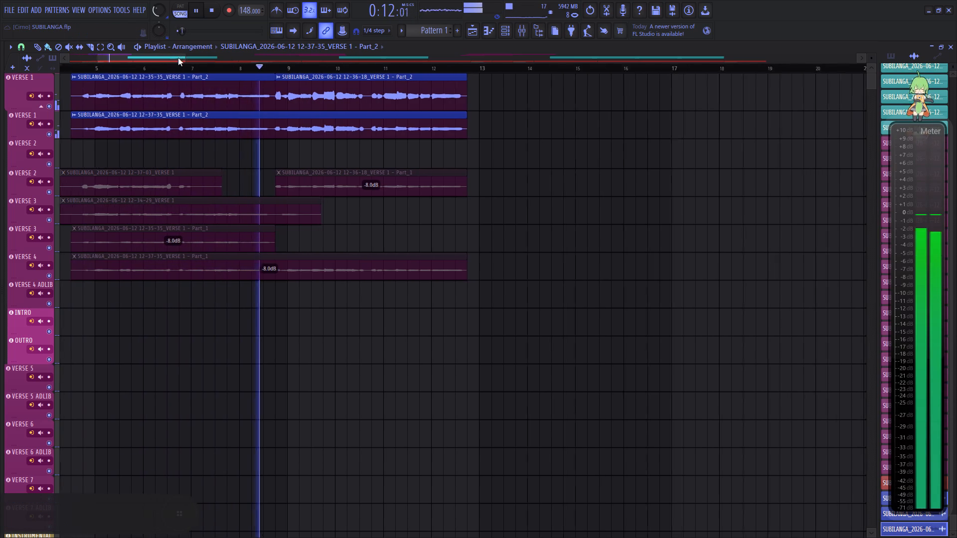
{"action": "left_click_drag", "start_coordinate": [178, 58], "coordinate": [183, 57]}
{"action": "scroll", "coordinate": [157, 8], "scroll_direction": "up", "scroll_amount": 8}
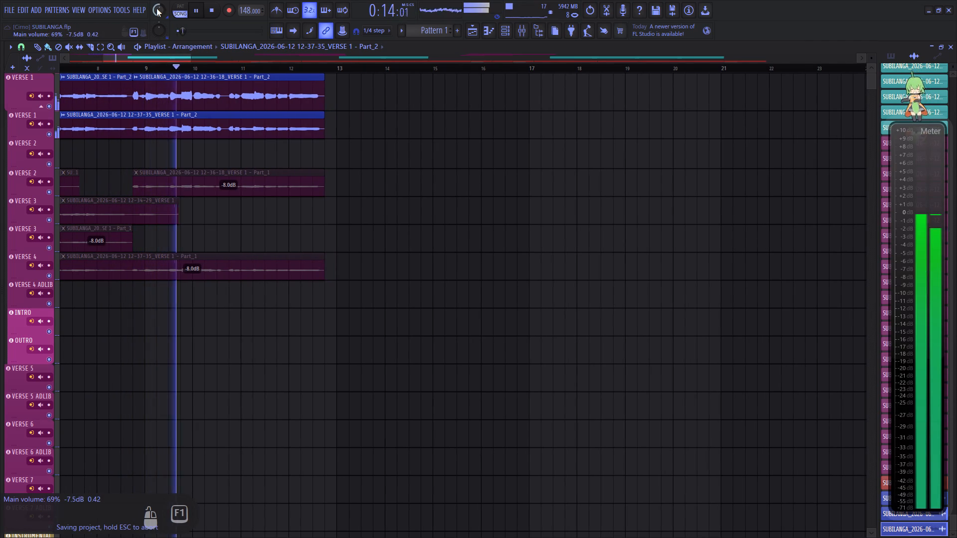
{"action": "left_click_drag", "start_coordinate": [179, 57], "coordinate": [188, 57]}
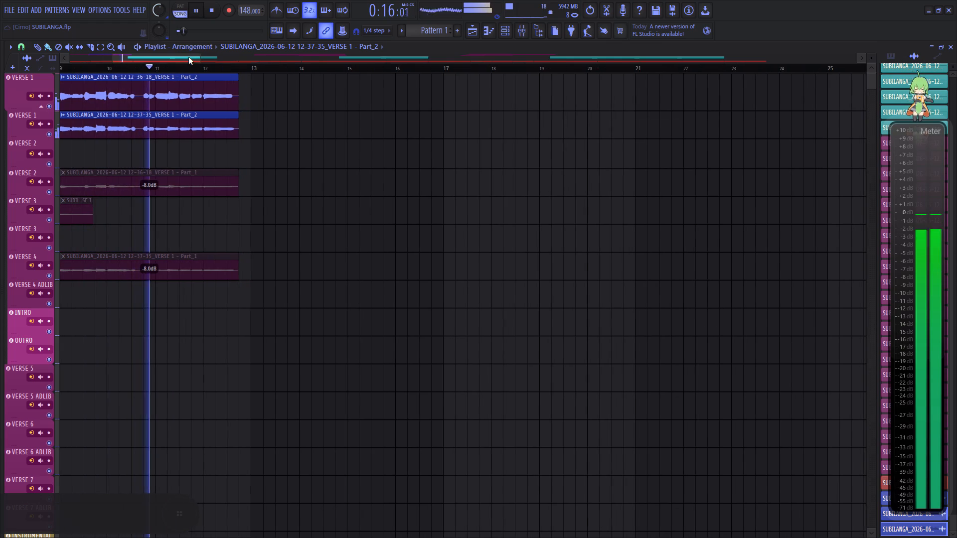
{"action": "left_click_drag", "start_coordinate": [188, 57], "coordinate": [194, 62]}
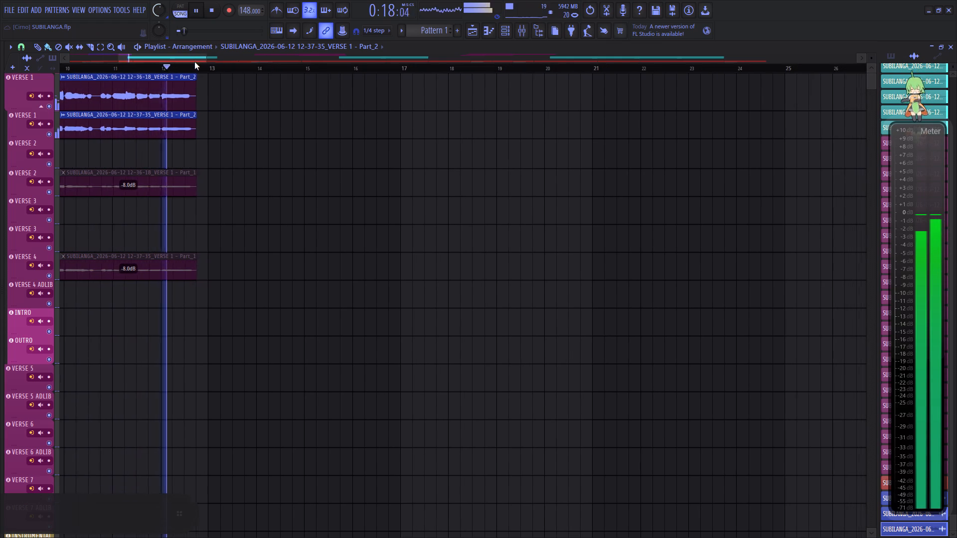
{"action": "left_click_drag", "start_coordinate": [194, 62], "coordinate": [196, 62]}
{"action": "scroll", "coordinate": [246, 156], "scroll_direction": "down", "scroll_amount": 14}
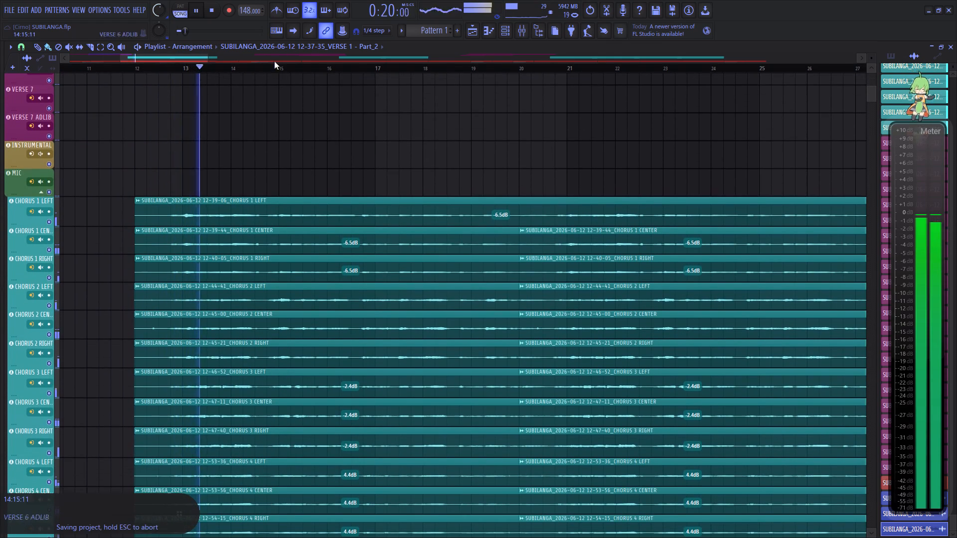
{"action": "scroll", "coordinate": [282, 68], "scroll_direction": "down", "scroll_amount": 14}
{"action": "scroll", "coordinate": [332, 138], "scroll_direction": "up", "scroll_amount": 20}
{"action": "scroll", "coordinate": [292, 129], "scroll_direction": "up", "scroll_amount": 5}
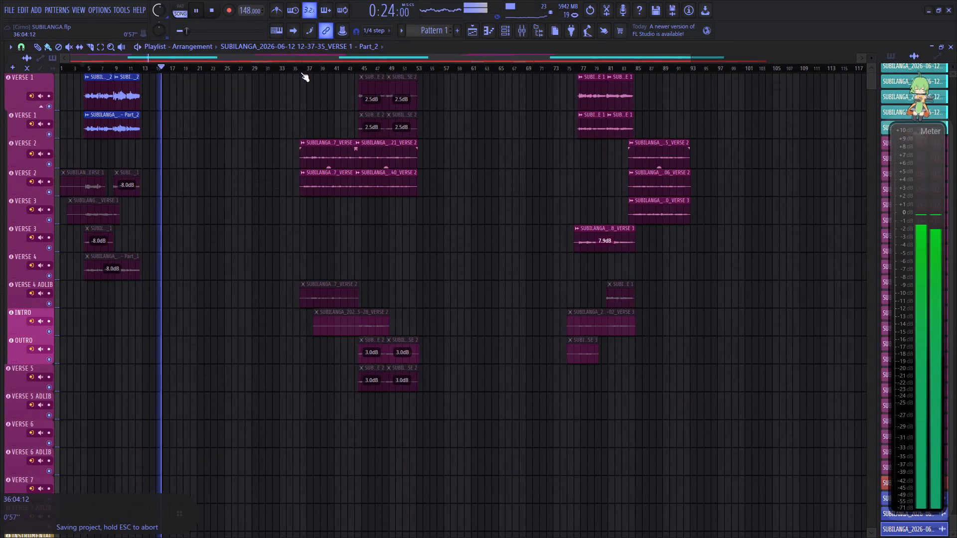
Make the first clip on the upper VERSE 2 track, 12-59-37_VERSE 2, unique as a sample.
{"action": "left_click", "coordinate": [301, 70]}
{"action": "scroll", "coordinate": [321, 69], "scroll_direction": "up", "scroll_amount": 13}
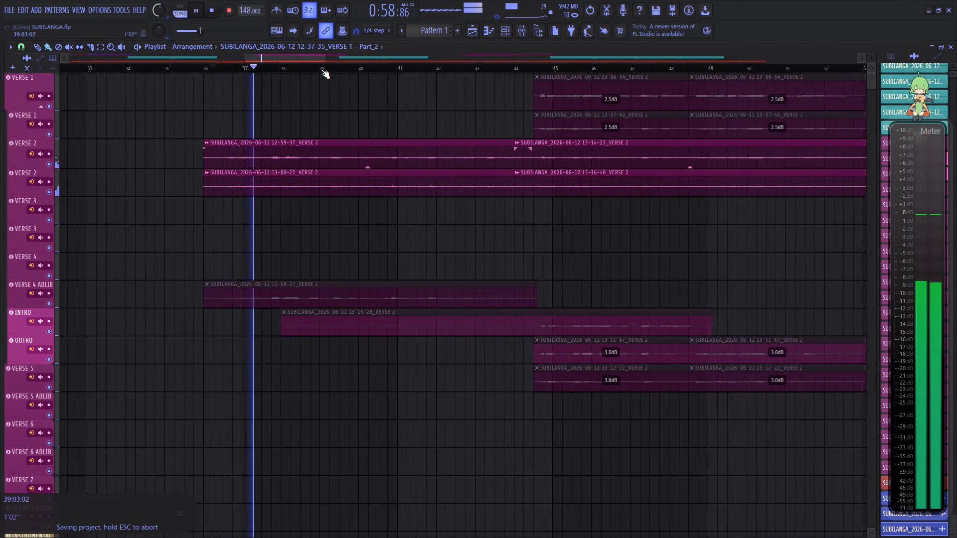
{"action": "left_click", "coordinate": [167, 143]}
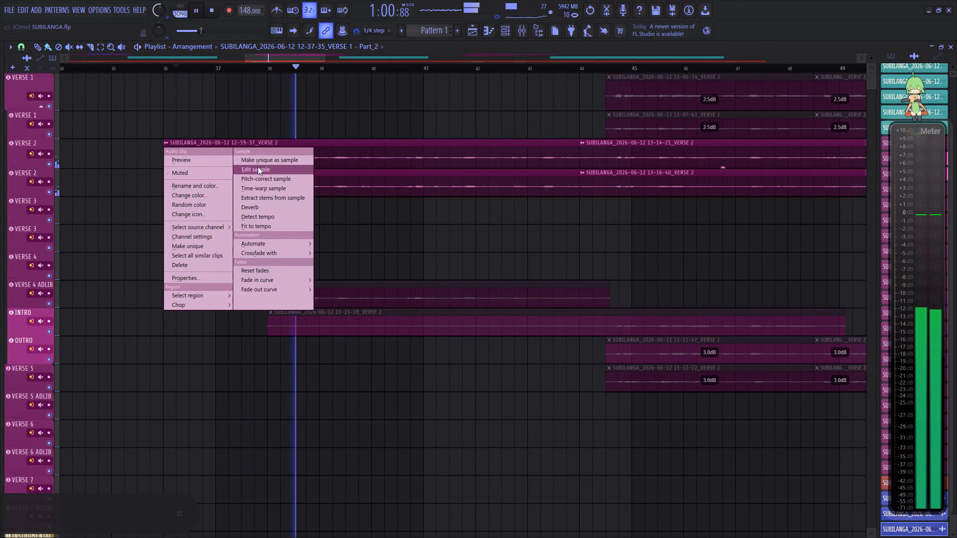
{"action": "left_click", "coordinate": [271, 164]}
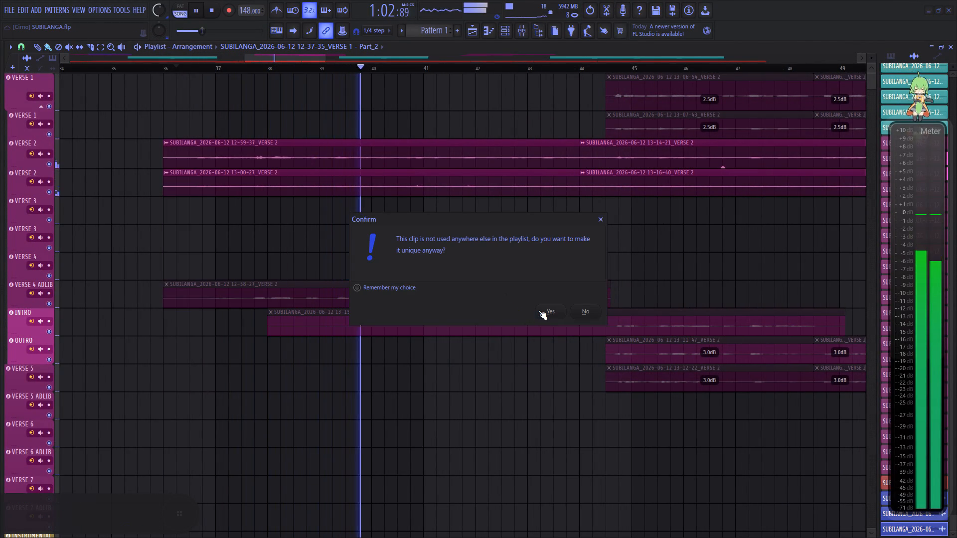
{"action": "left_click", "coordinate": [539, 310]}
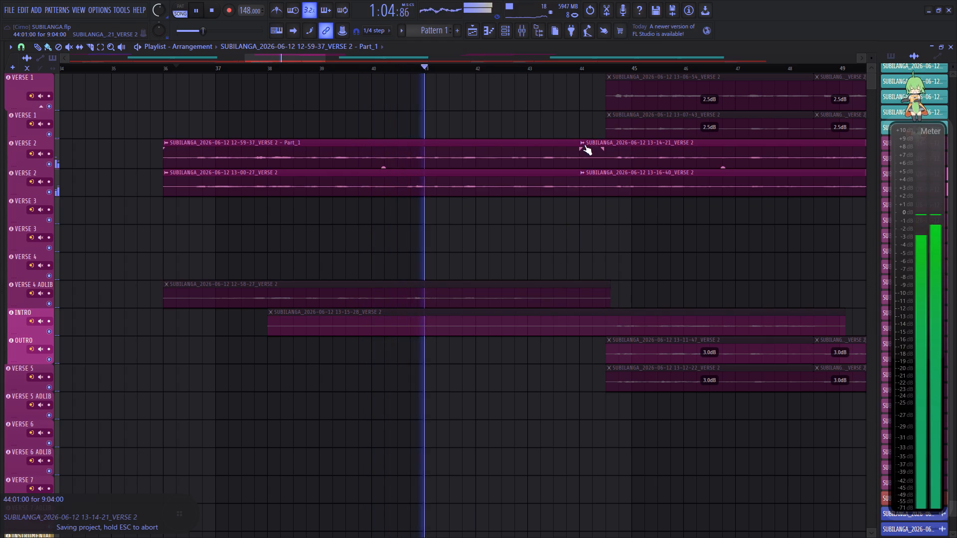
Trim the starts of the first clips on both VERSE 2 tracks to about the middle of bar 36, and check the new start by ear.
{"action": "key", "text": "space"}
{"action": "key", "text": "space"}
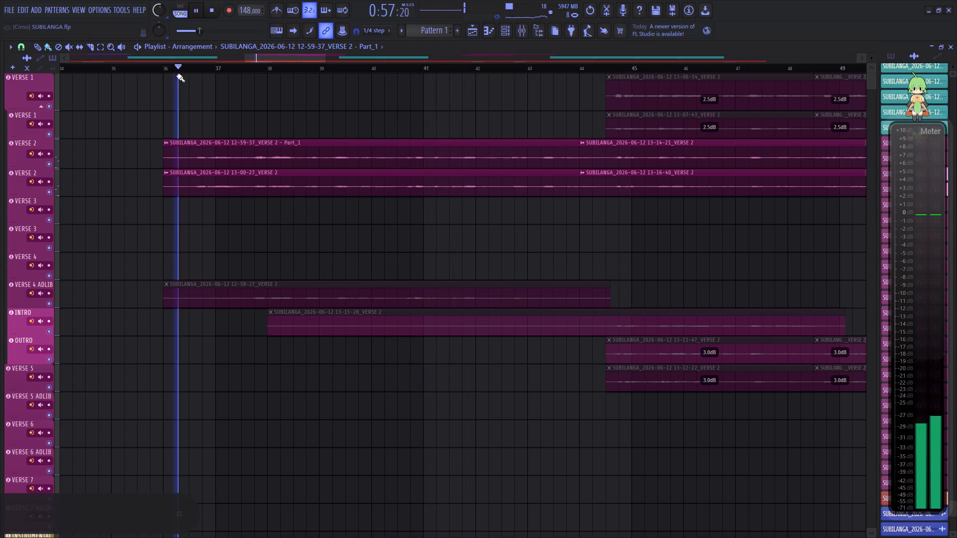
{"action": "key", "text": "space"}
{"action": "left_click_drag", "start_coordinate": [173, 202], "coordinate": [181, 156], "text": "ctrl"}
{"action": "left_click_drag", "start_coordinate": [166, 162], "coordinate": [190, 165]}
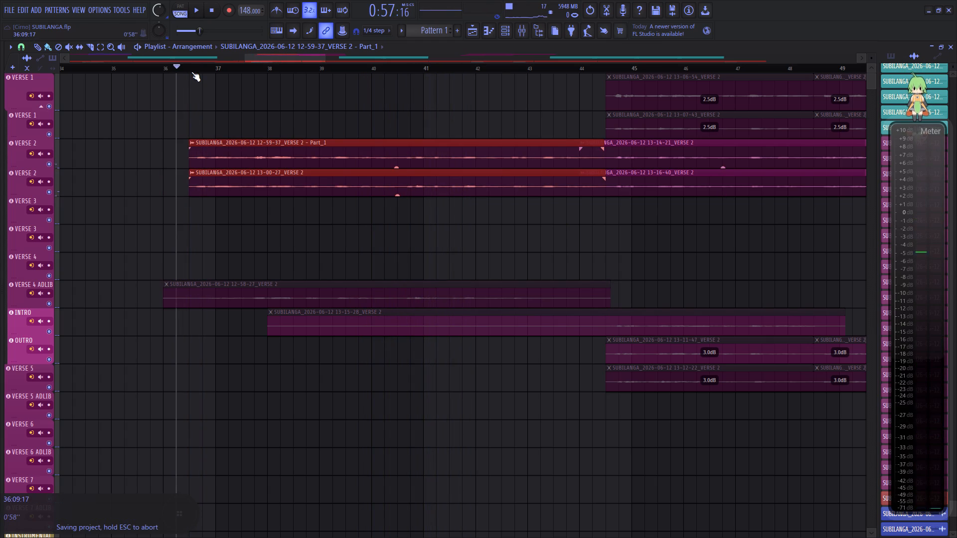
{"action": "left_click", "coordinate": [191, 72]}
{"action": "left_click", "coordinate": [239, 151]}
{"action": "left_click", "coordinate": [155, 161]}
{"action": "key", "text": "space"}
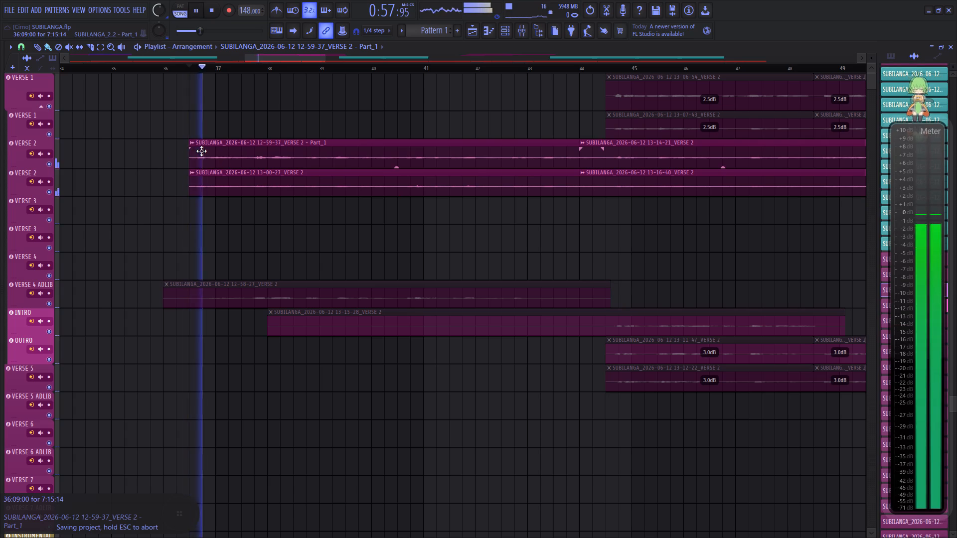
{"action": "key", "text": "space"}
Open the trimmed 12-59-37_VERSE 2 - Part_1 clip for pitch correction in Newtone and snap its notes to the scale.
{"action": "left_click", "coordinate": [192, 144]}
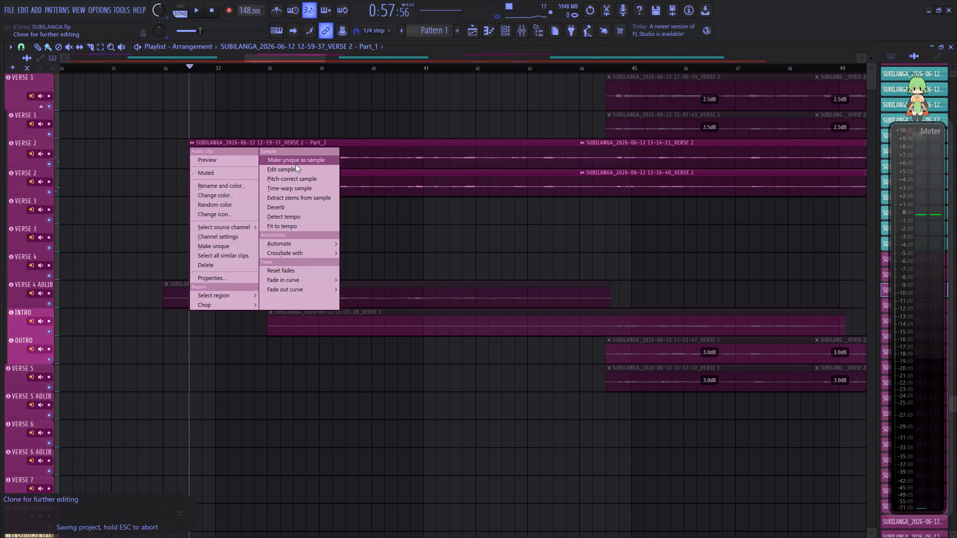
{"action": "left_click", "coordinate": [298, 178]}
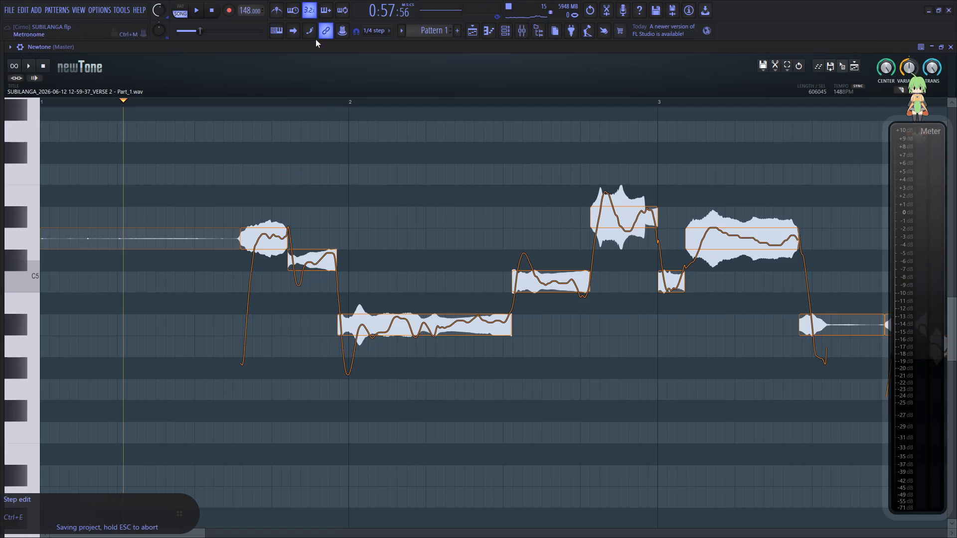
{"action": "left_click", "coordinate": [776, 71]}
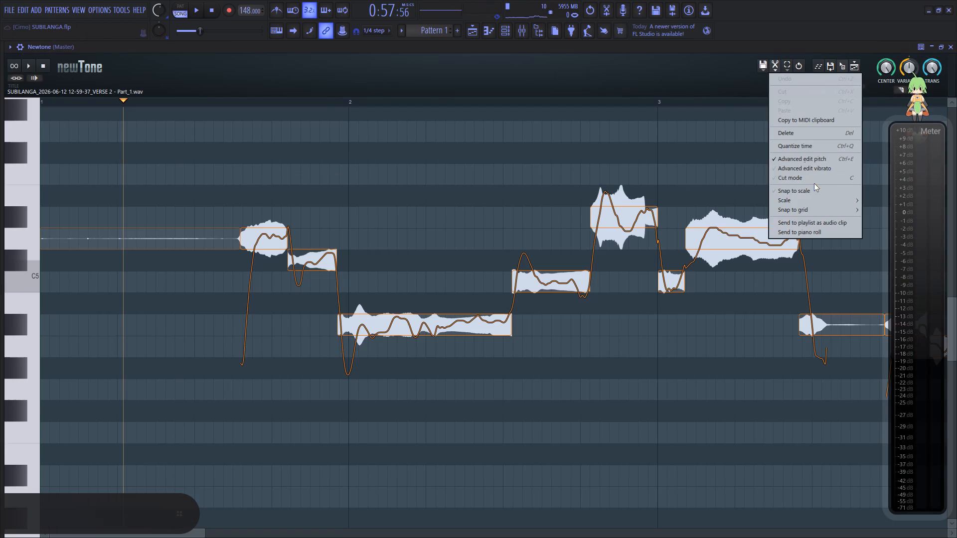
{"action": "left_click", "coordinate": [808, 188]}
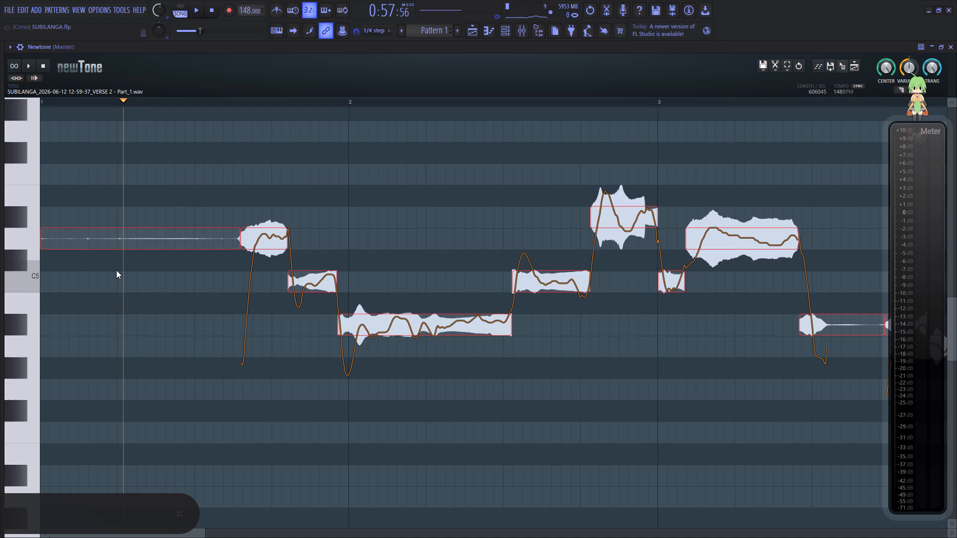
Reduce the pitch variation of the C5 note before bar 2 to about 37% and the long A#4 note after it to about 21%.
{"action": "left_click", "coordinate": [108, 271]}
{"action": "key", "text": "space"}
{"action": "key", "text": "space"}
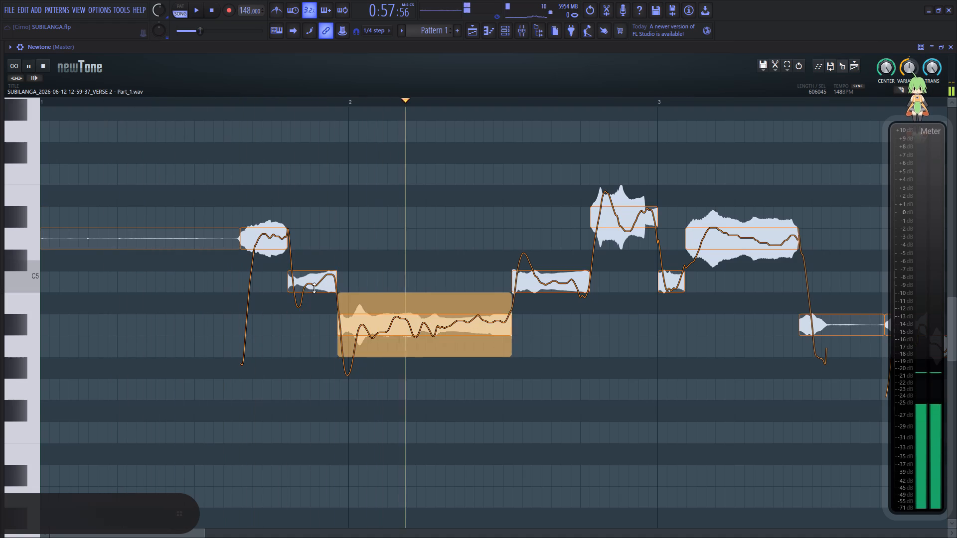
{"action": "key", "text": "space"}
{"action": "left_click_drag", "start_coordinate": [311, 312], "coordinate": [319, 258]}
{"action": "key", "text": "space"}
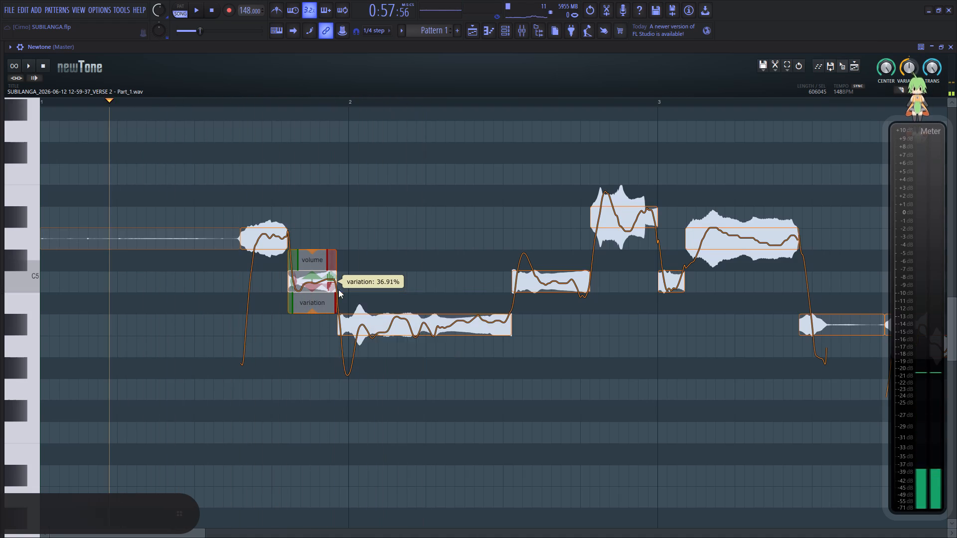
{"action": "key", "text": "space"}
{"action": "left_click", "coordinate": [419, 356]}
{"action": "key", "text": "space"}
{"action": "key", "text": "space"}
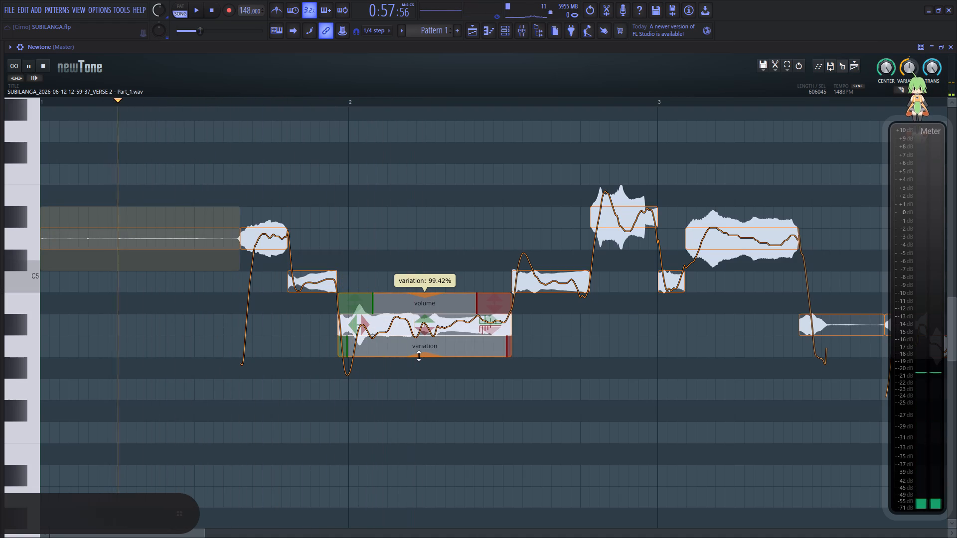
{"action": "left_click_drag", "start_coordinate": [419, 356], "coordinate": [426, 288]}
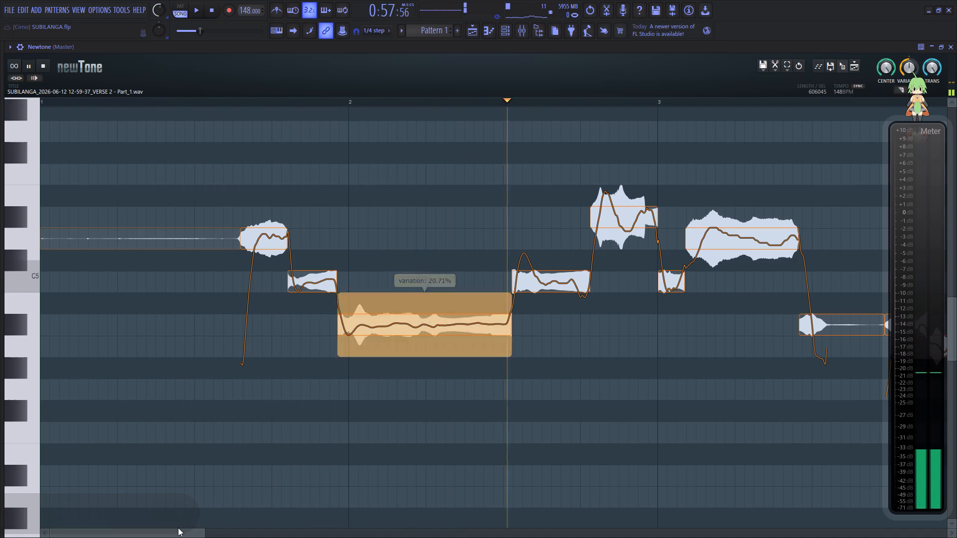
In the second half of bar 2, reduce the pitch variation of the C5 note to about 44% and the D#5 note to about 43%.
{"action": "left_click_drag", "start_coordinate": [177, 530], "coordinate": [211, 529]}
{"action": "key", "text": "space"}
{"action": "key", "text": "space"}
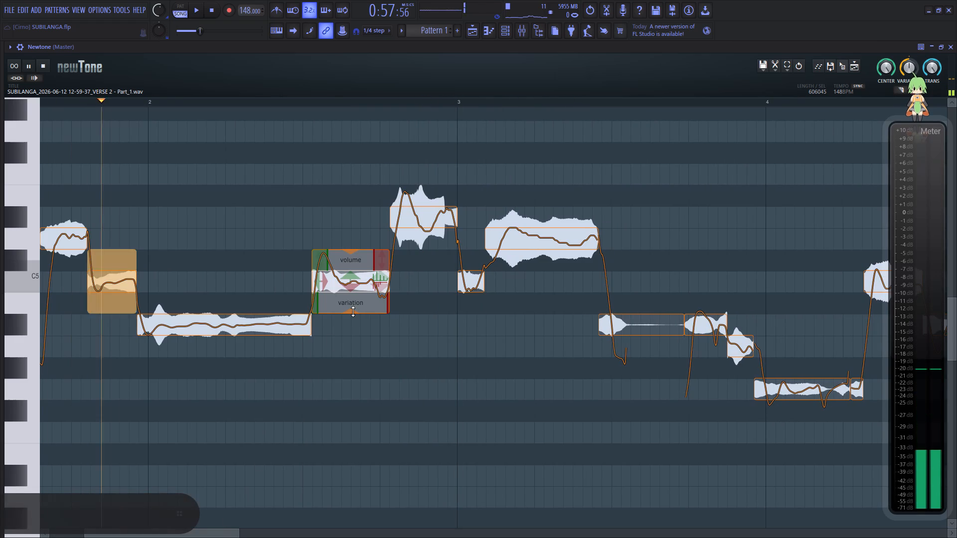
{"action": "left_click_drag", "start_coordinate": [352, 311], "coordinate": [364, 263]}
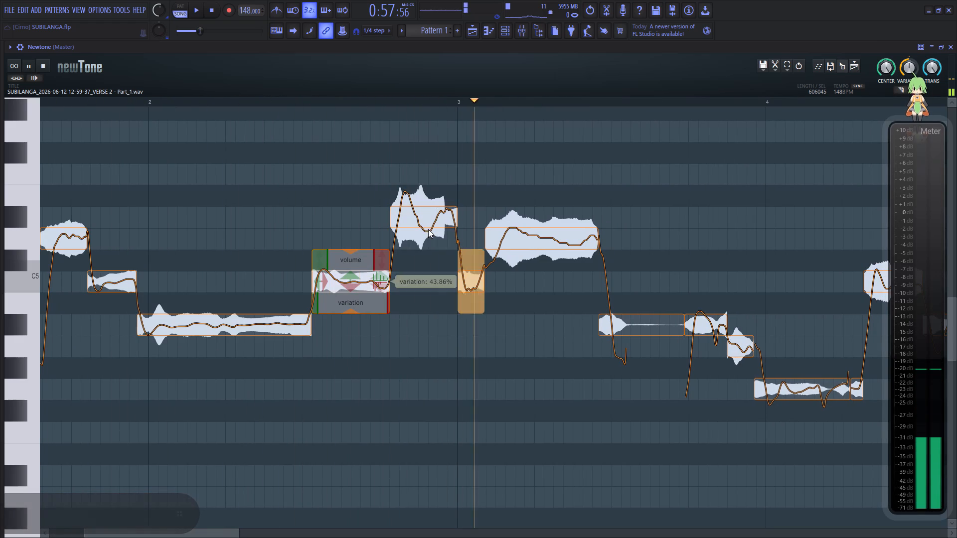
{"action": "key", "text": "space"}
{"action": "key", "text": "space"}
{"action": "left_click_drag", "start_coordinate": [426, 249], "coordinate": [449, 199]}
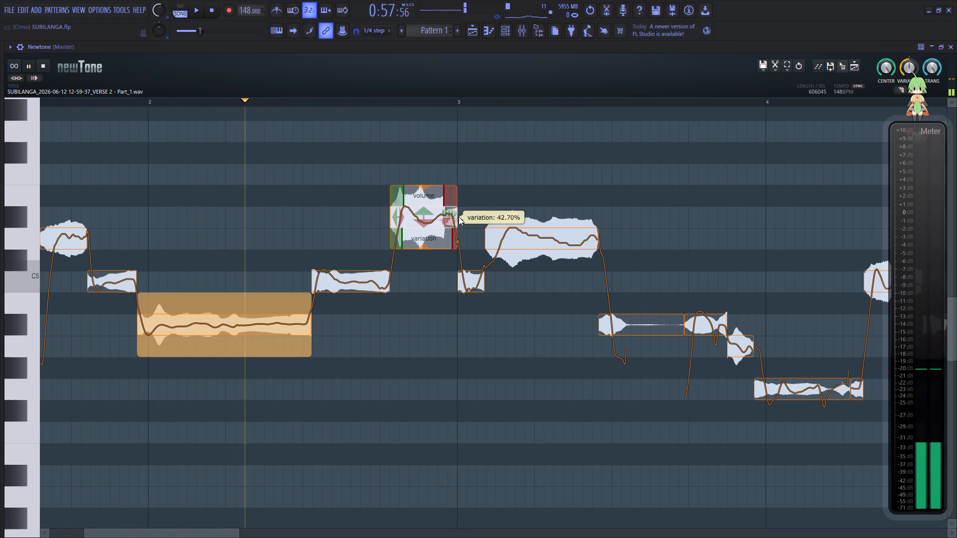
In bar 3, reduce the pitch variation of the short C5 note to about 55% and the long D5 note to about 50%.
{"action": "left_click_drag", "start_coordinate": [471, 312], "coordinate": [486, 273]}
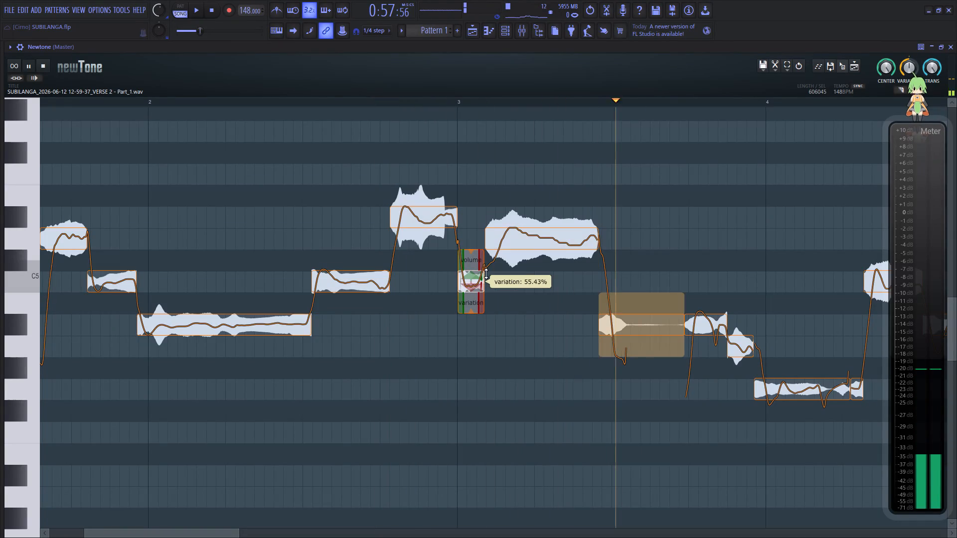
{"action": "left_click_drag", "start_coordinate": [486, 273], "coordinate": [486, 273]}
{"action": "key", "text": "space"}
{"action": "key", "text": "space"}
{"action": "left_click_drag", "start_coordinate": [546, 270], "coordinate": [562, 225]}
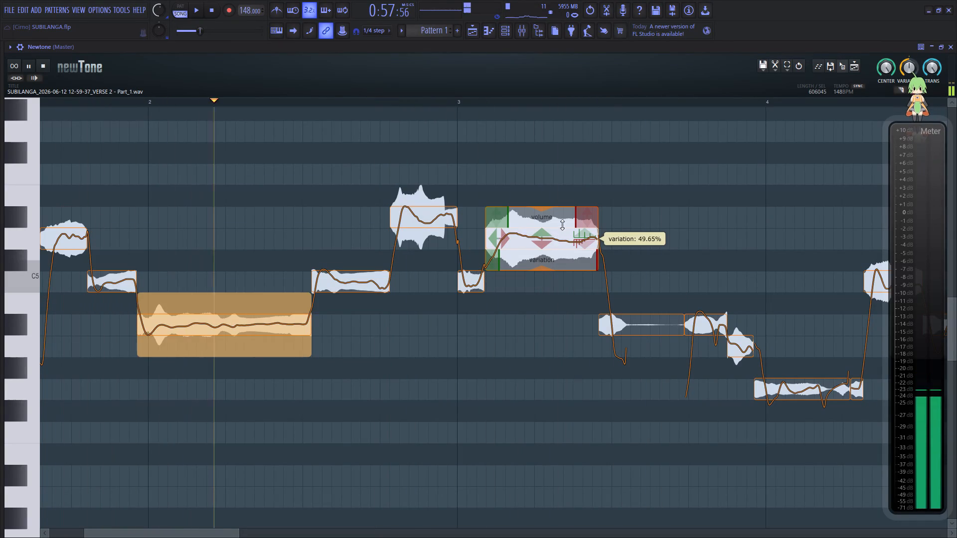
{"action": "left_click_drag", "start_coordinate": [562, 225], "coordinate": [563, 224]}
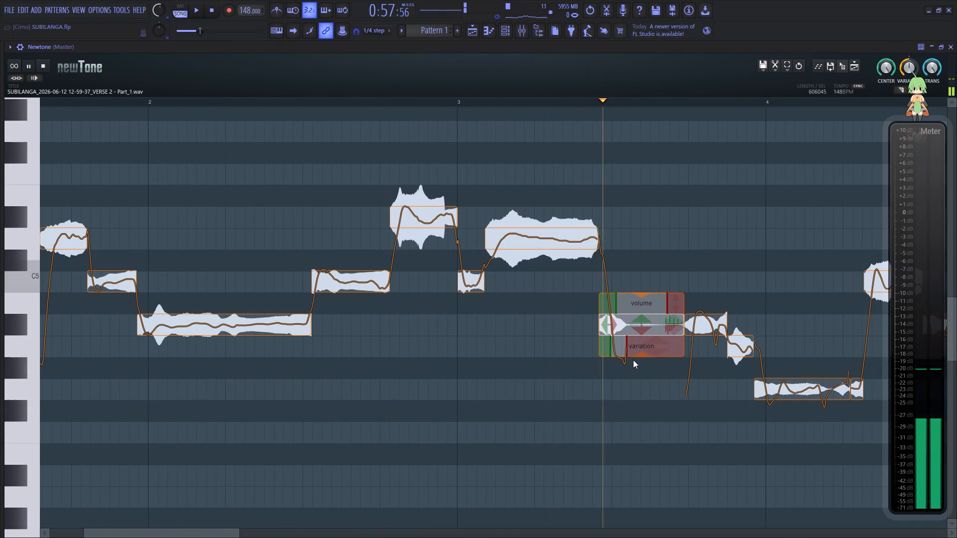
Reduce the pitch variation of the fading A#4 note that follows the long D5 note in bar 3.
{"action": "left_click_drag", "start_coordinate": [629, 356], "coordinate": [634, 306]}
{"action": "key", "text": "space"}
{"action": "key", "text": "space"}
Play back the corrected notes from the second half of bar 2 through bar 3.
{"action": "left_click_drag", "start_coordinate": [195, 533], "coordinate": [237, 526]}
{"action": "key", "text": "space"}
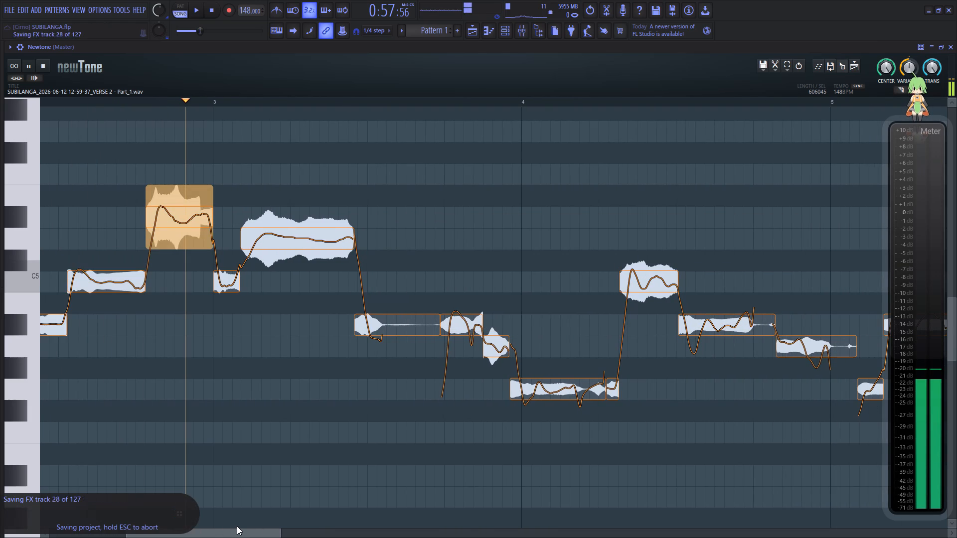
{"action": "left_click_drag", "start_coordinate": [237, 526], "coordinate": [216, 525]}
{"action": "left_click_drag", "start_coordinate": [238, 286], "coordinate": [234, 267]}
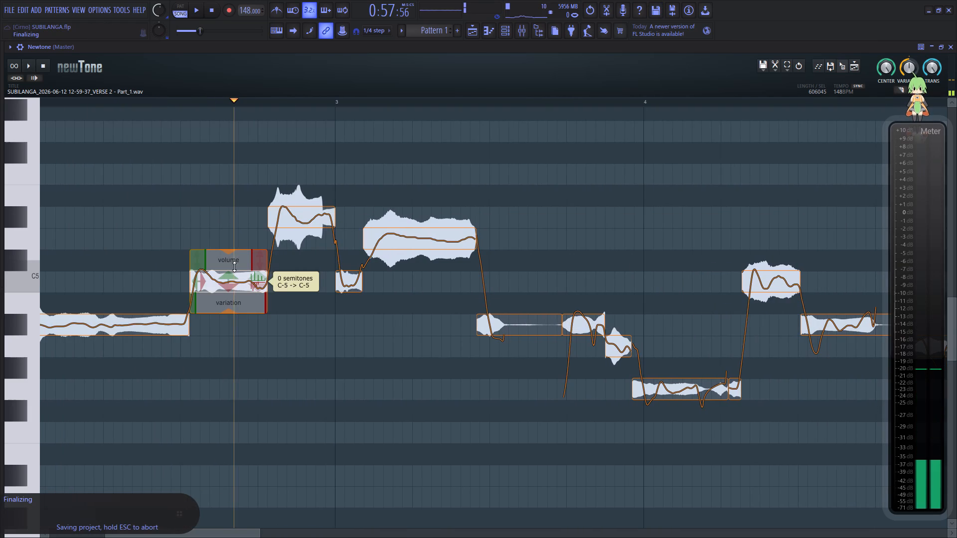
{"action": "left_click_drag", "start_coordinate": [234, 267], "coordinate": [205, 259]}
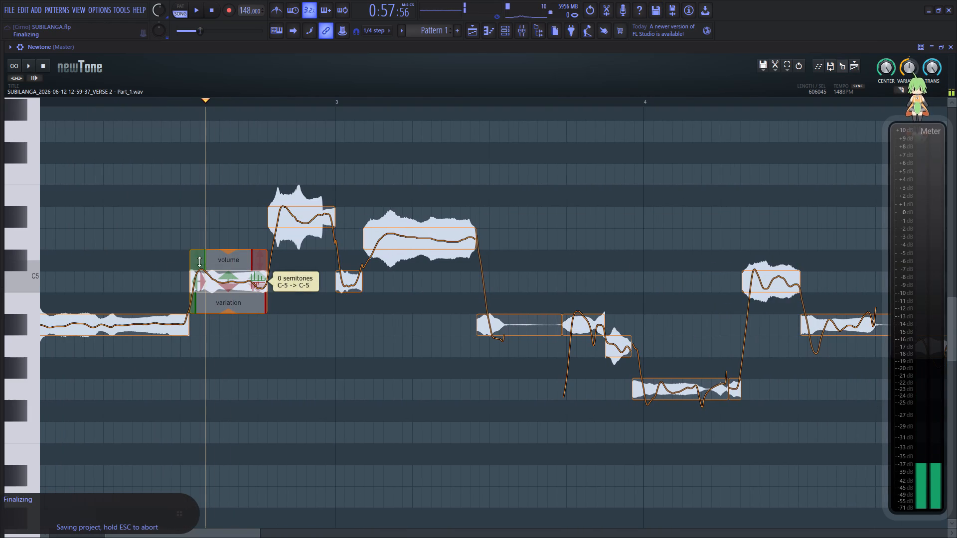
{"action": "left_click", "coordinate": [162, 262]}
{"action": "key", "text": "space"}
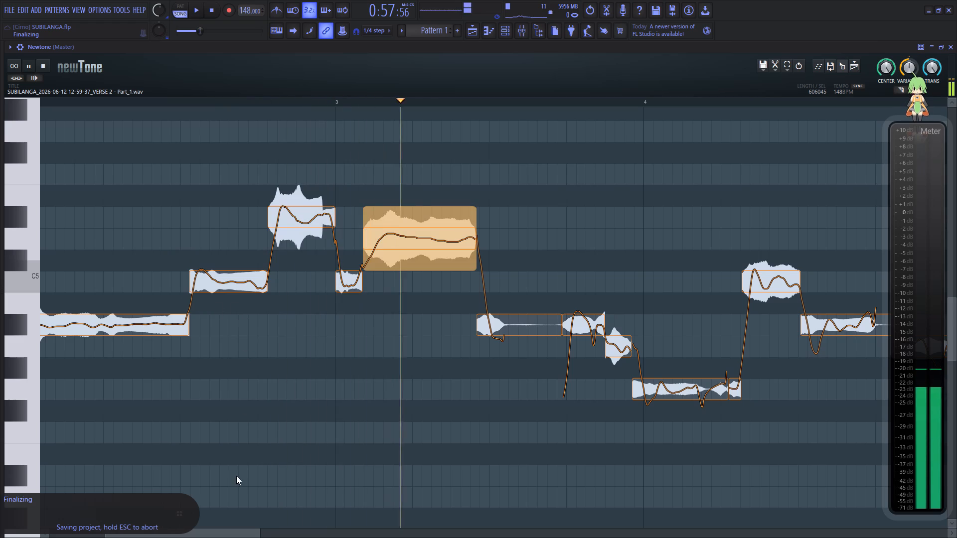
Reduce the pitch variation of the short A#4 note late in bar 3.
{"action": "left_click_drag", "start_coordinate": [237, 532], "coordinate": [304, 527]}
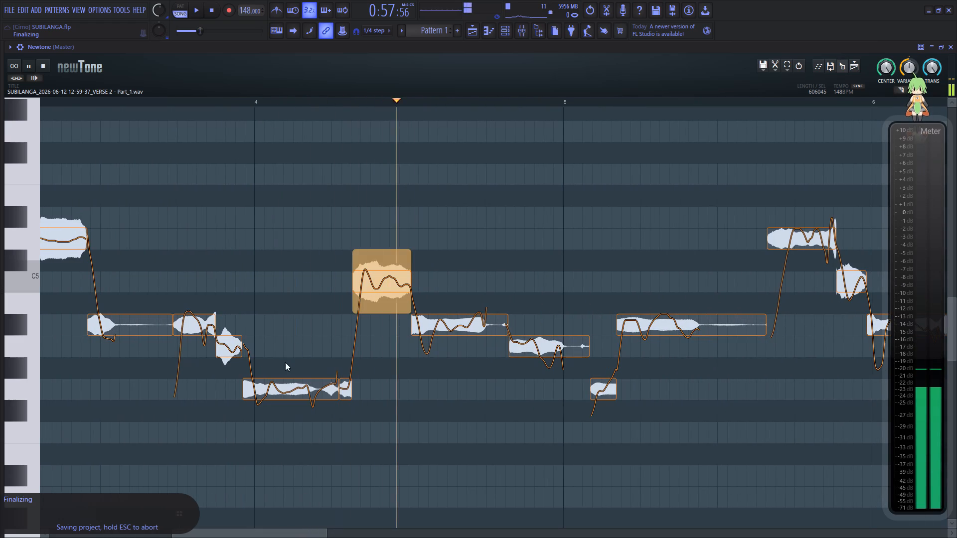
{"action": "left_click", "coordinate": [118, 405]}
{"action": "key", "text": "space"}
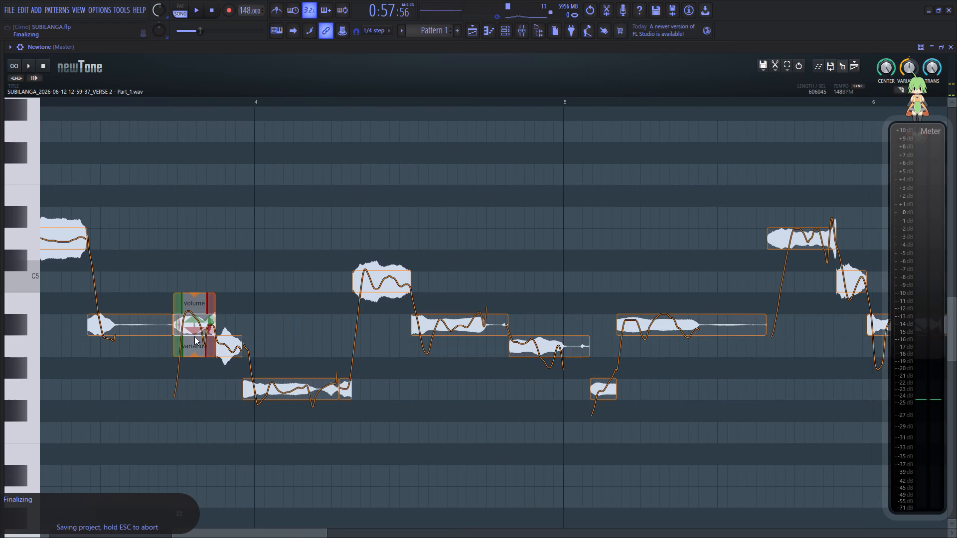
{"action": "left_click_drag", "start_coordinate": [194, 356], "coordinate": [198, 310]}
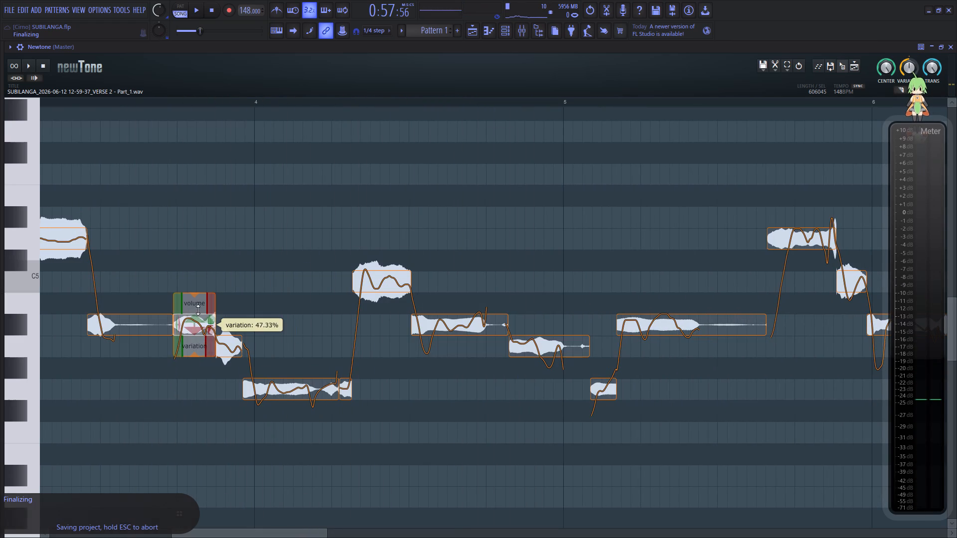
{"action": "left_click_drag", "start_coordinate": [198, 310], "coordinate": [199, 304]}
{"action": "left_click", "coordinate": [114, 362]}
{"action": "key", "text": "space"}
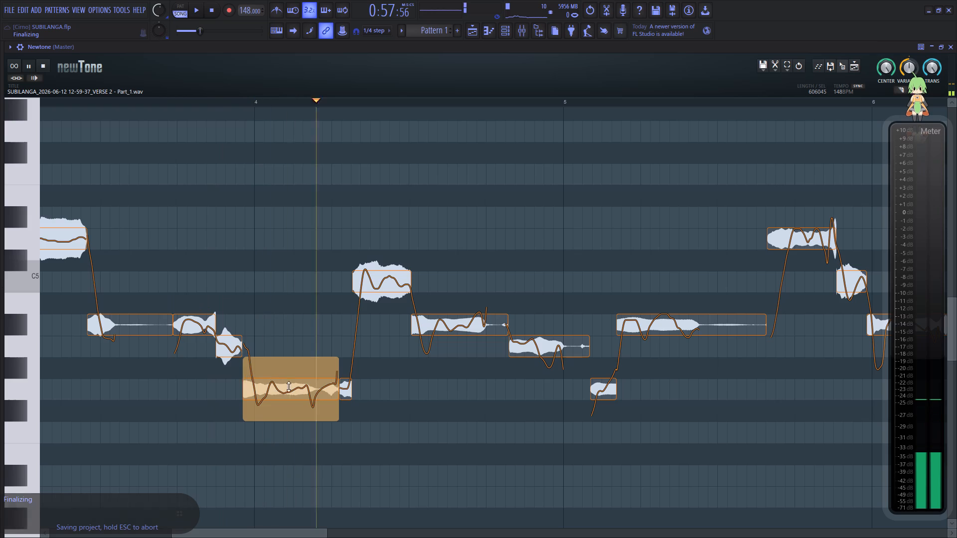
Around the start of bar 4, reduce the pitch variation of the long G4 note to about 35% and the short A4 note before it to about 56%.
{"action": "key", "text": "space"}
{"action": "left_click", "coordinate": [294, 394]}
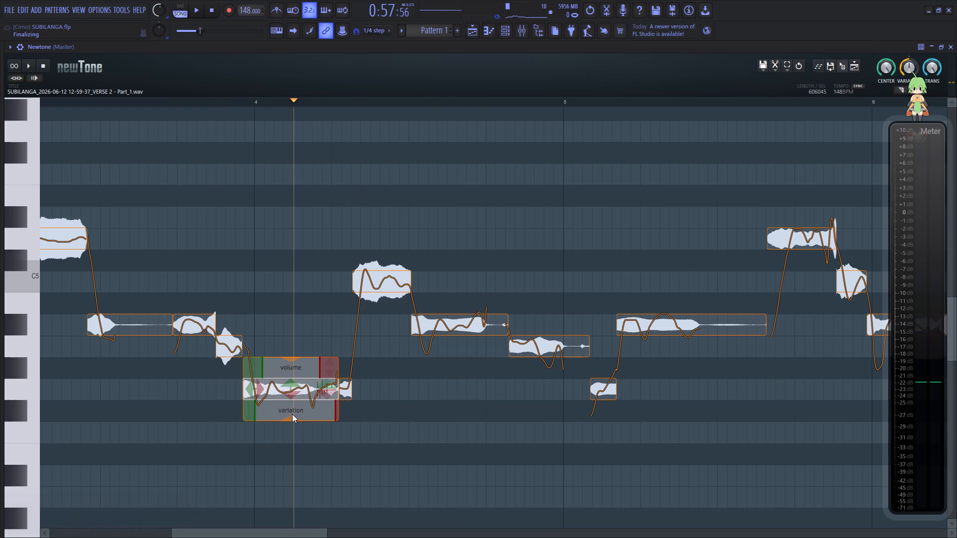
{"action": "left_click_drag", "start_coordinate": [292, 419], "coordinate": [295, 364]}
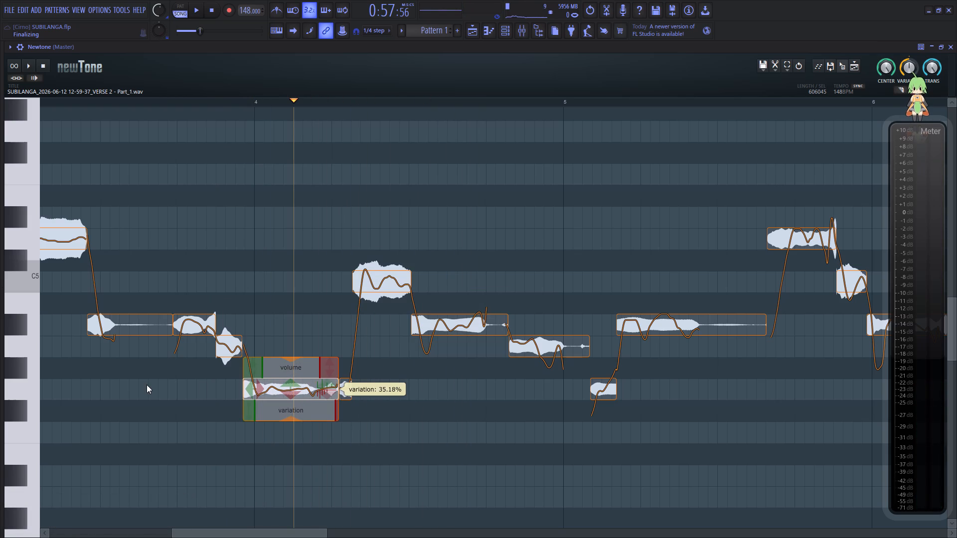
{"action": "left_click", "coordinate": [147, 385]}
{"action": "key", "text": "space"}
{"action": "key", "text": "space"}
{"action": "left_click", "coordinate": [232, 350]}
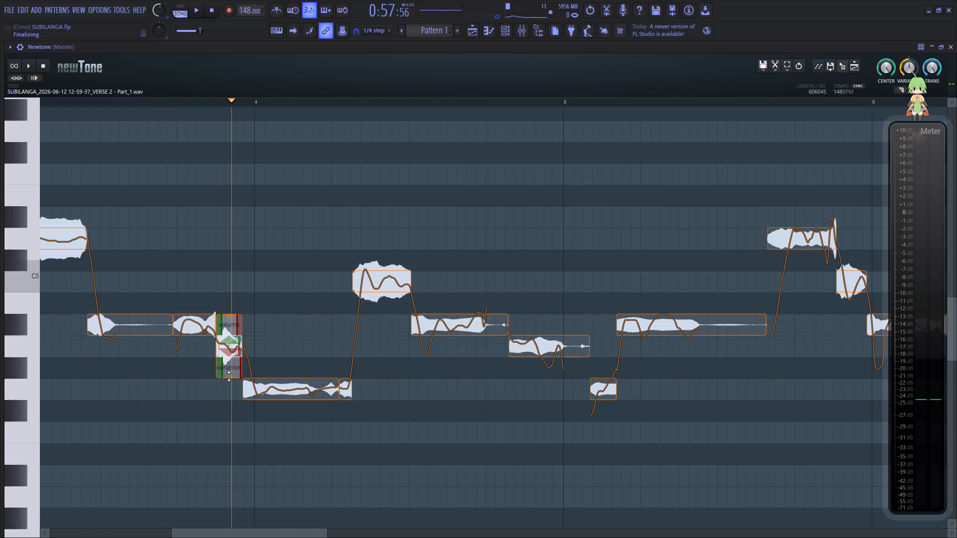
{"action": "left_click_drag", "start_coordinate": [229, 377], "coordinate": [238, 339]}
{"action": "left_click", "coordinate": [157, 368]}
{"action": "key", "text": "space"}
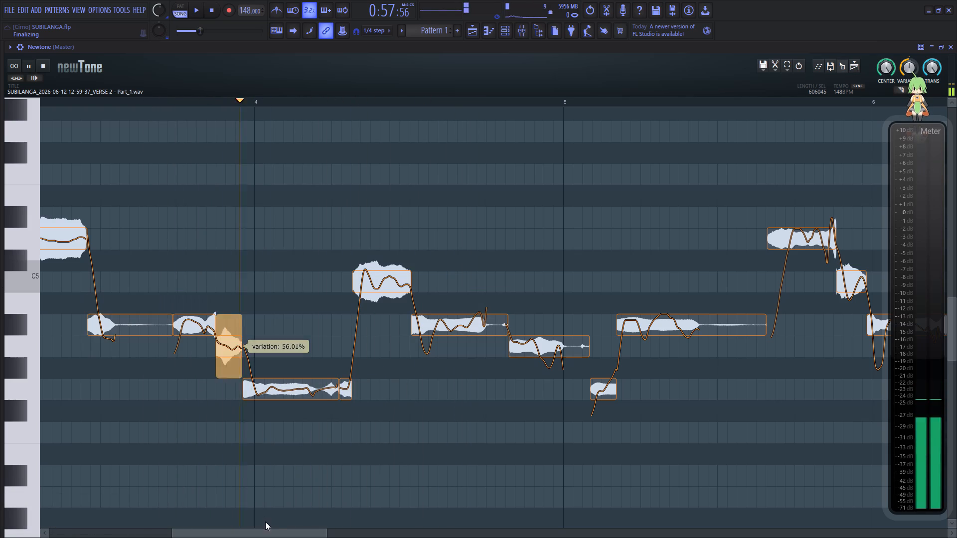
In bar 4, reduce the pitch variation of the C5 note to about 64% and the A#4 note after it to about 39%.
{"action": "left_click_drag", "start_coordinate": [280, 534], "coordinate": [292, 530]}
{"action": "key", "text": "space"}
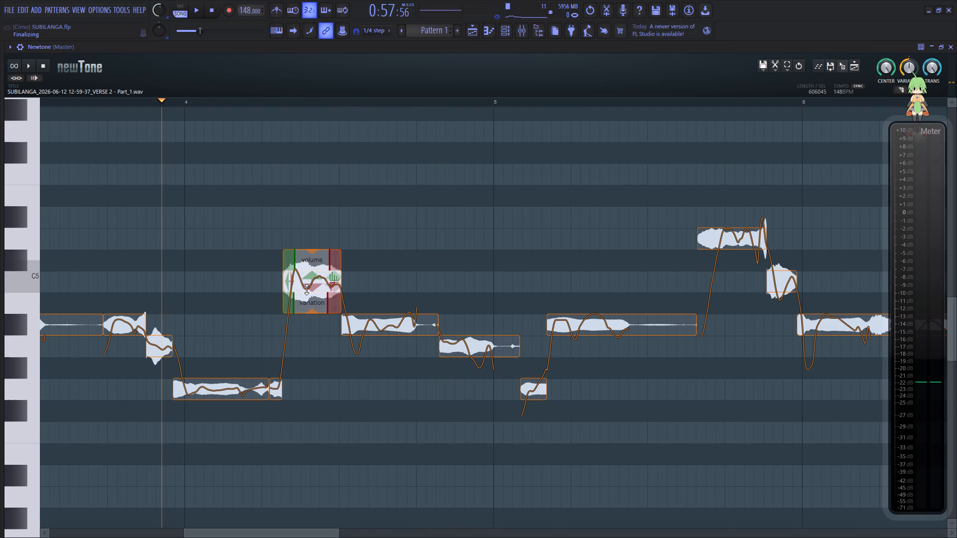
{"action": "left_click", "coordinate": [307, 289]}
{"action": "left_click_drag", "start_coordinate": [311, 312], "coordinate": [313, 281]}
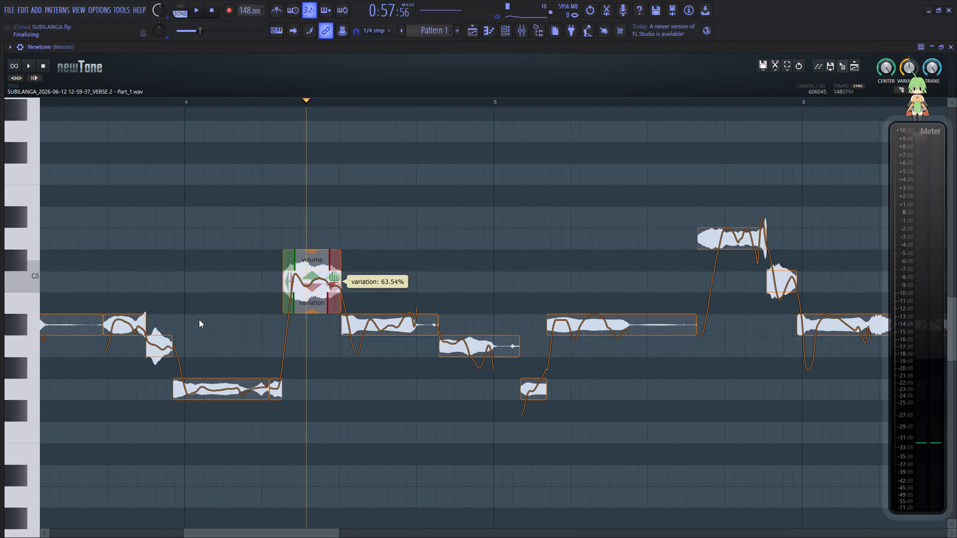
{"action": "left_click", "coordinate": [199, 319]}
{"action": "key", "text": "space"}
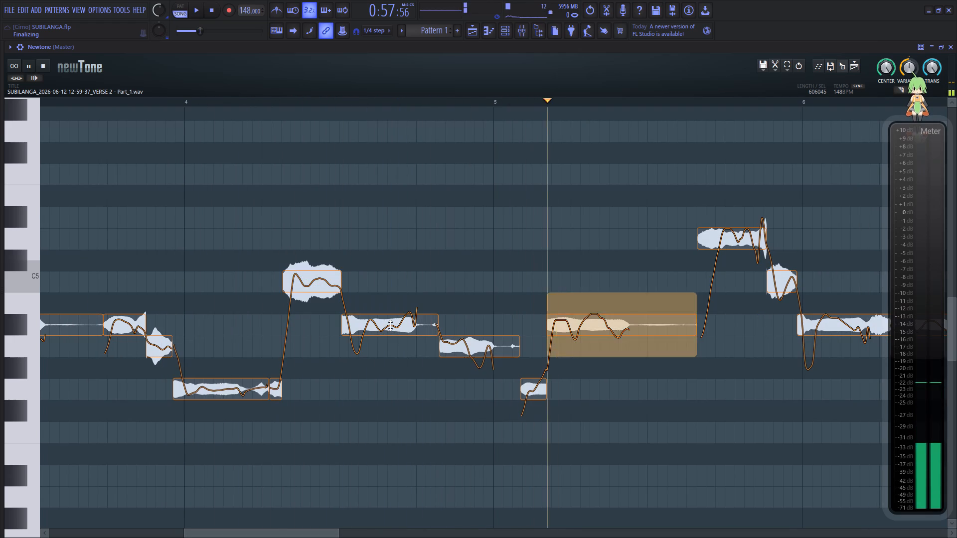
{"action": "key", "text": "space"}
{"action": "left_click", "coordinate": [390, 325]}
{"action": "left_click_drag", "start_coordinate": [390, 357], "coordinate": [393, 304]}
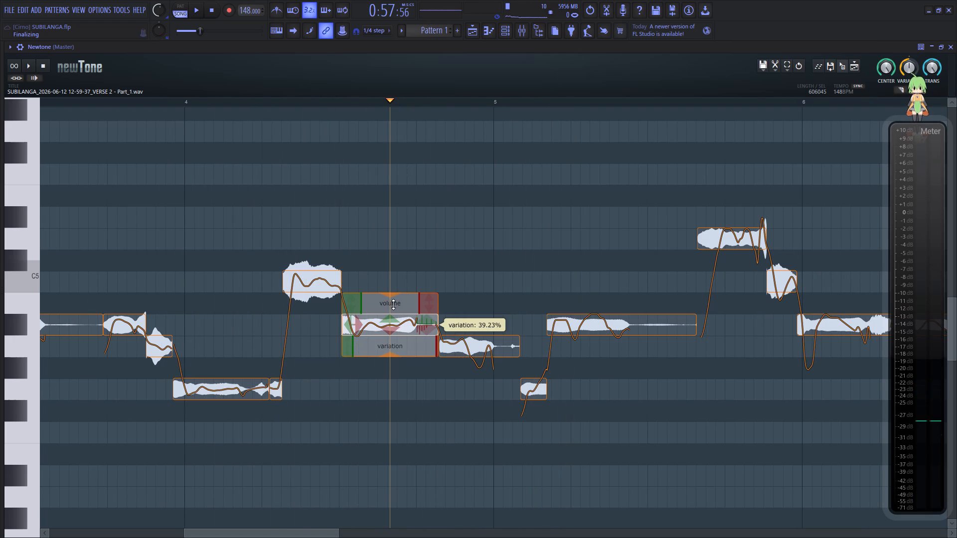
{"action": "left_click", "coordinate": [253, 317]}
{"action": "key", "text": "space"}
{"action": "key", "text": "space"}
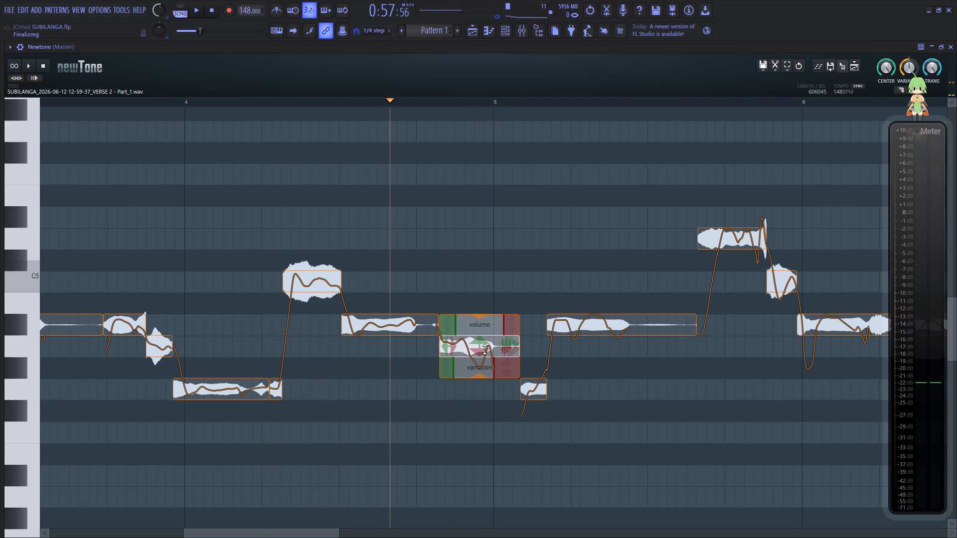
Reduce the pitch variation of the A4 note crossing into bar 5 to just under 50%.
{"action": "left_click", "coordinate": [484, 349]}
{"action": "left_click_drag", "start_coordinate": [480, 377], "coordinate": [487, 332]}
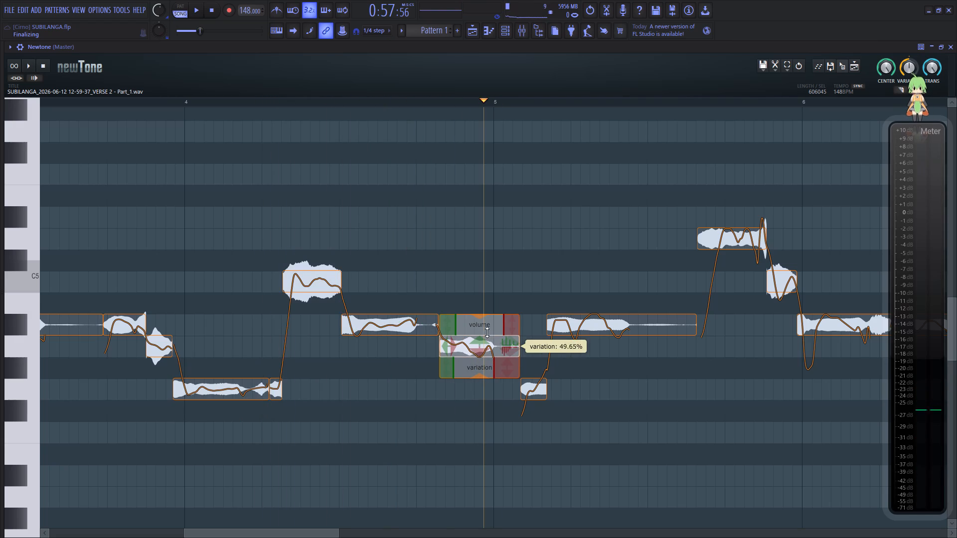
{"action": "left_click_drag", "start_coordinate": [487, 332], "coordinate": [487, 330]}
Raise the short G4 note near the start of bar 5 to A4 and listen to it in context.
{"action": "left_click_drag", "start_coordinate": [532, 389], "coordinate": [534, 360]}
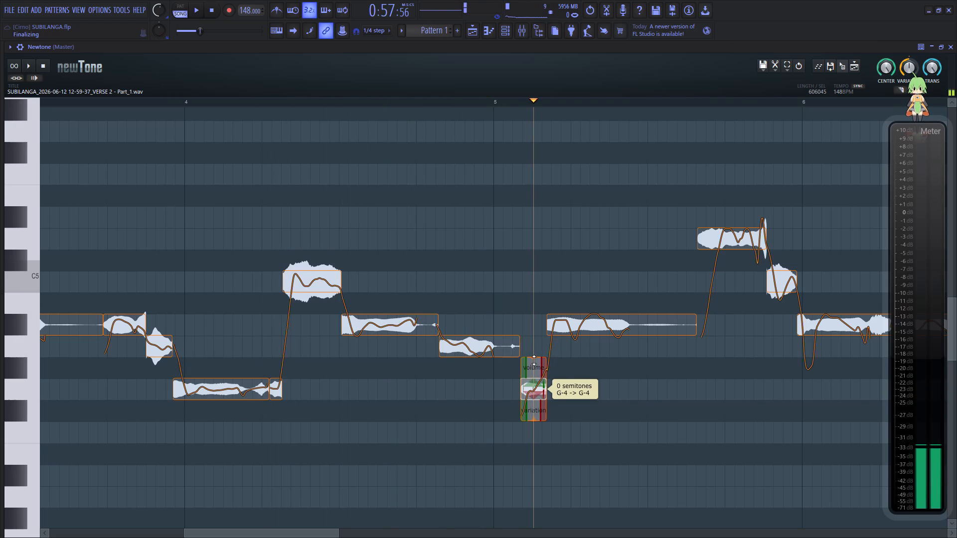
{"action": "left_click_drag", "start_coordinate": [534, 360], "coordinate": [534, 351]}
{"action": "left_click", "coordinate": [534, 351]}
{"action": "left_click", "coordinate": [349, 370]}
{"action": "key", "text": "space"}
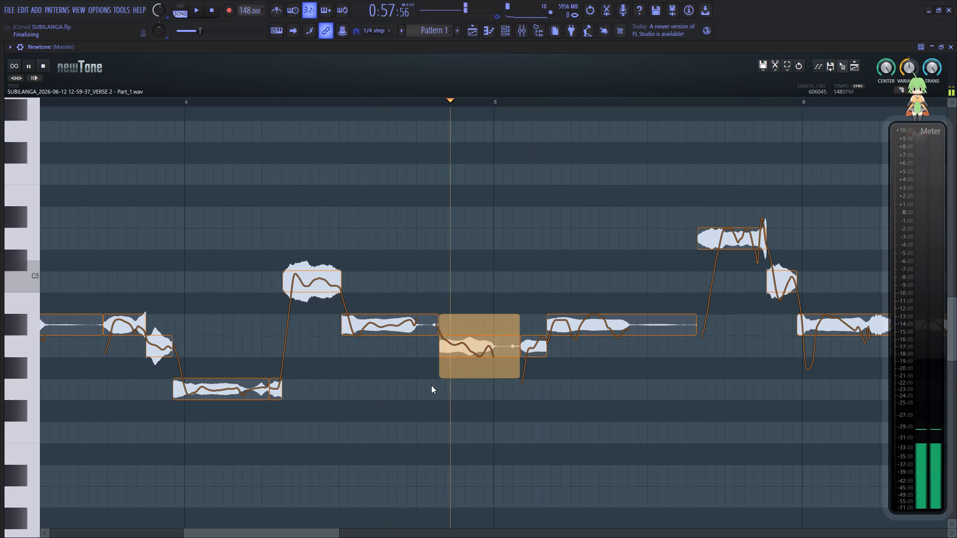
{"action": "key", "text": "space"}
{"action": "key", "text": "space"}
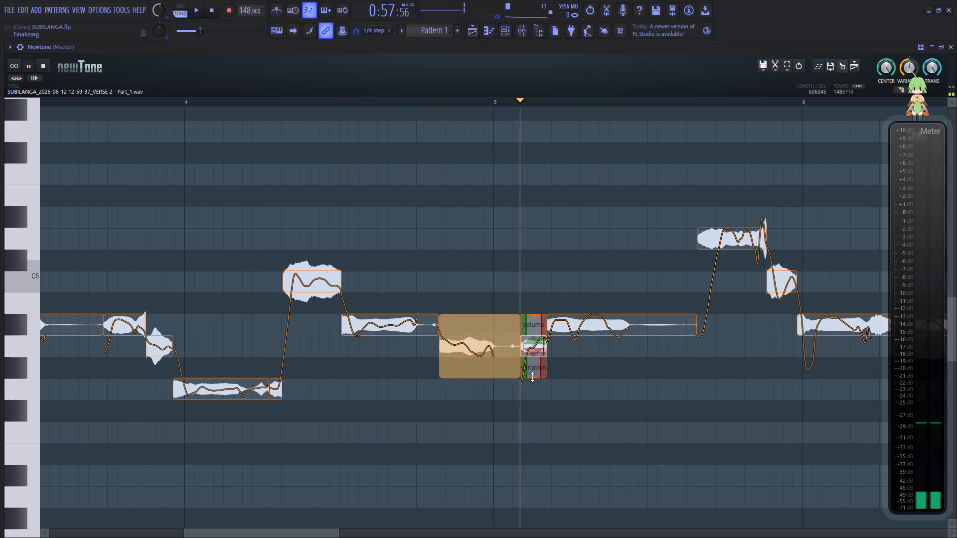
In bar 5, reduce the pitch variation of the short A4 note to about 70% and the long A#4 note after it to about 35%.
{"action": "left_click_drag", "start_coordinate": [533, 377], "coordinate": [540, 351]}
{"action": "key", "text": "space"}
{"action": "key", "text": "space"}
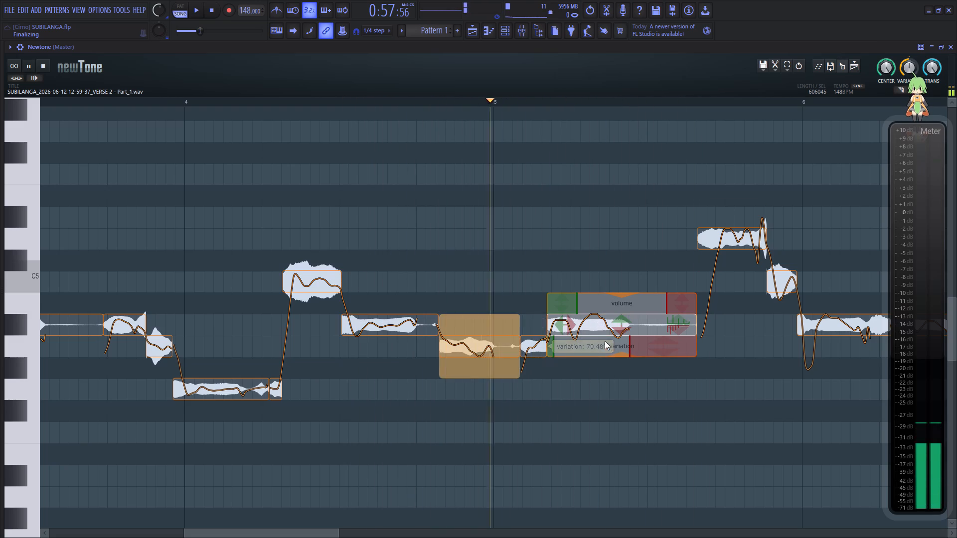
{"action": "left_click_drag", "start_coordinate": [618, 356], "coordinate": [636, 300]}
{"action": "key", "text": "space"}
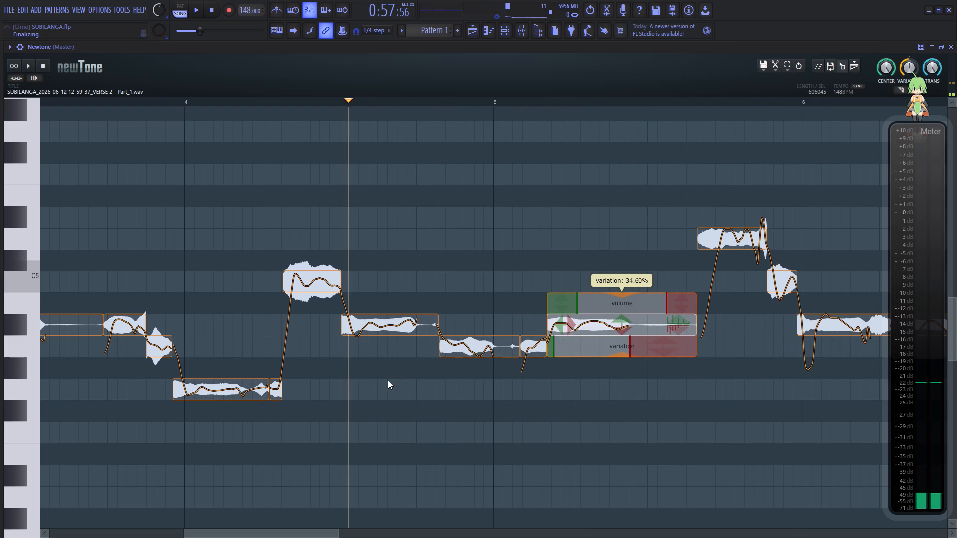
{"action": "key", "text": "space"}
{"action": "left_click", "coordinate": [388, 380]}
Late in bar 5, reduce the pitch variation of the D5 note to about 45% and the short C5 note after it to about 46%.
{"action": "left_click_drag", "start_coordinate": [288, 535], "coordinate": [355, 527]}
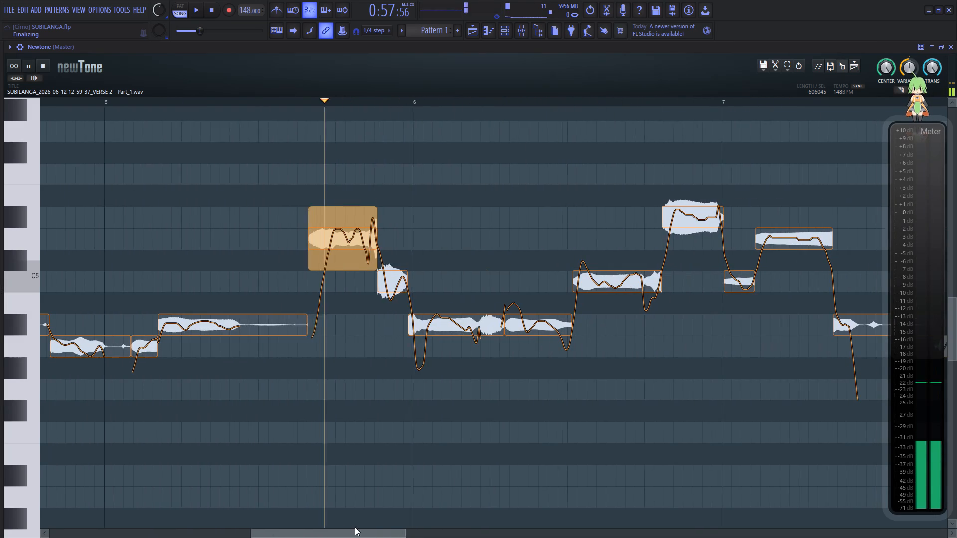
{"action": "left_click_drag", "start_coordinate": [355, 527], "coordinate": [355, 526]}
{"action": "key", "text": "space"}
{"action": "left_click", "coordinate": [275, 250]}
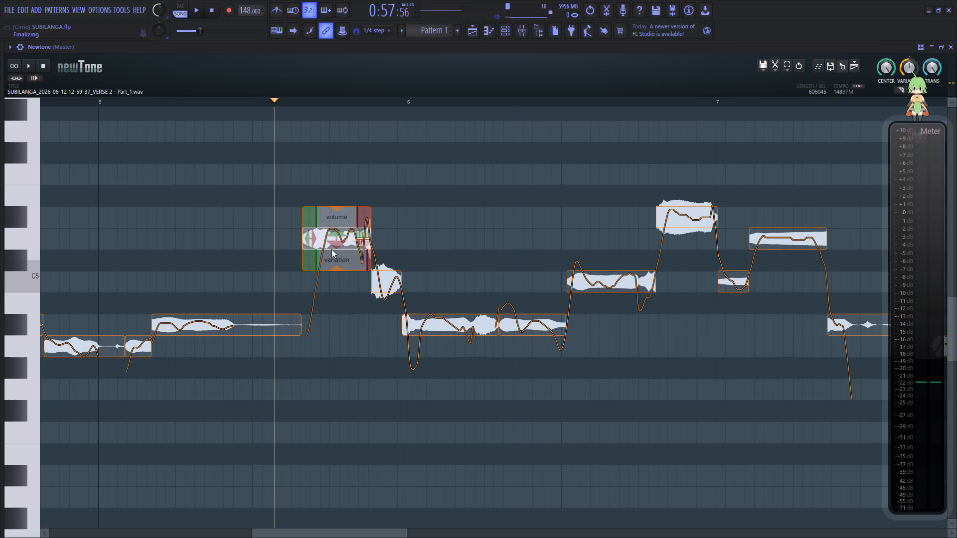
{"action": "left_click_drag", "start_coordinate": [337, 270], "coordinate": [353, 223]}
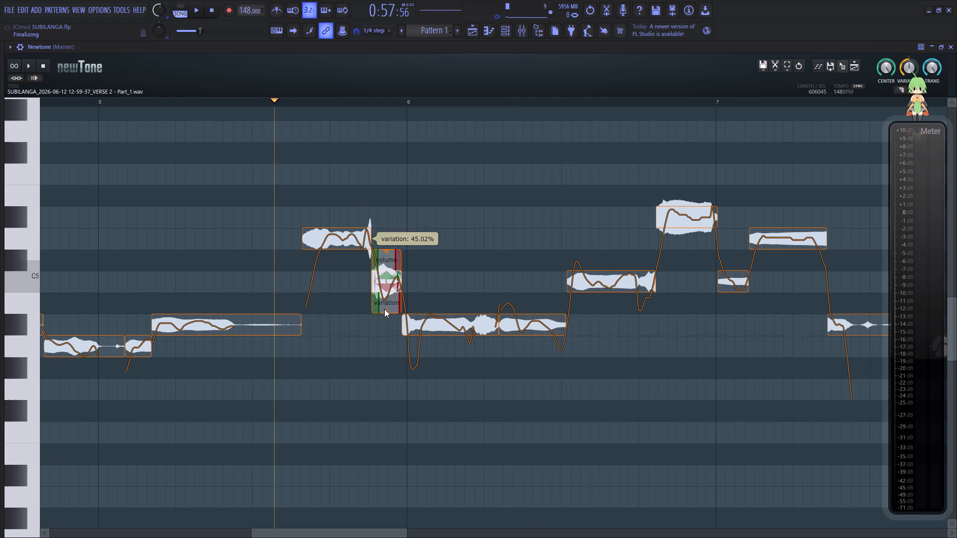
{"action": "left_click_drag", "start_coordinate": [386, 313], "coordinate": [399, 266]}
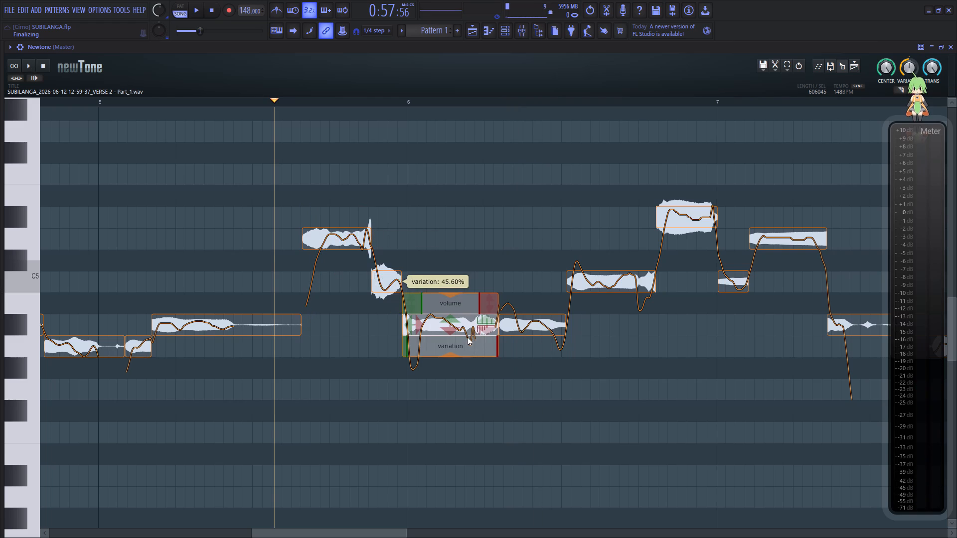
At the start of bar 6, reduce the pitch variation of the first A#4 note to about 36% and the second A#4 note to about 37%.
{"action": "left_click_drag", "start_coordinate": [454, 354], "coordinate": [461, 309]}
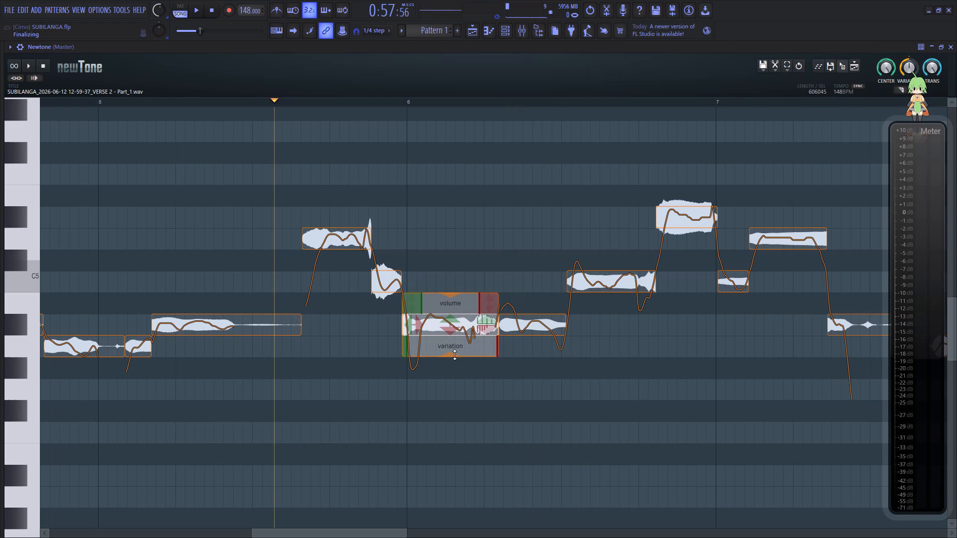
{"action": "left_click_drag", "start_coordinate": [455, 355], "coordinate": [466, 299]}
{"action": "key", "text": "space"}
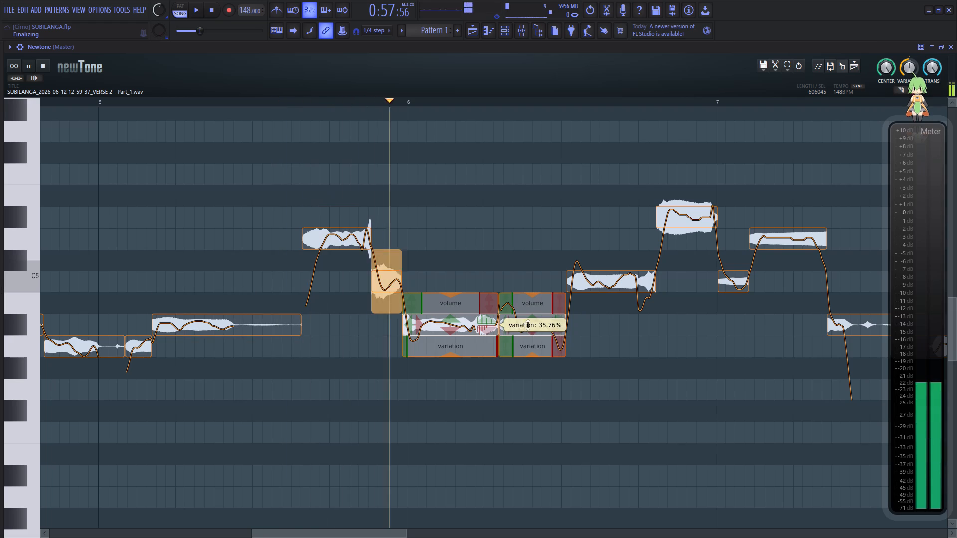
{"action": "left_click_drag", "start_coordinate": [532, 355], "coordinate": [547, 300]}
{"action": "key", "text": "space"}
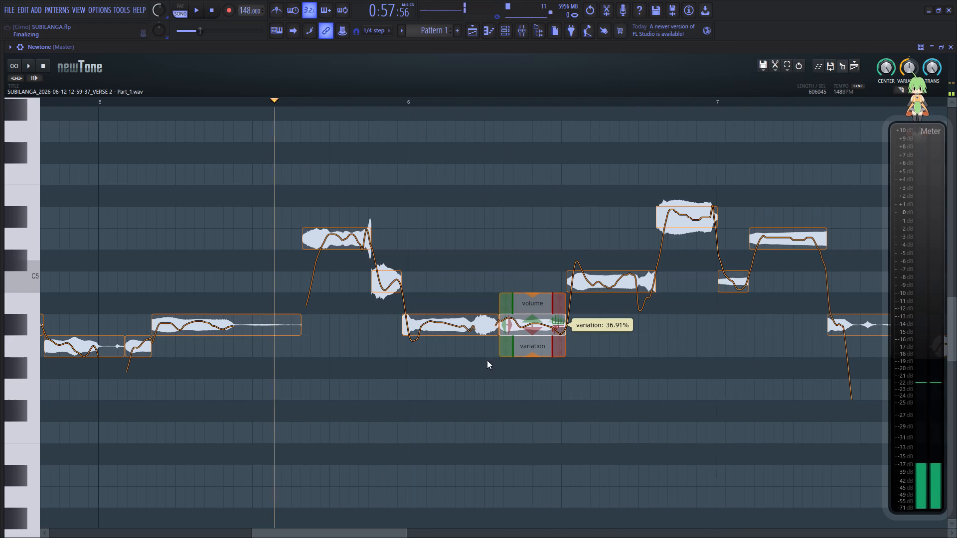
{"action": "key", "text": "space"}
In the second half of bar 6, reduce the pitch variation of the C5 note to below 50% and also reduce it on the D#5 note.
{"action": "left_click_drag", "start_coordinate": [613, 312], "coordinate": [622, 267]}
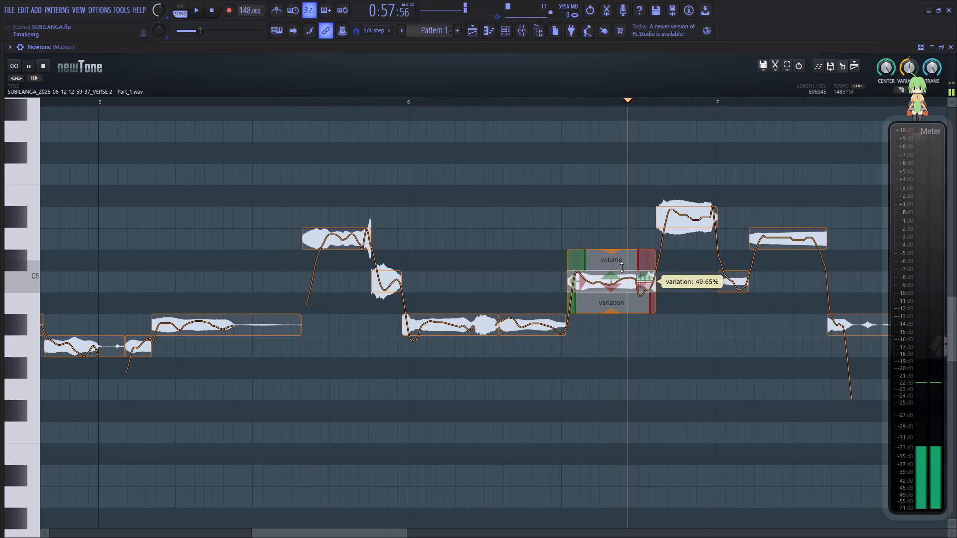
{"action": "left_click_drag", "start_coordinate": [622, 267], "coordinate": [623, 256]}
{"action": "key", "text": "space"}
{"action": "key", "text": "space"}
{"action": "left_click_drag", "start_coordinate": [371, 534], "coordinate": [407, 528]}
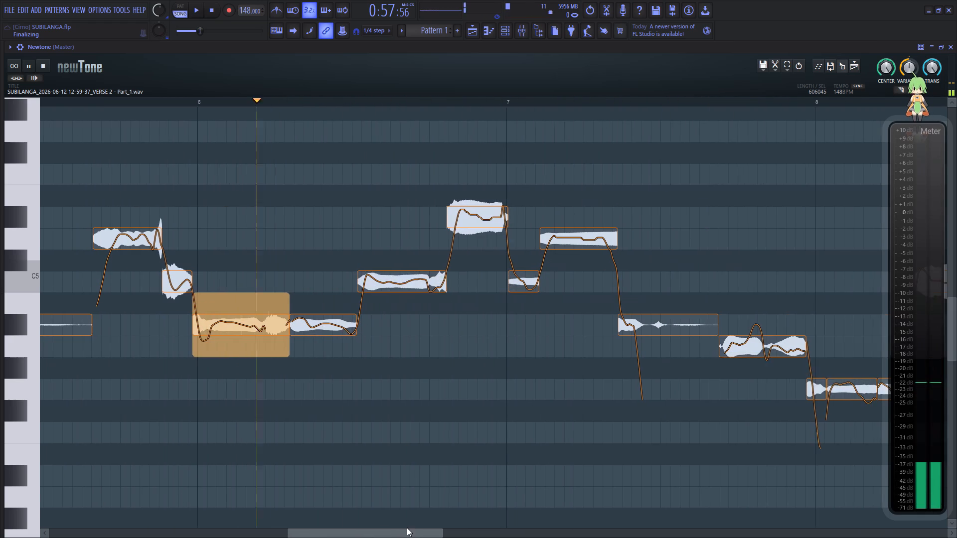
{"action": "left_click_drag", "start_coordinate": [407, 528], "coordinate": [408, 525]}
{"action": "key", "text": "space"}
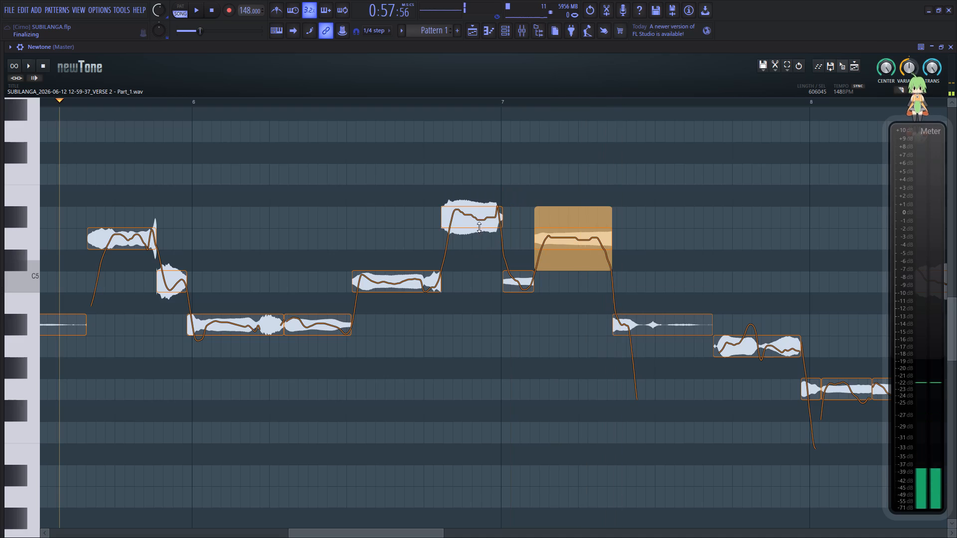
{"action": "left_click", "coordinate": [478, 223]}
{"action": "key", "text": "space"}
{"action": "left_click_drag", "start_coordinate": [473, 249], "coordinate": [479, 202]}
{"action": "left_click", "coordinate": [343, 236]}
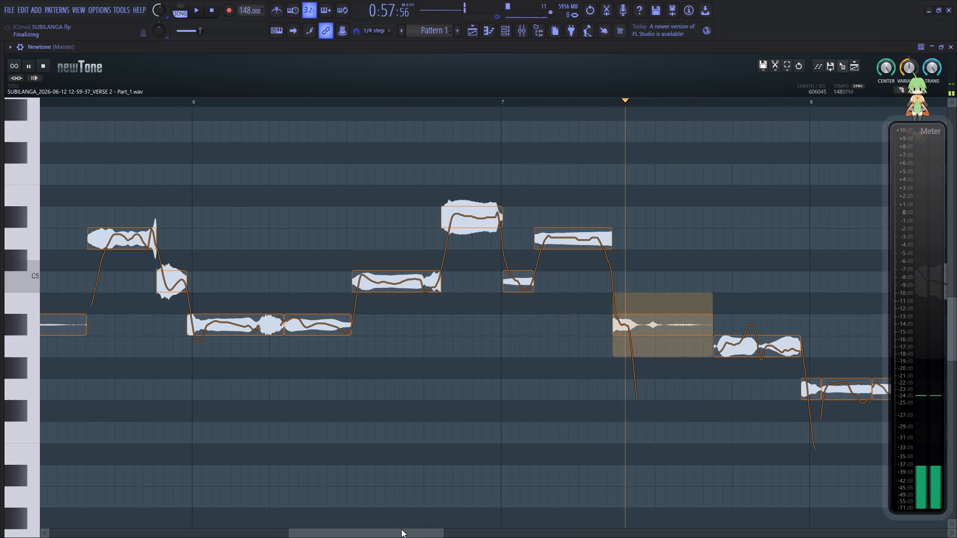
Reduce the pitch variation of the D5 note early in bar 7 to about 75%.
{"action": "left_click_drag", "start_coordinate": [401, 529], "coordinate": [442, 528]}
{"action": "key", "text": "space"}
{"action": "key", "text": "space"}
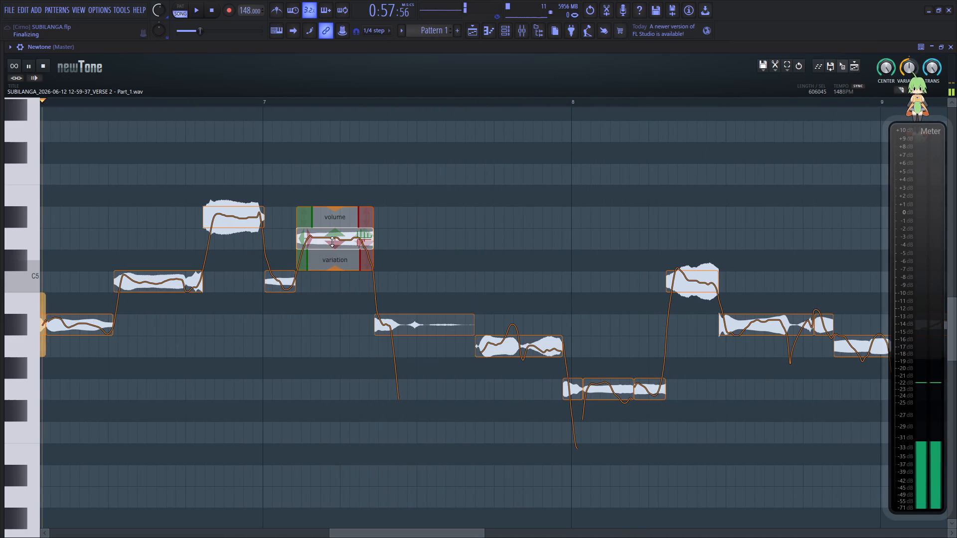
{"action": "left_click_drag", "start_coordinate": [336, 269], "coordinate": [342, 247]}
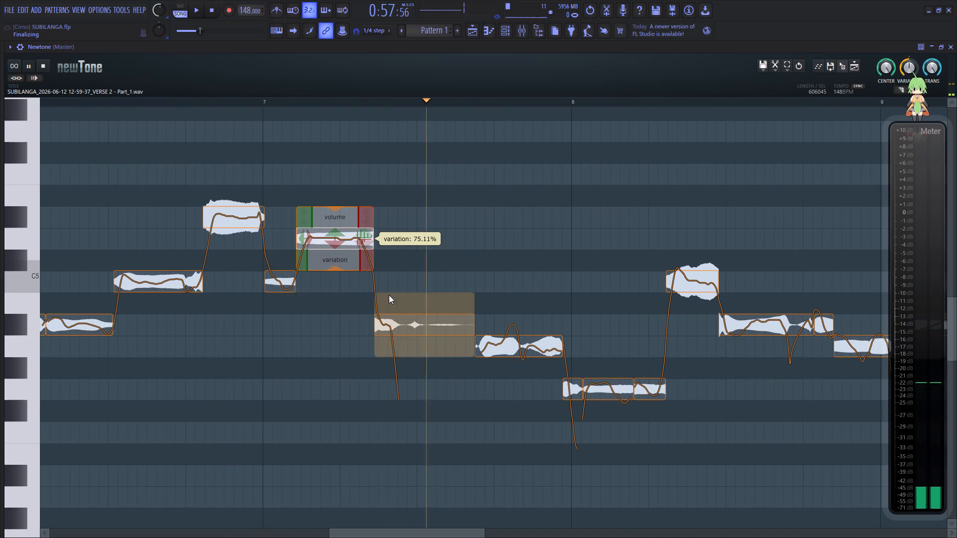
{"action": "key", "text": "space"}
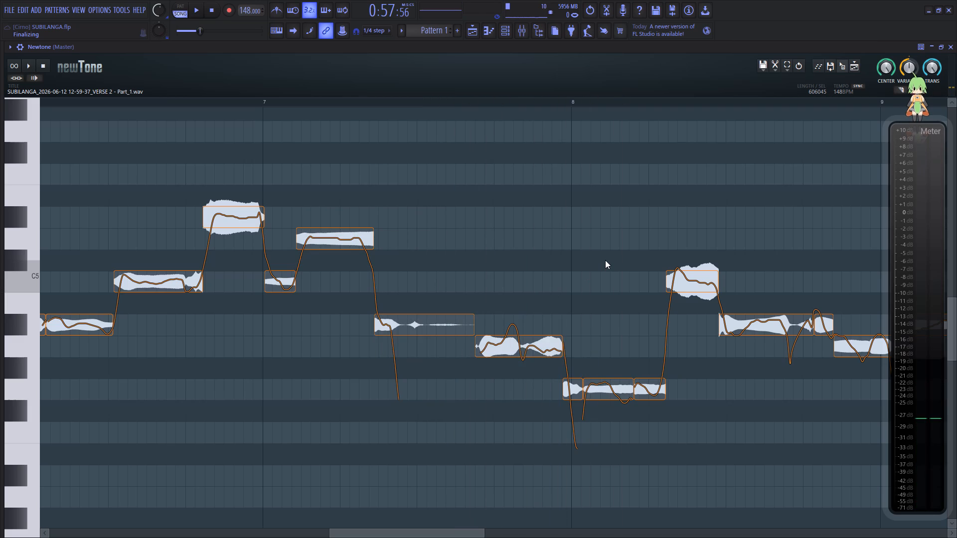
Slice the A#4 note in bar 7 about halfway and turn the quiet tail's volume all the way down.
{"action": "key", "text": "c"}
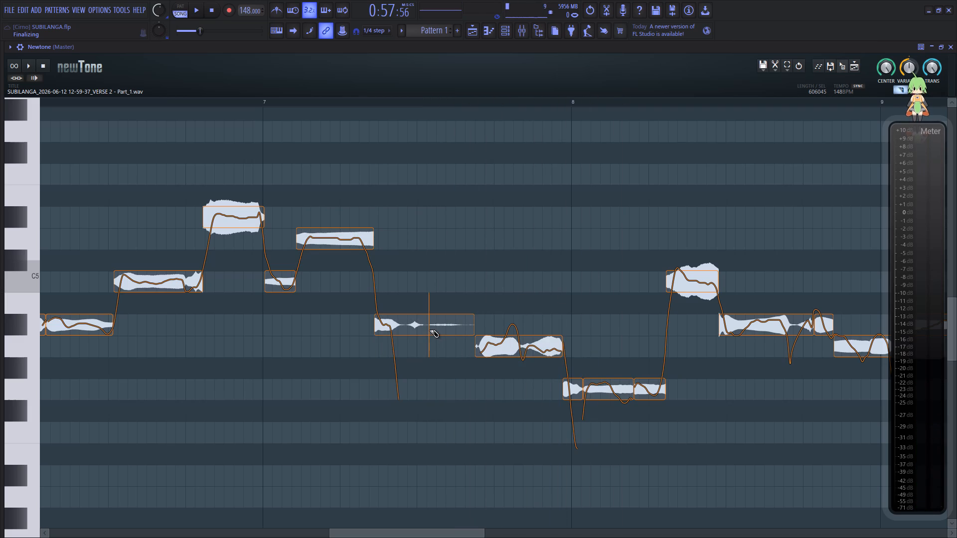
{"action": "left_click", "coordinate": [429, 329]}
{"action": "key", "text": "c"}
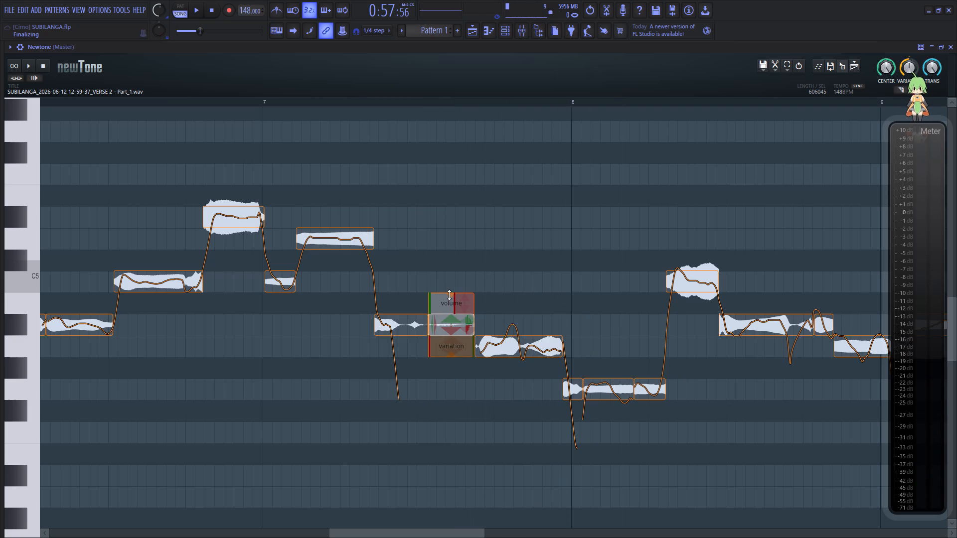
{"action": "left_click_drag", "start_coordinate": [449, 295], "coordinate": [448, 331]}
{"action": "left_click", "coordinate": [270, 344]}
{"action": "key", "text": "space"}
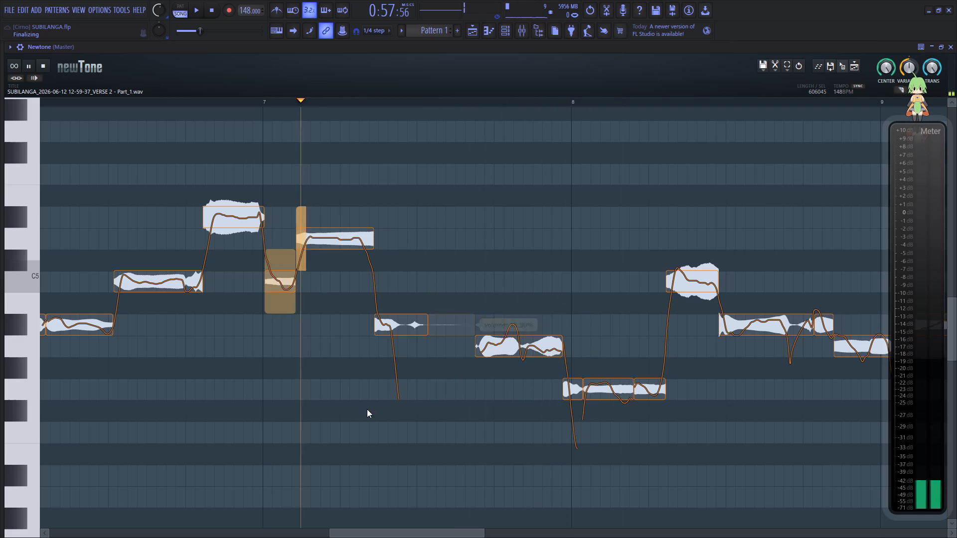
Reduce the pitch variation of the A4 note in the second half of bar 7.
{"action": "left_click_drag", "start_coordinate": [432, 533], "coordinate": [448, 531]}
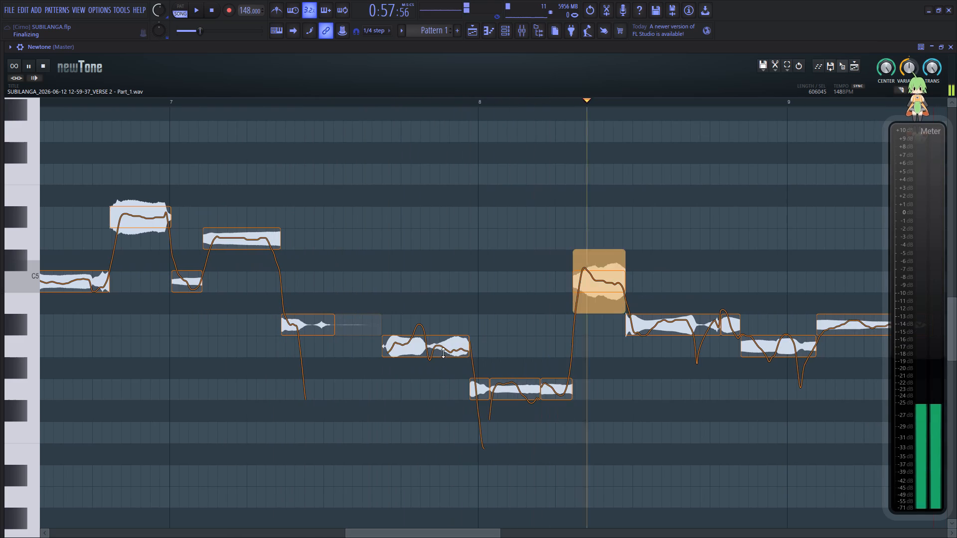
{"action": "left_click_drag", "start_coordinate": [429, 377], "coordinate": [439, 324]}
{"action": "left_click", "coordinate": [334, 366]}
At the start of bar 8, reduce the pitch variation of the middle and last of the three G4 notes.
{"action": "left_click_drag", "start_coordinate": [430, 532], "coordinate": [466, 530]}
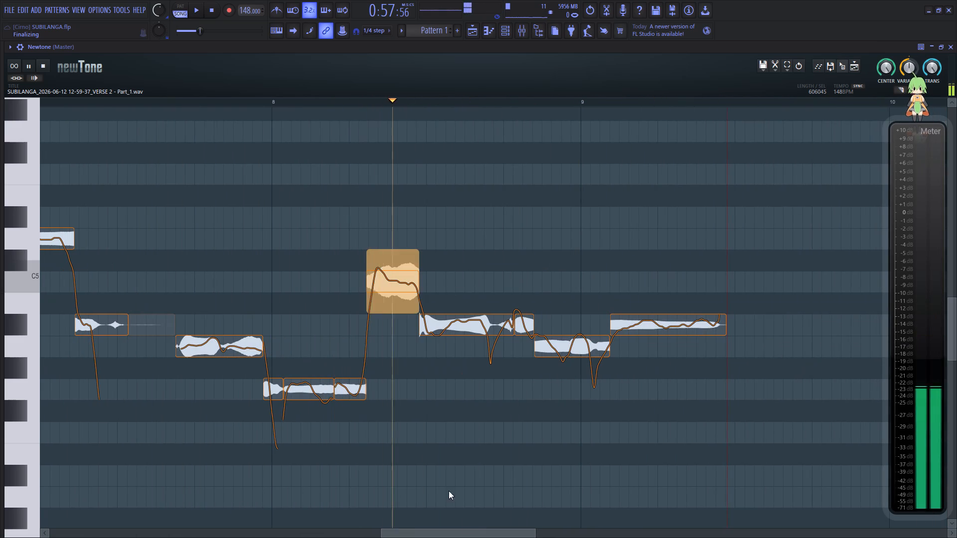
{"action": "key", "text": "space"}
{"action": "key", "text": "space"}
{"action": "left_click_drag", "start_coordinate": [308, 420], "coordinate": [315, 393]}
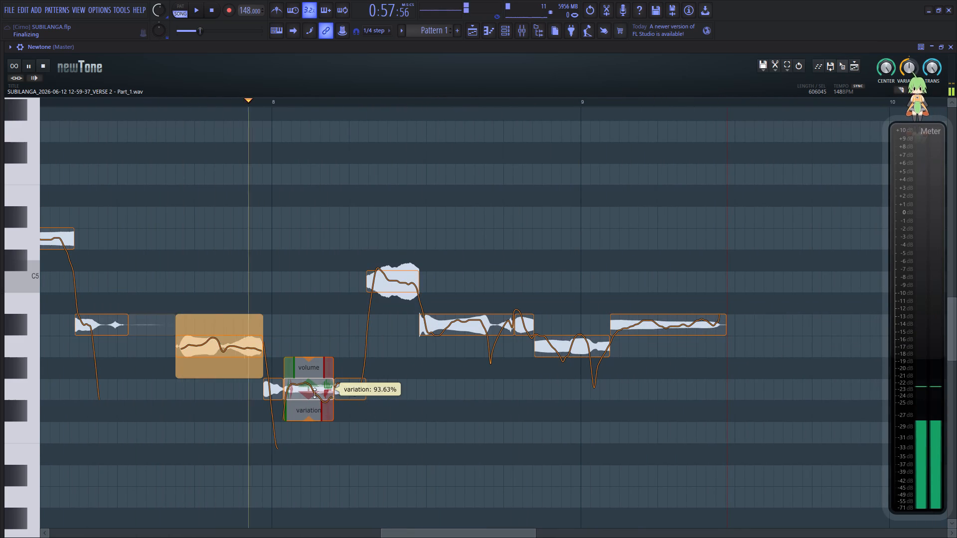
{"action": "left_click_drag", "start_coordinate": [315, 393], "coordinate": [320, 372]}
{"action": "key", "text": "space"}
{"action": "key", "text": "space"}
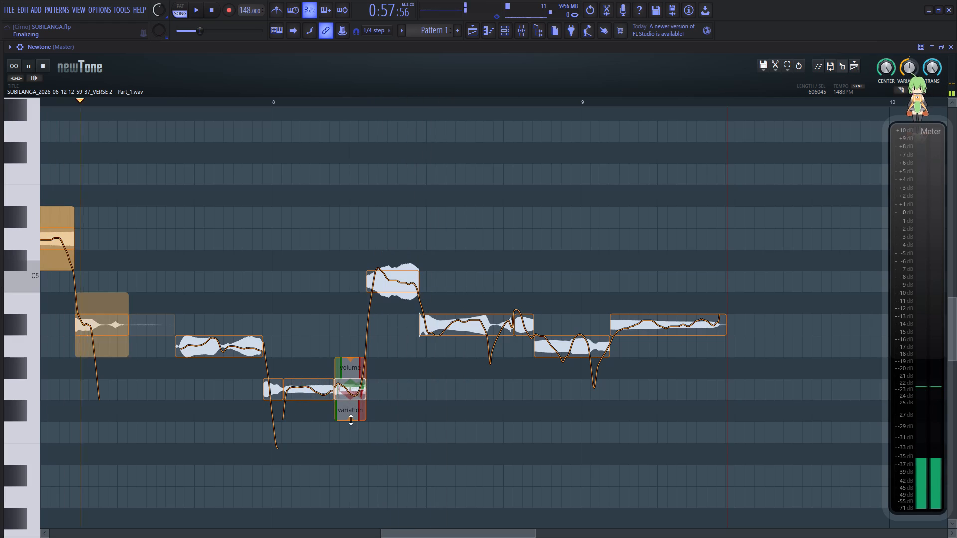
{"action": "left_click_drag", "start_coordinate": [351, 420], "coordinate": [360, 379]}
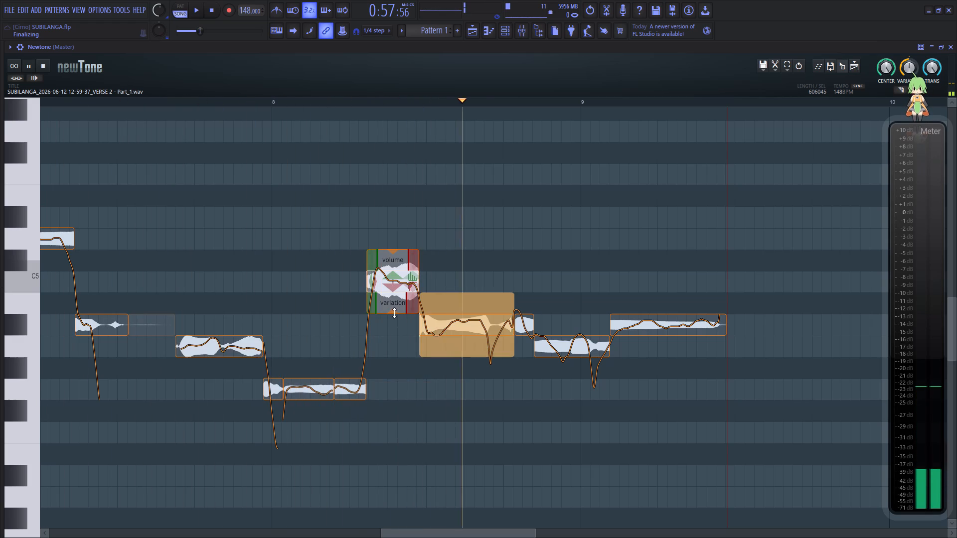
In bar 8, reduce the pitch variation of the C5 note and set the long A#4 note after it to about 50%.
{"action": "left_click_drag", "start_coordinate": [394, 313], "coordinate": [407, 261]}
{"action": "key", "text": "space"}
{"action": "key", "text": "space"}
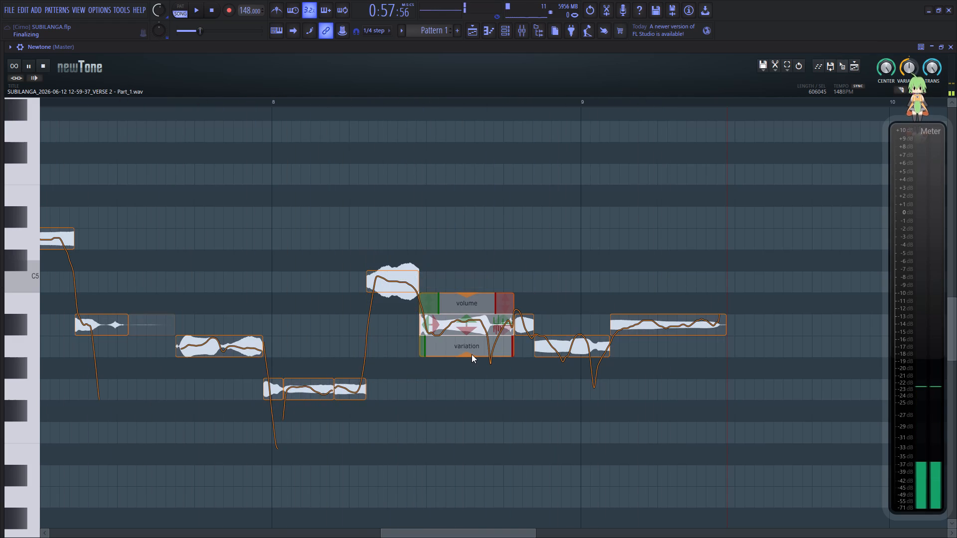
{"action": "left_click_drag", "start_coordinate": [470, 355], "coordinate": [477, 312]}
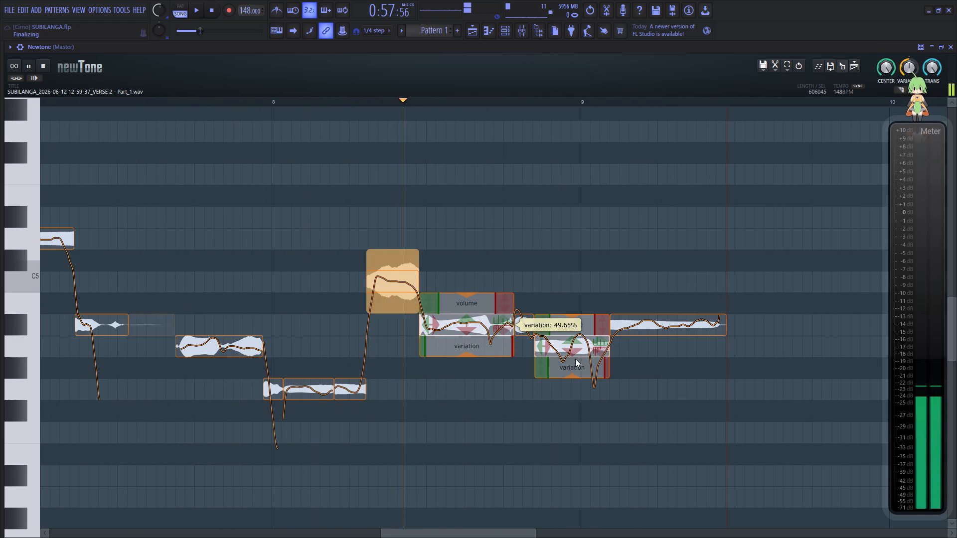
{"action": "key", "text": "space"}
{"action": "key", "text": "space"}
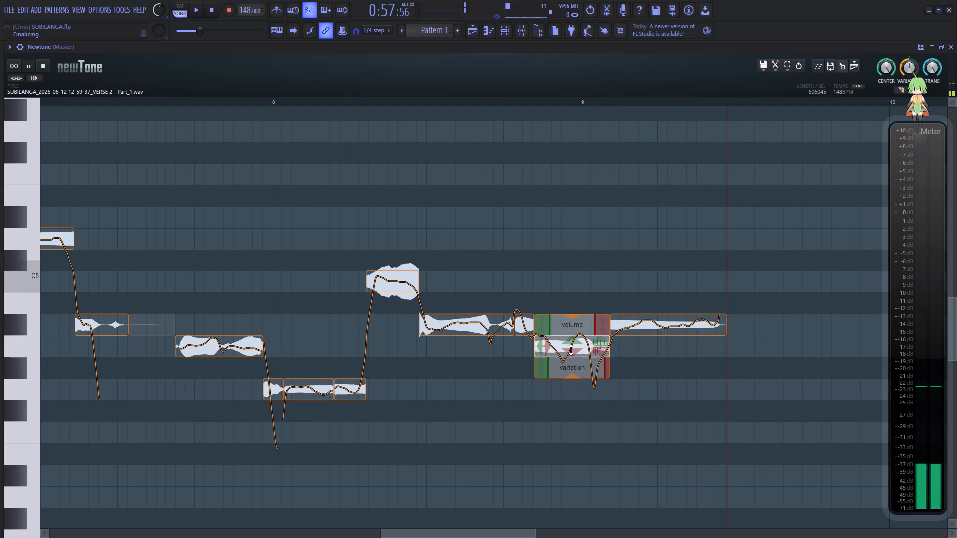
Reduce the pitch variation of the A4 note at the end of bar 8 to about 48% and the final A#4 note to about 63%.
{"action": "left_click", "coordinate": [571, 350]}
{"action": "left_click_drag", "start_coordinate": [570, 378], "coordinate": [578, 333]}
{"action": "key", "text": "space"}
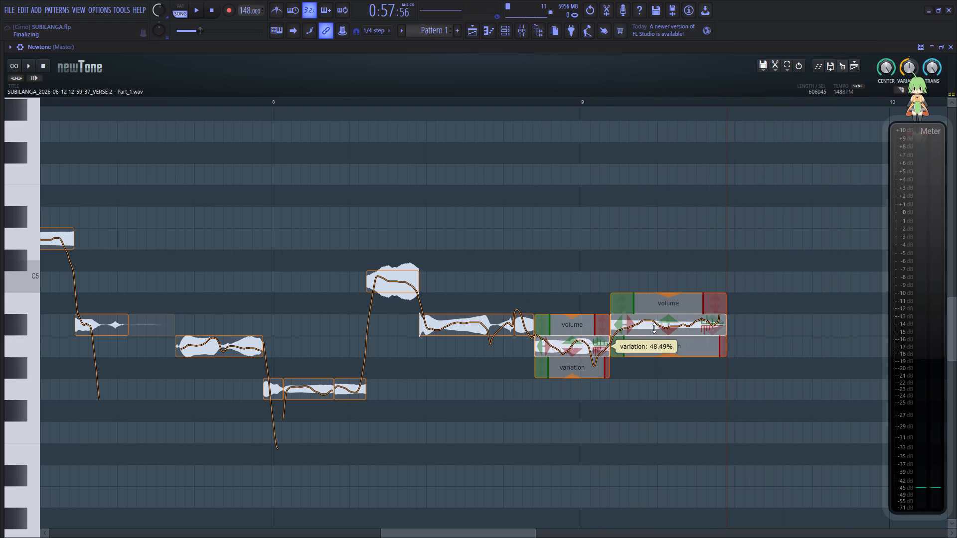
{"action": "left_click_drag", "start_coordinate": [665, 357], "coordinate": [672, 325]}
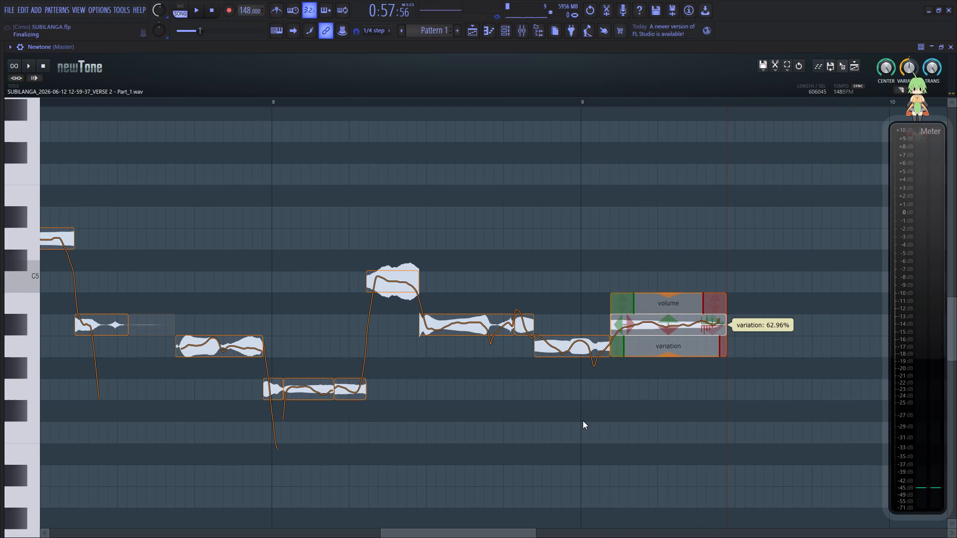
Play the corrected VERSE 2 clip from the beginning to the end, following the notes to check the pitch edits.
{"action": "left_click_drag", "start_coordinate": [480, 532], "coordinate": [116, 535]}
{"action": "left_click", "coordinate": [155, 403]}
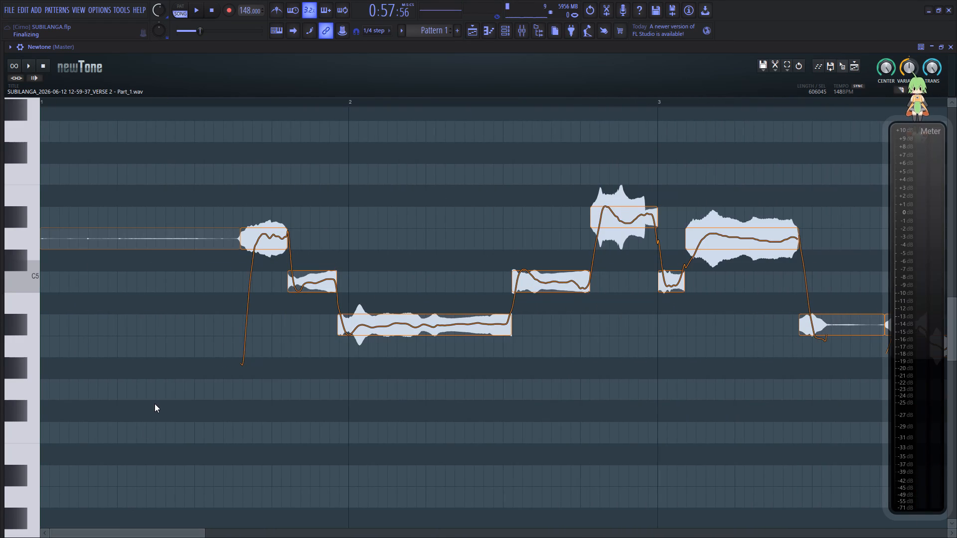
{"action": "key", "text": "space"}
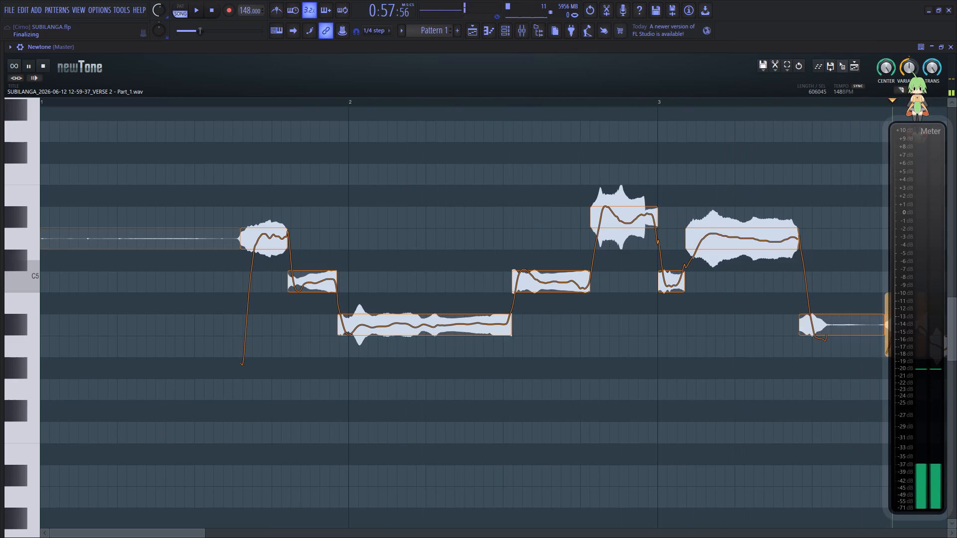
{"action": "left_click_drag", "start_coordinate": [178, 536], "coordinate": [286, 520]}
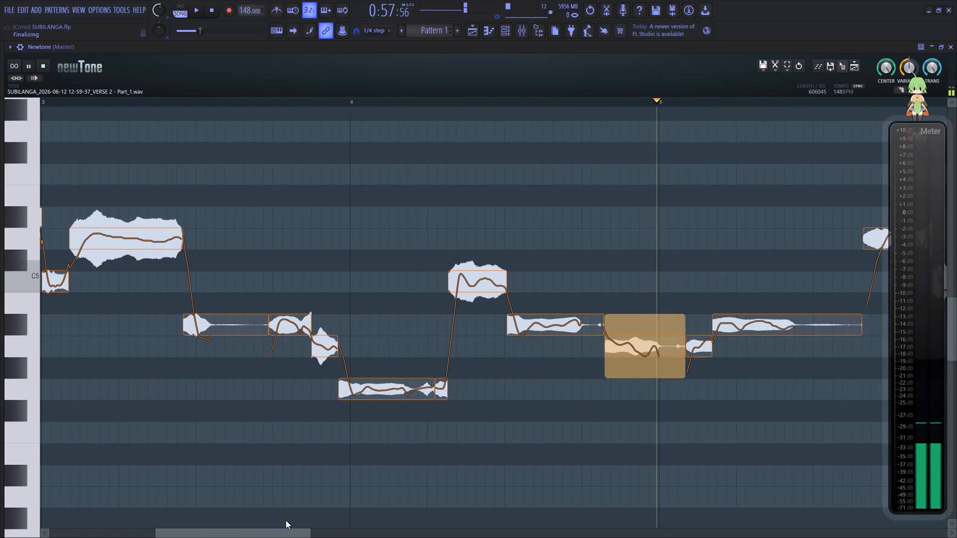
{"action": "left_click_drag", "start_coordinate": [286, 520], "coordinate": [354, 502]}
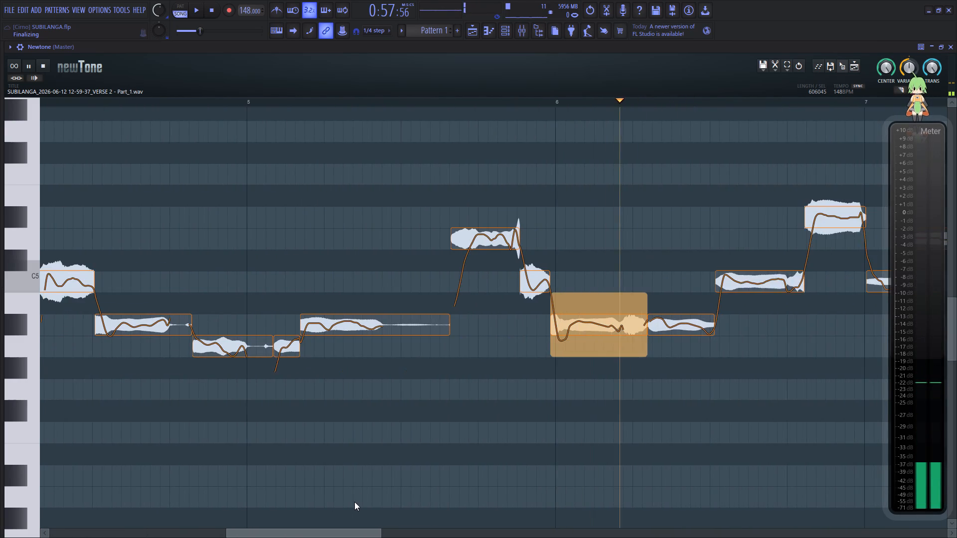
{"action": "left_click_drag", "start_coordinate": [354, 502], "coordinate": [441, 468]}
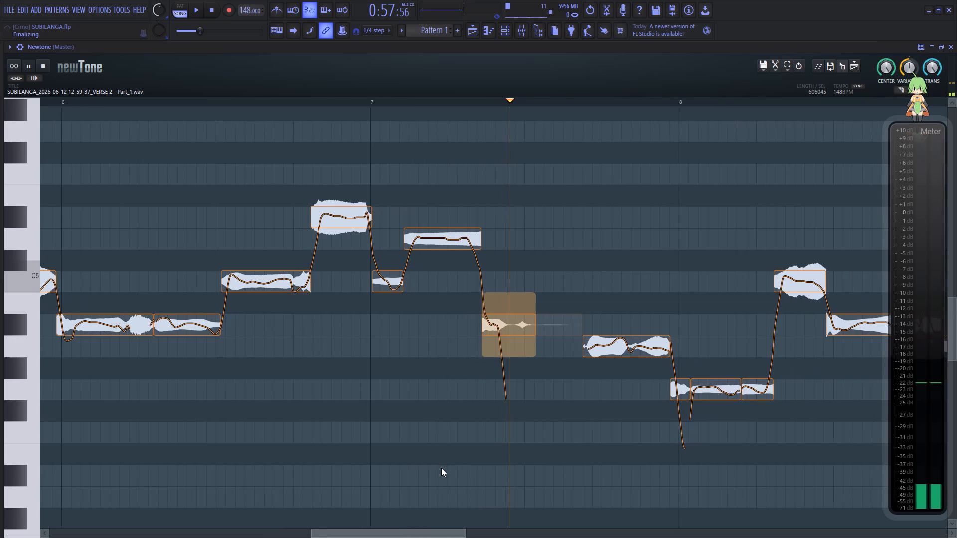
{"action": "left_click_drag", "start_coordinate": [441, 468], "coordinate": [514, 453]}
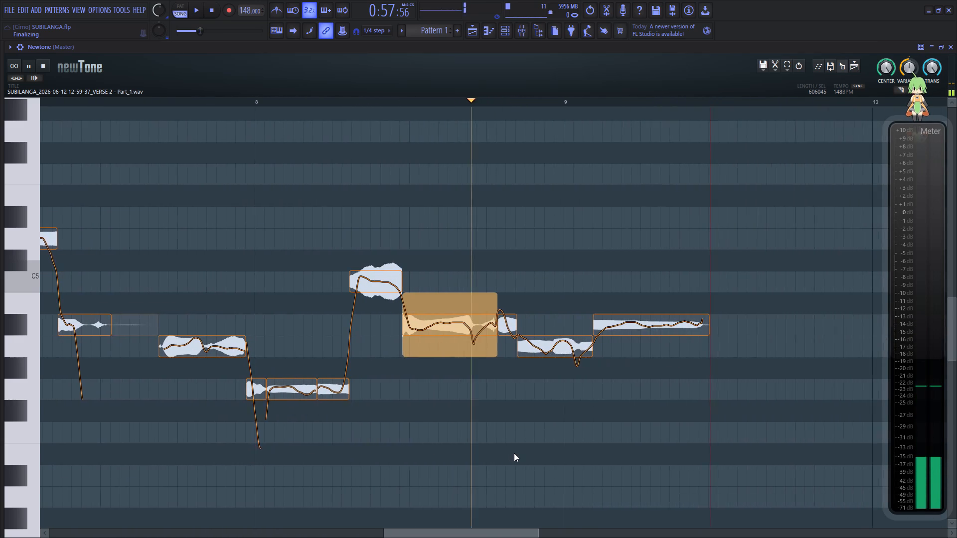
{"action": "left_click_drag", "start_coordinate": [514, 453], "coordinate": [520, 453]}
{"action": "key", "text": "space"}
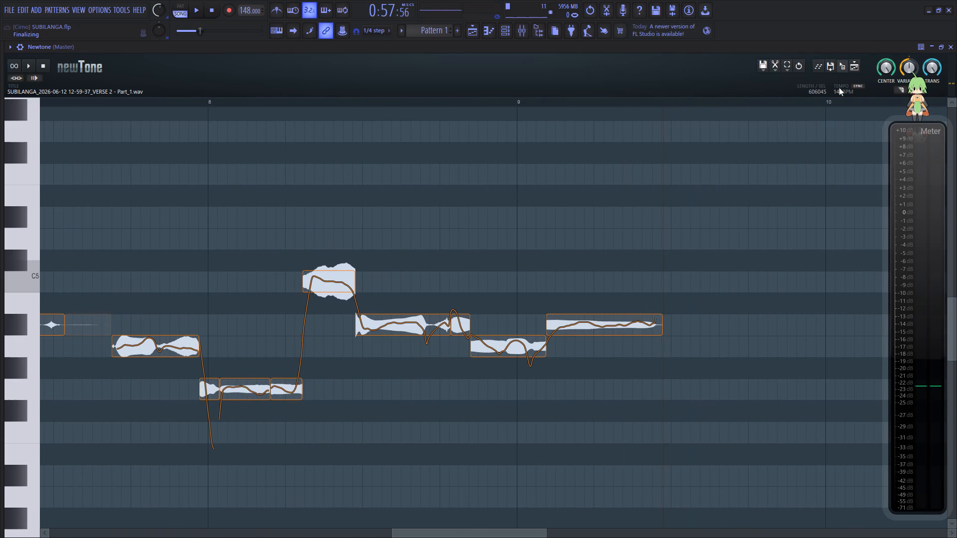
Send the corrected vocal from Newtone to the first VERSE 3 playlist track at 36:09:00, and close Newtone.
{"action": "left_click_drag", "start_coordinate": [845, 63], "coordinate": [200, 228]}
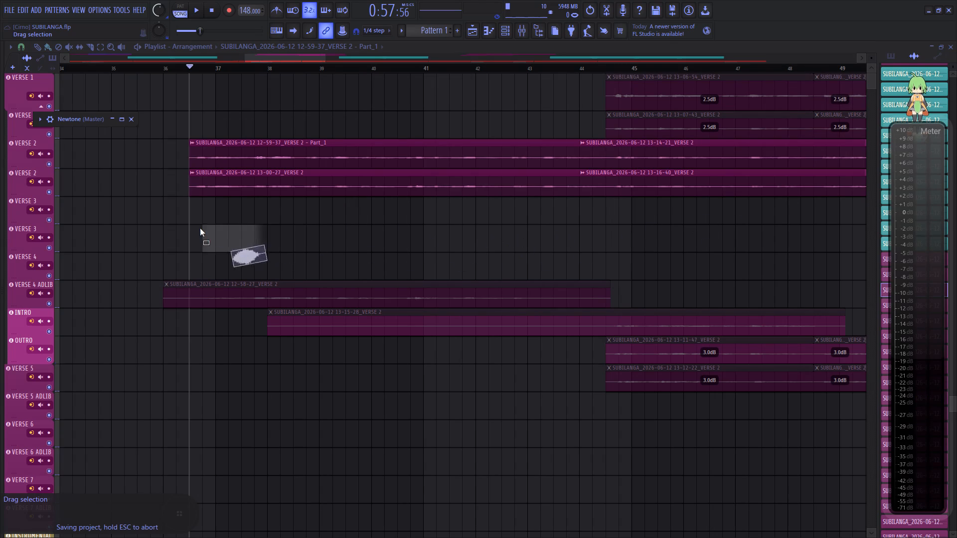
{"action": "left_click_drag", "start_coordinate": [200, 228], "coordinate": [192, 208]}
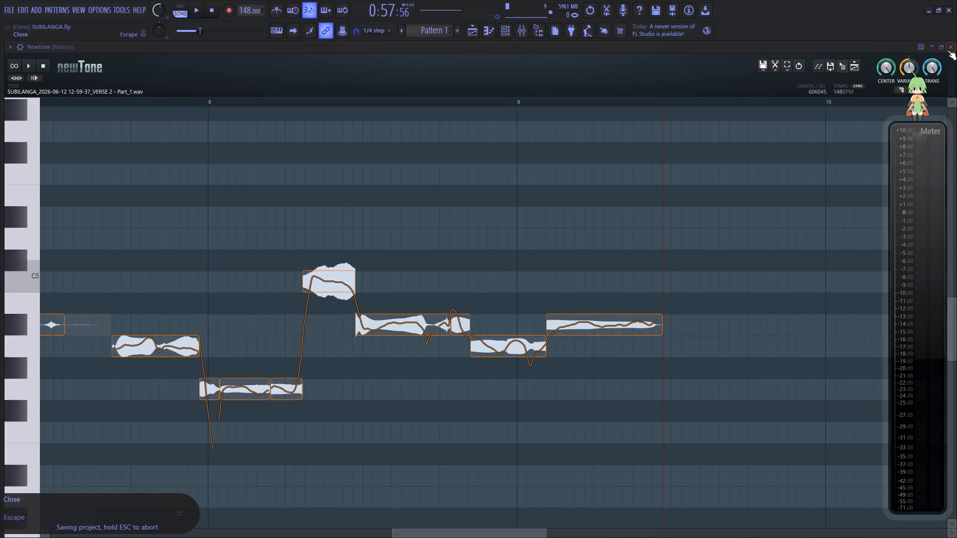
{"action": "left_click", "coordinate": [948, 50]}
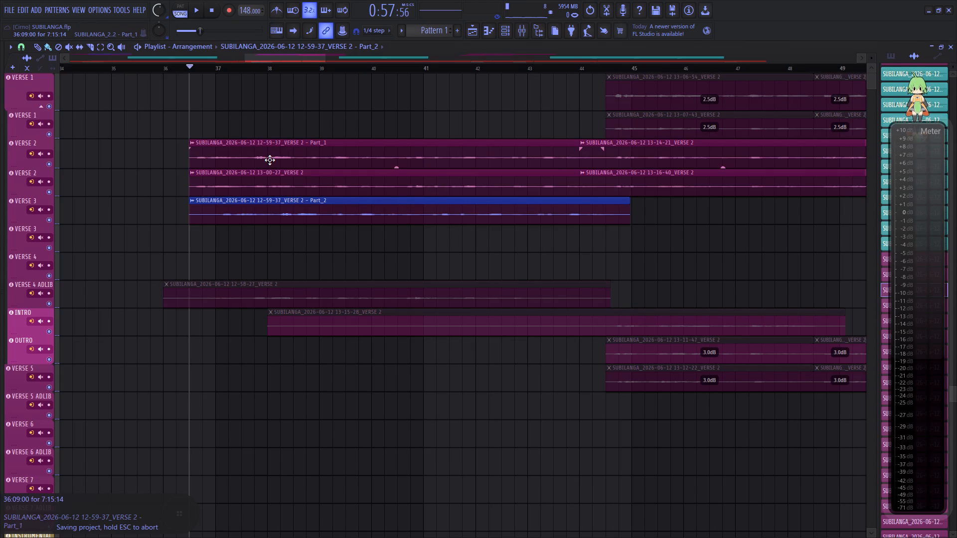
Mute the original VERSE 2 - Part_1 clip and move it down to the second VERSE 3 track, keeping its start time.
{"action": "key", "text": "t"}
{"action": "left_click", "coordinate": [284, 154]}
{"action": "key", "text": "t"}
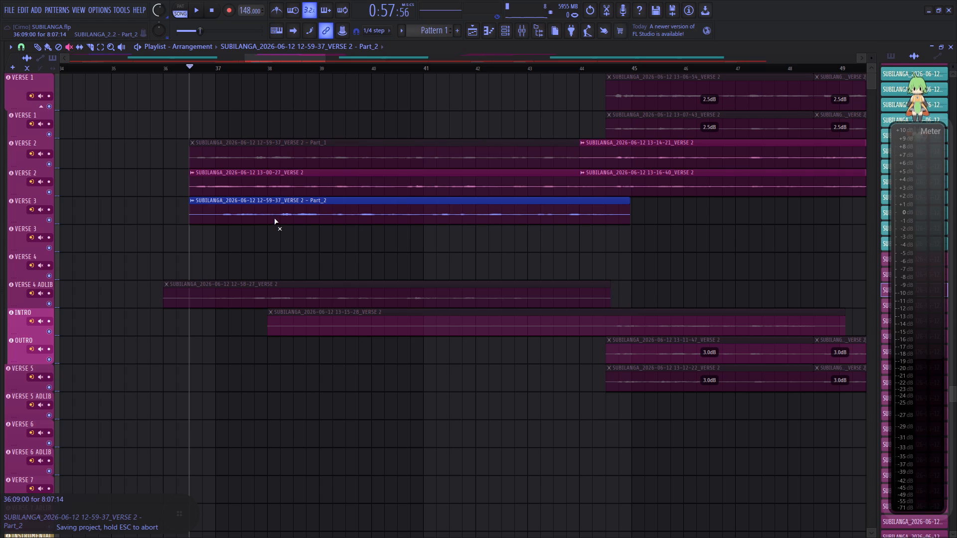
{"action": "key", "text": "b"}
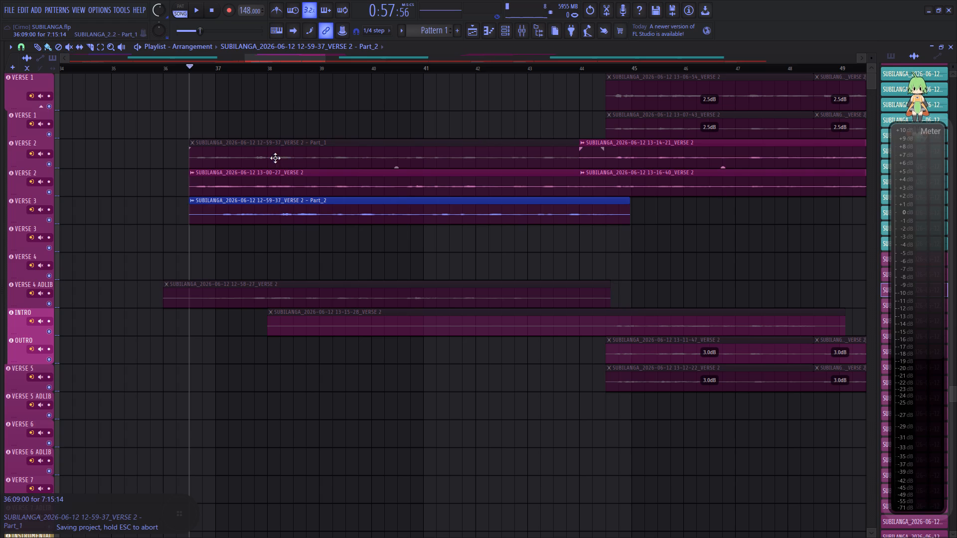
{"action": "left_click_drag", "start_coordinate": [275, 158], "coordinate": [274, 242]}
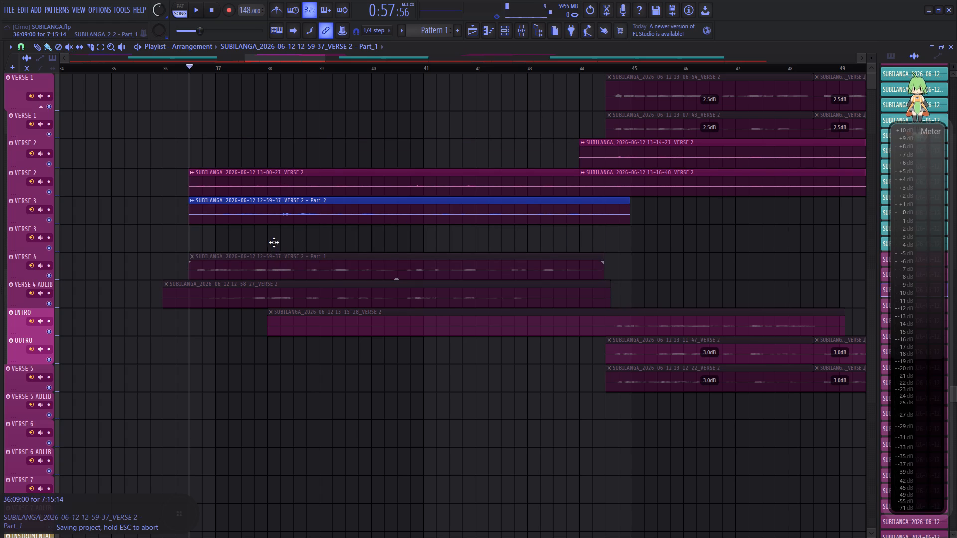
{"action": "left_click_drag", "start_coordinate": [274, 242], "coordinate": [274, 240]}
Move the corrected Part_2 clip up to the first VERSE 2 track in place of the original, and play from around bar 43.
{"action": "left_click_drag", "start_coordinate": [275, 221], "coordinate": [277, 156]}
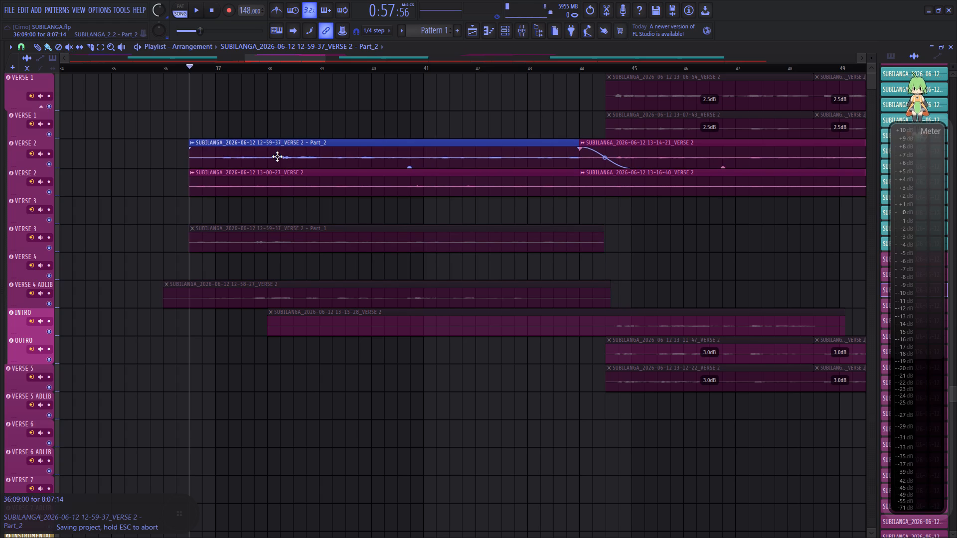
{"action": "left_click_drag", "start_coordinate": [277, 156], "coordinate": [276, 156]}
{"action": "left_click", "coordinate": [542, 71]}
{"action": "key", "text": "space"}
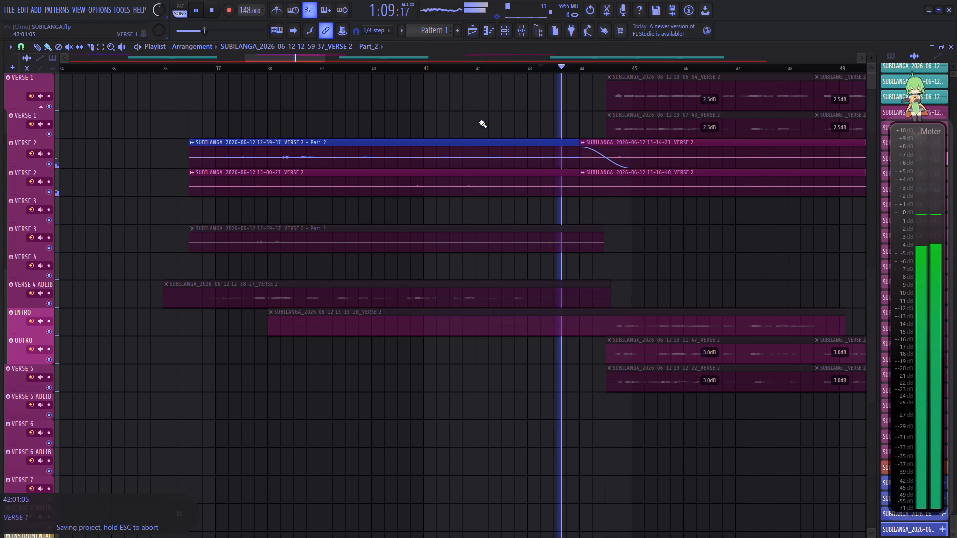
{"action": "key", "text": "space"}
Shift the corrected Part_2 clip earlier to start at 36:01:00 and play the section from mid-bar 36 to check its timing.
{"action": "left_click_drag", "start_coordinate": [411, 158], "coordinate": [407, 158]}
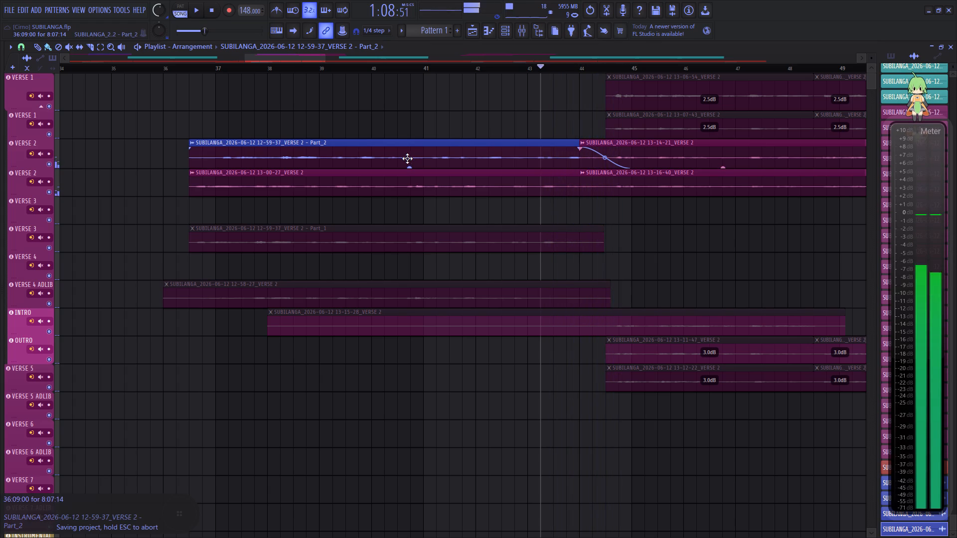
{"action": "left_click_drag", "start_coordinate": [407, 158], "coordinate": [387, 157]}
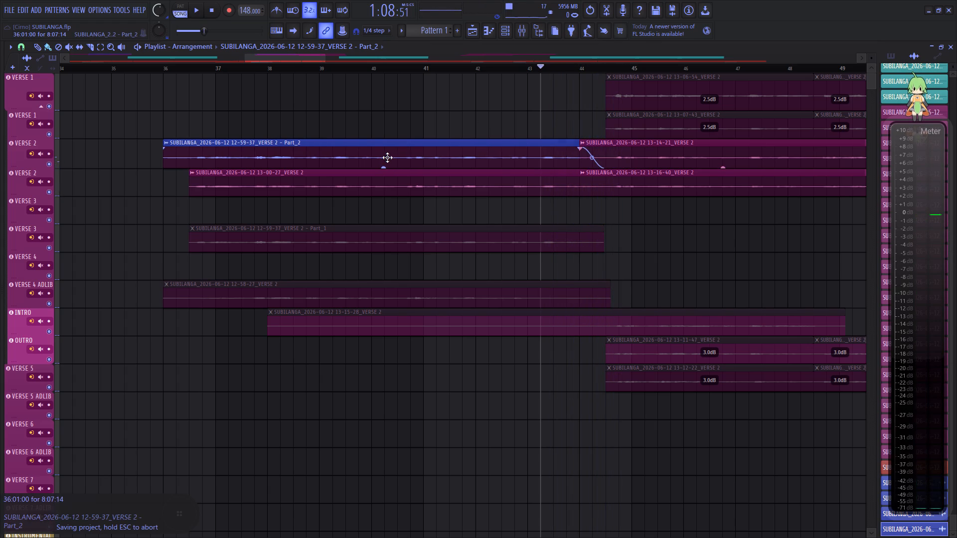
{"action": "left_click_drag", "start_coordinate": [387, 157], "coordinate": [387, 158]}
{"action": "left_click", "coordinate": [193, 71]}
{"action": "key", "text": "space"}
{"action": "key", "text": "space"}
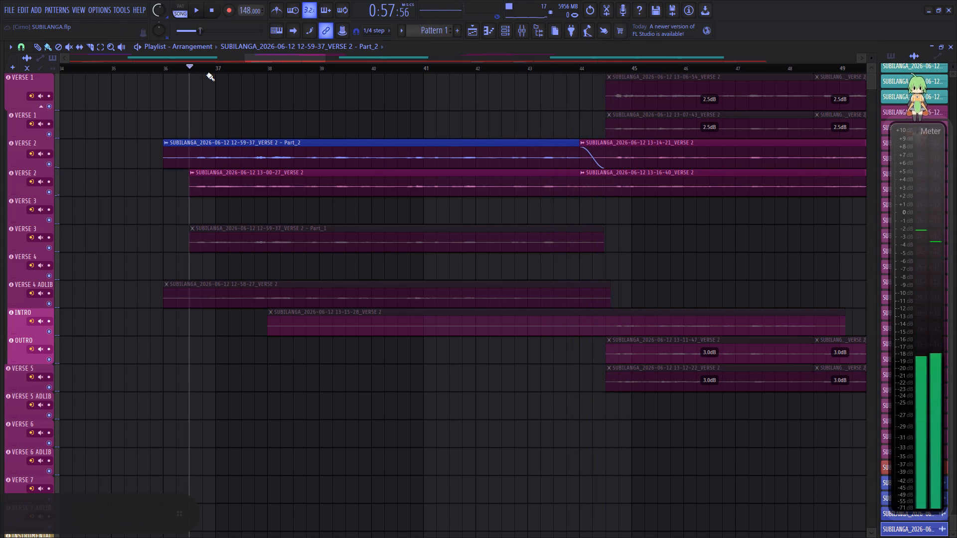
{"action": "key", "text": "space"}
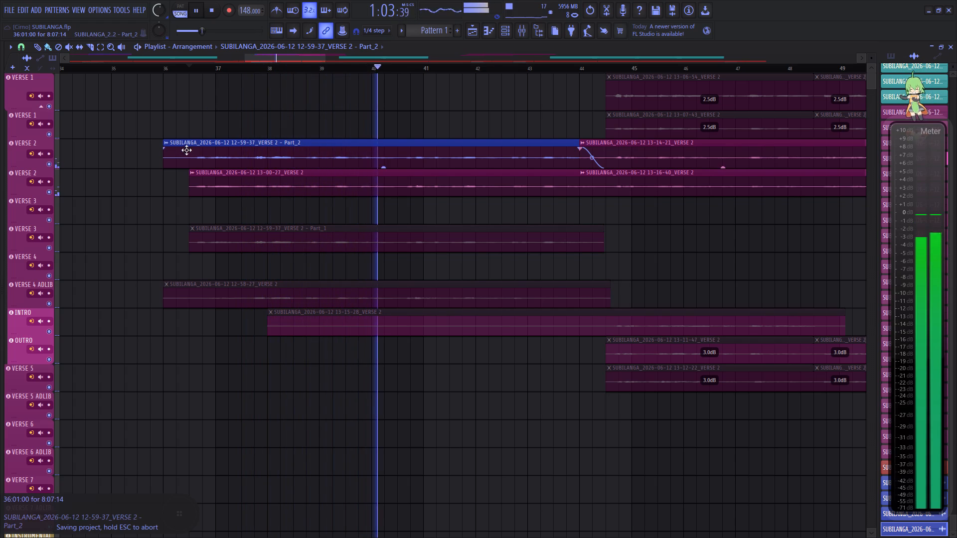
Move the corrected Part_2 clip later so its start aligns with the 13-00-27 clip on the second VERSE 2 track, and listen past bar 44.
{"action": "left_click_drag", "start_coordinate": [167, 157], "coordinate": [190, 161]}
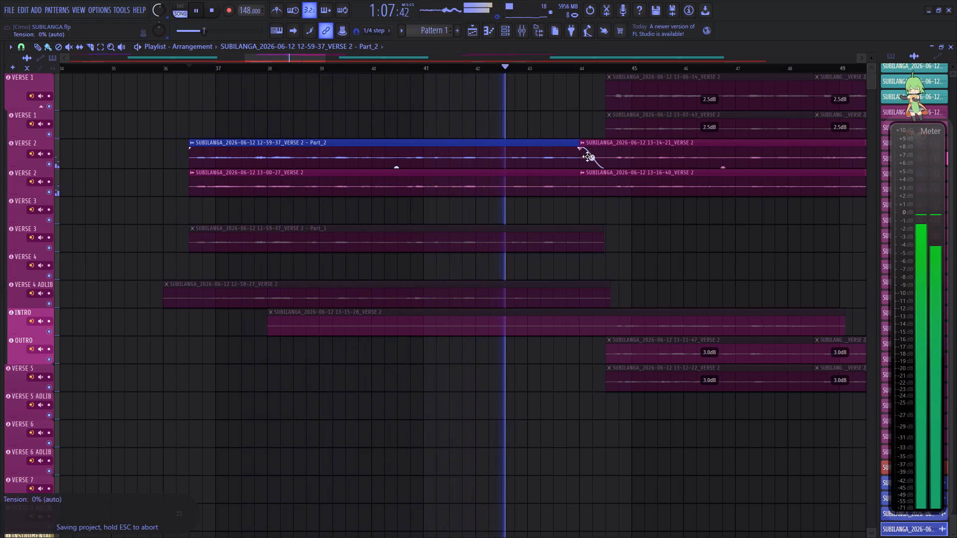
{"action": "scroll", "coordinate": [567, 67], "scroll_direction": "down", "scroll_amount": 2}
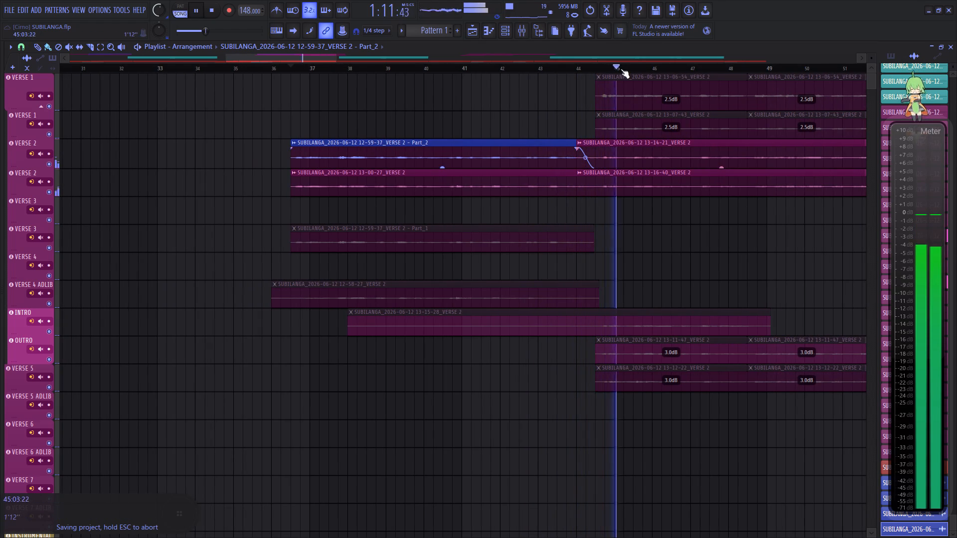
{"action": "key", "text": "space"}
Trim the start of the 13-14-21 clip on the first VERSE 2 track to 44:09:00 and play across the transition from the corrected clip.
{"action": "left_click_drag", "start_coordinate": [332, 59], "coordinate": [369, 61]}
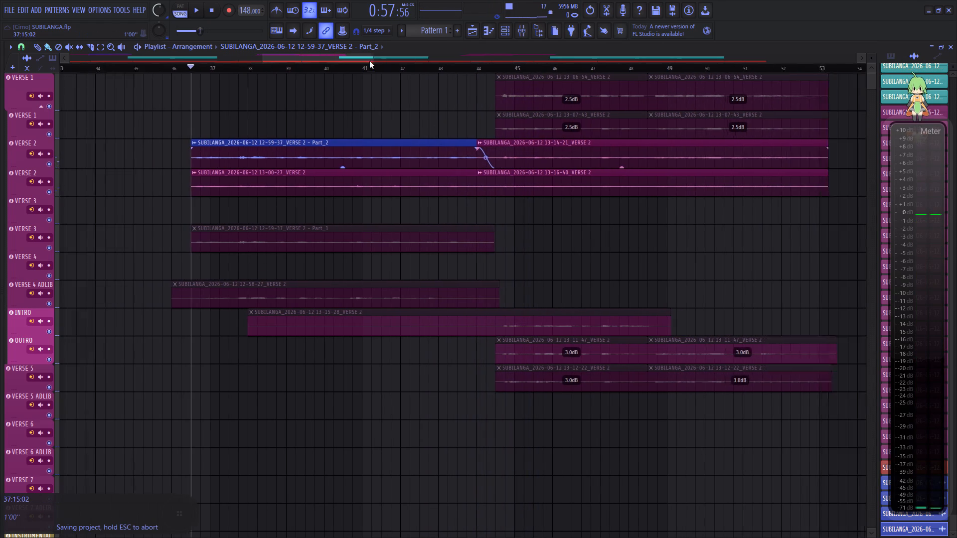
{"action": "left_click_drag", "start_coordinate": [369, 61], "coordinate": [386, 69]}
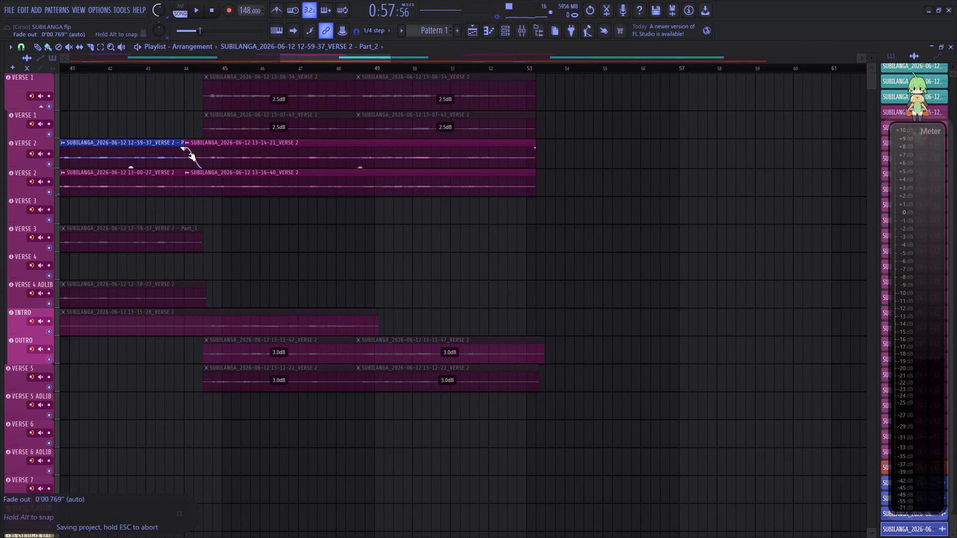
{"action": "left_click_drag", "start_coordinate": [187, 161], "coordinate": [203, 169]}
{"action": "left_click", "coordinate": [178, 65]}
{"action": "key", "text": "space"}
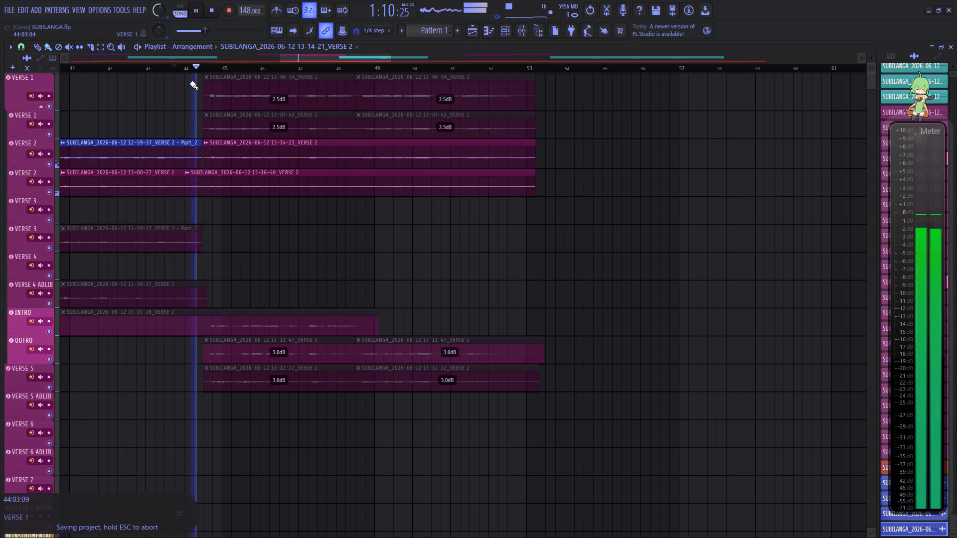
{"action": "key", "text": "space"}
Make the 13-14-21 VERSE 2 clip a unique sample and open it in Newtone for pitch correction.
{"action": "left_click", "coordinate": [205, 142]}
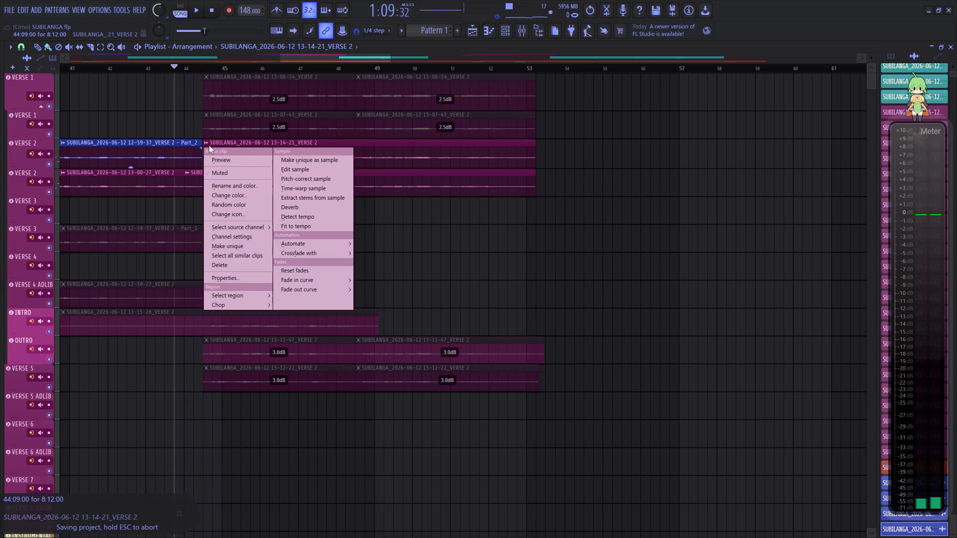
{"action": "left_click", "coordinate": [296, 162]}
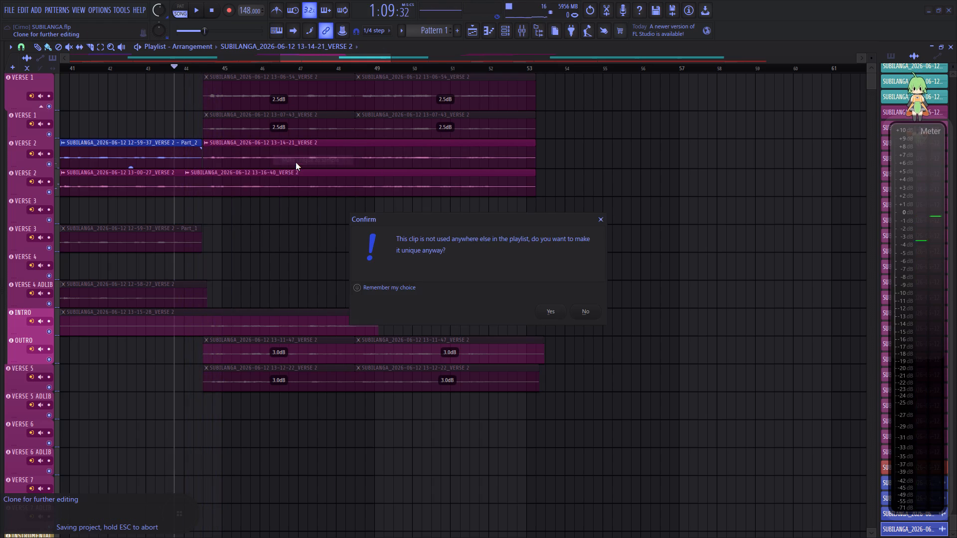
{"action": "left_click", "coordinate": [554, 312]}
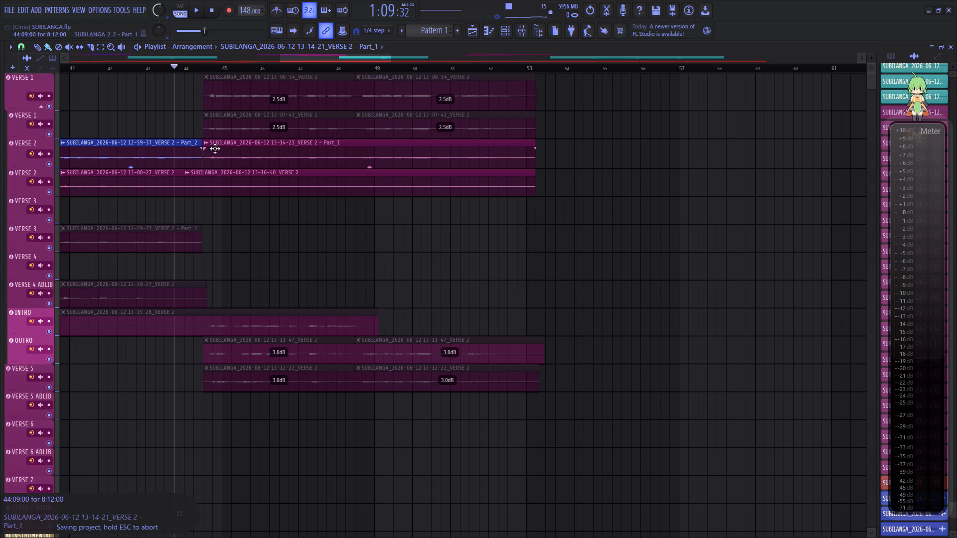
{"action": "left_click", "coordinate": [208, 143]}
{"action": "left_click", "coordinate": [311, 181]}
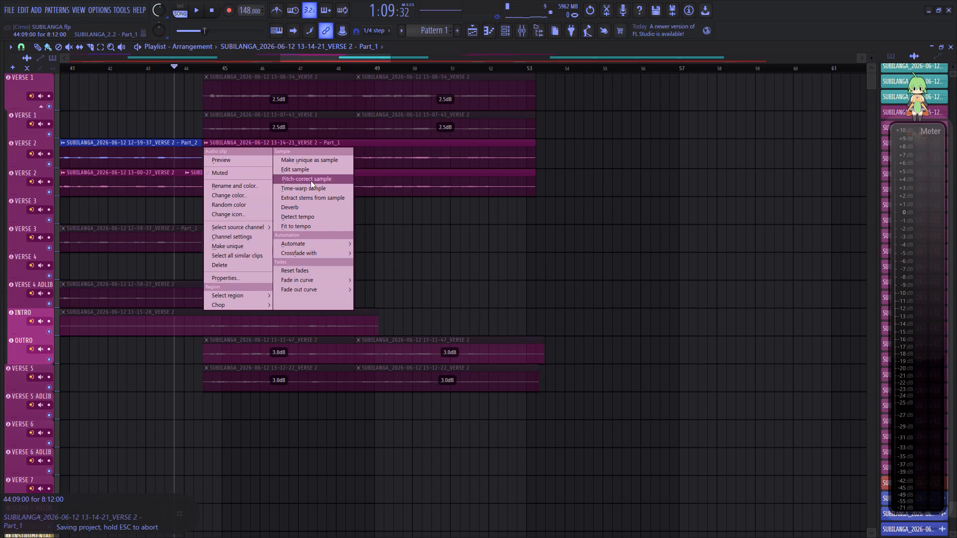
Snap the vocal's notes to the scale in Newtone and audition the opening phrase.
{"action": "left_click", "coordinate": [773, 71]}
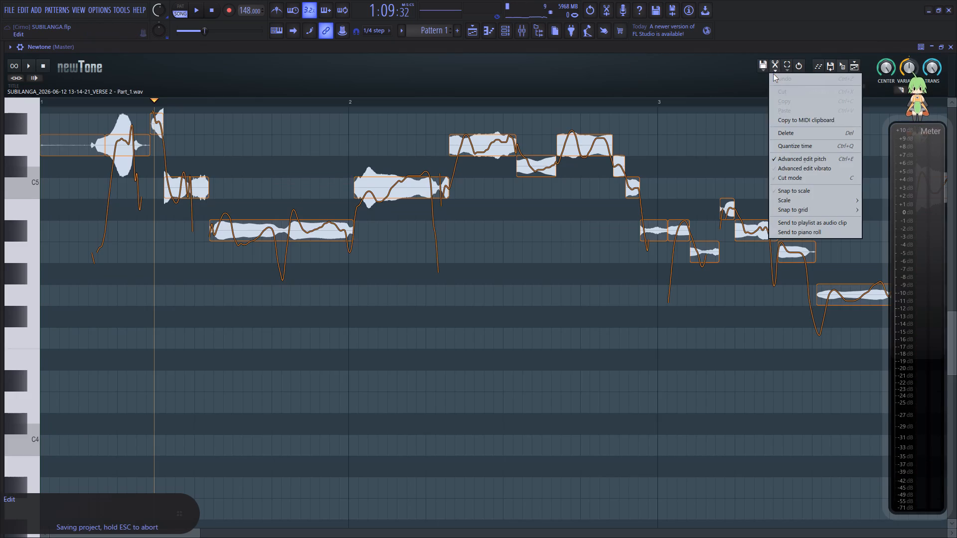
{"action": "left_click", "coordinate": [783, 188]}
{"action": "left_click", "coordinate": [70, 211]}
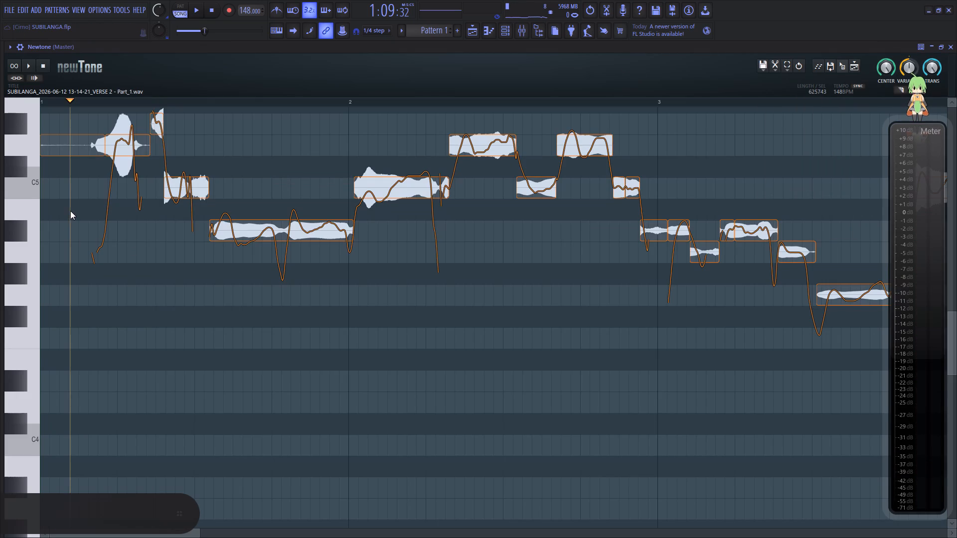
{"action": "key", "text": "space"}
{"action": "scroll", "coordinate": [158, 214], "scroll_direction": "up", "scroll_amount": 3}
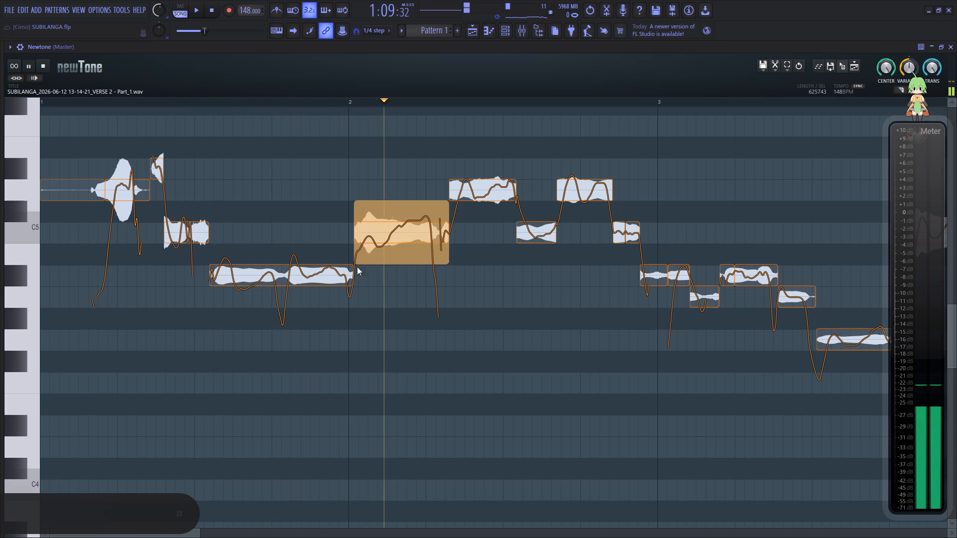
{"action": "key", "text": "space"}
{"action": "key", "text": "space"}
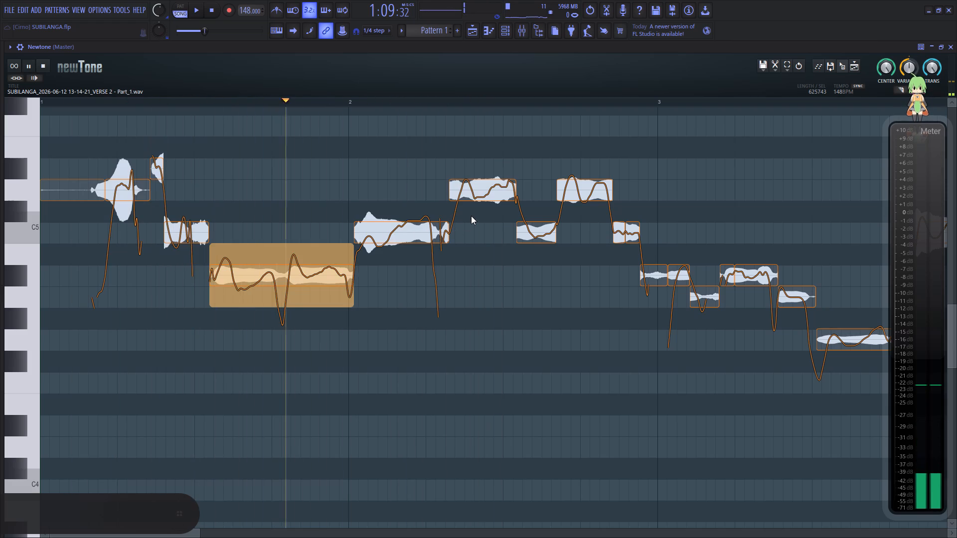
{"action": "key", "text": "space"}
{"action": "key", "text": "space"}
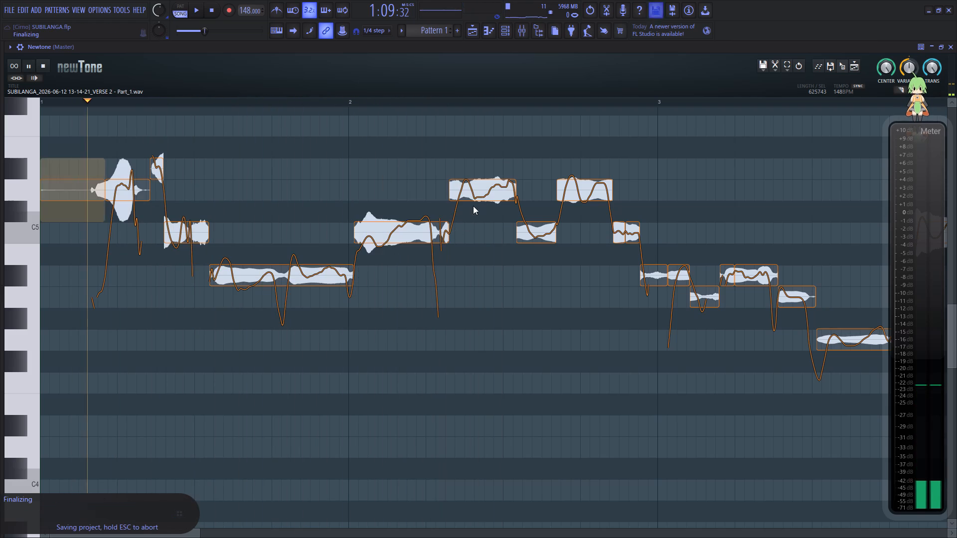
{"action": "key", "text": "space"}
Raise the D5 note midway between bars 2 and 3 by one semitone and play the phrase.
{"action": "left_click_drag", "start_coordinate": [478, 197], "coordinate": [477, 178]}
{"action": "left_click", "coordinate": [317, 201]}
{"action": "key", "text": "space"}
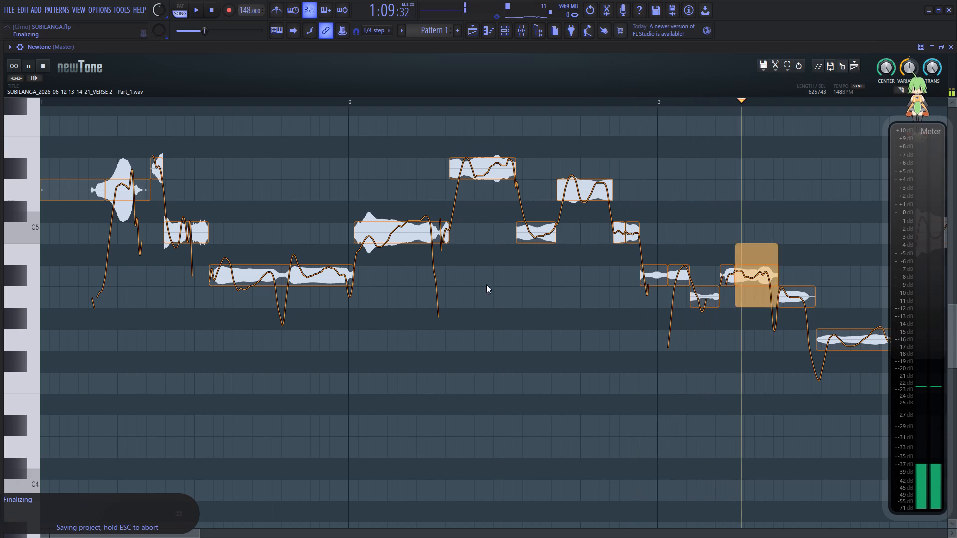
Raise the first A4 note just after bar 4 by one semitone and play that passage to check it.
{"action": "left_click_drag", "start_coordinate": [140, 537], "coordinate": [188, 533]}
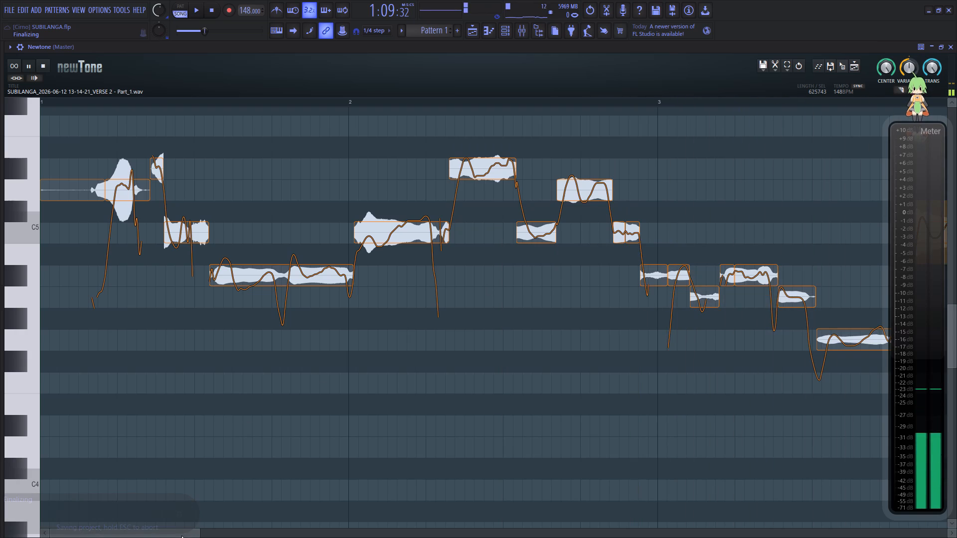
{"action": "left_click_drag", "start_coordinate": [181, 536], "coordinate": [211, 534]}
{"action": "left_click", "coordinate": [231, 441]}
{"action": "left_click_drag", "start_coordinate": [201, 532], "coordinate": [248, 527]}
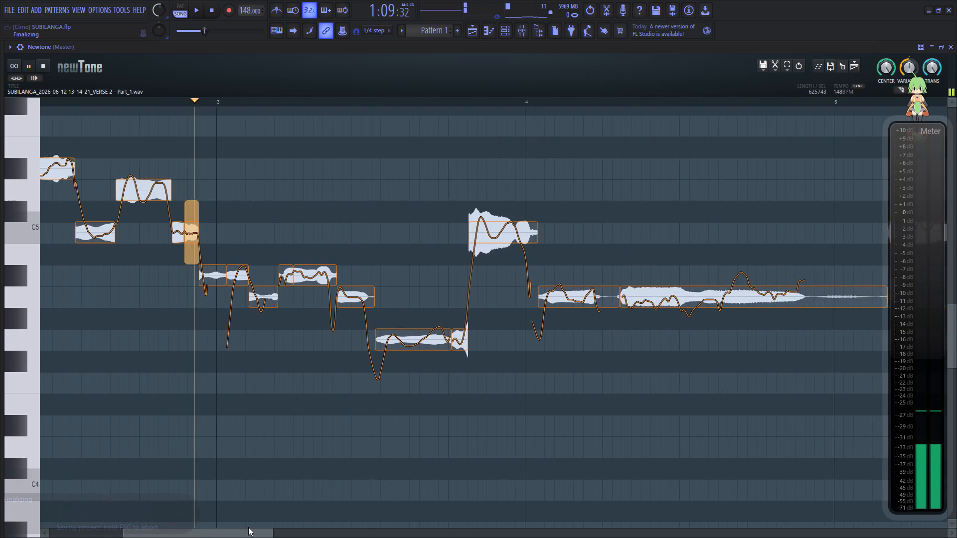
{"action": "left_click_drag", "start_coordinate": [248, 527], "coordinate": [284, 524]}
{"action": "left_click", "coordinate": [126, 328]}
{"action": "left_click_drag", "start_coordinate": [331, 305], "coordinate": [329, 282]}
{"action": "key", "text": "space"}
{"action": "key", "text": "space"}
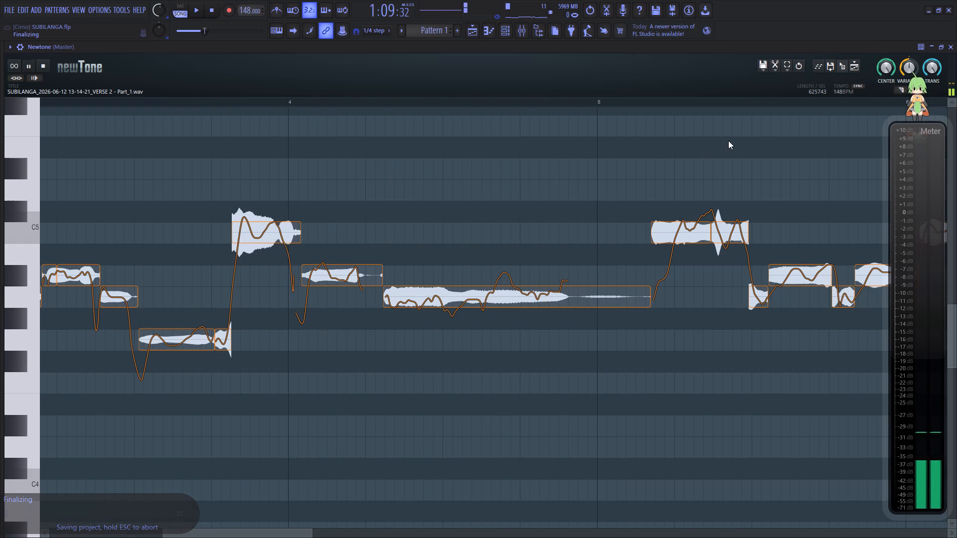
{"action": "left_click", "coordinate": [311, 308]}
{"action": "key", "text": "space"}
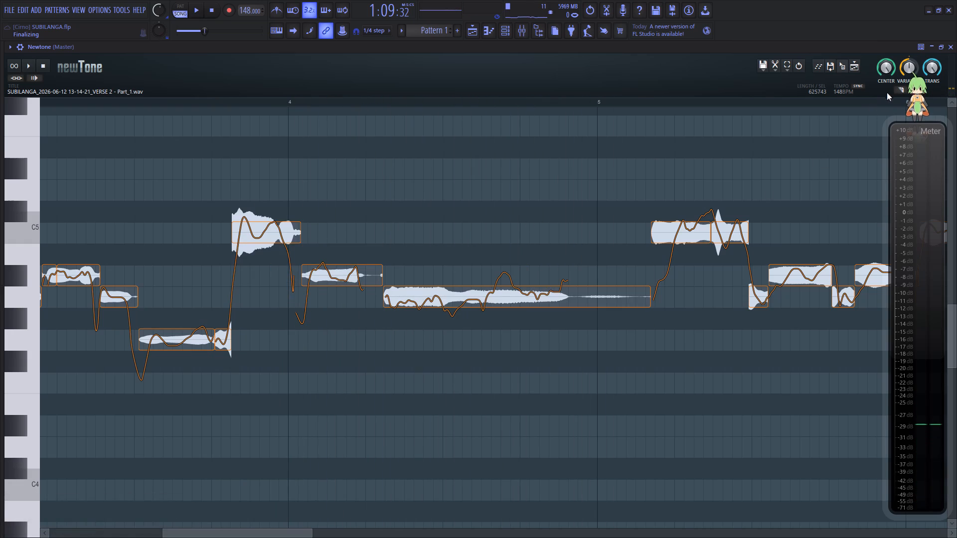
Split the long A4 note about midway between bars 4 and 5 using cut mode, and play the result.
{"action": "left_click", "coordinate": [898, 90]}
{"action": "left_click", "coordinate": [334, 333]}
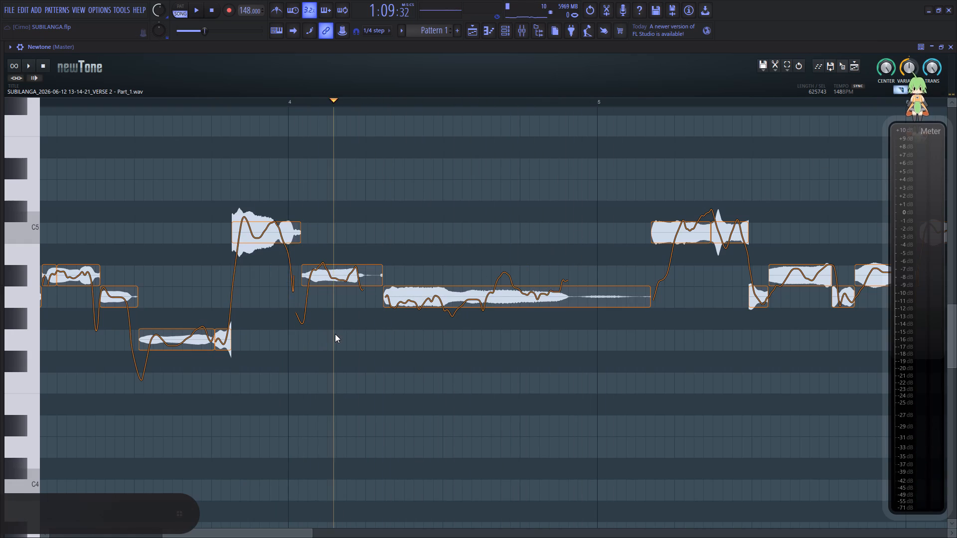
{"action": "key", "text": "space"}
{"action": "key", "text": "space"}
{"action": "key", "text": "space"}
{"action": "left_click", "coordinate": [467, 297]}
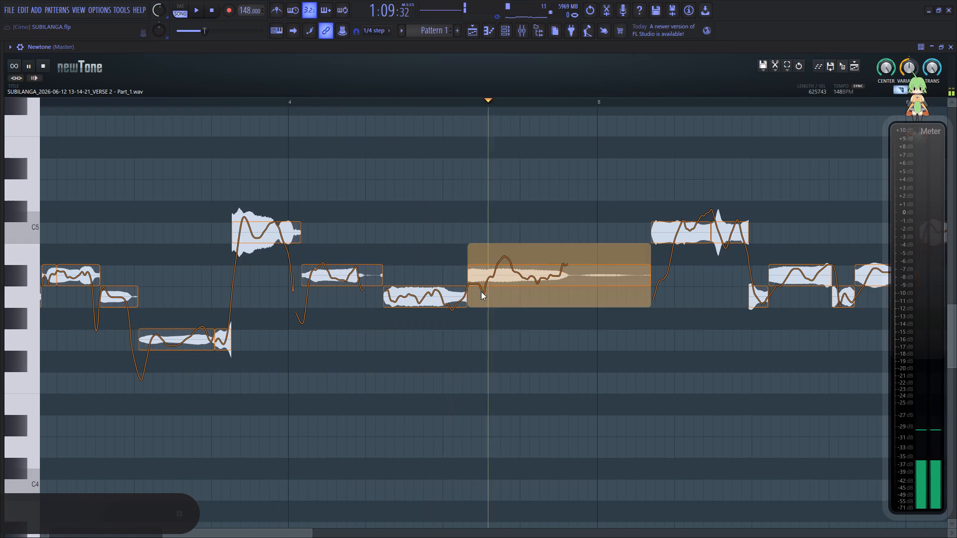
{"action": "left_click", "coordinate": [900, 90]}
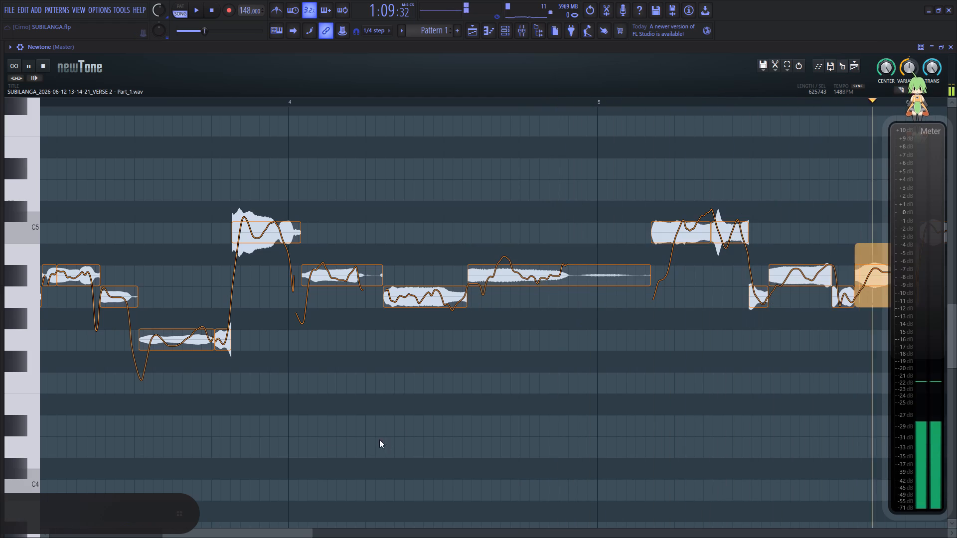
{"action": "left_click", "coordinate": [308, 407]}
Raise the first C5 note after bar 5 by two semitones to D5.
{"action": "left_click_drag", "start_coordinate": [284, 533], "coordinate": [358, 517]}
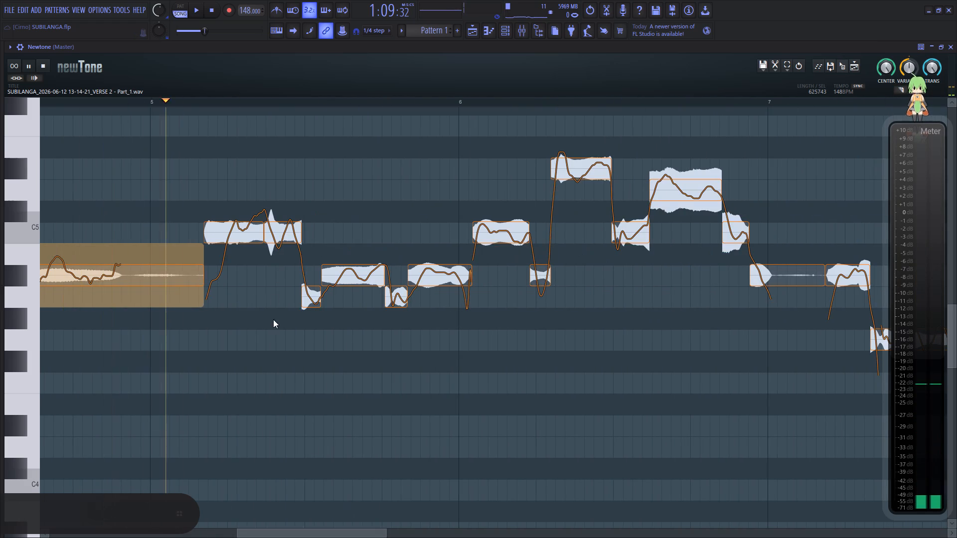
{"action": "key", "text": "space"}
{"action": "key", "text": "space"}
{"action": "left_click_drag", "start_coordinate": [243, 235], "coordinate": [244, 199]}
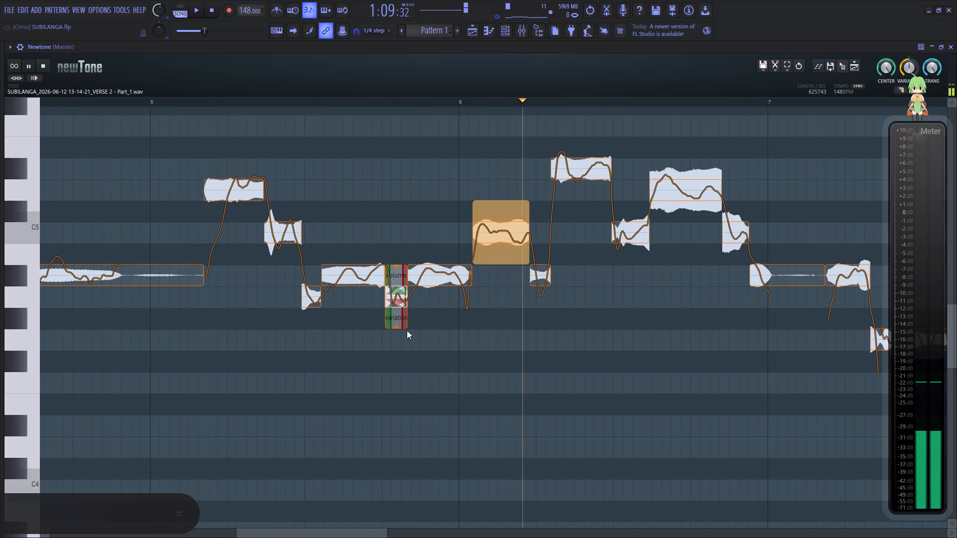
Raise the short first G4 note after bar 7 by two semitones to A4 and listen to the phrase.
{"action": "left_click_drag", "start_coordinate": [359, 531], "coordinate": [449, 524]}
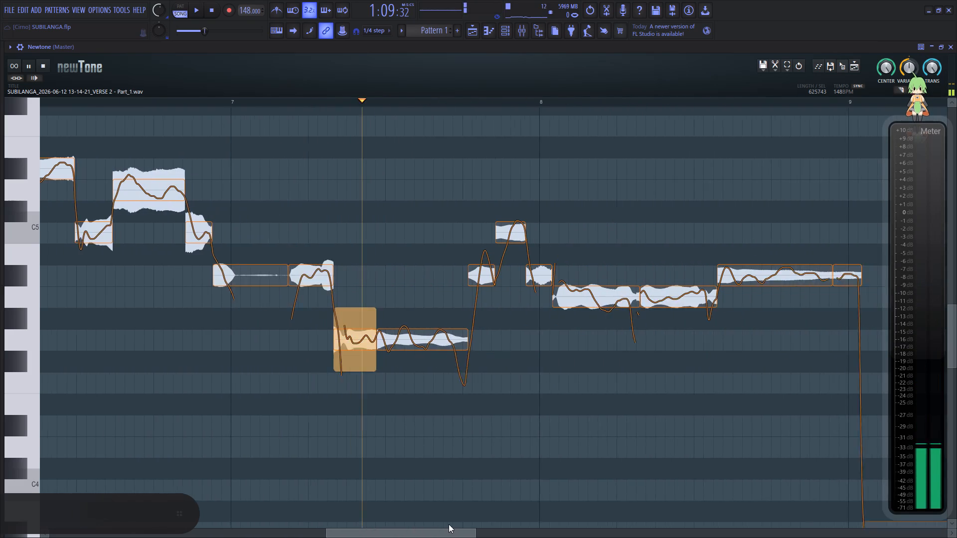
{"action": "left_click_drag", "start_coordinate": [449, 524], "coordinate": [460, 525]}
{"action": "left_click", "coordinate": [96, 363]}
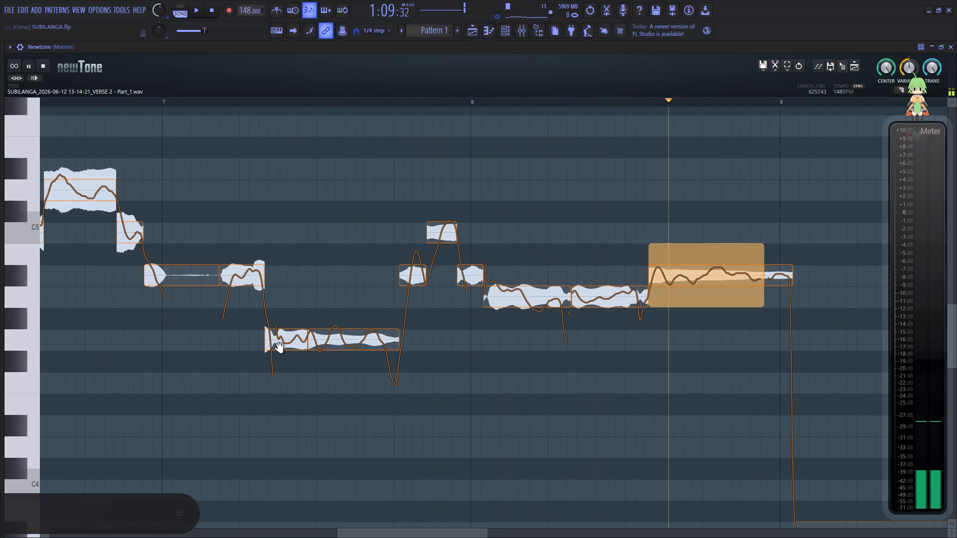
{"action": "left_click", "coordinate": [276, 343]}
{"action": "key", "text": "ctrl+z"}
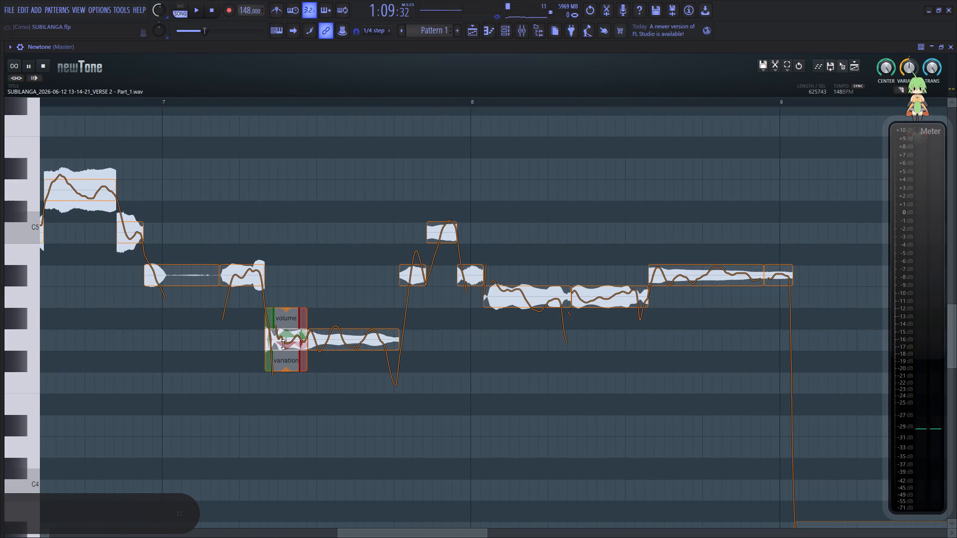
{"action": "left_click_drag", "start_coordinate": [288, 344], "coordinate": [285, 308]}
{"action": "left_click", "coordinate": [192, 334]}
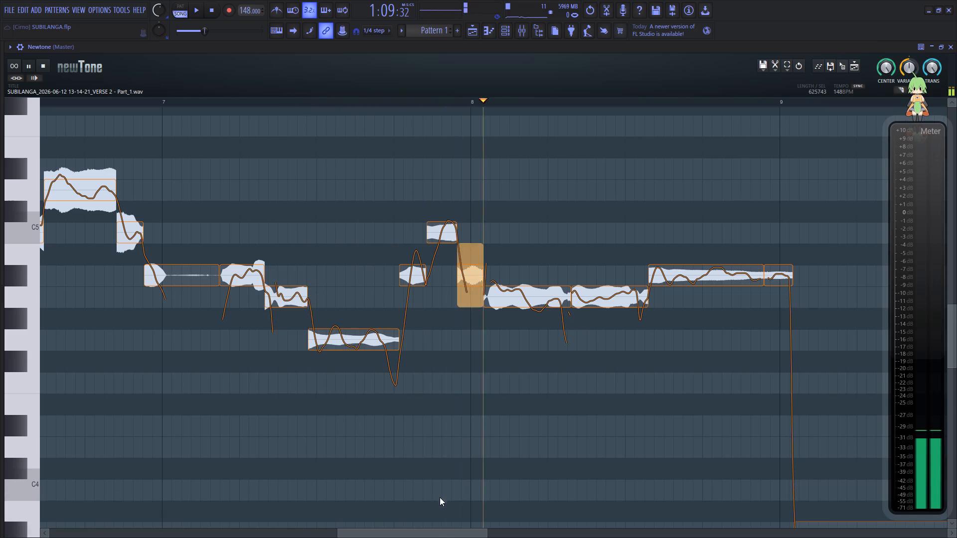
{"action": "left_click", "coordinate": [354, 404]}
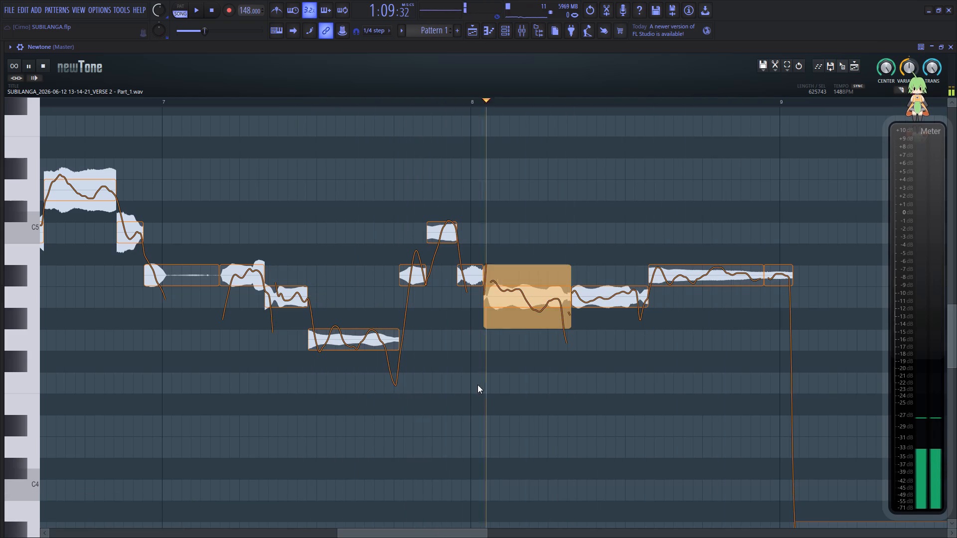
Try the first note after bar 8 at G4, settle it at one semitone above A4, and play it back.
{"action": "key", "text": "space"}
{"action": "key", "text": "space"}
{"action": "left_click_drag", "start_coordinate": [542, 296], "coordinate": [542, 311]}
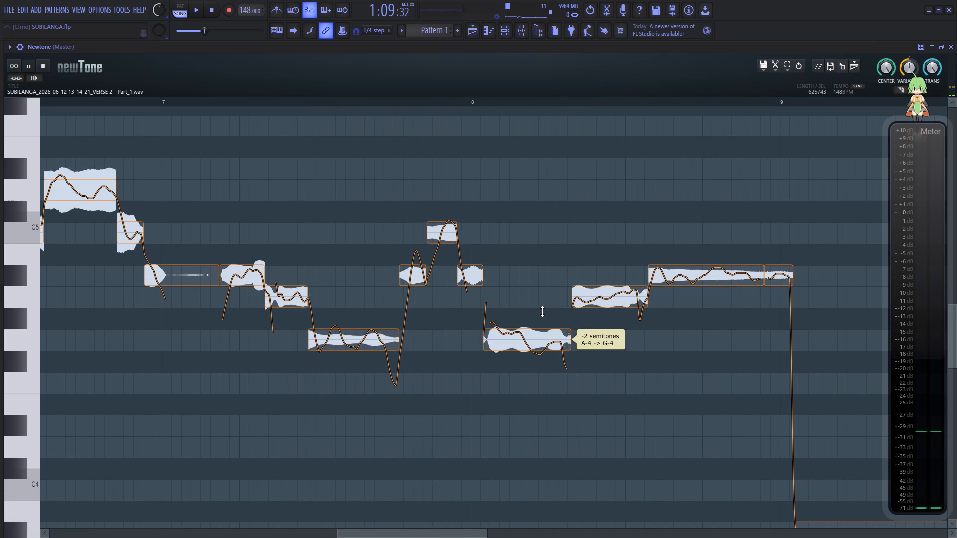
{"action": "left_click_drag", "start_coordinate": [542, 311], "coordinate": [539, 278]}
{"action": "left_click", "coordinate": [382, 295]}
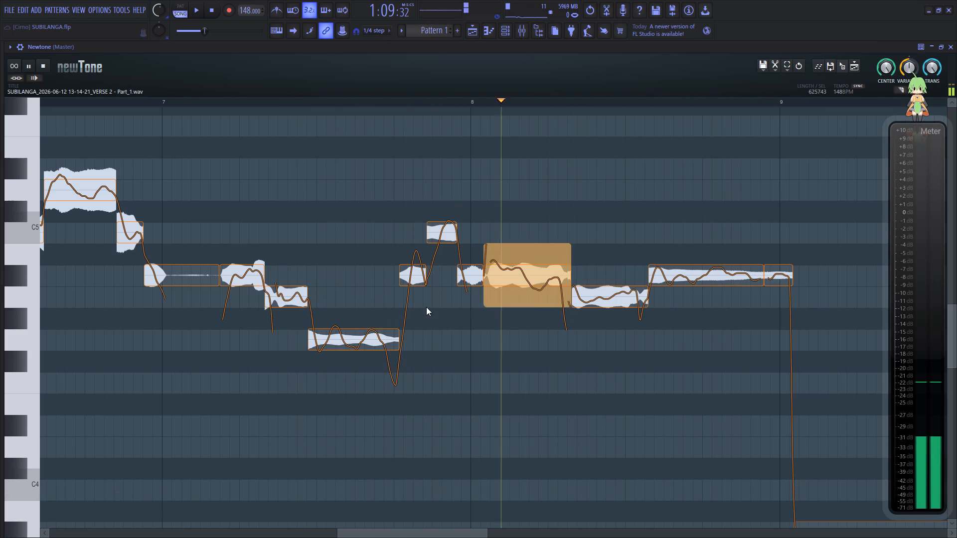
{"action": "key", "text": "space"}
Reduce the pitch variation of the loud opening note in bar 1 and replay the start of the vocal.
{"action": "left_click_drag", "start_coordinate": [433, 534], "coordinate": [276, 534]}
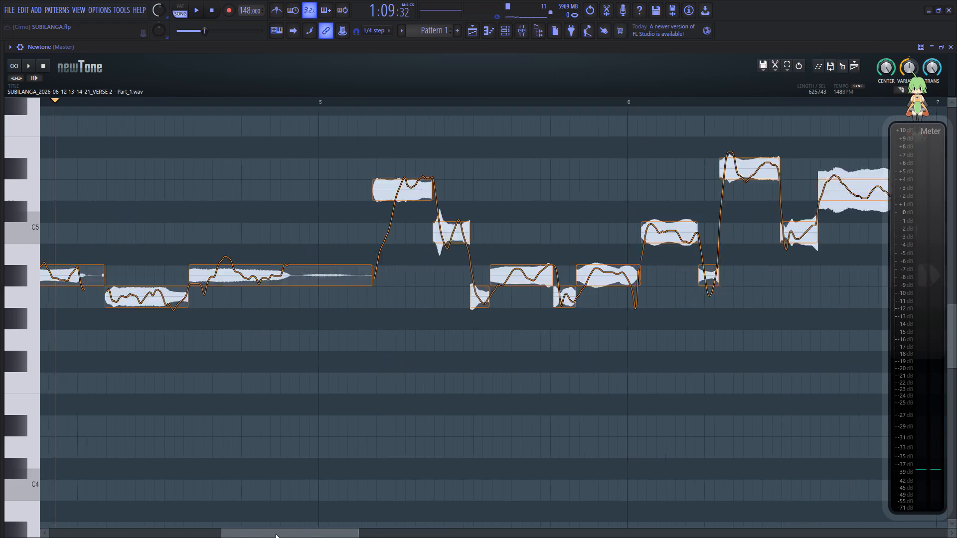
{"action": "left_click_drag", "start_coordinate": [276, 534], "coordinate": [118, 521]}
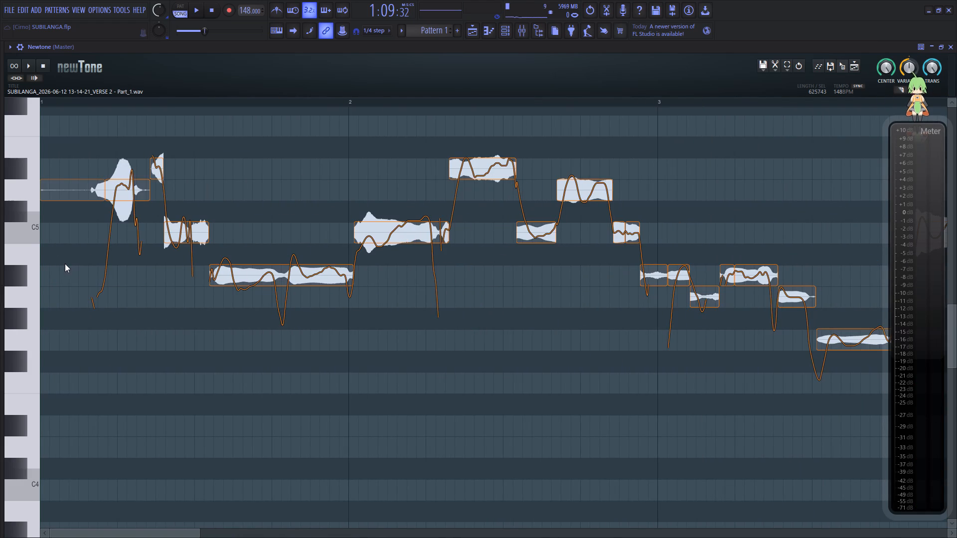
{"action": "left_click", "coordinate": [65, 264]}
{"action": "key", "text": "space"}
{"action": "key", "text": "space"}
{"action": "key", "text": "space"}
{"action": "left_click_drag", "start_coordinate": [128, 220], "coordinate": [132, 180]}
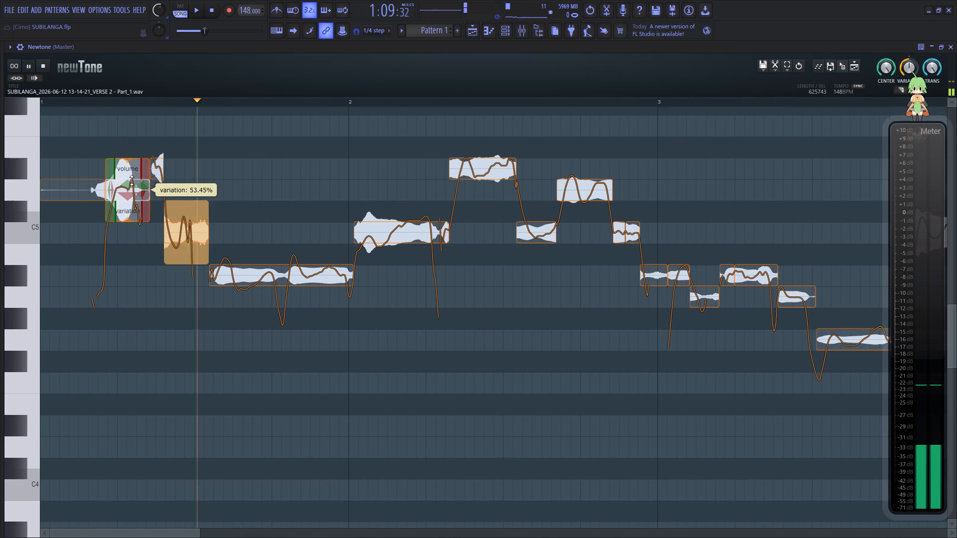
{"action": "left_click_drag", "start_coordinate": [132, 180], "coordinate": [137, 164]}
{"action": "key", "text": "space"}
{"action": "key", "text": "space"}
{"action": "key", "text": "space"}
{"action": "key", "text": "space"}
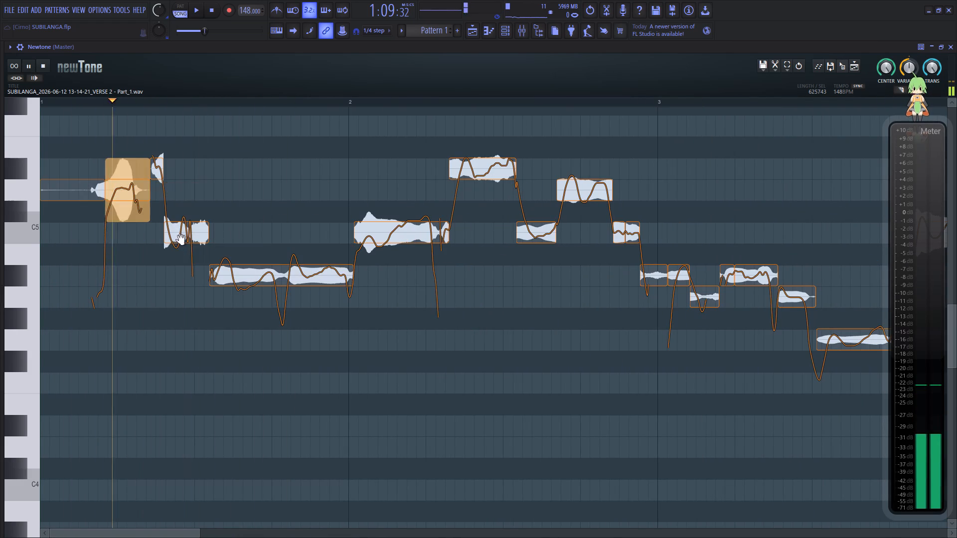
Reduce the pitch variation of the short C5 note in bar 1 and replay the phrase.
{"action": "left_click", "coordinate": [177, 235]}
{"action": "key", "text": "space"}
{"action": "key", "text": "space"}
{"action": "left_click_drag", "start_coordinate": [186, 264], "coordinate": [189, 219]}
{"action": "key", "text": "space"}
{"action": "key", "text": "space"}
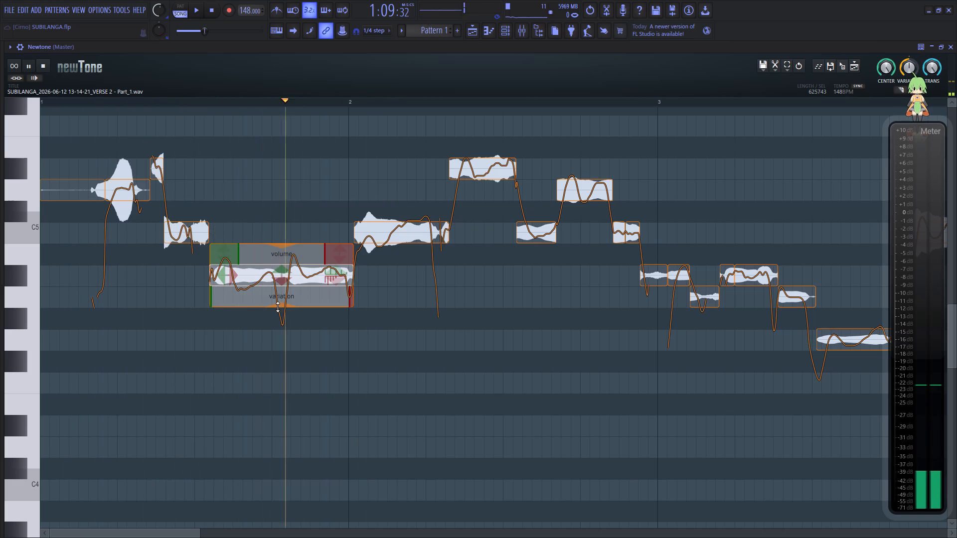
Reduce the pitch variation of the long A#4 note before bar 2 by roughly half and replay it.
{"action": "left_click_drag", "start_coordinate": [278, 304], "coordinate": [287, 261]}
{"action": "left_click_drag", "start_coordinate": [281, 306], "coordinate": [287, 260]}
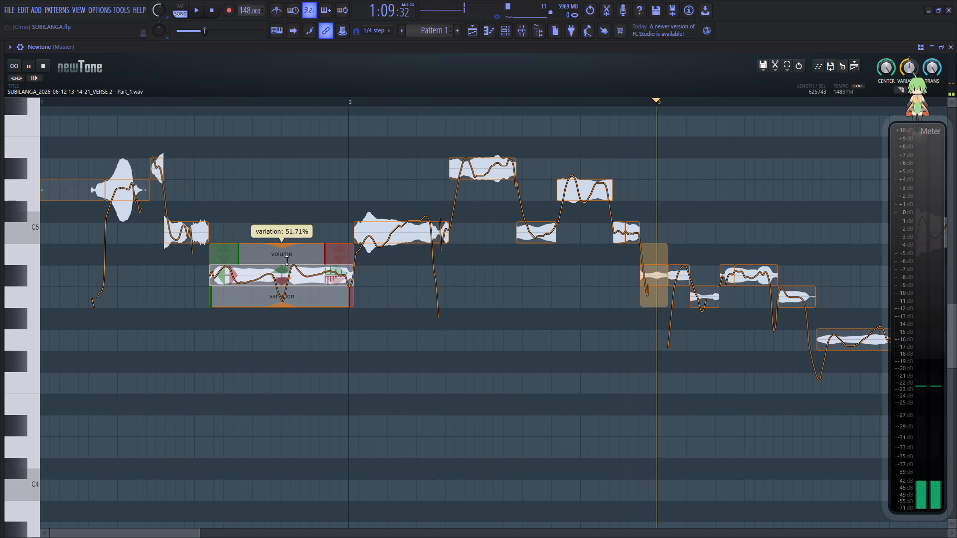
{"action": "left_click_drag", "start_coordinate": [287, 260], "coordinate": [288, 252]}
{"action": "key", "text": "space"}
{"action": "key", "text": "space"}
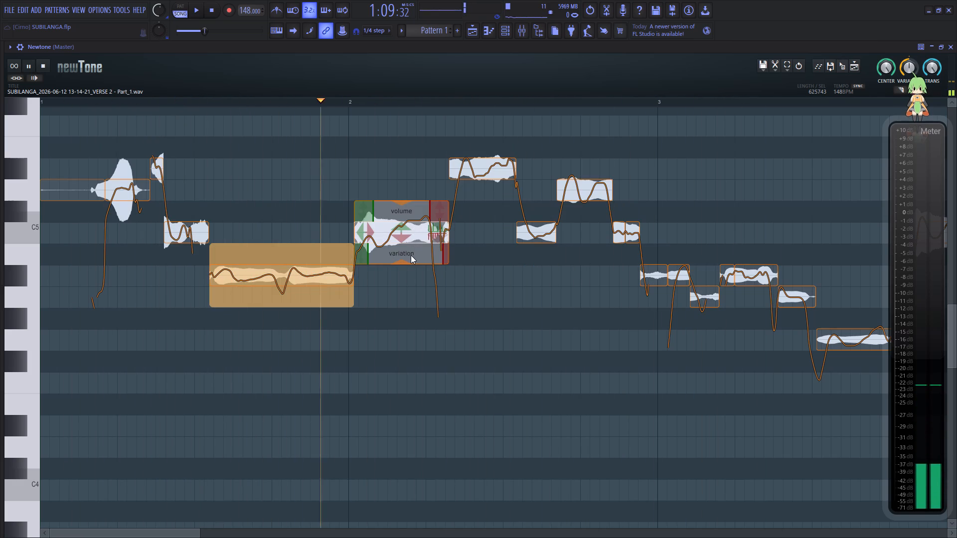
Reduce the variation of the C5 note starting at bar 2 to about 51%, lower it on the following D#5 note too, and replay.
{"action": "left_click_drag", "start_coordinate": [401, 264], "coordinate": [412, 222]}
{"action": "key", "text": "space"}
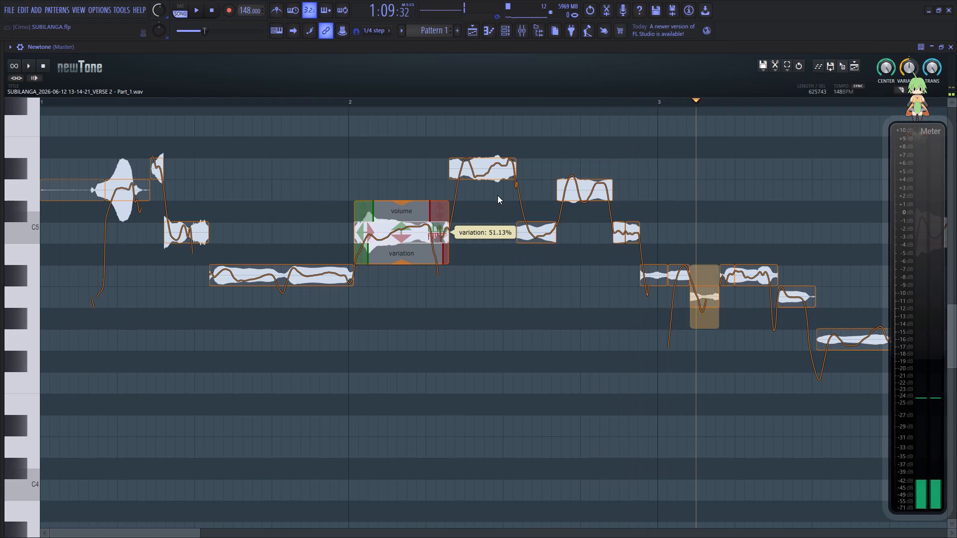
{"action": "key", "text": "space"}
{"action": "left_click_drag", "start_coordinate": [481, 199], "coordinate": [486, 165]}
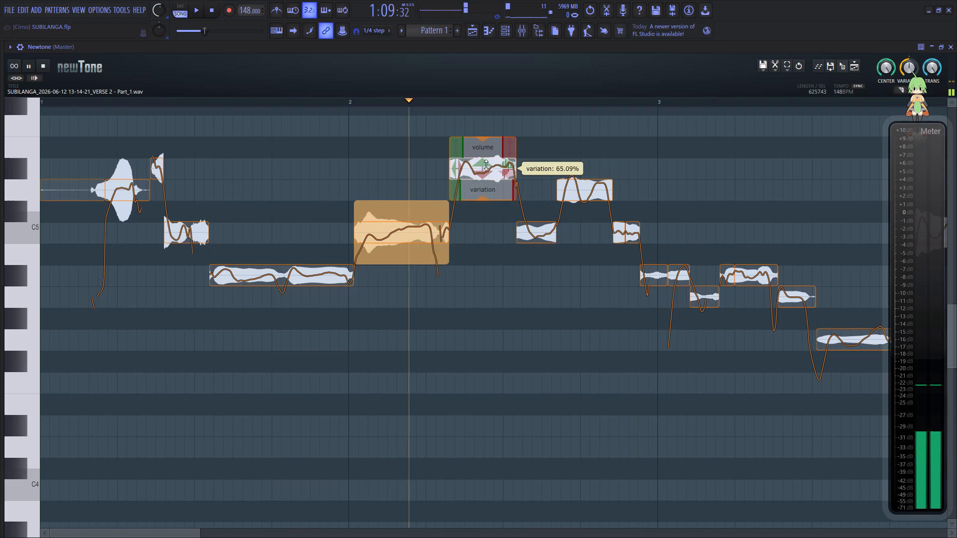
{"action": "left_click_drag", "start_coordinate": [486, 165], "coordinate": [489, 153]}
{"action": "key", "text": "space"}
{"action": "key", "text": "space"}
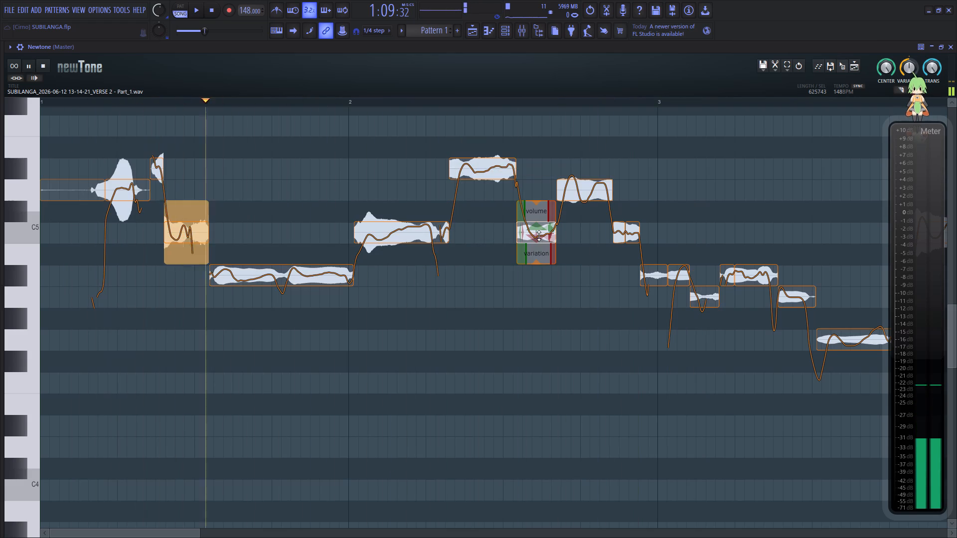
Set the variation of the C5 note after the D#5 to about 49%, reduce it on the following D5 note, and replay.
{"action": "left_click_drag", "start_coordinate": [538, 263], "coordinate": [542, 220]}
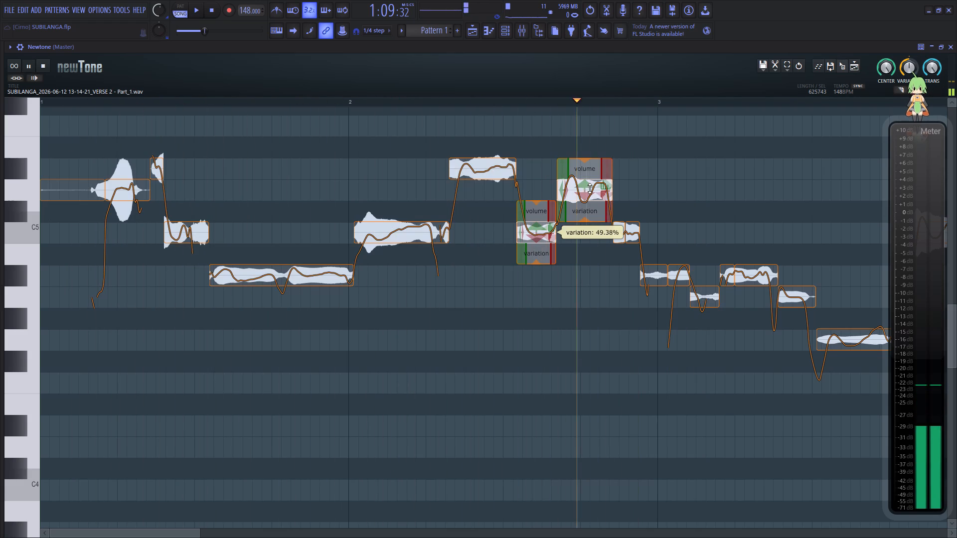
{"action": "left_click_drag", "start_coordinate": [583, 221], "coordinate": [598, 161]}
{"action": "key", "text": "space"}
{"action": "key", "text": "space"}
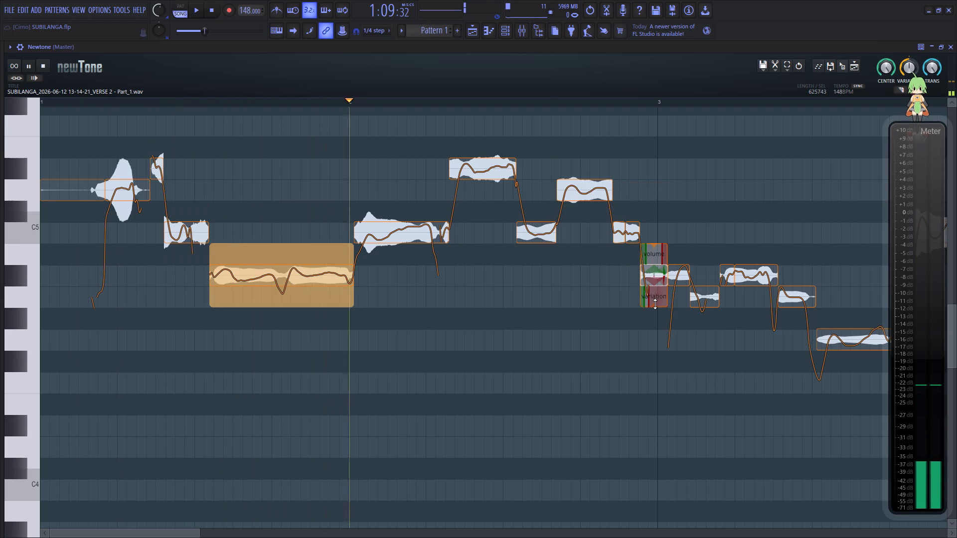
Adjust the ramp-out of the short A#4 note just before bar 3 to about 179%.
{"action": "left_click_drag", "start_coordinate": [655, 304], "coordinate": [658, 266]}
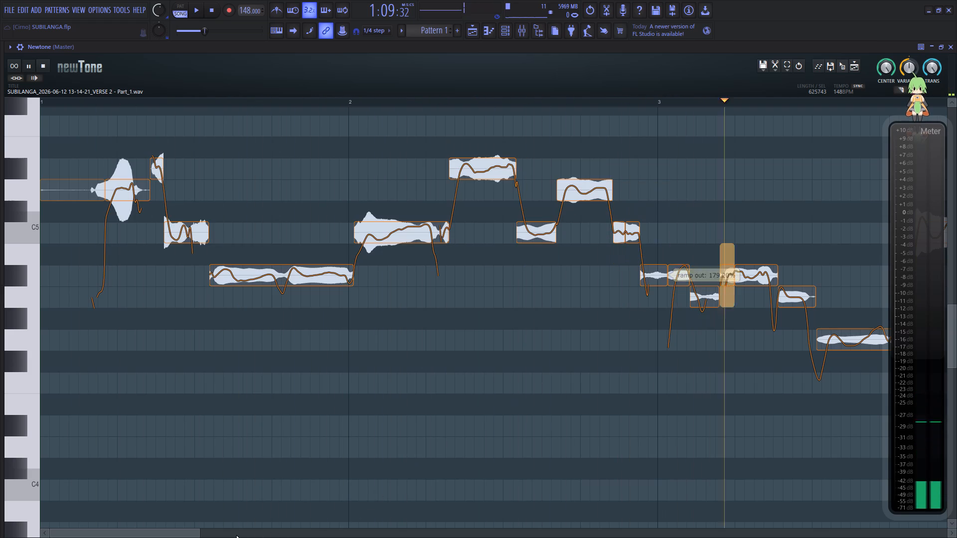
Reduce the variation of the A#4 note early in bar 3 to about 46% and of the following A4 note to about 49%.
{"action": "left_click_drag", "start_coordinate": [189, 534], "coordinate": [261, 530]}
{"action": "left_click", "coordinate": [166, 393]}
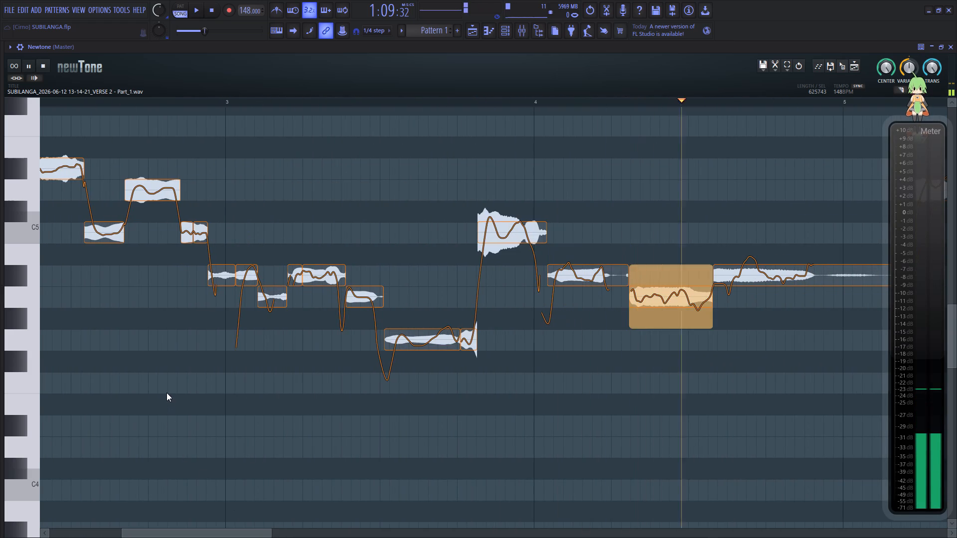
{"action": "key", "text": "space"}
{"action": "key", "text": "space"}
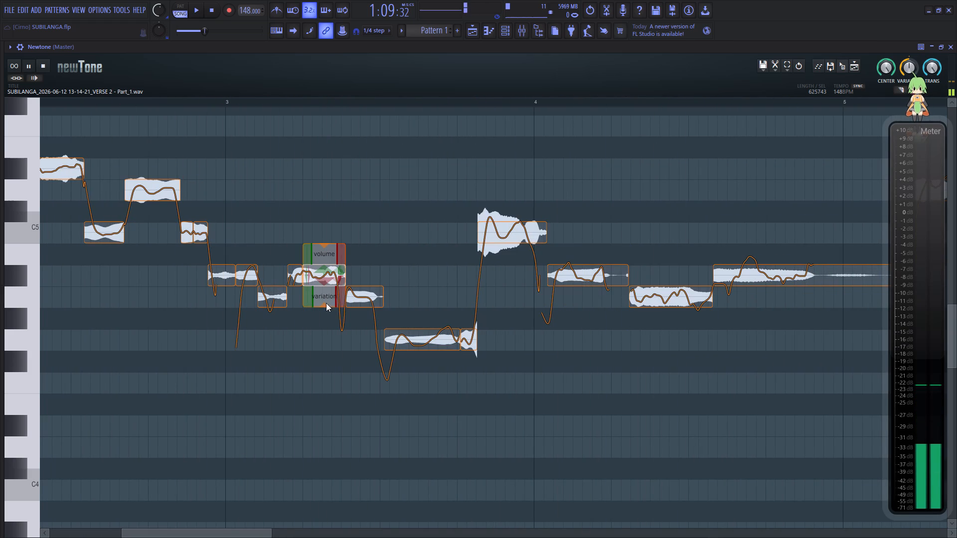
{"action": "left_click_drag", "start_coordinate": [325, 301], "coordinate": [332, 267]}
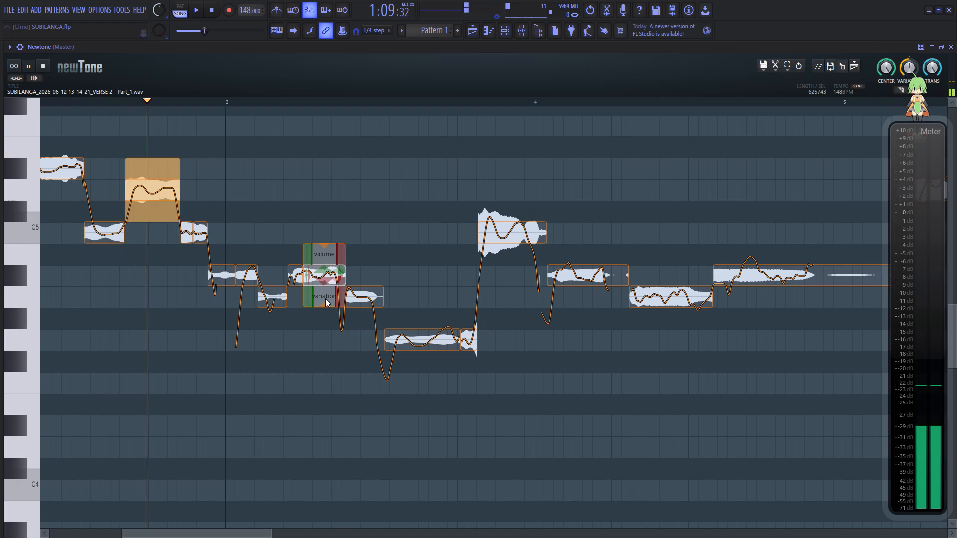
{"action": "left_click_drag", "start_coordinate": [322, 305], "coordinate": [339, 260]}
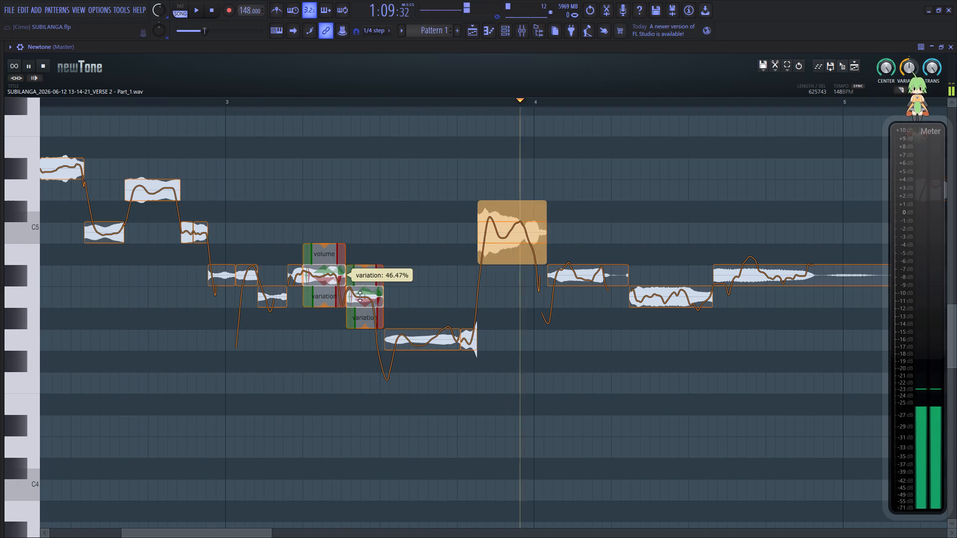
{"action": "left_click_drag", "start_coordinate": [364, 327], "coordinate": [374, 284]}
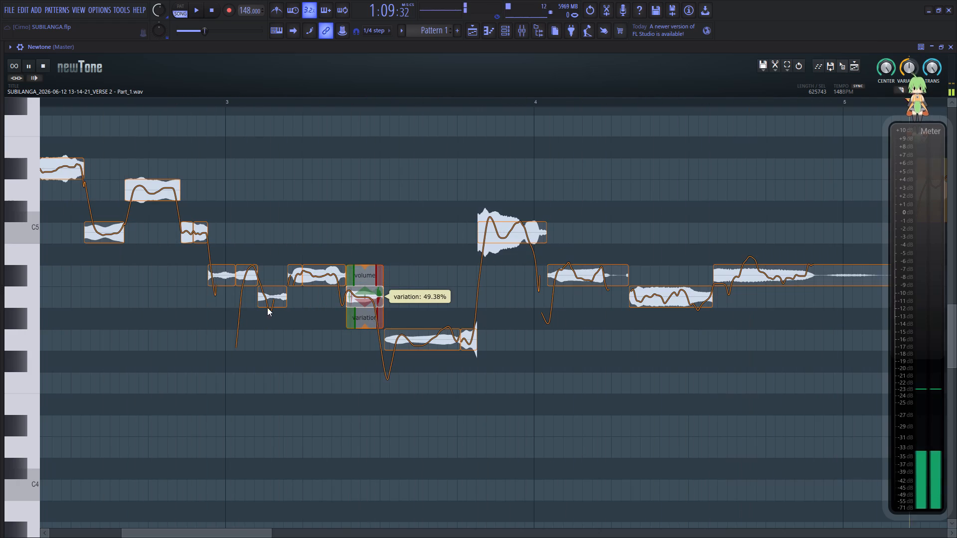
{"action": "left_click", "coordinate": [226, 318]}
{"action": "key", "text": "space"}
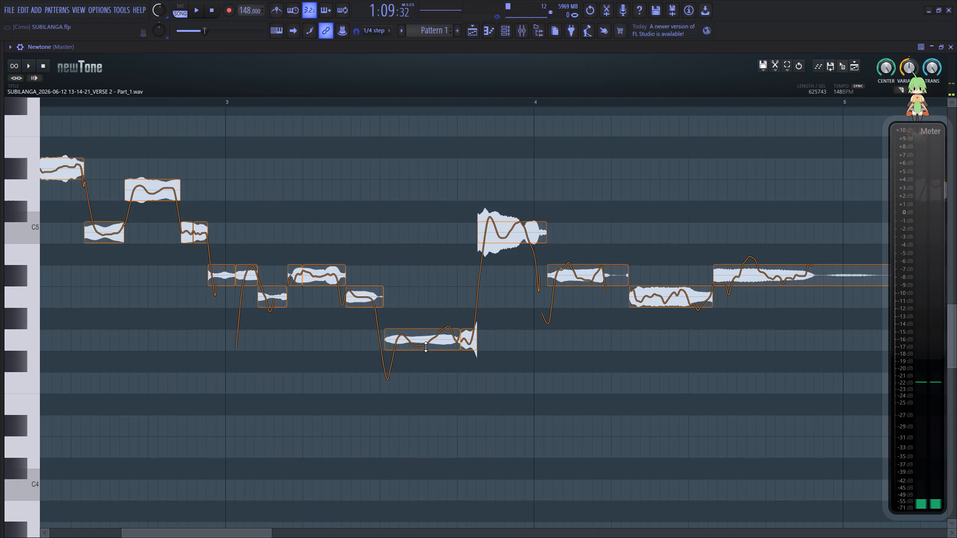
Reduce the variation of the long G4 note in bar 3 to 36% and replay the phrase.
{"action": "left_click", "coordinate": [426, 347]}
{"action": "left_click_drag", "start_coordinate": [425, 371], "coordinate": [426, 316]}
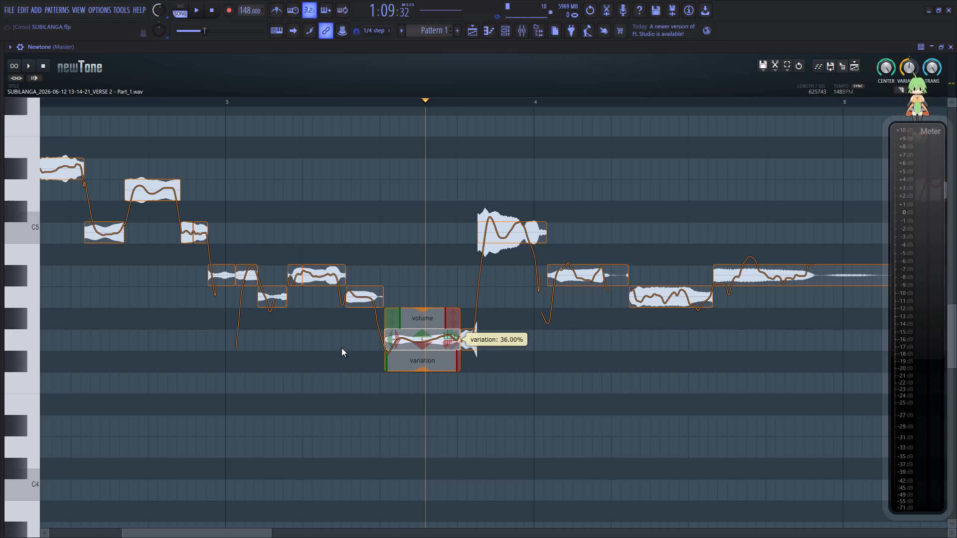
{"action": "left_click", "coordinate": [261, 364]}
{"action": "key", "text": "space"}
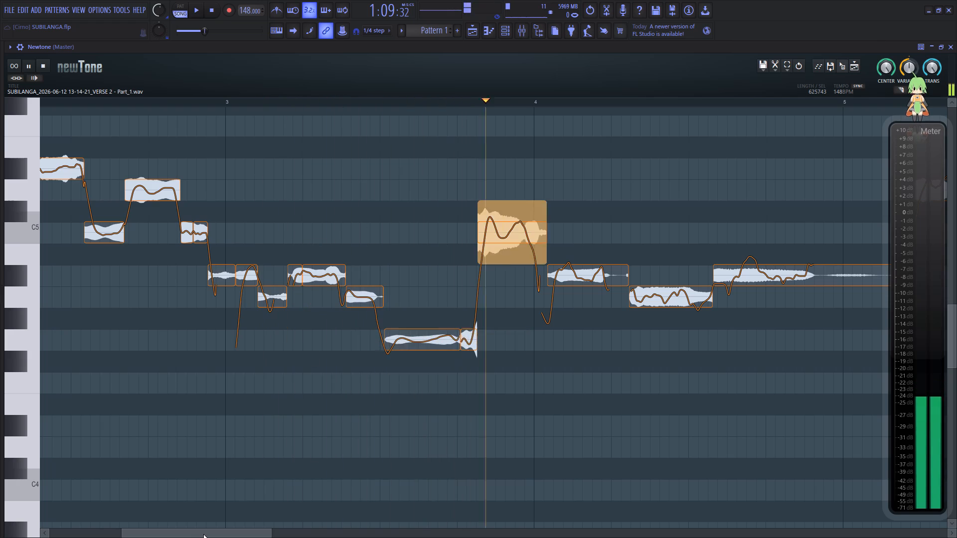
Reduce the variation of the loud C5 note before bar 4 to about 42% and of the A#4 note after it to about 45%.
{"action": "left_click_drag", "start_coordinate": [203, 534], "coordinate": [239, 527]}
{"action": "key", "text": "space"}
{"action": "key", "text": "space"}
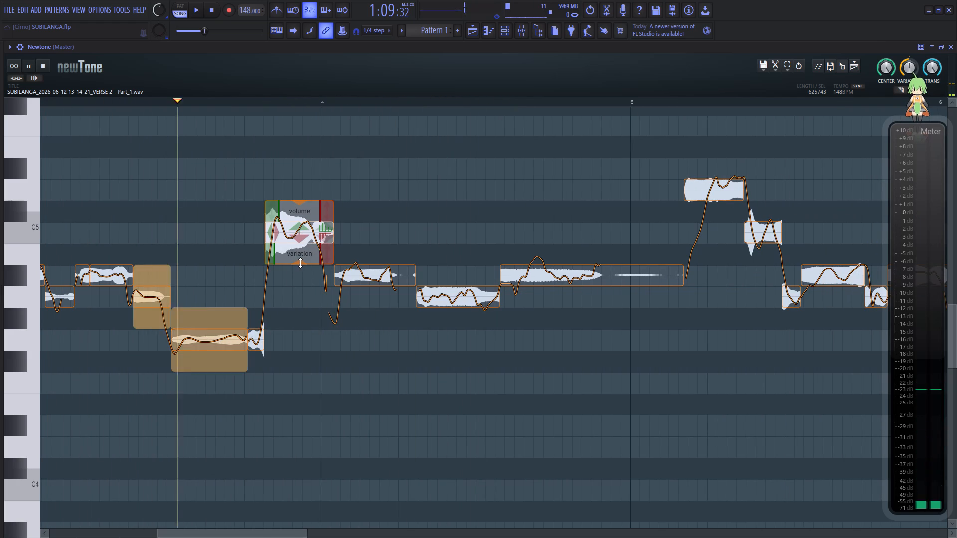
{"action": "left_click_drag", "start_coordinate": [300, 263], "coordinate": [310, 213]}
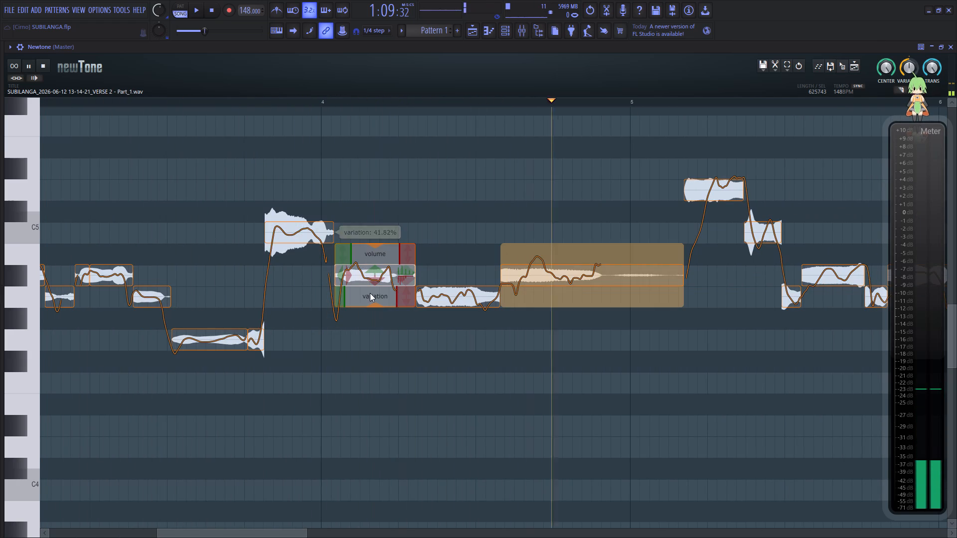
{"action": "left_click_drag", "start_coordinate": [375, 306], "coordinate": [382, 259]}
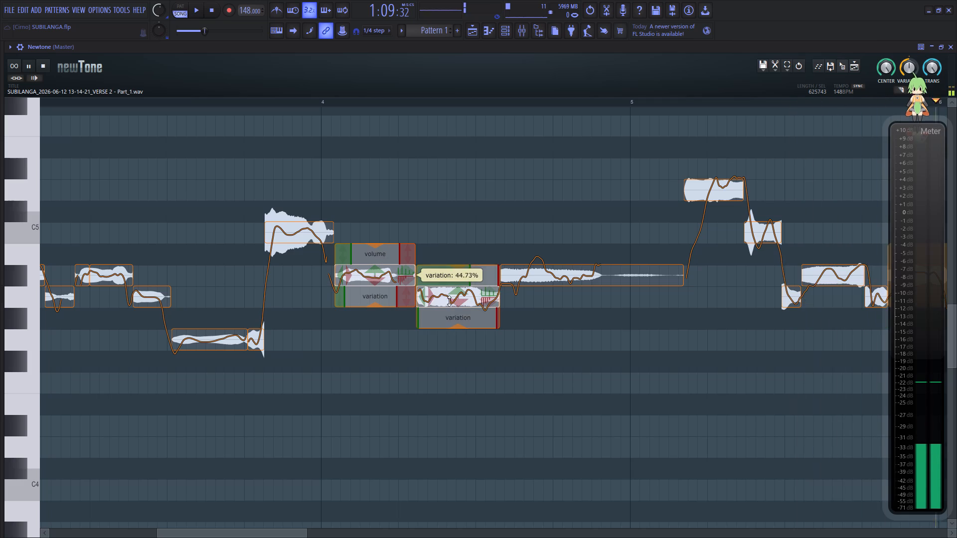
Reduce the pitch variation of the A4 note in bar 4 and the long A#4 note running into bar 5, then replay.
{"action": "left_click_drag", "start_coordinate": [458, 327], "coordinate": [463, 290]}
{"action": "key", "text": "space"}
{"action": "left_click_drag", "start_coordinate": [588, 305], "coordinate": [592, 280]}
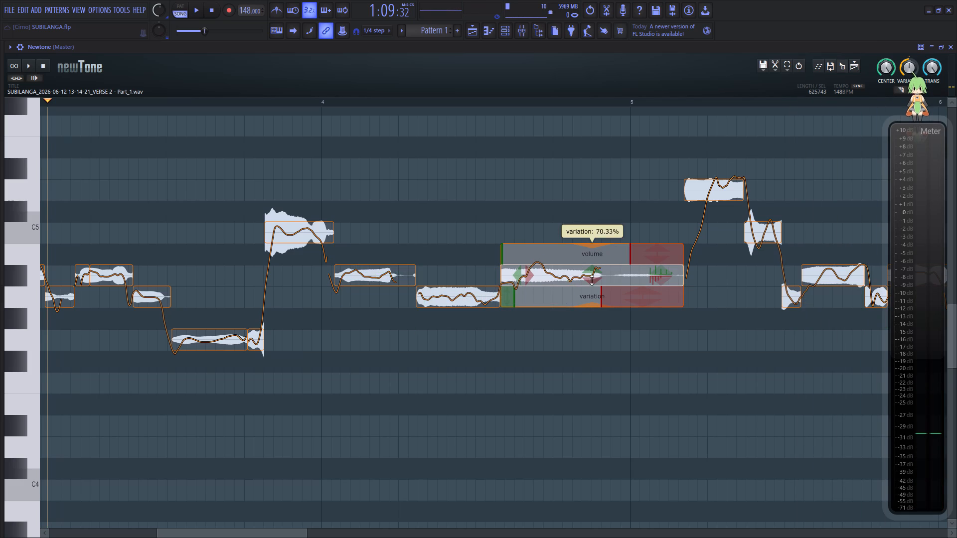
{"action": "left_click_drag", "start_coordinate": [592, 280], "coordinate": [602, 263]}
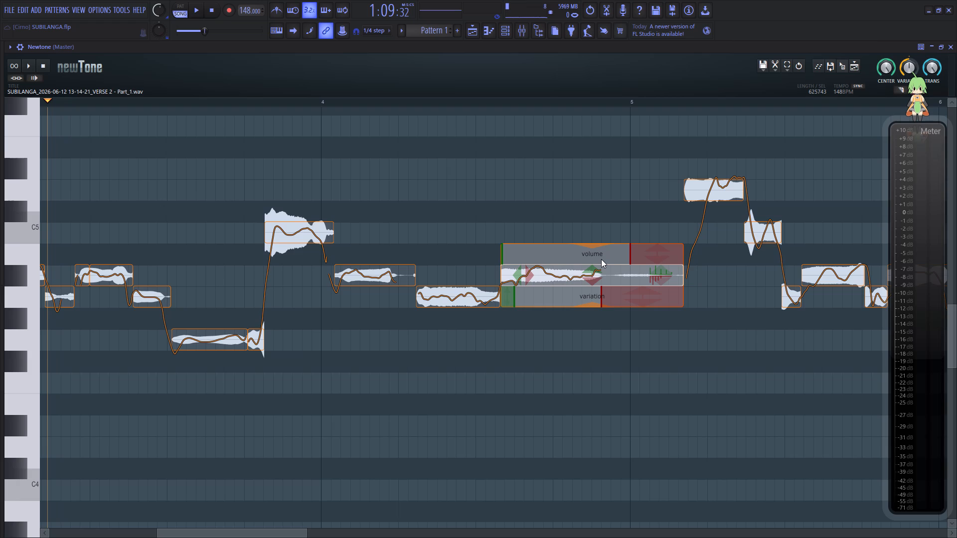
{"action": "left_click", "coordinate": [113, 381]}
{"action": "key", "text": "space"}
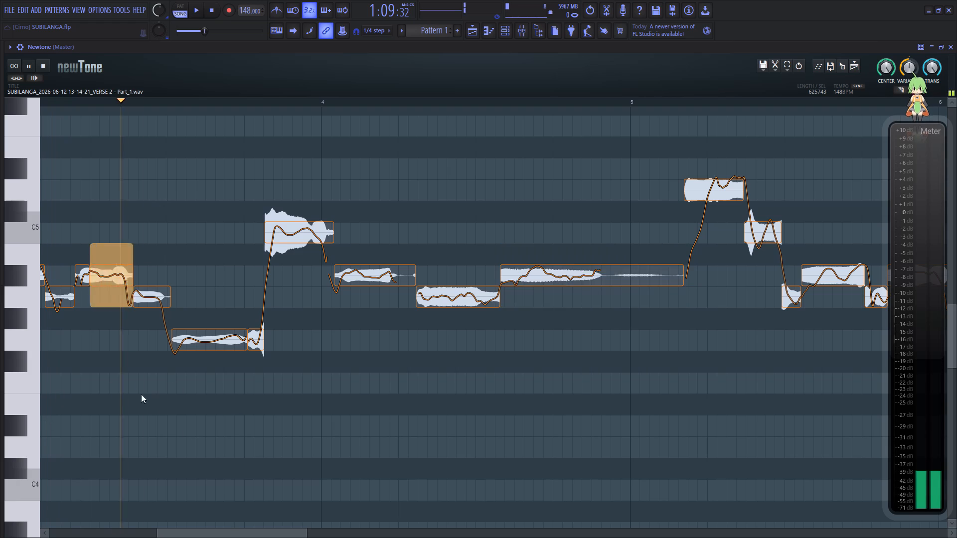
Reduce the pitch variation of the first D5 note in bar 5 and replay the passage.
{"action": "left_click_drag", "start_coordinate": [231, 532], "coordinate": [280, 523]}
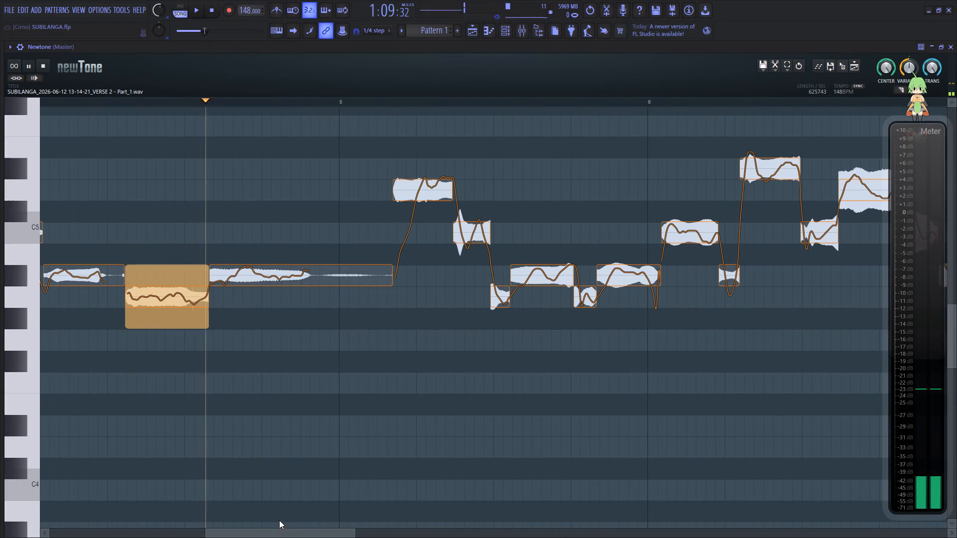
{"action": "key", "text": "space"}
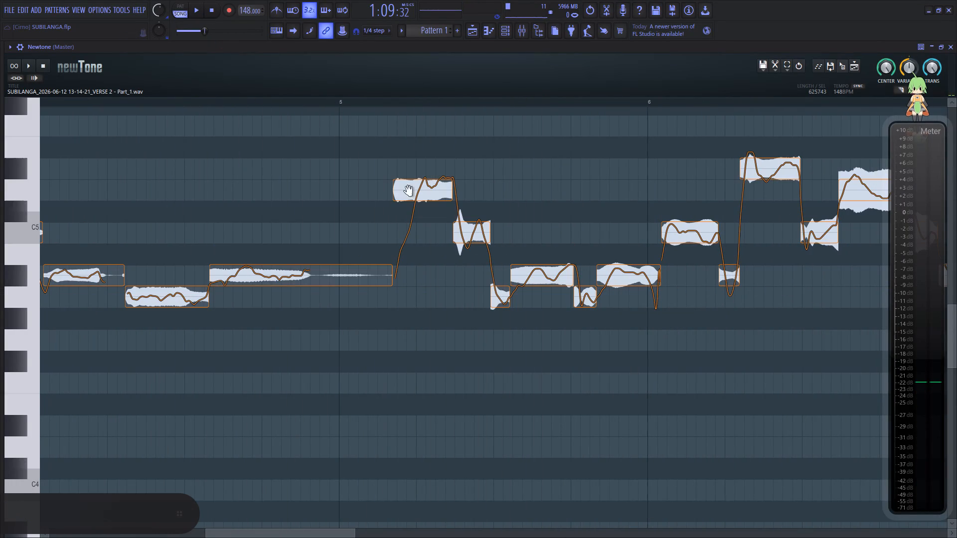
{"action": "key", "text": "space"}
{"action": "left_click", "coordinate": [425, 195]}
{"action": "left_click_drag", "start_coordinate": [423, 220], "coordinate": [430, 175]}
{"action": "left_click", "coordinate": [319, 210]}
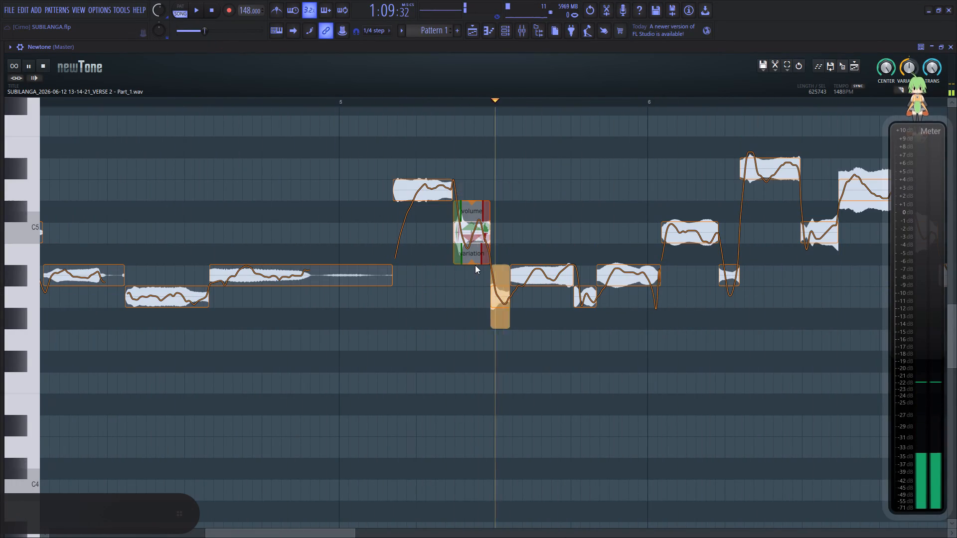
Reduce the pitch variation of the C5 note in bar 5 and the first A#4 note after it, replaying the result.
{"action": "left_click_drag", "start_coordinate": [475, 264], "coordinate": [482, 205]}
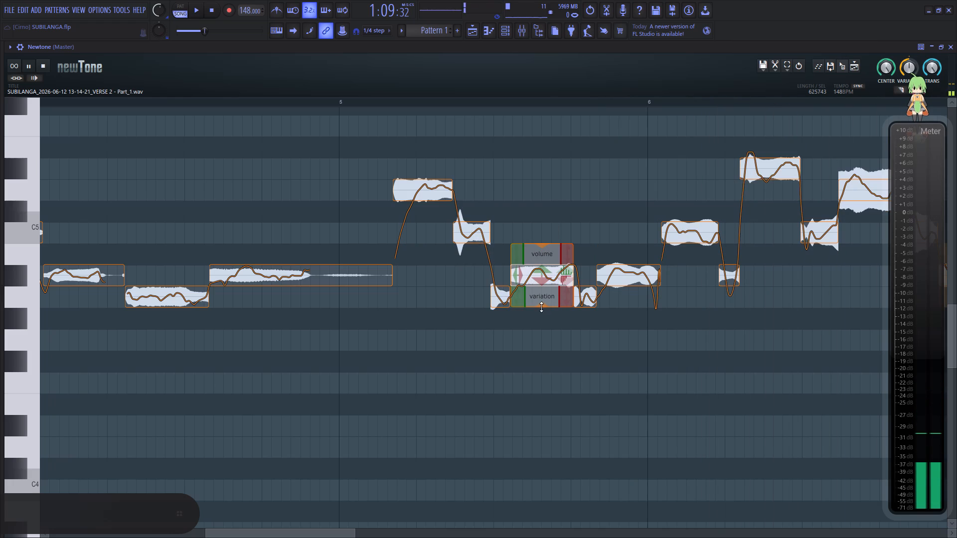
{"action": "left_click_drag", "start_coordinate": [541, 307], "coordinate": [551, 254]}
{"action": "left_click", "coordinate": [362, 250]}
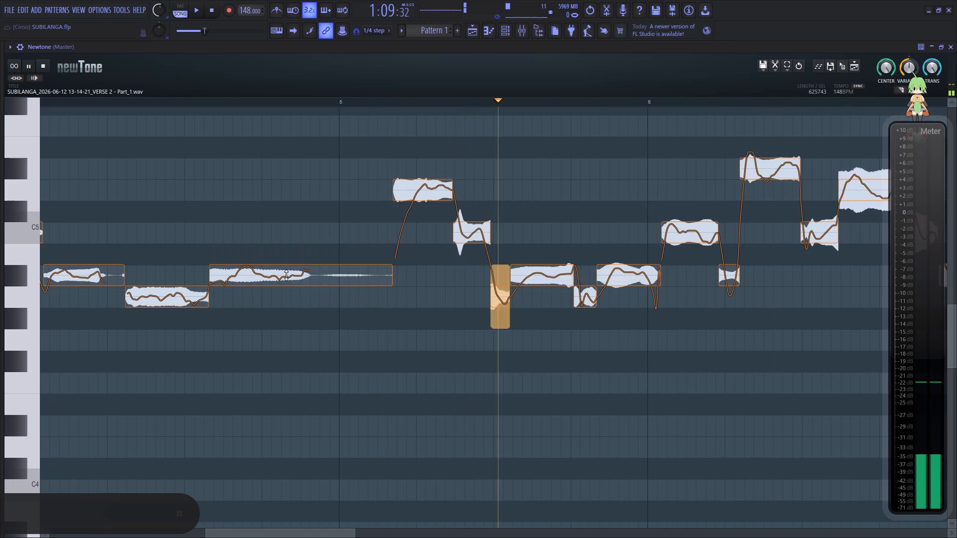
{"action": "left_click", "coordinate": [269, 236]}
Reduce the variation of the A#4 note leading into bar 6 to about 55% and replay it.
{"action": "left_click_drag", "start_coordinate": [287, 535], "coordinate": [287, 535]}
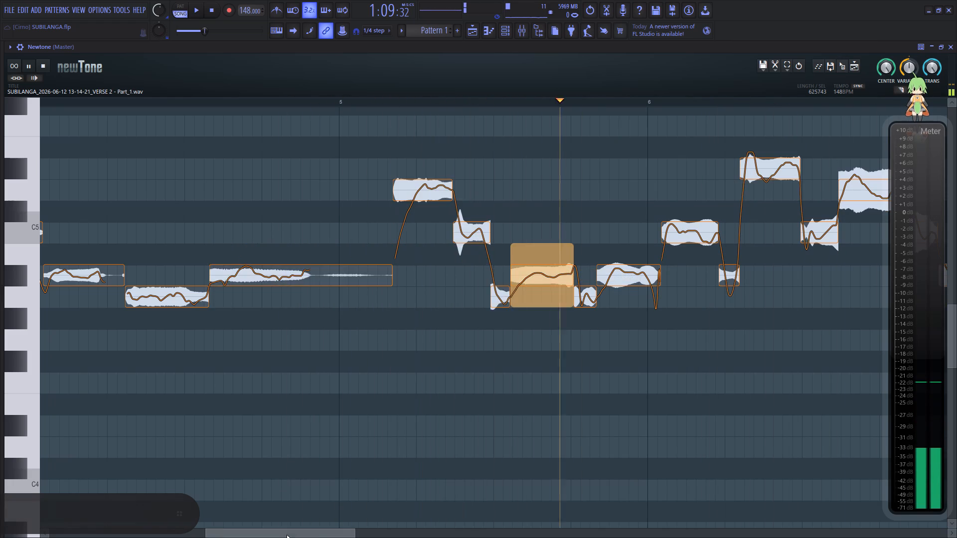
{"action": "left_click_drag", "start_coordinate": [287, 535], "coordinate": [340, 528]}
{"action": "key", "text": "space"}
{"action": "key", "text": "space"}
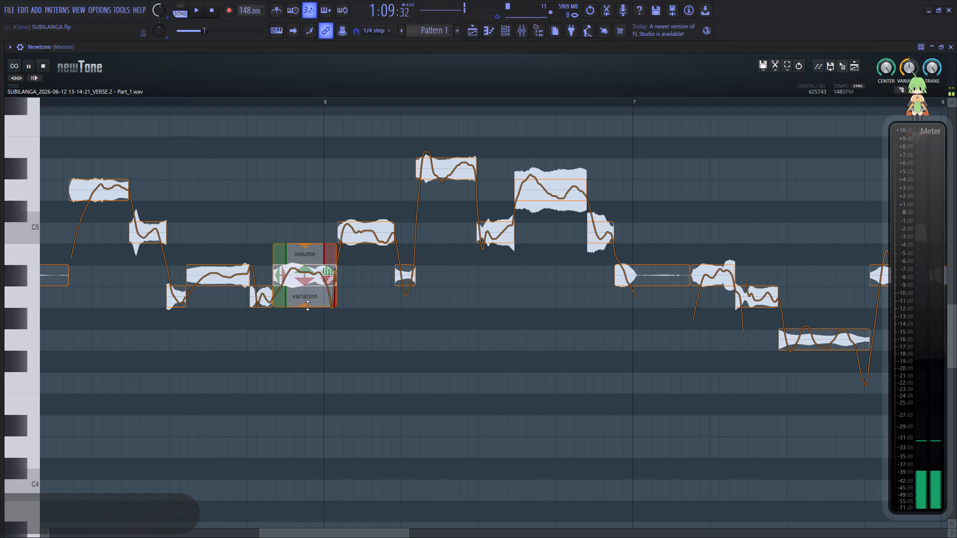
{"action": "left_click_drag", "start_coordinate": [308, 305], "coordinate": [311, 267]}
{"action": "left_click", "coordinate": [267, 202]}
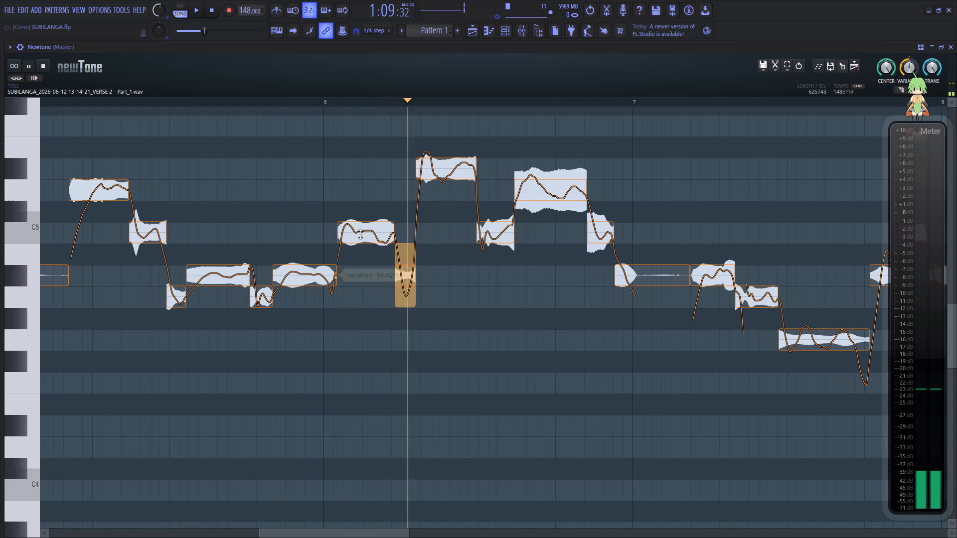
Reduce the pitch variation of the first C5 note in bar 6 and replay it.
{"action": "left_click", "coordinate": [366, 238]}
{"action": "left_click_drag", "start_coordinate": [366, 262], "coordinate": [363, 228]}
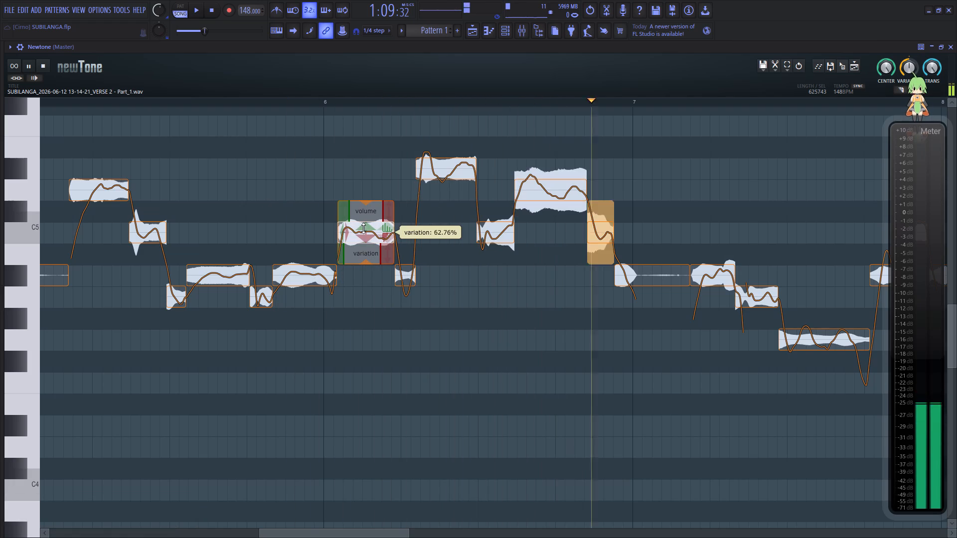
{"action": "left_click_drag", "start_coordinate": [363, 228], "coordinate": [363, 225]}
{"action": "left_click", "coordinate": [282, 209]}
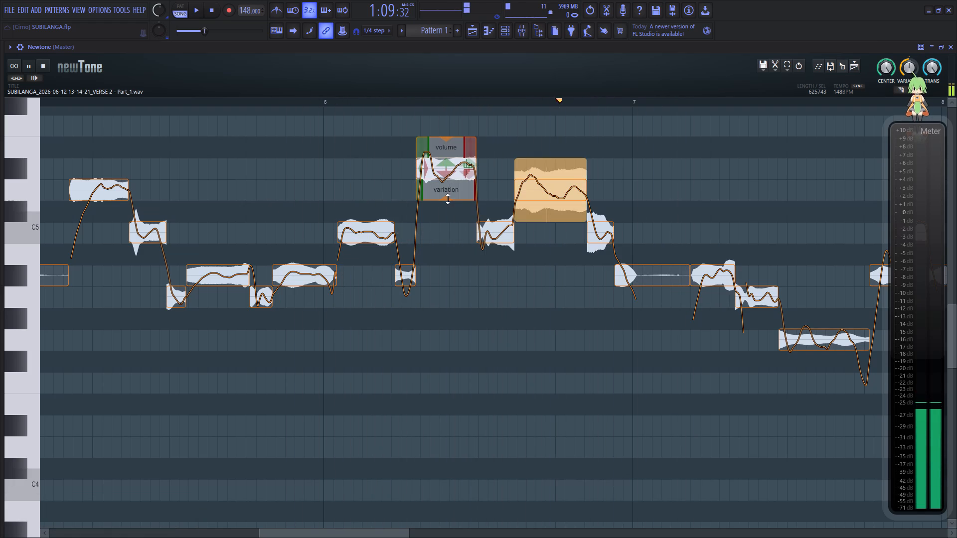
Reduce the pitch variation of the D#5 note in bar 6, and set the loud D5 note's variation to about 50%.
{"action": "left_click_drag", "start_coordinate": [448, 199], "coordinate": [456, 156]}
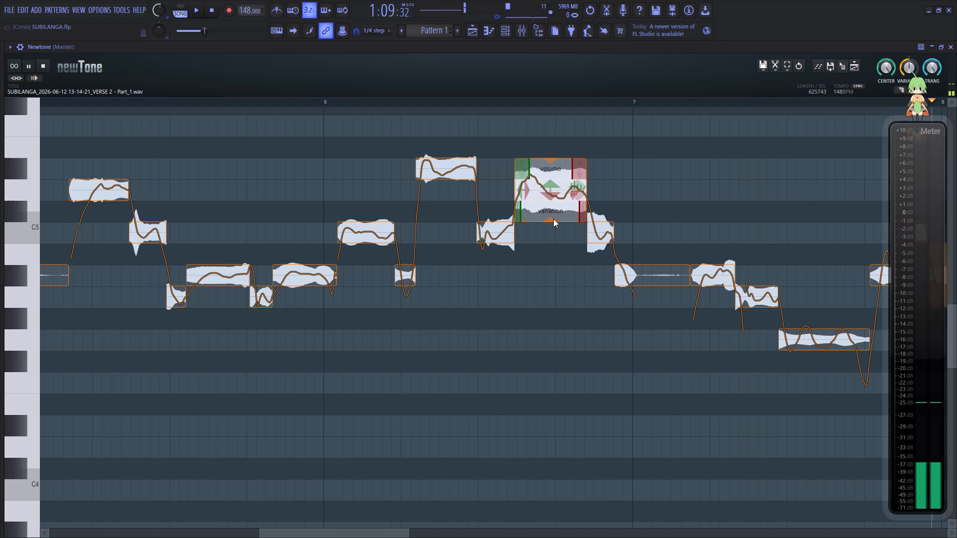
{"action": "left_click_drag", "start_coordinate": [552, 220], "coordinate": [556, 177]}
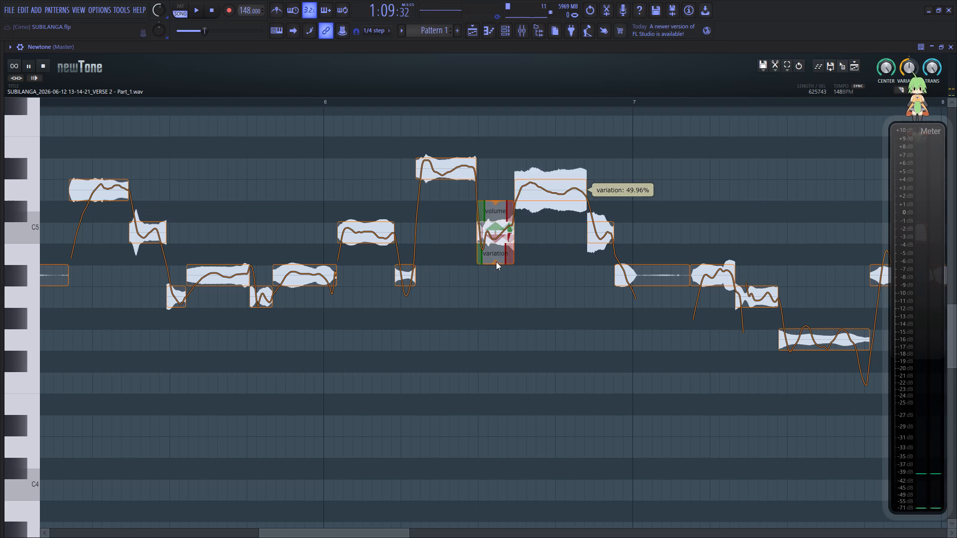
Replay bar 6 and reduce the variation of the short C5 note just before the loud D5 note to about 38%.
{"action": "left_click", "coordinate": [496, 237]}
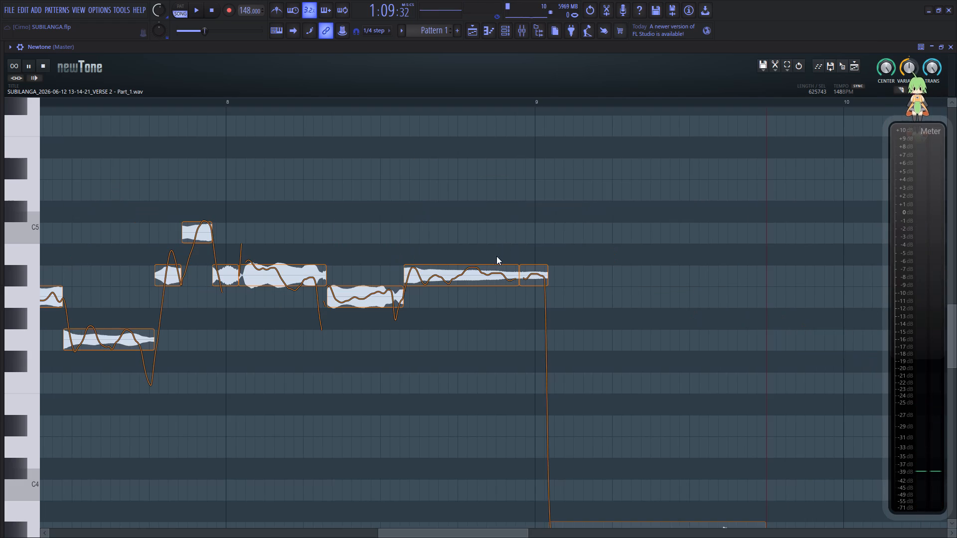
{"action": "key", "text": "space"}
{"action": "left_click_drag", "start_coordinate": [419, 531], "coordinate": [355, 533]}
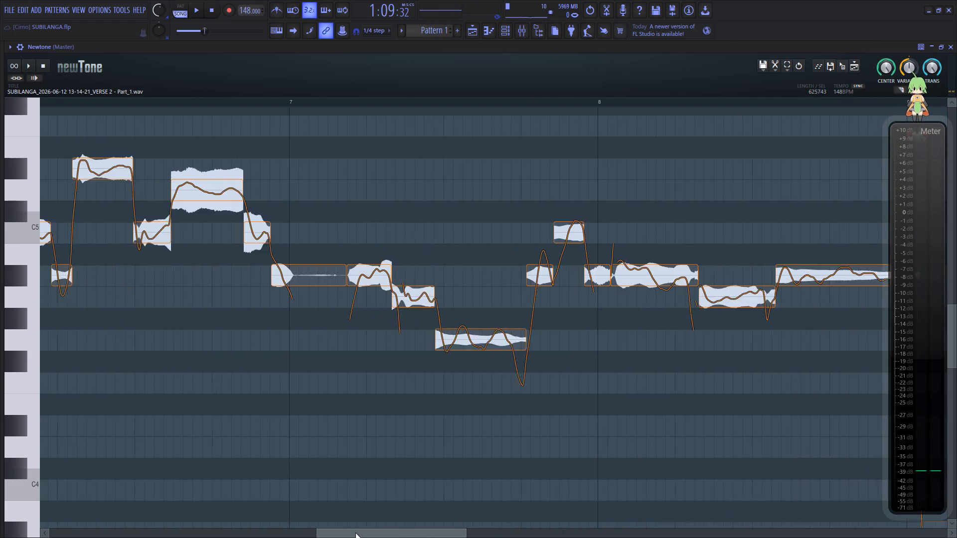
{"action": "left_click_drag", "start_coordinate": [355, 533], "coordinate": [316, 531]}
{"action": "key", "text": "space"}
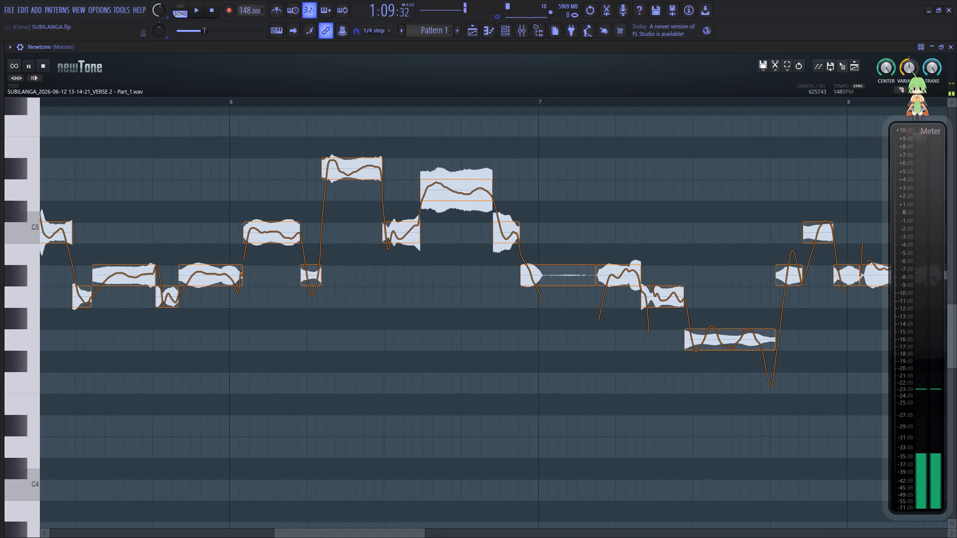
{"action": "left_click_drag", "start_coordinate": [334, 533], "coordinate": [312, 533]}
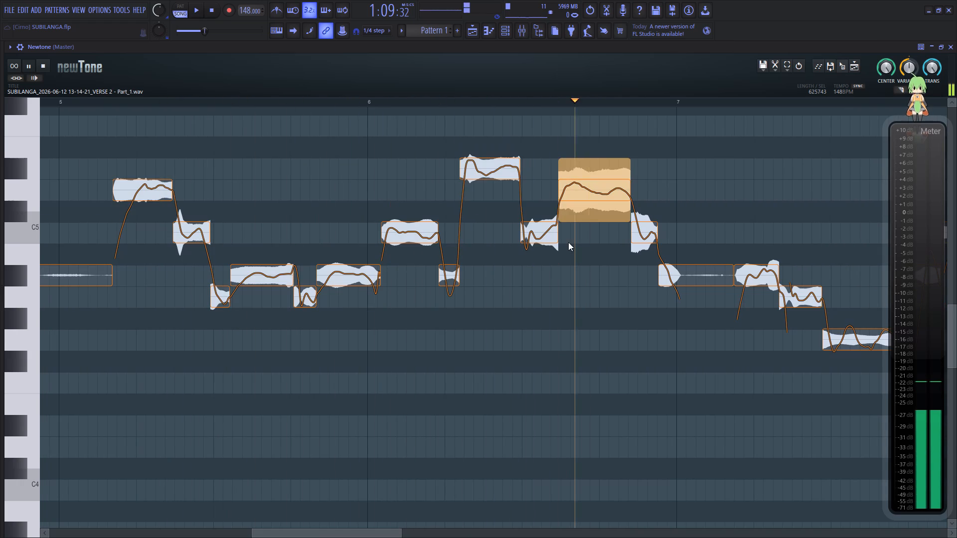
{"action": "key", "text": "space"}
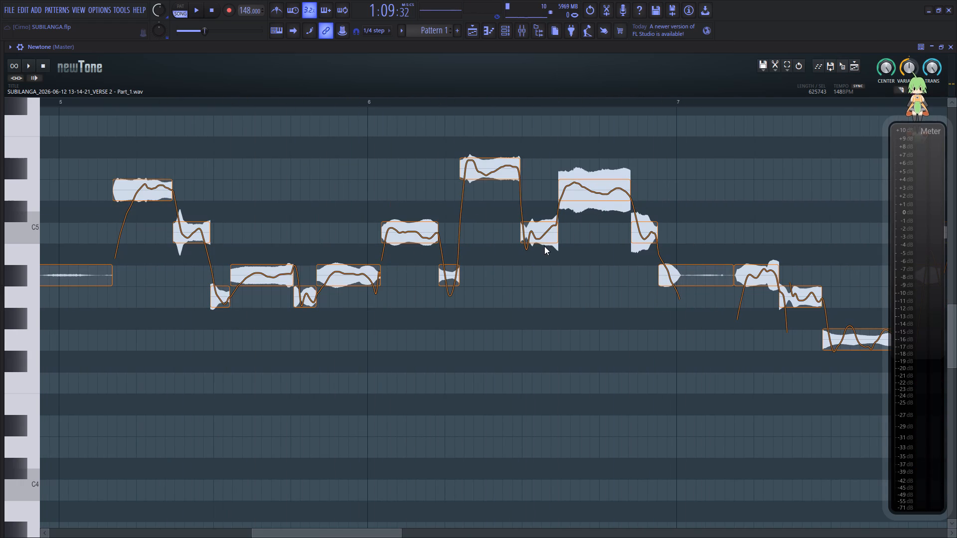
{"action": "left_click", "coordinate": [543, 238]}
{"action": "left_click_drag", "start_coordinate": [539, 264], "coordinate": [548, 210]}
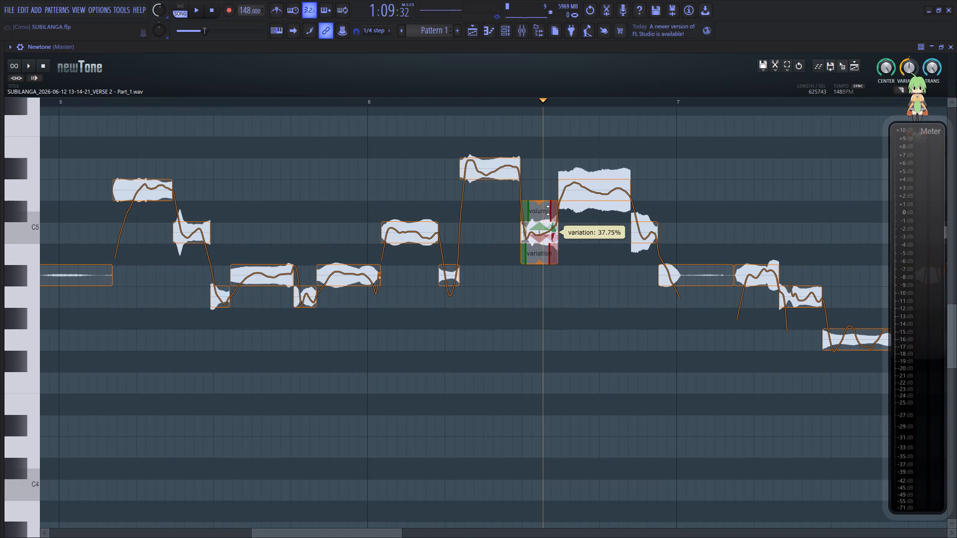
{"action": "left_click_drag", "start_coordinate": [548, 210], "coordinate": [548, 210]}
Reduce the loud D5 note's variation in bar 6 to about 21% and replay the passage.
{"action": "left_click_drag", "start_coordinate": [595, 221], "coordinate": [600, 196]}
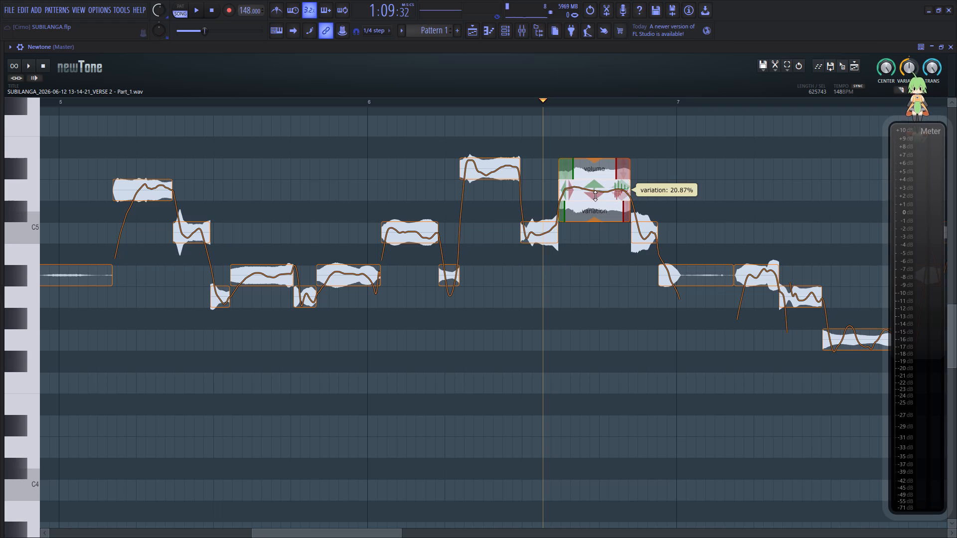
{"action": "left_click", "coordinate": [430, 191]}
{"action": "key", "text": "space"}
{"action": "left_click_drag", "start_coordinate": [365, 537], "coordinate": [382, 537]}
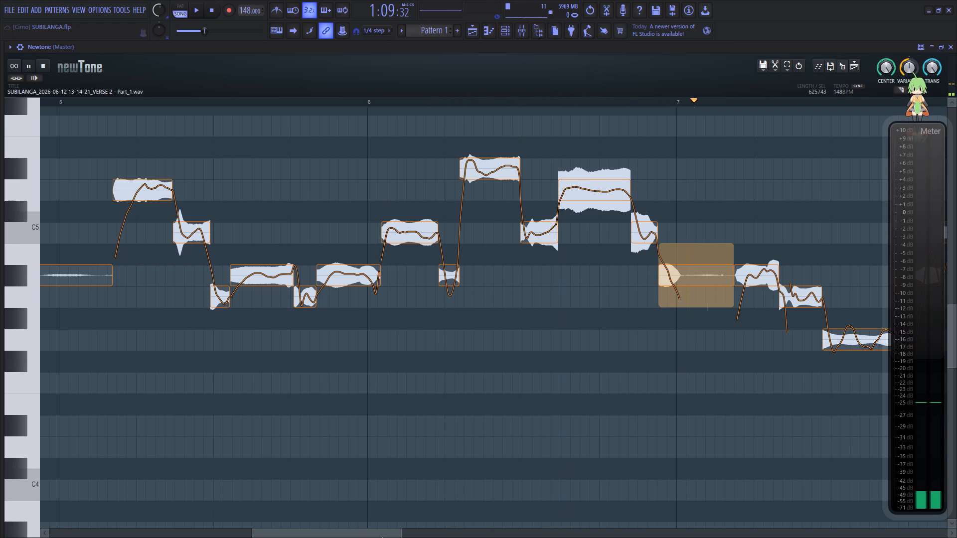
{"action": "left_click_drag", "start_coordinate": [382, 537], "coordinate": [414, 535]}
{"action": "key", "text": "space"}
{"action": "key", "text": "space"}
Set the variation of the C5 note right after the loud D5 note to about 49% and replay into bar 7.
{"action": "left_click_drag", "start_coordinate": [370, 531], "coordinate": [405, 527]}
{"action": "key", "text": "space"}
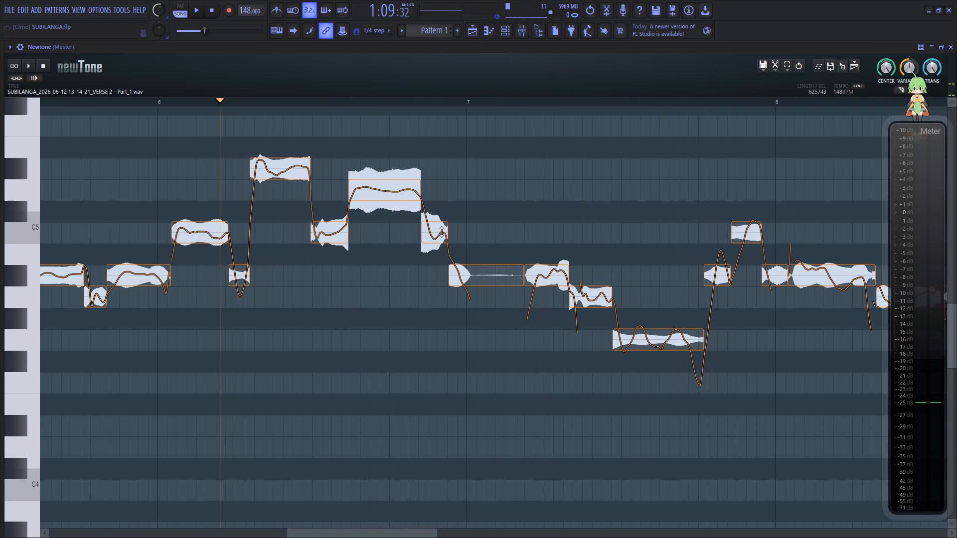
{"action": "left_click_drag", "start_coordinate": [433, 262], "coordinate": [446, 218]}
{"action": "key", "text": "space"}
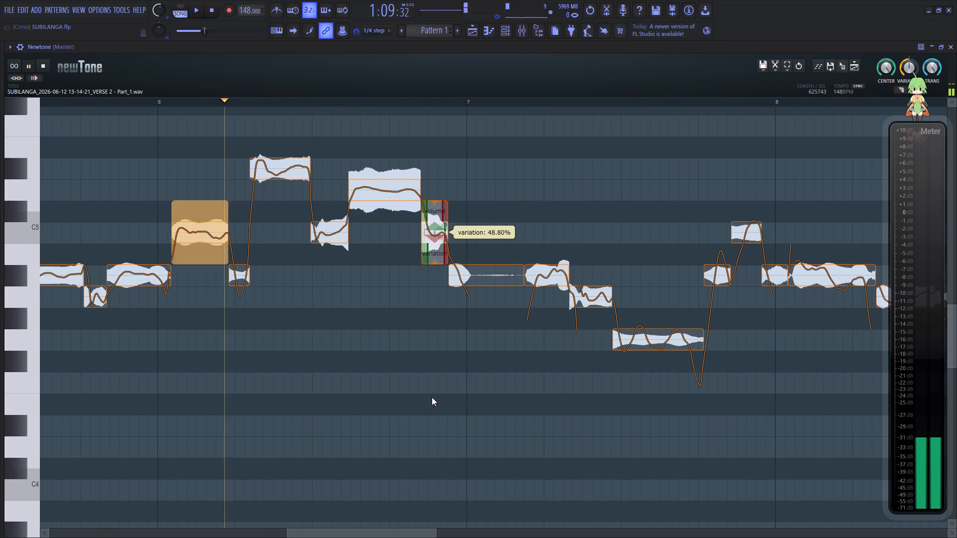
{"action": "left_click_drag", "start_coordinate": [387, 534], "coordinate": [426, 524]}
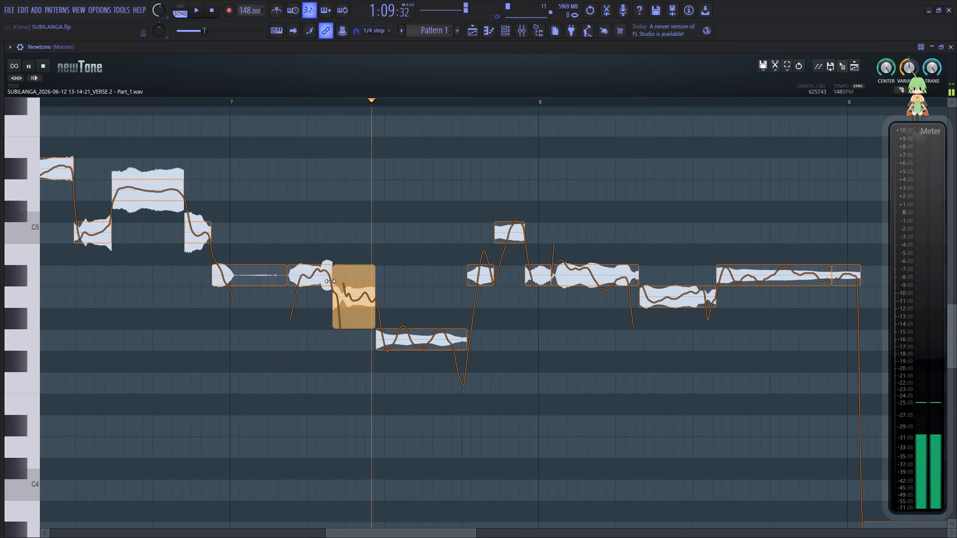
{"action": "key", "text": "space"}
Reduce the variation of bar 7's voiced A#4 note to about 45% and the following A4 note to about 46%, replaying each.
{"action": "left_click_drag", "start_coordinate": [311, 305], "coordinate": [316, 258]}
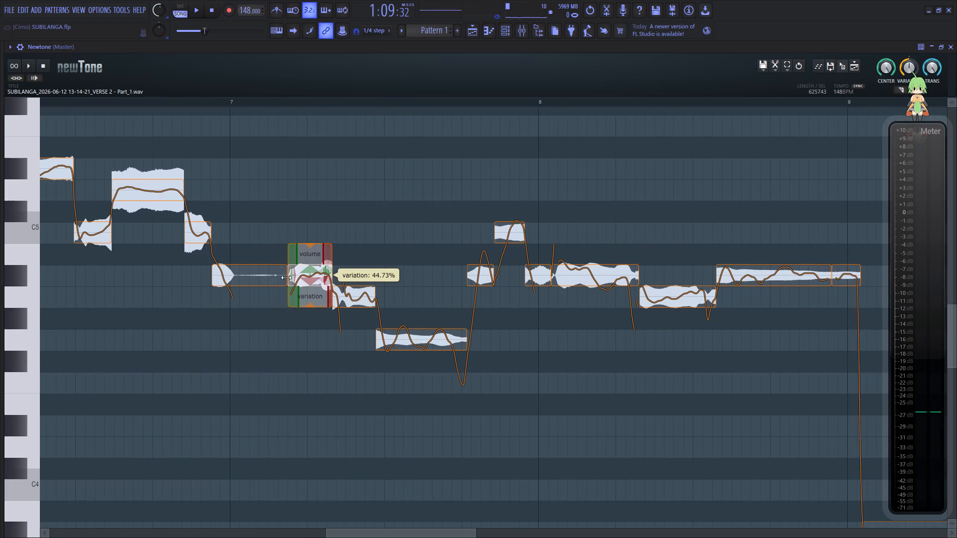
{"action": "left_click", "coordinate": [230, 312]}
{"action": "key", "text": "space"}
{"action": "key", "text": "space"}
{"action": "left_click", "coordinate": [360, 302]}
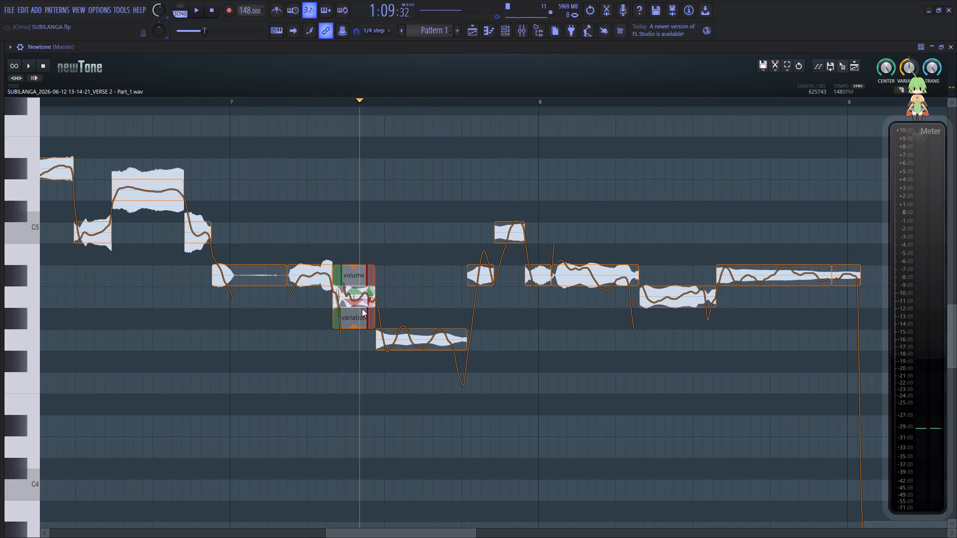
{"action": "left_click_drag", "start_coordinate": [354, 327], "coordinate": [362, 281]}
{"action": "left_click", "coordinate": [262, 338]}
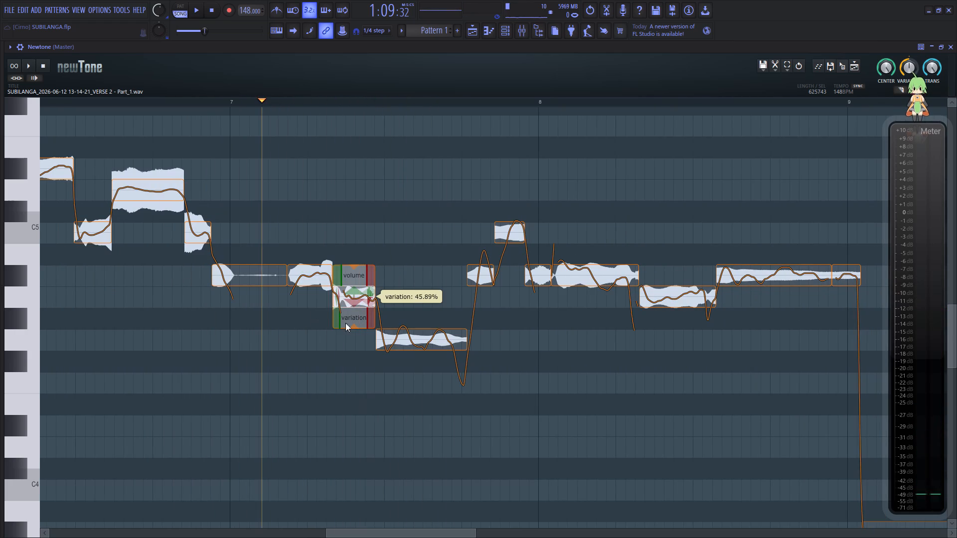
{"action": "key", "text": "space"}
Reduce the pitch variation of the long G4 note in bar 7 and the short A#4 note after it, replaying the results.
{"action": "left_click_drag", "start_coordinate": [422, 371], "coordinate": [424, 340]}
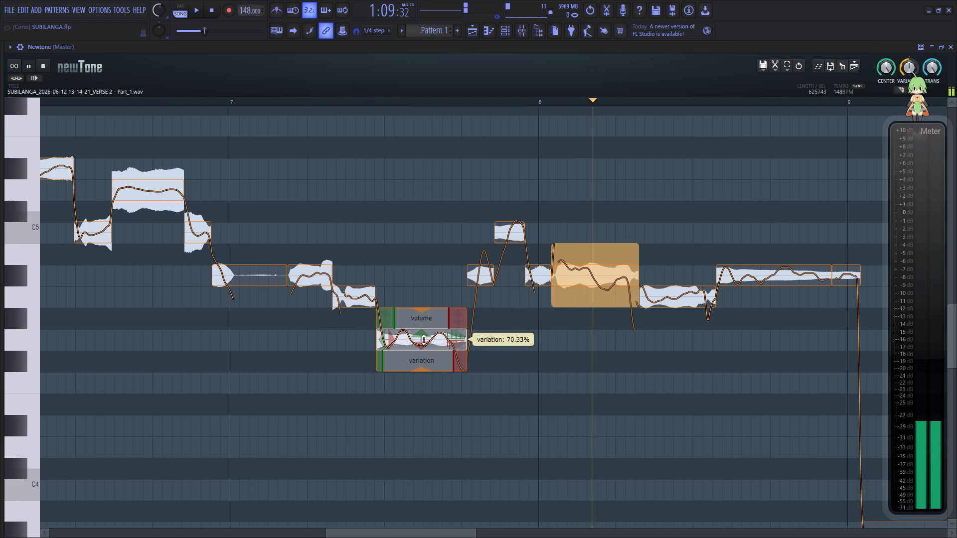
{"action": "left_click_drag", "start_coordinate": [424, 340], "coordinate": [428, 306]}
{"action": "key", "text": "space"}
{"action": "key", "text": "space"}
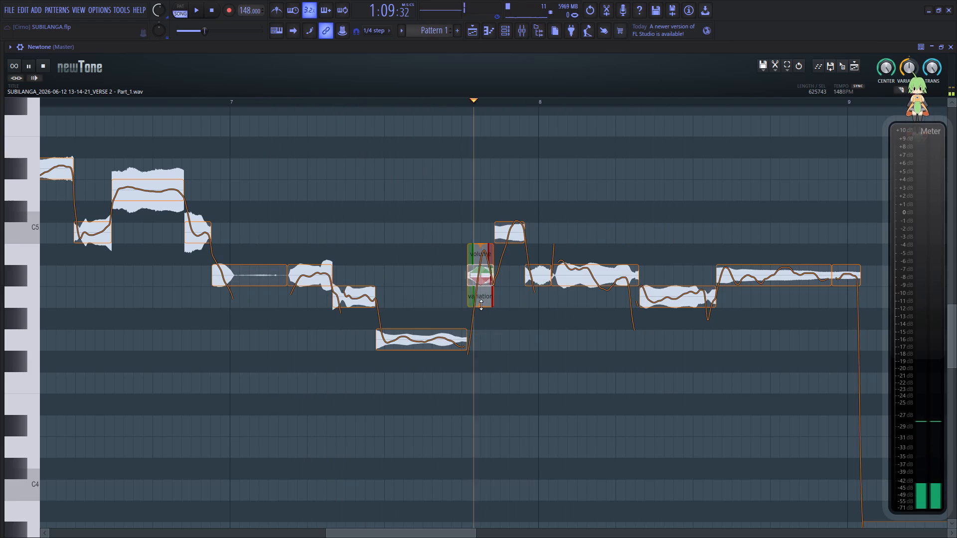
{"action": "left_click_drag", "start_coordinate": [480, 304], "coordinate": [492, 252]}
{"action": "key", "text": "space"}
{"action": "key", "text": "space"}
{"action": "left_click_drag", "start_coordinate": [479, 305], "coordinate": [483, 255]}
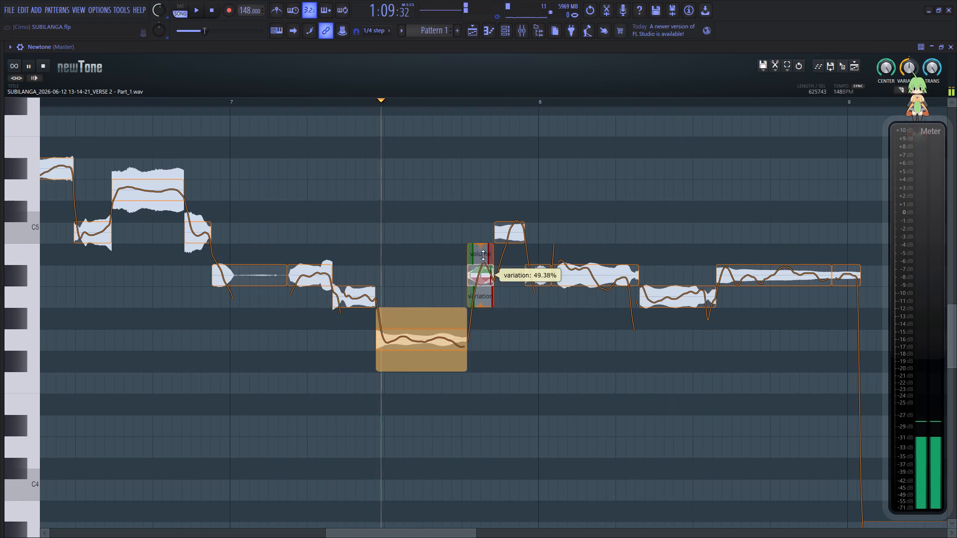
{"action": "left_click_drag", "start_coordinate": [483, 255], "coordinate": [486, 239]}
{"action": "key", "text": "space"}
{"action": "key", "text": "space"}
Set the variation of the C5 note ending bar 7 to about 51% and the short A#4 note across the bar 8 line to about 42%.
{"action": "left_click", "coordinate": [511, 237]}
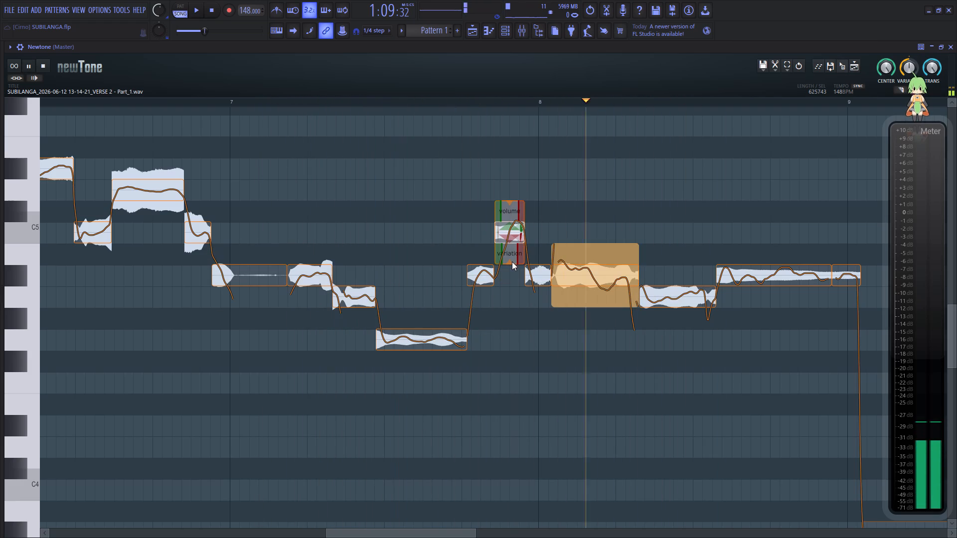
{"action": "left_click_drag", "start_coordinate": [506, 264], "coordinate": [519, 222]}
{"action": "left_click", "coordinate": [412, 260]}
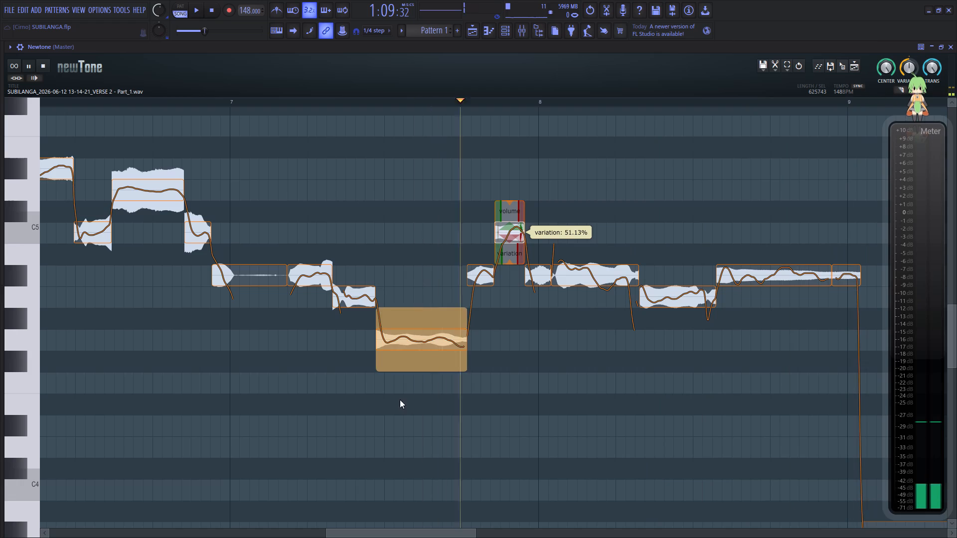
{"action": "left_click_drag", "start_coordinate": [411, 533], "coordinate": [444, 525]}
{"action": "key", "text": "space"}
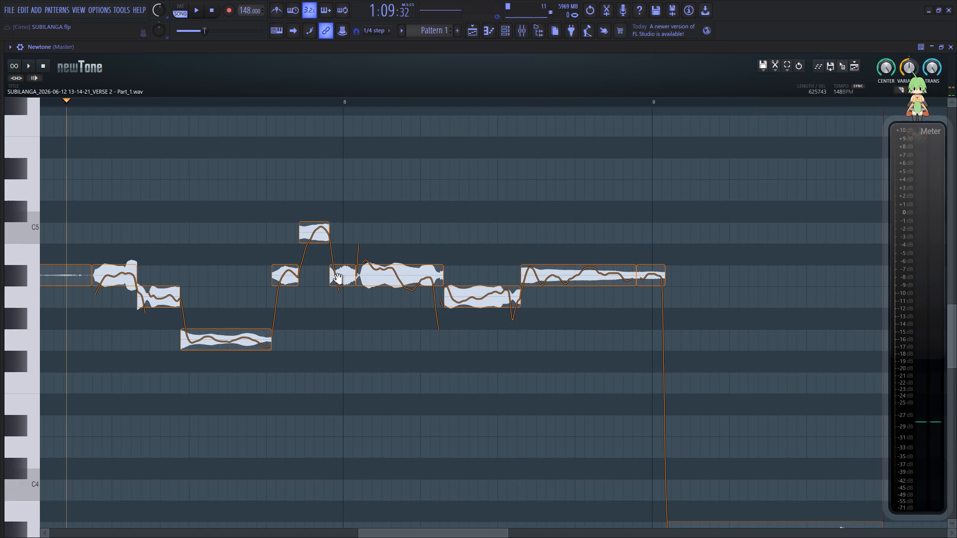
{"action": "key", "text": "space"}
{"action": "left_click_drag", "start_coordinate": [343, 307], "coordinate": [348, 258]}
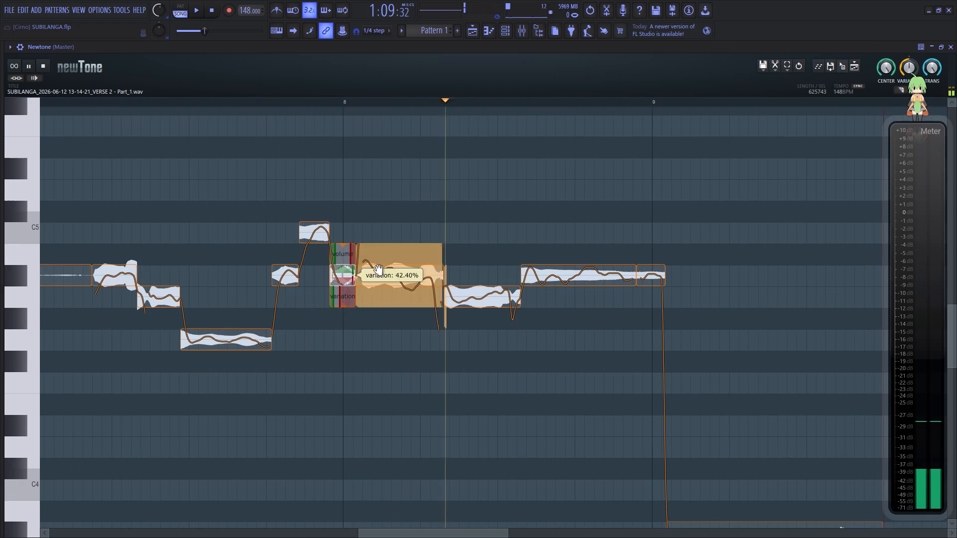
{"action": "key", "text": "space"}
{"action": "key", "text": "space"}
Reduce the pitch variation of the longer A#4 note at the start of bar 8 and the A4 note after it, replaying the results.
{"action": "left_click_drag", "start_coordinate": [401, 306], "coordinate": [402, 262]}
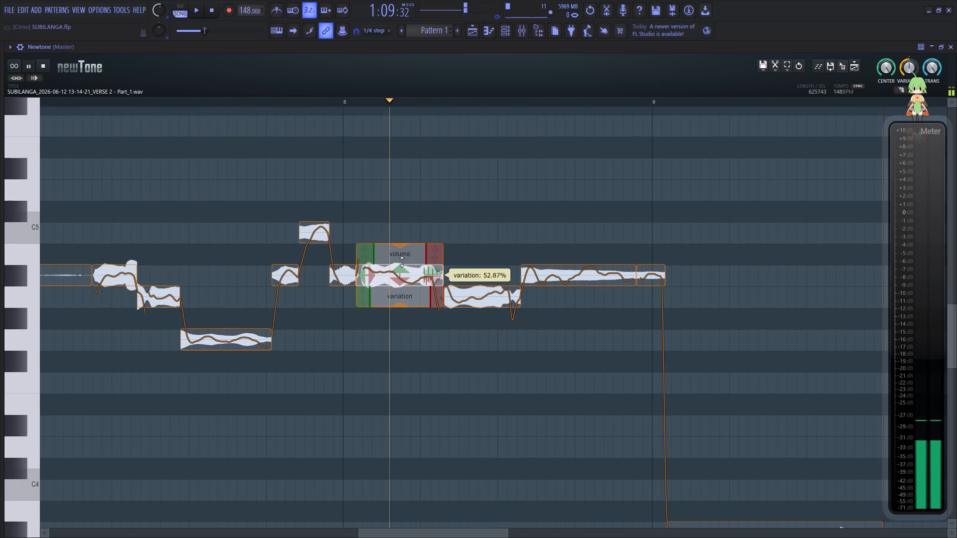
{"action": "left_click_drag", "start_coordinate": [402, 262], "coordinate": [406, 253]}
{"action": "key", "text": "space"}
{"action": "key", "text": "space"}
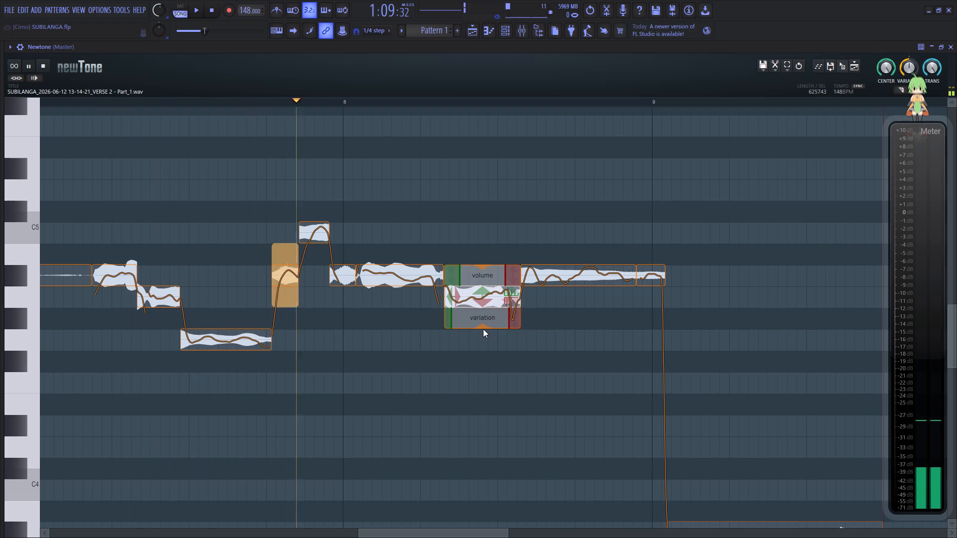
{"action": "left_click", "coordinate": [483, 329]}
{"action": "key", "text": "space"}
{"action": "left_click", "coordinate": [472, 303]}
{"action": "left_click_drag", "start_coordinate": [485, 327], "coordinate": [475, 282]}
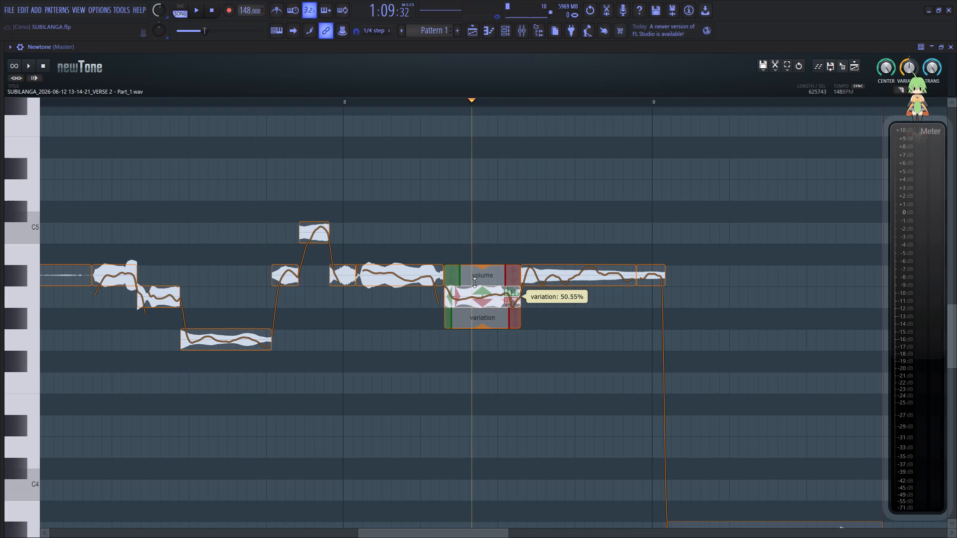
{"action": "left_click_drag", "start_coordinate": [475, 282], "coordinate": [478, 270]}
{"action": "left_click", "coordinate": [352, 319]}
{"action": "key", "text": "space"}
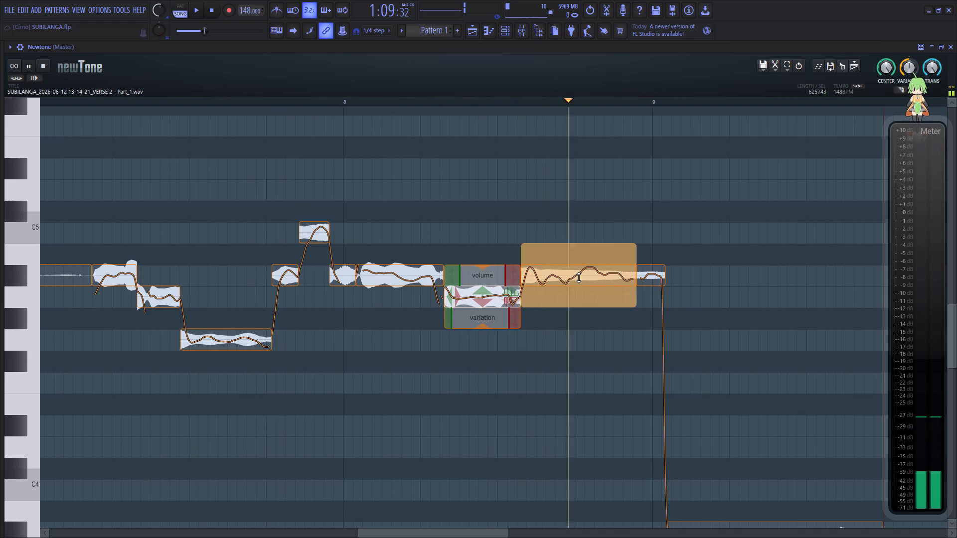
{"action": "key", "text": "space"}
Reduce the variation of the long final A#4 note in bar 8 to about 44% and replay the ending.
{"action": "left_click", "coordinate": [581, 277]}
{"action": "left_click_drag", "start_coordinate": [578, 306], "coordinate": [580, 258]}
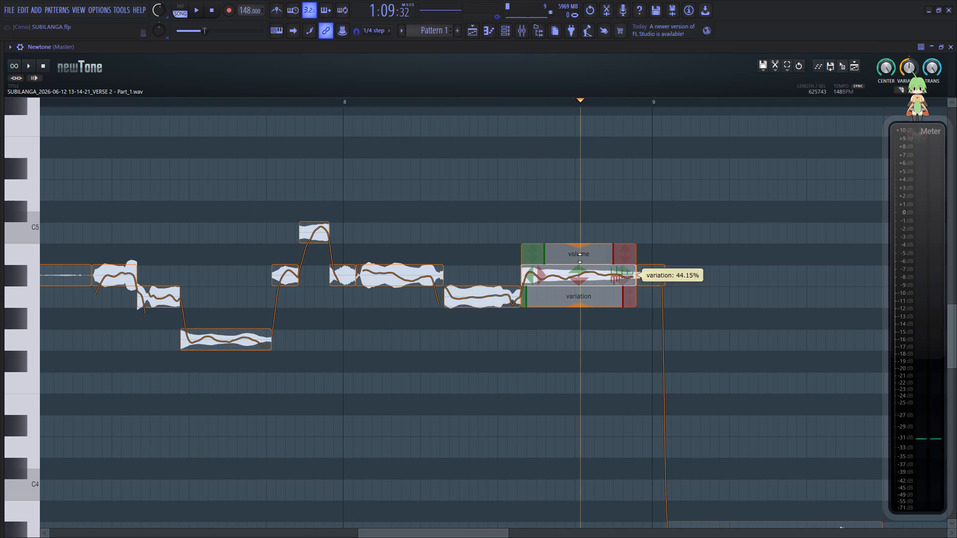
{"action": "left_click_drag", "start_coordinate": [580, 258], "coordinate": [580, 256]}
{"action": "left_click", "coordinate": [337, 336]}
{"action": "key", "text": "space"}
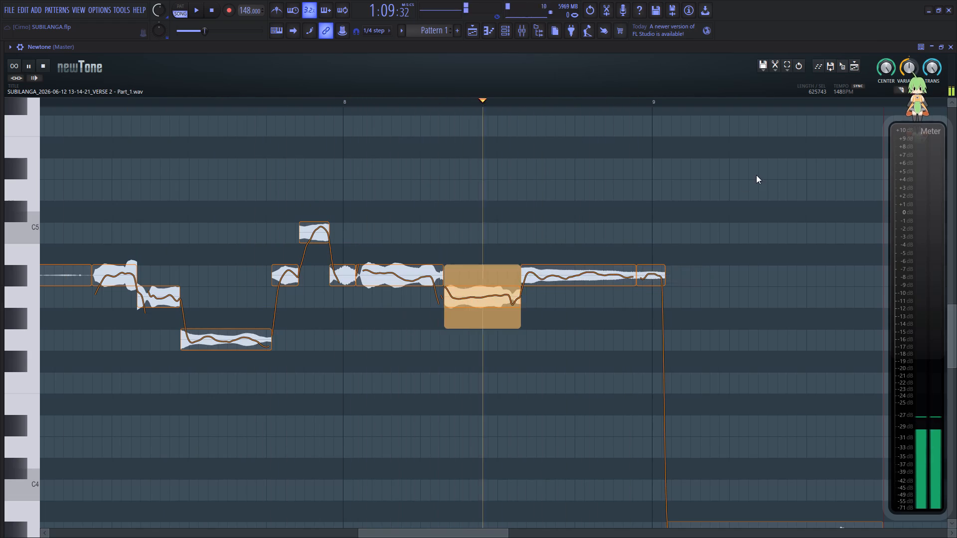
{"action": "key", "text": "space"}
Place the corrected 13-14-21_VERSE 2 audio on the empty VERSE 3 track at the original clip's start, and close Newtone.
{"action": "left_click_drag", "start_coordinate": [838, 68], "coordinate": [671, 283]}
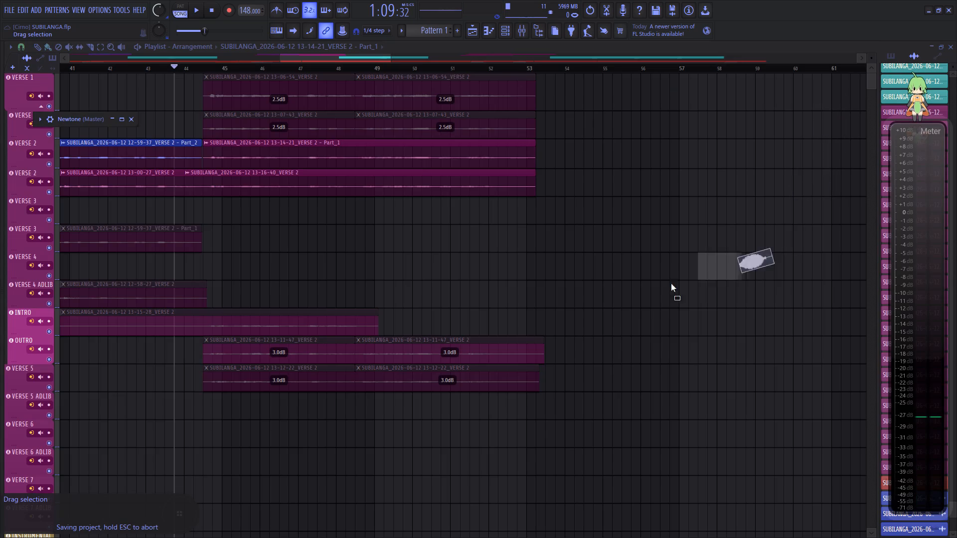
{"action": "left_click_drag", "start_coordinate": [671, 283], "coordinate": [206, 214]}
{"action": "left_click", "coordinate": [949, 49]}
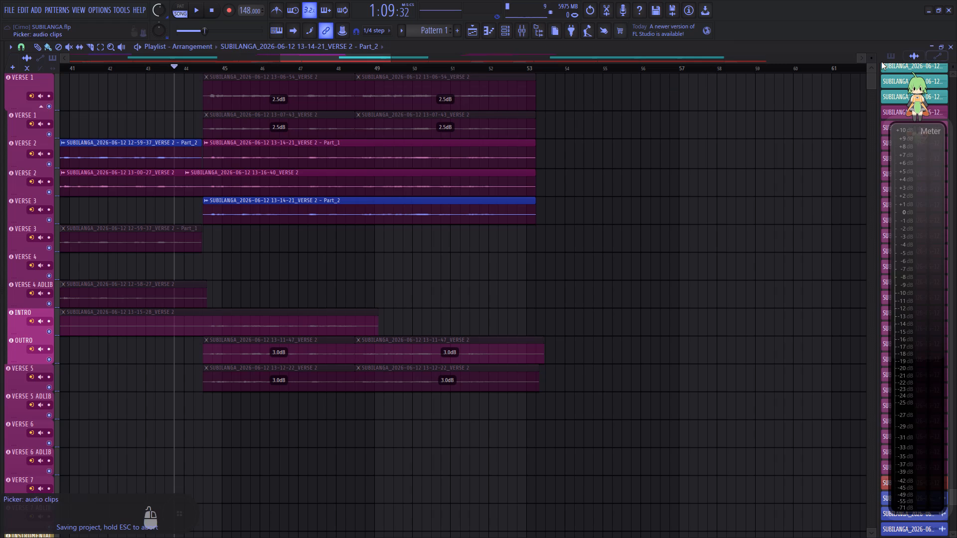
Mute the original 13-14-21_VERSE 2 - Part_1 clip and move it to the lower VERSE 3 track at the same time position.
{"action": "left_click", "coordinate": [68, 48]}
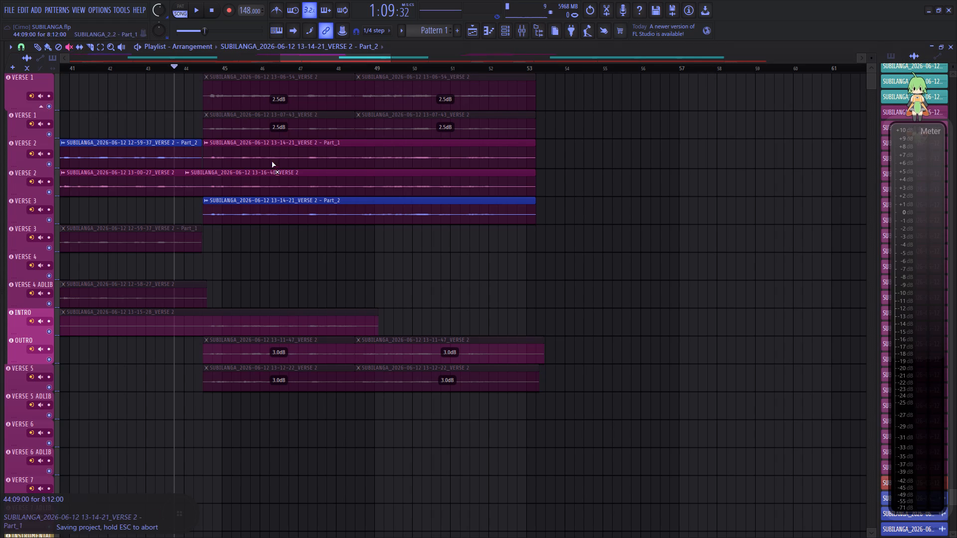
{"action": "left_click", "coordinate": [271, 154]}
{"action": "left_click", "coordinate": [49, 45]}
{"action": "left_click_drag", "start_coordinate": [263, 158], "coordinate": [264, 206]}
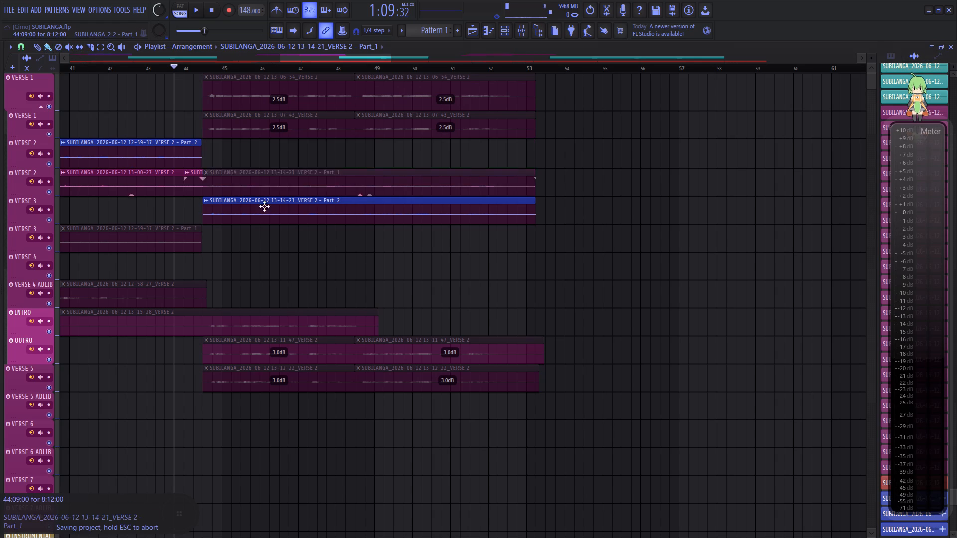
{"action": "left_click_drag", "start_coordinate": [264, 206], "coordinate": [263, 247]}
Move the corrected 13-14-21_VERSE 2 - Part_2 clip into the original's place on the upper VERSE 2 track, play the song and save the project.
{"action": "left_click_drag", "start_coordinate": [256, 216], "coordinate": [253, 151]}
{"action": "key", "text": "space"}
{"action": "key", "text": "ctrl+s"}
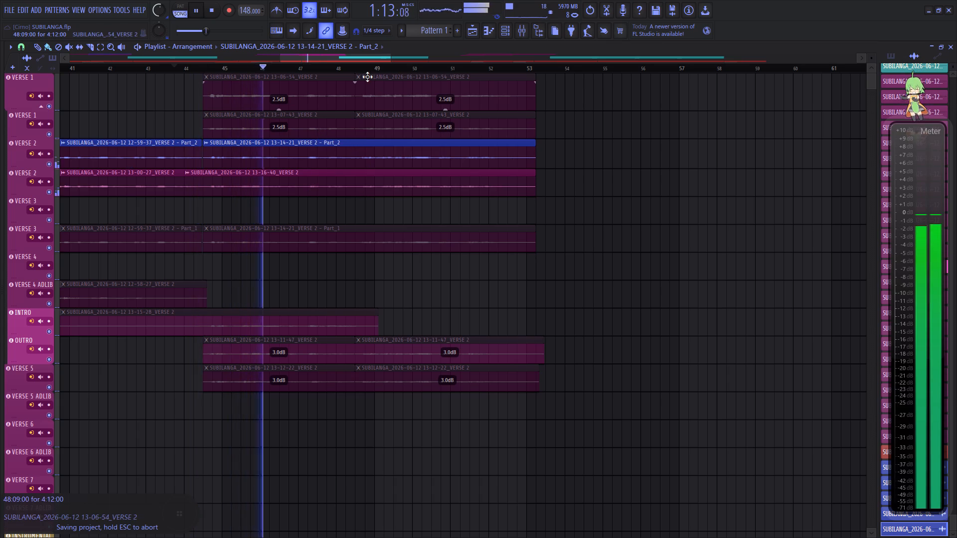
Open the 13-00-27_VERSE 2 clip on the lower VERSE 2 track, starting in bar 36, for pitch correction in Newtone.
{"action": "left_click_drag", "start_coordinate": [367, 55], "coordinate": [296, 61]}
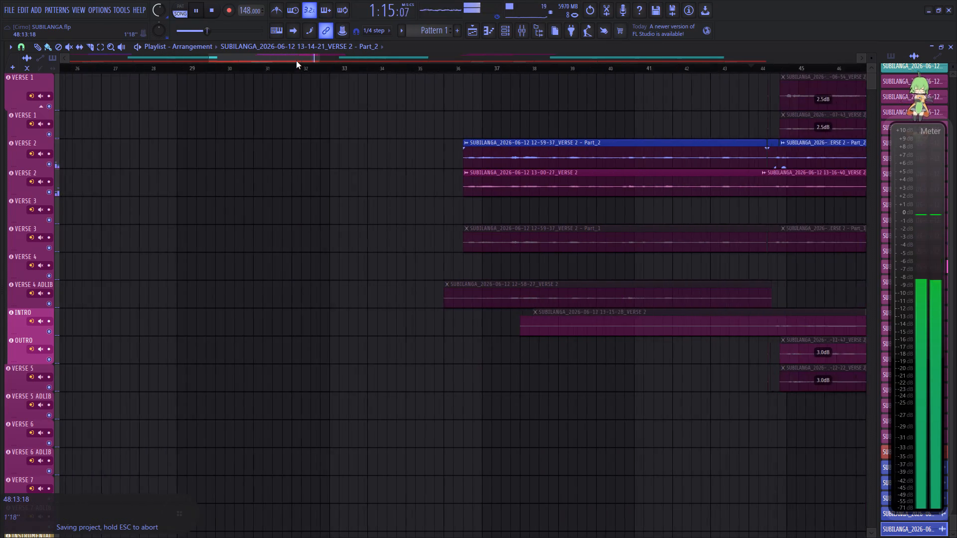
{"action": "left_click_drag", "start_coordinate": [296, 61], "coordinate": [296, 64]}
{"action": "left_click", "coordinate": [421, 173]}
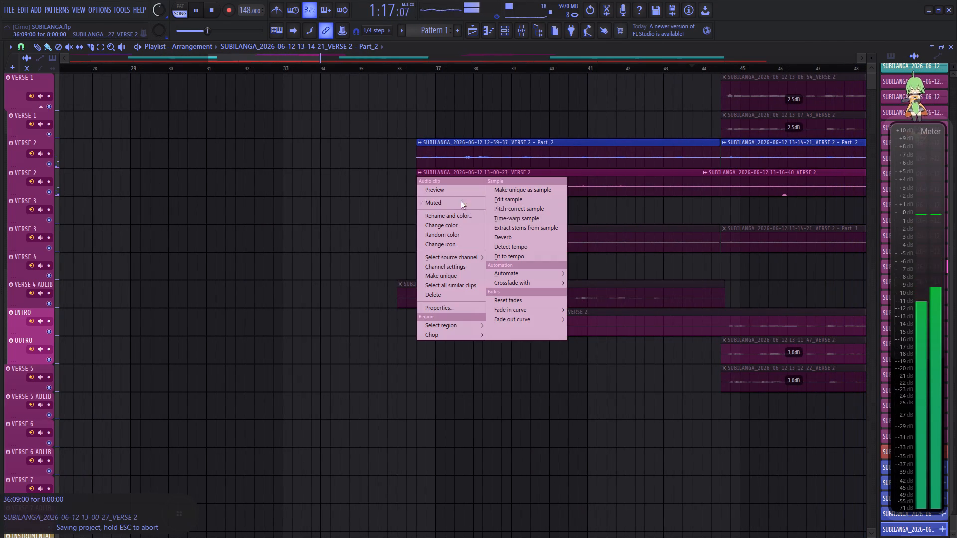
{"action": "left_click", "coordinate": [509, 212]}
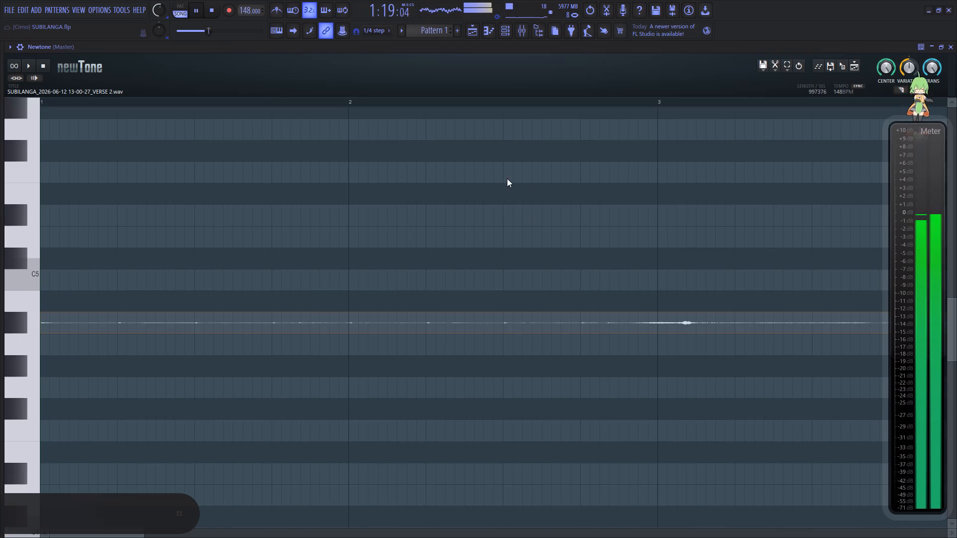
Close Newtone and make the 13-00-27_VERSE 2 clip on the lower VERSE 2 track unique as a sample.
{"action": "left_click", "coordinate": [954, 46]}
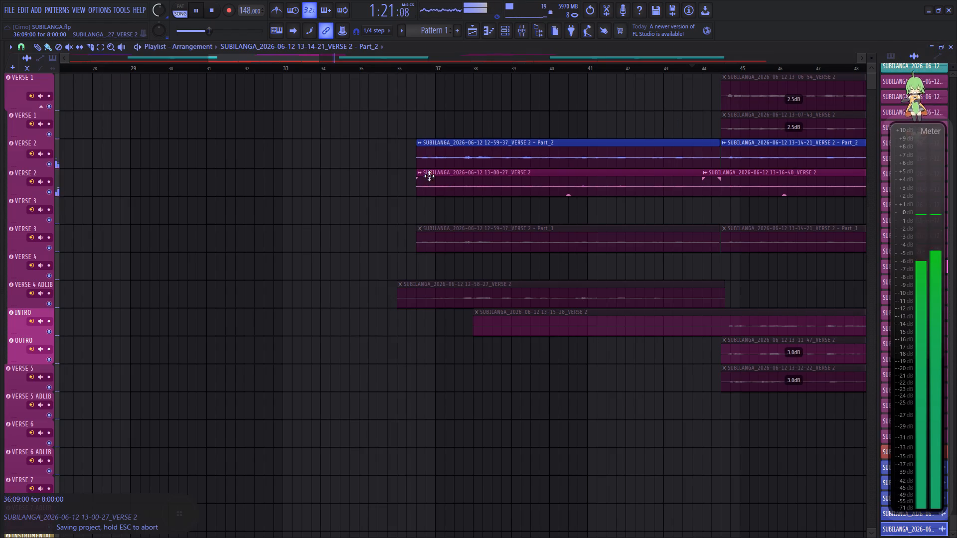
{"action": "left_click", "coordinate": [422, 174]}
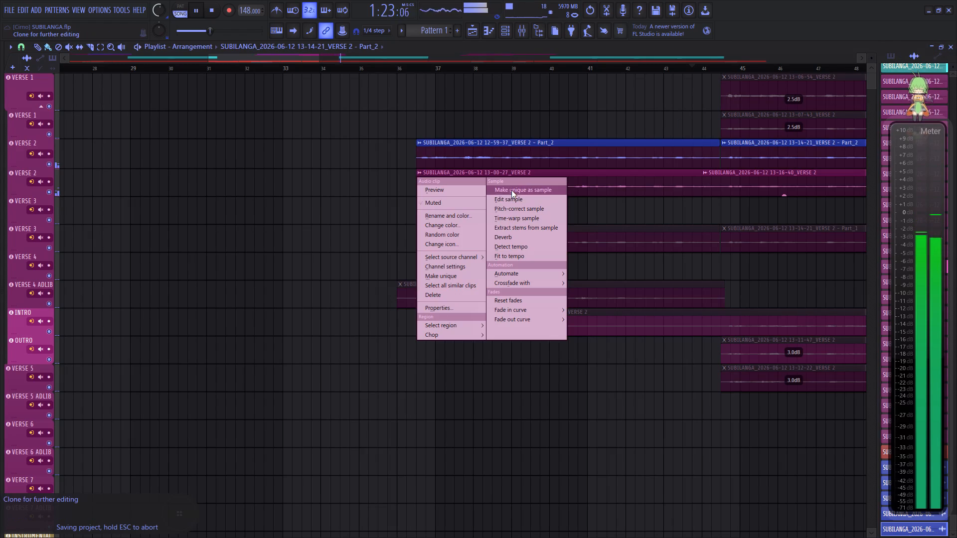
{"action": "left_click", "coordinate": [511, 190]}
{"action": "left_click", "coordinate": [543, 312]}
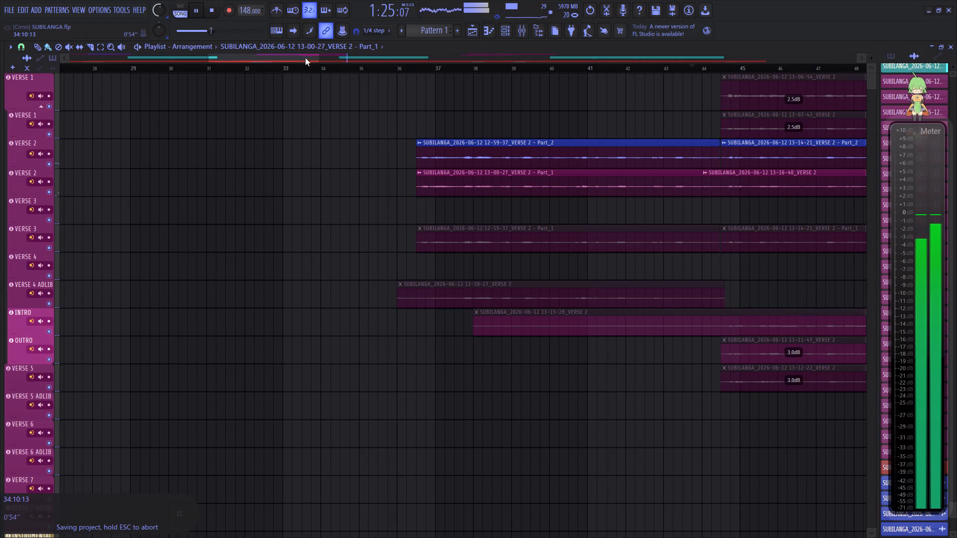
Stop playback, place the playhead at the start of the 13-00-27_VERSE 2 - Part_1 clip and open it for pitch correction in Newtone.
{"action": "left_click_drag", "start_coordinate": [304, 59], "coordinate": [329, 54]}
{"action": "key", "text": "space"}
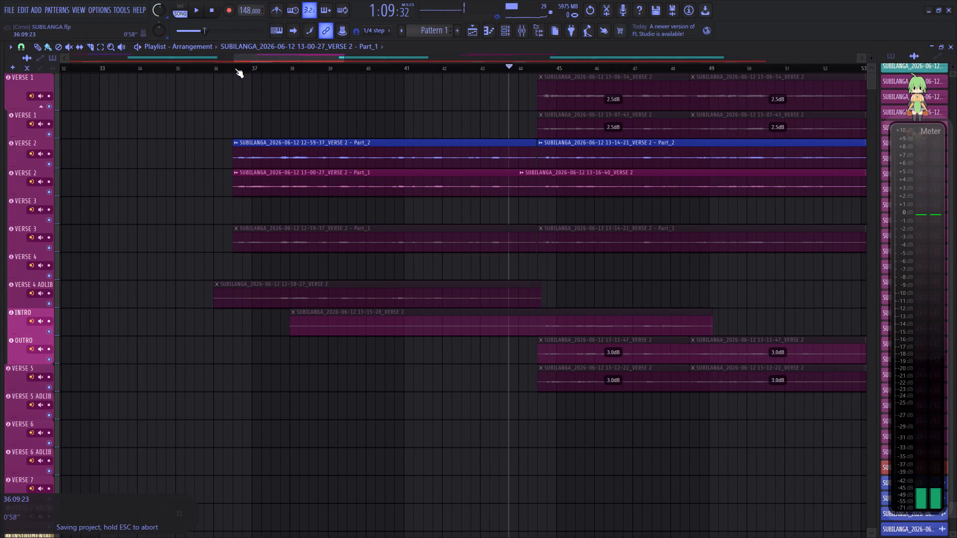
{"action": "left_click", "coordinate": [235, 68]}
{"action": "left_click", "coordinate": [235, 171]}
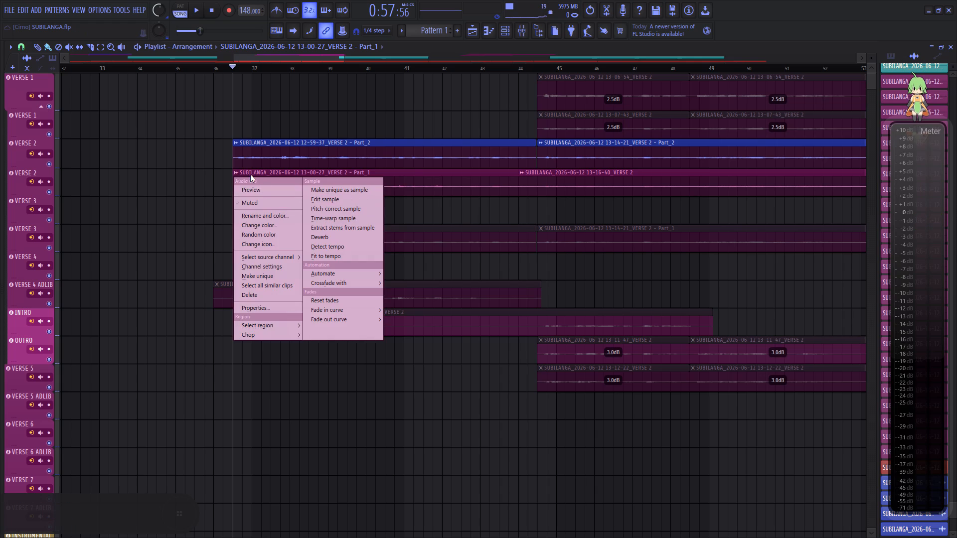
{"action": "left_click", "coordinate": [250, 174]}
{"action": "left_click", "coordinate": [236, 172]}
{"action": "left_click", "coordinate": [329, 211]}
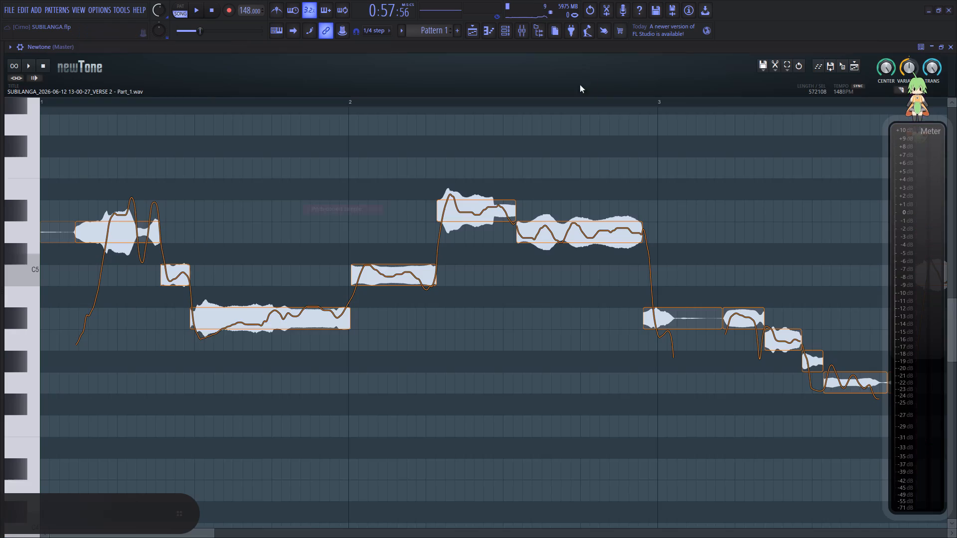
Turn on snap to scale for the Part_1 audio in Newtone and play its opening.
{"action": "left_click", "coordinate": [777, 69]}
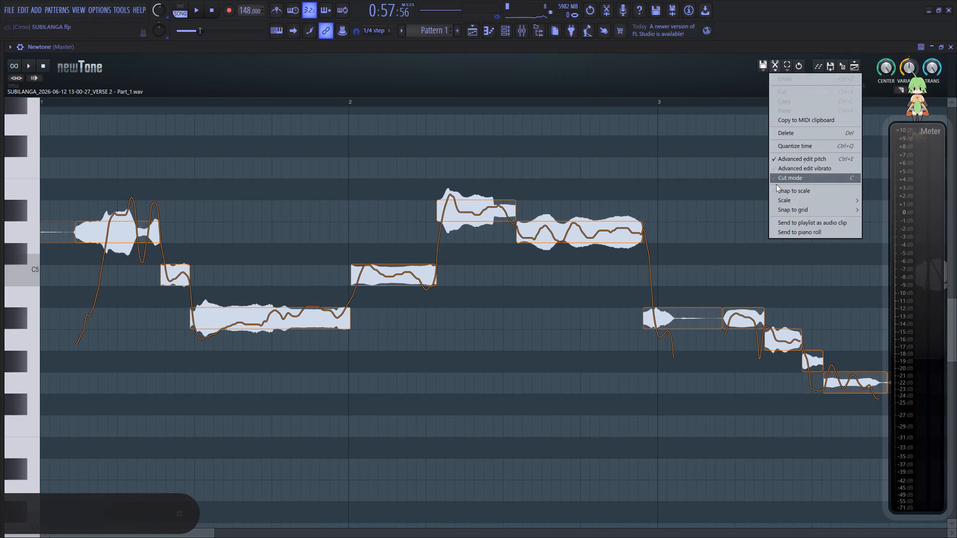
{"action": "left_click", "coordinate": [782, 190]}
{"action": "left_click", "coordinate": [53, 289]}
{"action": "key", "text": "space"}
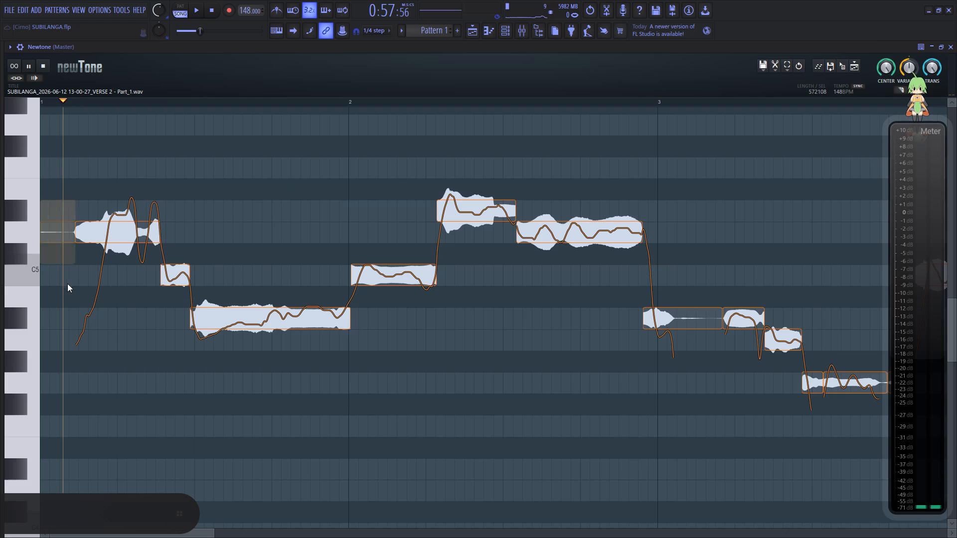
{"action": "key", "text": "space"}
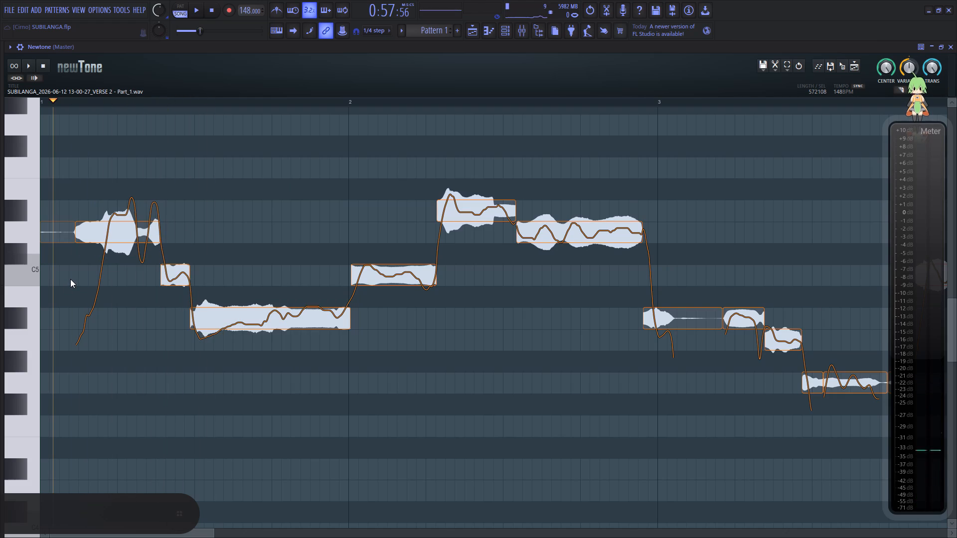
{"action": "key", "text": "space"}
{"action": "key", "text": "space"}
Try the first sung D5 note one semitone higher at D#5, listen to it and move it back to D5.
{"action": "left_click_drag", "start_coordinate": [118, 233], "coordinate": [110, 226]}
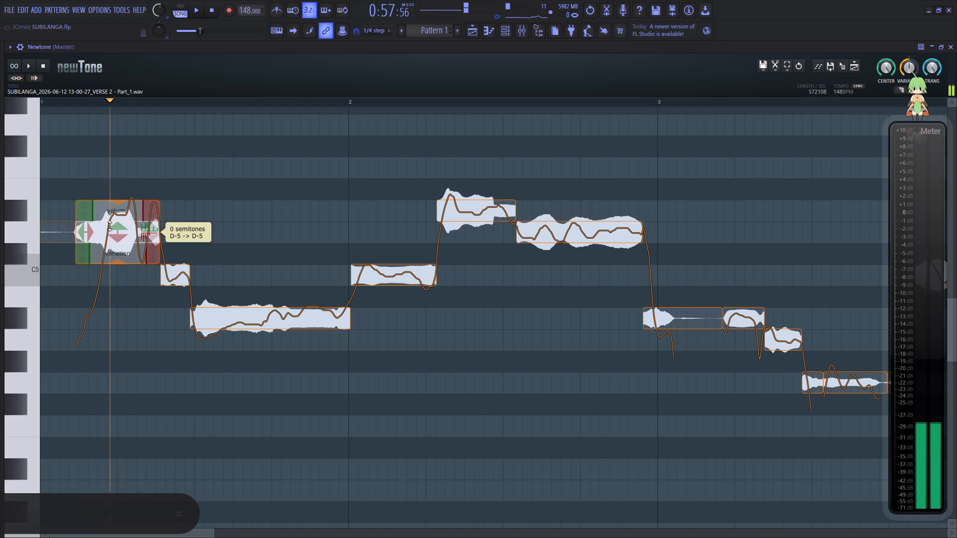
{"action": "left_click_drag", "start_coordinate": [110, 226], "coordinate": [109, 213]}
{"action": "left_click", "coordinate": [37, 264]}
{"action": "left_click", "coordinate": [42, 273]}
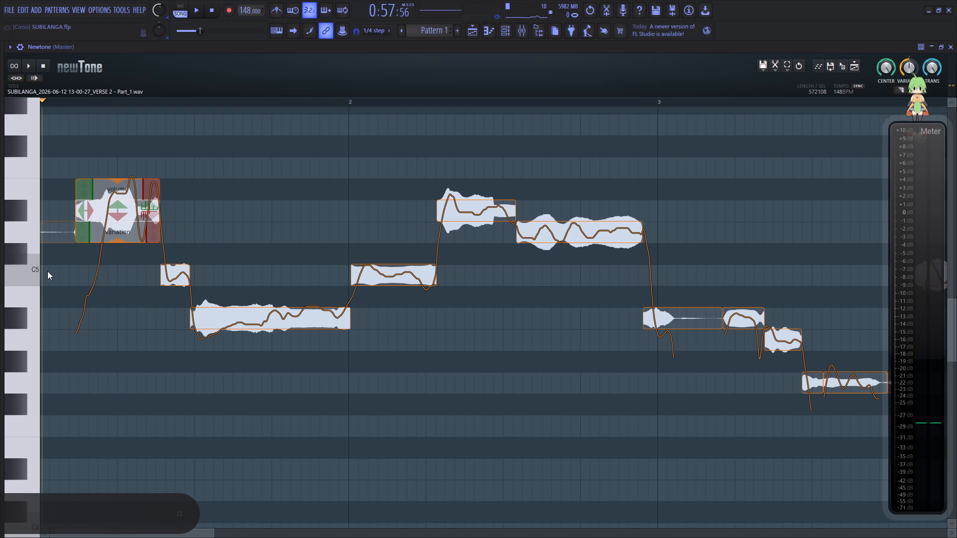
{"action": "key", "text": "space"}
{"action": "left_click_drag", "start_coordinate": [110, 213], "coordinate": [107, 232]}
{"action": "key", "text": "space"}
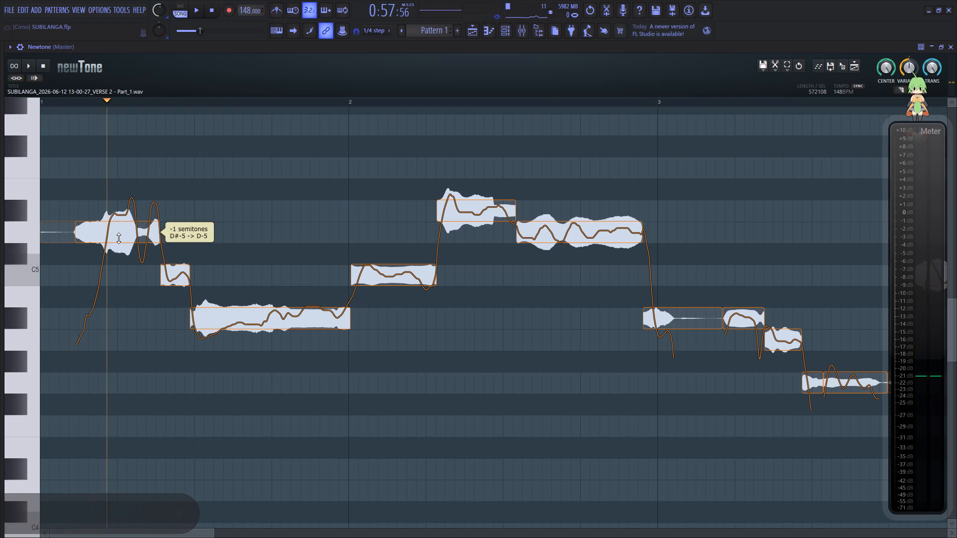
Reduce the pitch variation of the first D5 note in bar 1 to below 38% and listen from the start.
{"action": "left_click", "coordinate": [119, 238]}
{"action": "key", "text": "space"}
{"action": "left_click_drag", "start_coordinate": [118, 263], "coordinate": [120, 203]}
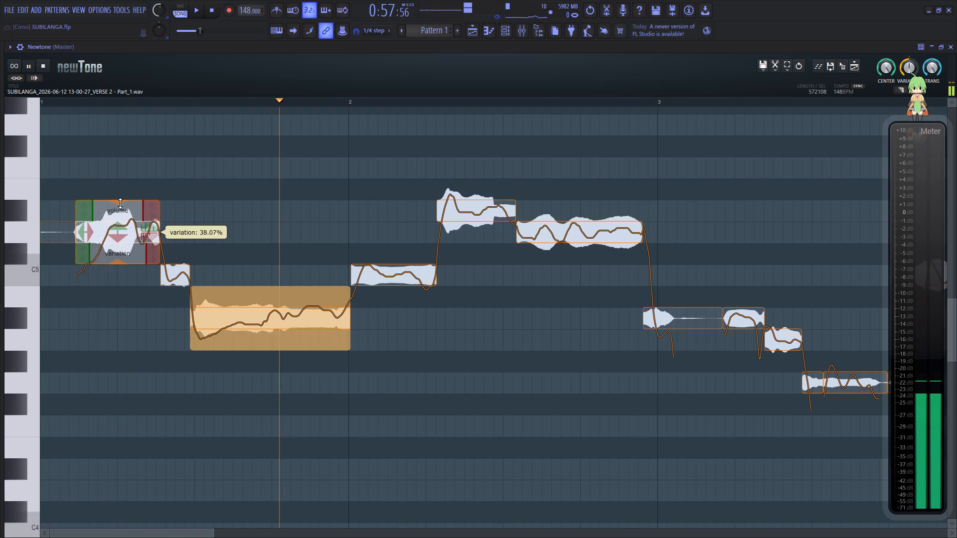
{"action": "left_click_drag", "start_coordinate": [120, 203], "coordinate": [125, 189]}
{"action": "left_click", "coordinate": [65, 264]}
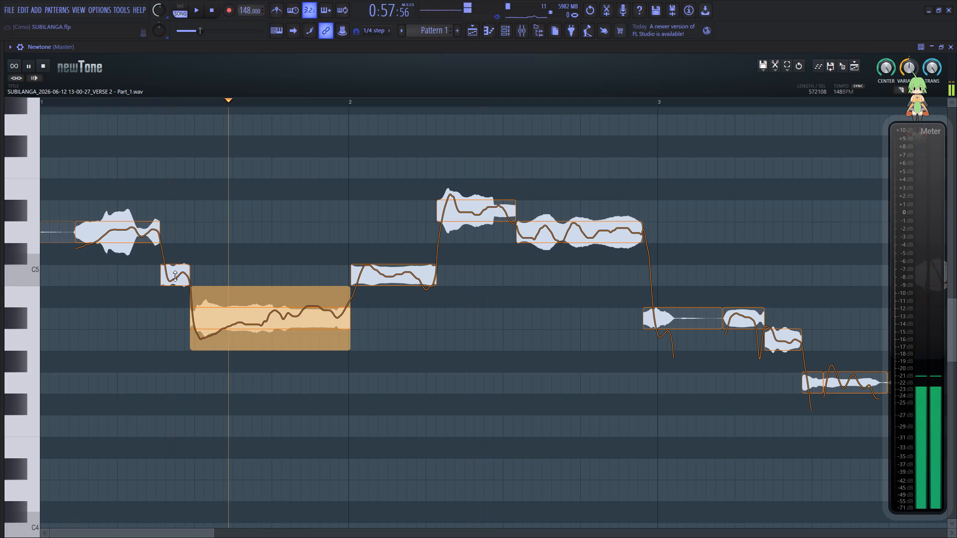
{"action": "key", "text": "space"}
{"action": "key", "text": "space"}
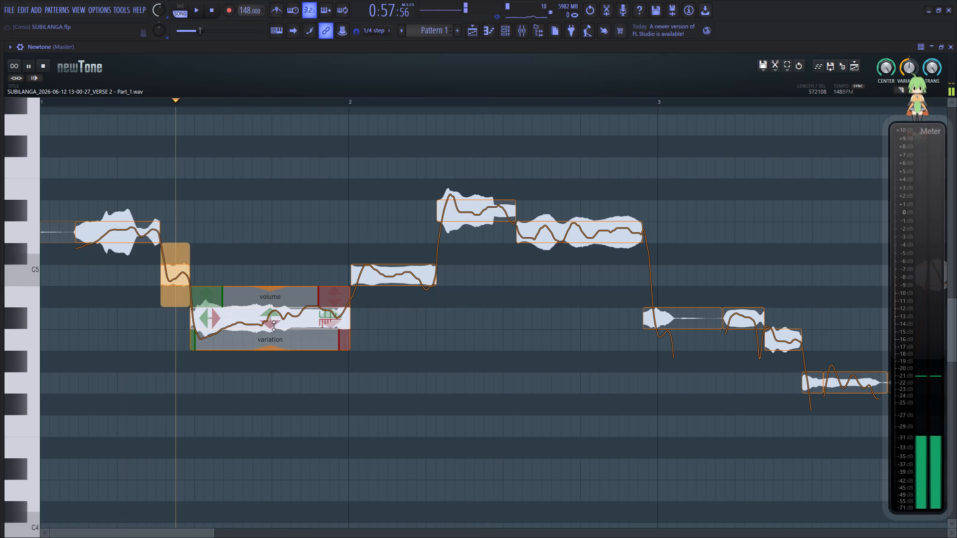
{"action": "key", "text": "space"}
Set the long A#4 note in bar 1 to 22.45% variation, smooth the short C5 note before it, and play the passage.
{"action": "left_click_drag", "start_coordinate": [273, 349], "coordinate": [288, 282]}
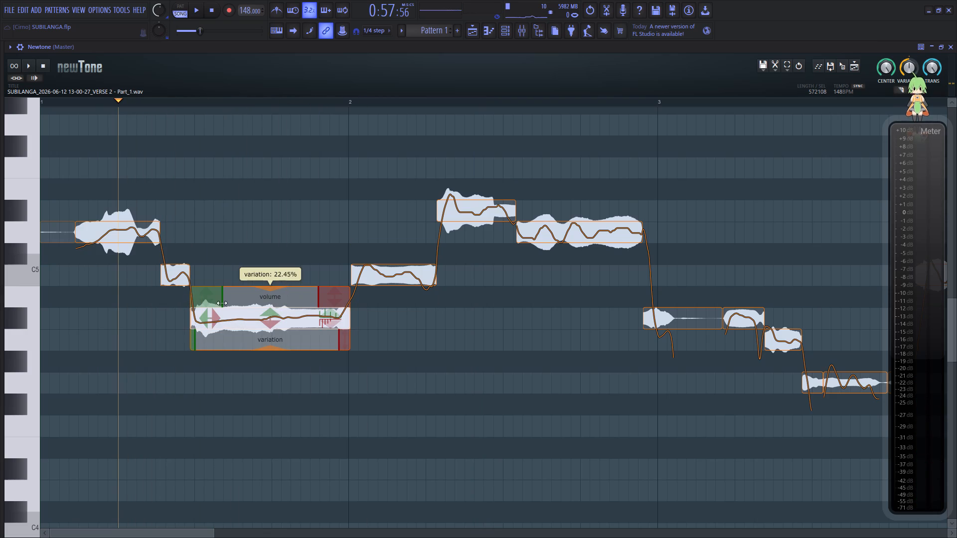
{"action": "left_click_drag", "start_coordinate": [174, 306], "coordinate": [178, 268]}
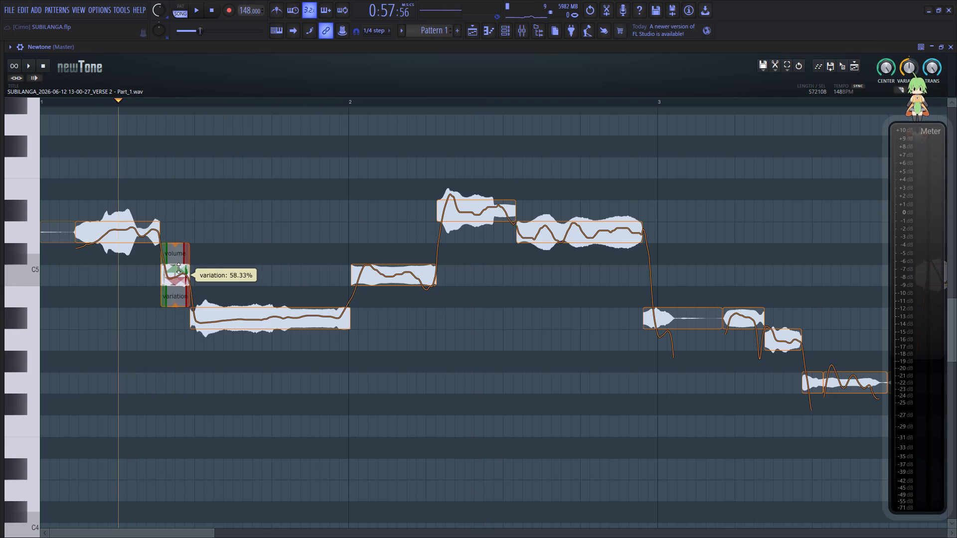
{"action": "left_click_drag", "start_coordinate": [178, 268], "coordinate": [181, 260]}
{"action": "left_click", "coordinate": [91, 301]}
{"action": "key", "text": "space"}
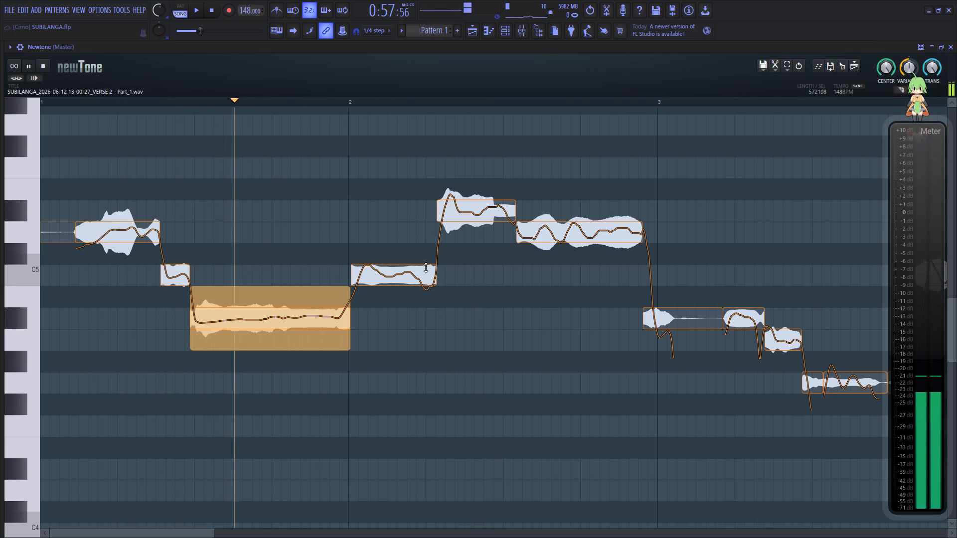
Smooth the pitch variation of bar 2's C5, D#5 and D5 notes, setting the D5 note to 25.92%, and play them back.
{"action": "left_click_drag", "start_coordinate": [394, 305], "coordinate": [401, 269]}
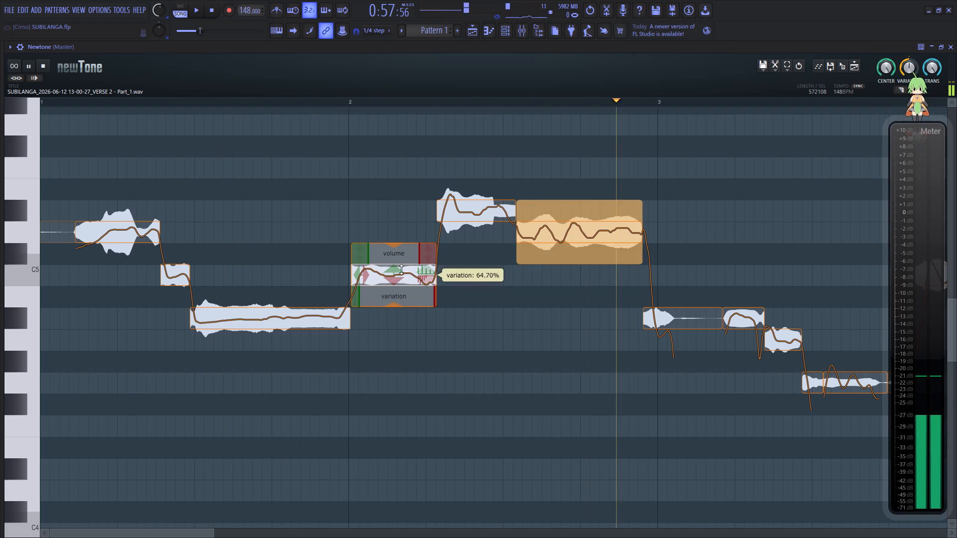
{"action": "left_click_drag", "start_coordinate": [401, 269], "coordinate": [417, 235]}
{"action": "key", "text": "space"}
{"action": "key", "text": "space"}
{"action": "left_click_drag", "start_coordinate": [473, 242], "coordinate": [479, 214]}
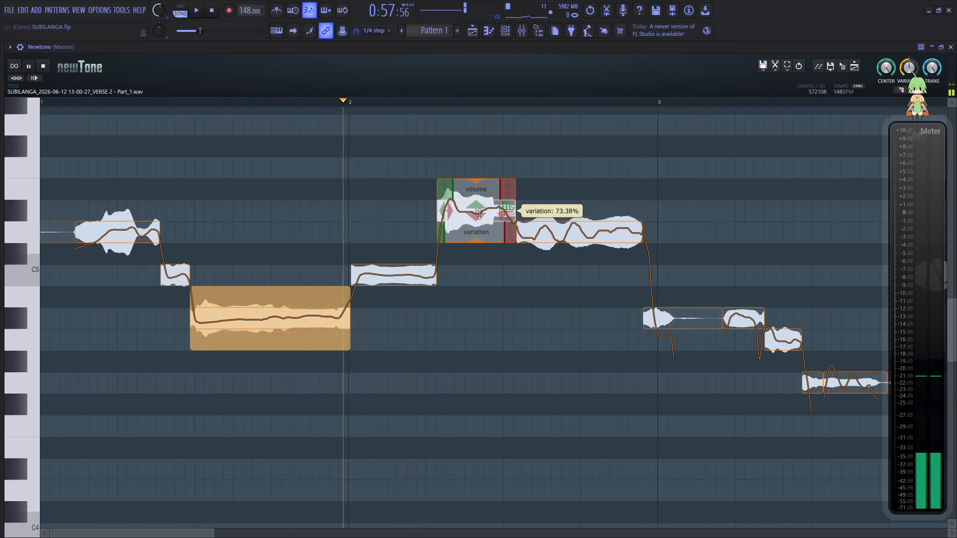
{"action": "left_click_drag", "start_coordinate": [479, 214], "coordinate": [487, 193]}
{"action": "left_click", "coordinate": [570, 231]}
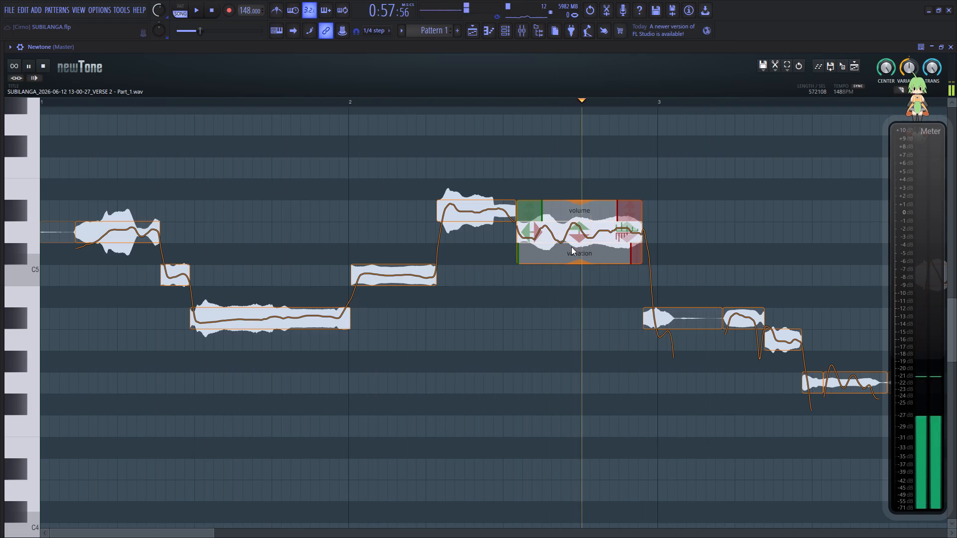
{"action": "left_click_drag", "start_coordinate": [579, 264], "coordinate": [580, 200]}
{"action": "left_click", "coordinate": [237, 352]}
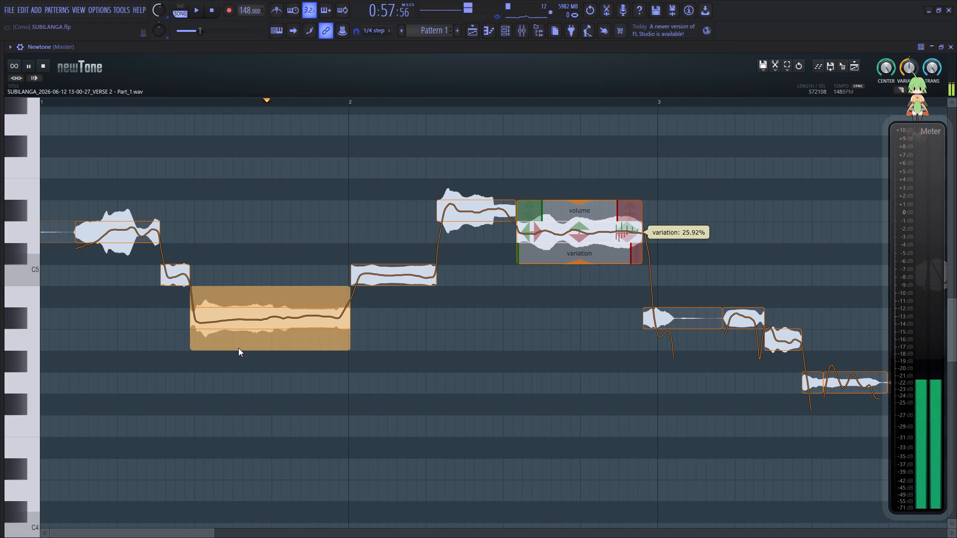
Smooth the A4 note in bar 3, set the short A#4 note before it to 28.81% variation, and listen to the passage.
{"action": "left_click_drag", "start_coordinate": [172, 532], "coordinate": [270, 523]}
{"action": "key", "text": "space"}
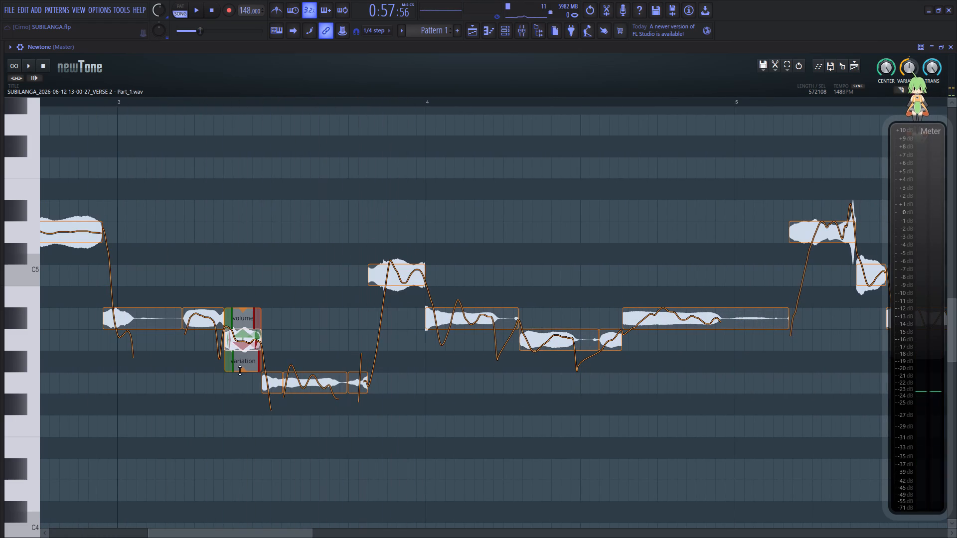
{"action": "left_click_drag", "start_coordinate": [240, 370], "coordinate": [247, 321]}
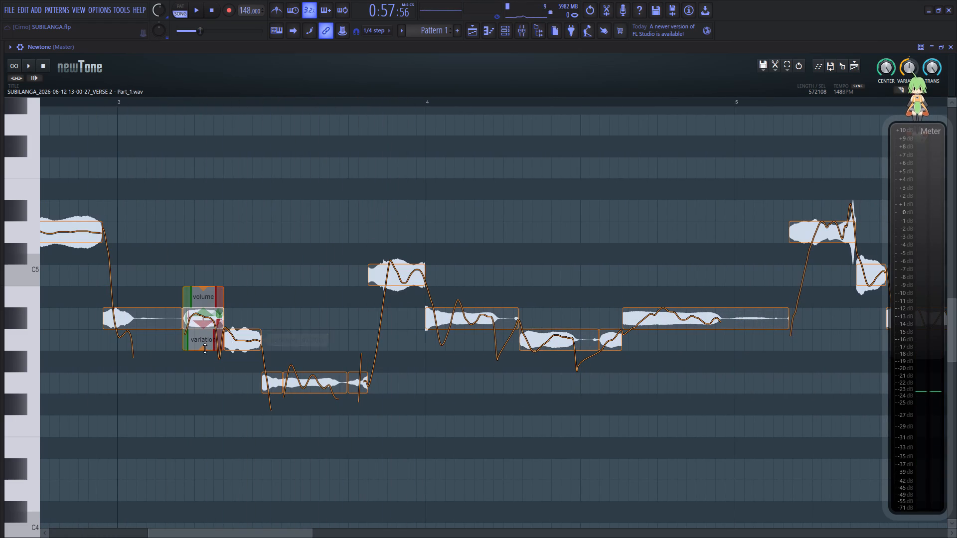
{"action": "left_click_drag", "start_coordinate": [205, 348], "coordinate": [209, 287]}
{"action": "left_click", "coordinate": [120, 360]}
{"action": "key", "text": "space"}
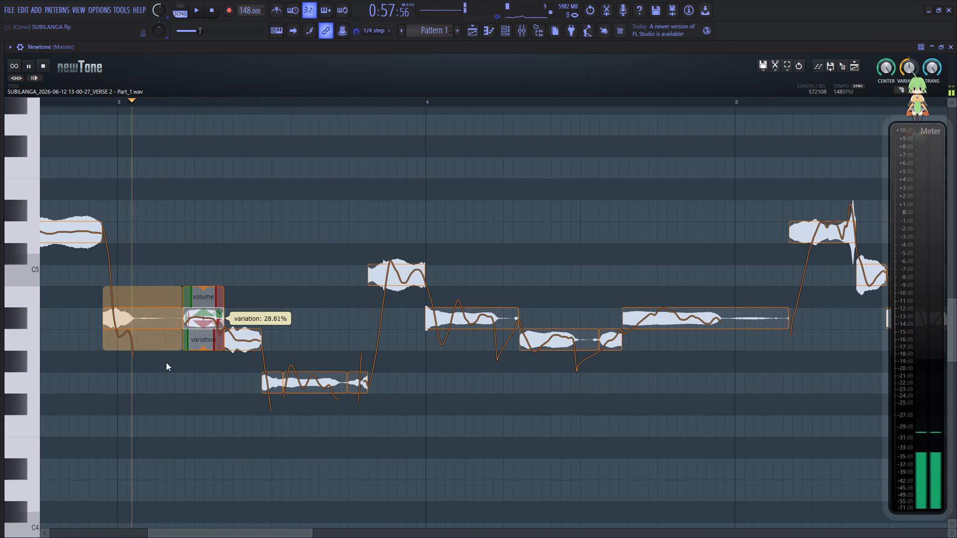
{"action": "key", "text": "space"}
{"action": "key", "text": "space"}
Smooth the long G4 note in bar 3, set the C5 note just before bar 4 to 38.07% variation, and play the bar.
{"action": "left_click_drag", "start_coordinate": [314, 414], "coordinate": [325, 361]}
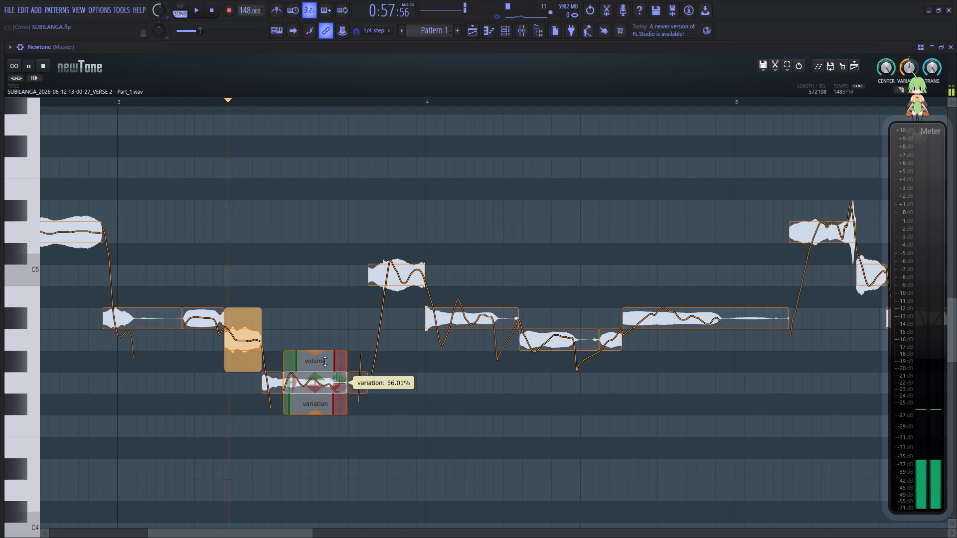
{"action": "left_click_drag", "start_coordinate": [325, 361], "coordinate": [327, 346]}
{"action": "key", "text": "space"}
{"action": "key", "text": "space"}
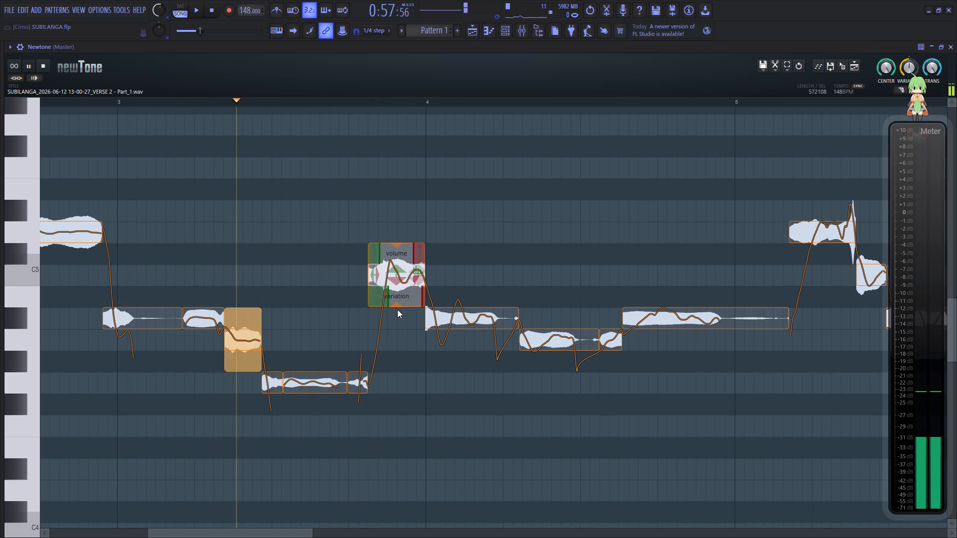
{"action": "left_click_drag", "start_coordinate": [395, 306], "coordinate": [412, 253]}
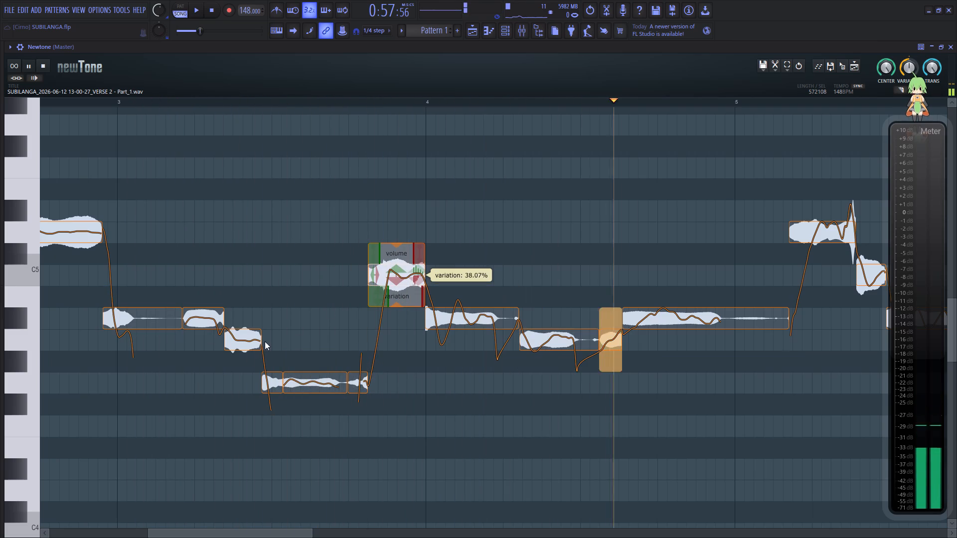
{"action": "left_click", "coordinate": [209, 368]}
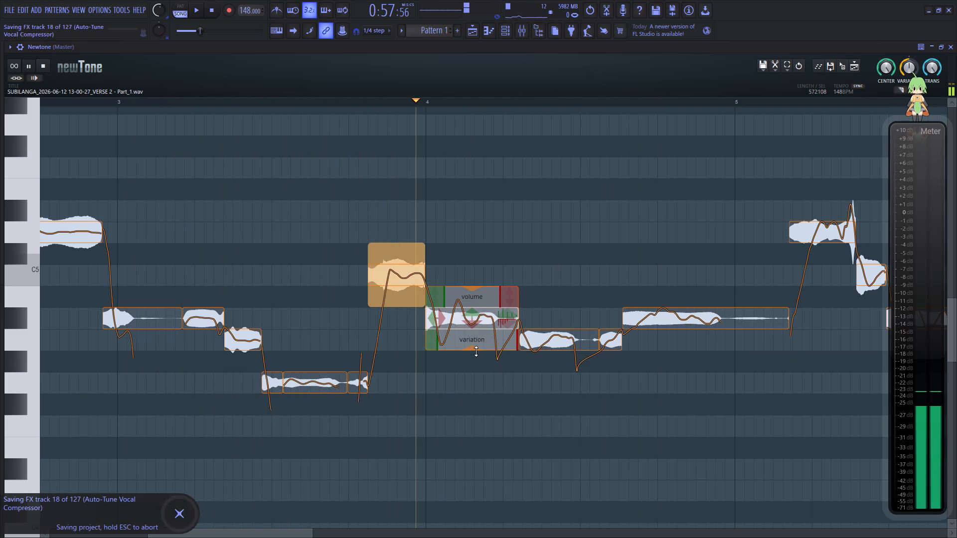
Reduce the pitch variation of the A#4 note at the start of bar 4 and play the transition into it.
{"action": "left_click_drag", "start_coordinate": [476, 351], "coordinate": [479, 297]}
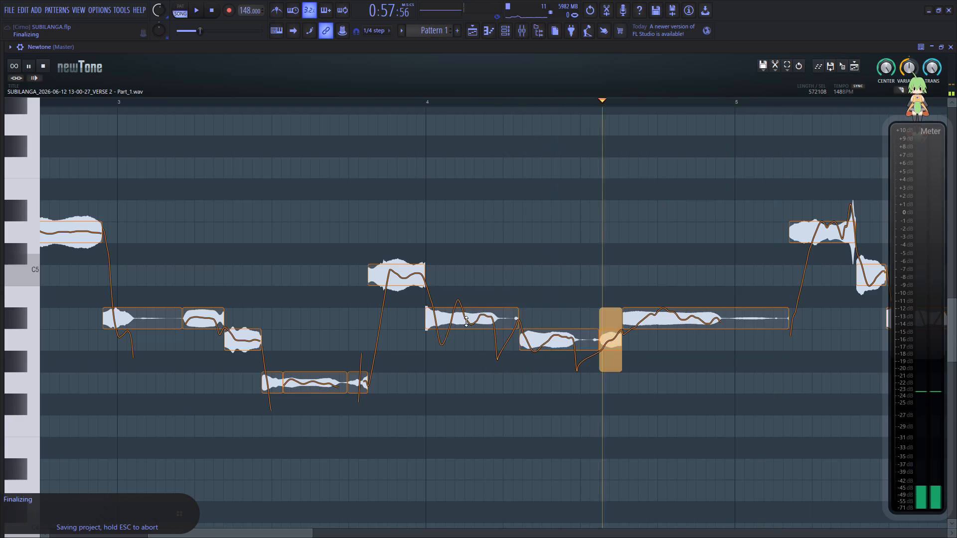
{"action": "left_click", "coordinate": [465, 320]}
{"action": "left_click_drag", "start_coordinate": [471, 350], "coordinate": [478, 285]}
{"action": "left_click", "coordinate": [188, 394]}
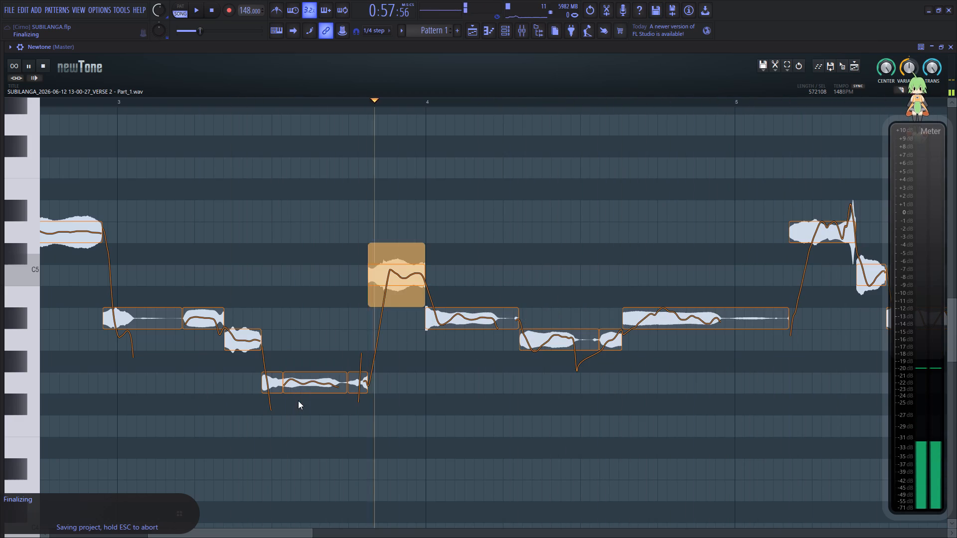
{"action": "key", "text": "space"}
{"action": "key", "text": "space"}
{"action": "key", "text": "space"}
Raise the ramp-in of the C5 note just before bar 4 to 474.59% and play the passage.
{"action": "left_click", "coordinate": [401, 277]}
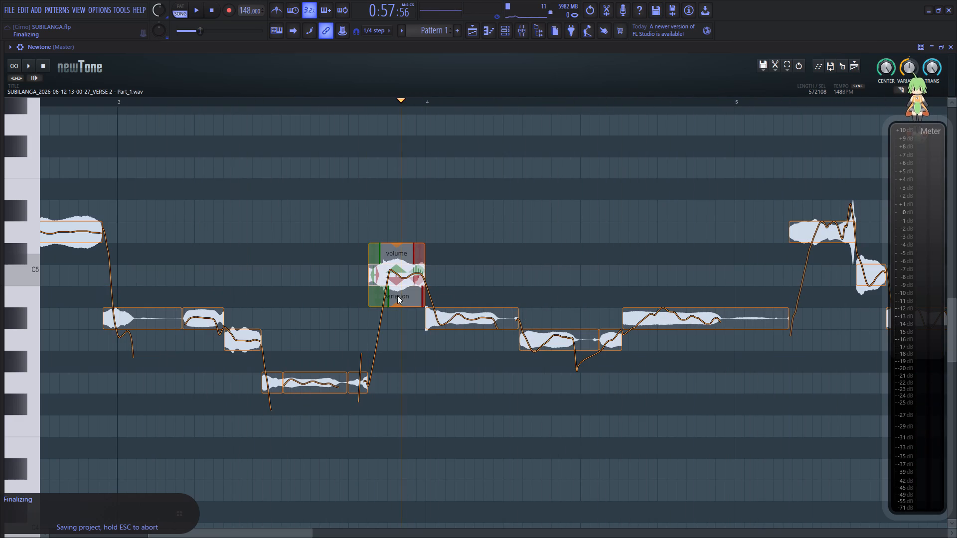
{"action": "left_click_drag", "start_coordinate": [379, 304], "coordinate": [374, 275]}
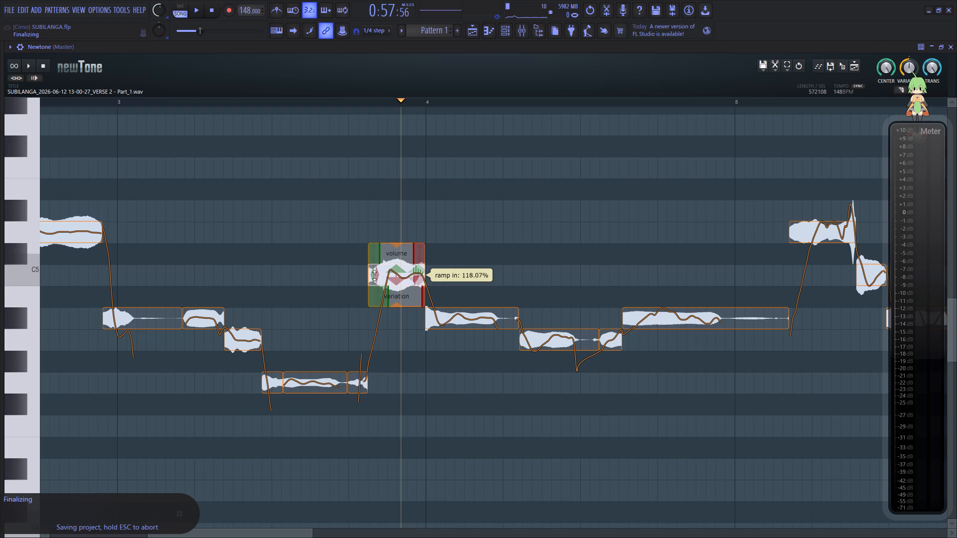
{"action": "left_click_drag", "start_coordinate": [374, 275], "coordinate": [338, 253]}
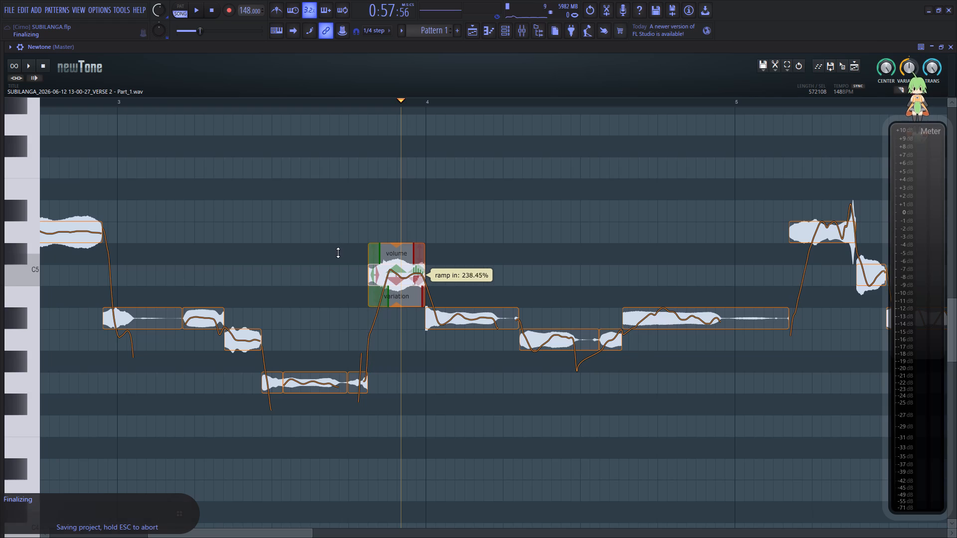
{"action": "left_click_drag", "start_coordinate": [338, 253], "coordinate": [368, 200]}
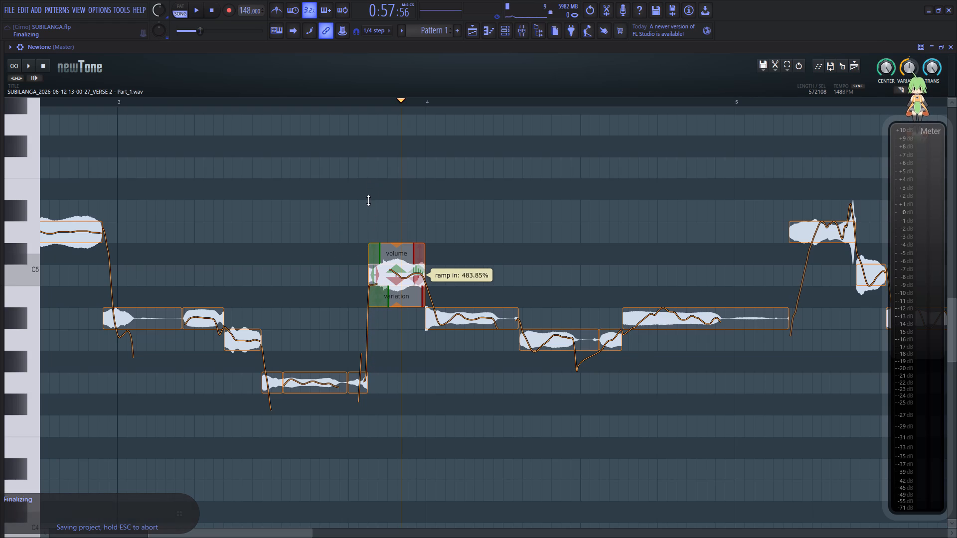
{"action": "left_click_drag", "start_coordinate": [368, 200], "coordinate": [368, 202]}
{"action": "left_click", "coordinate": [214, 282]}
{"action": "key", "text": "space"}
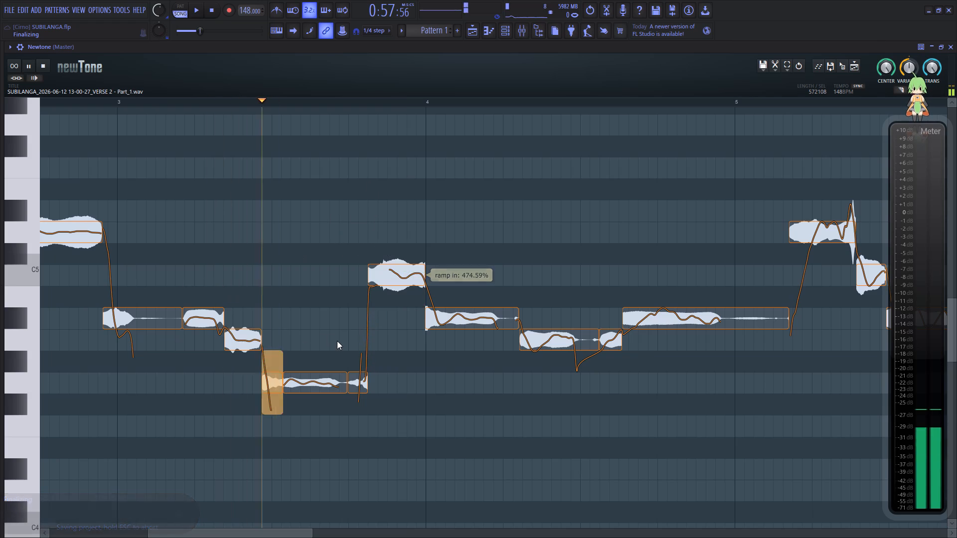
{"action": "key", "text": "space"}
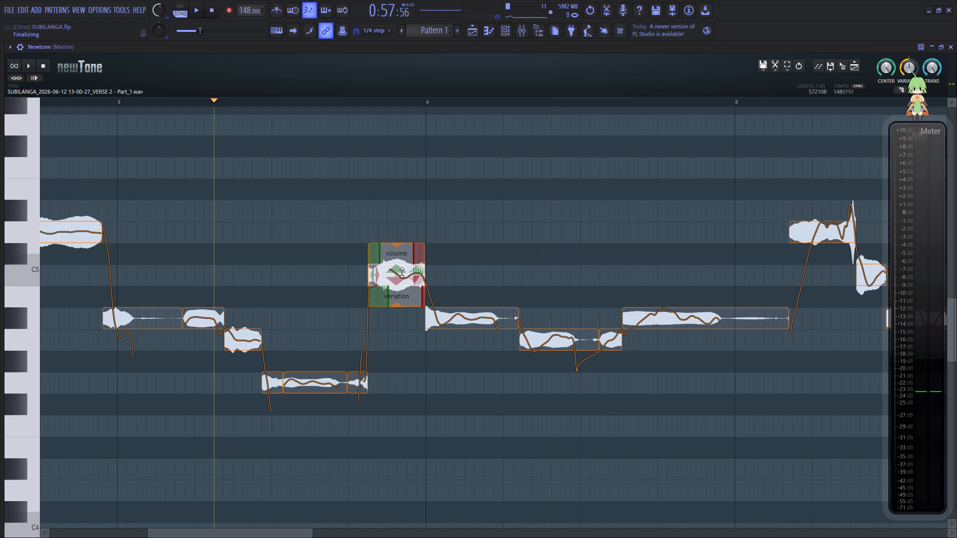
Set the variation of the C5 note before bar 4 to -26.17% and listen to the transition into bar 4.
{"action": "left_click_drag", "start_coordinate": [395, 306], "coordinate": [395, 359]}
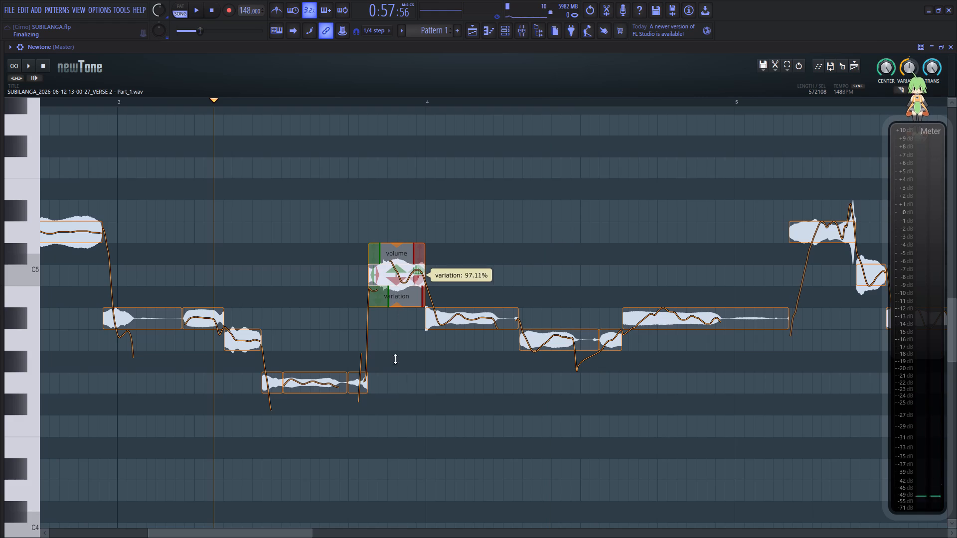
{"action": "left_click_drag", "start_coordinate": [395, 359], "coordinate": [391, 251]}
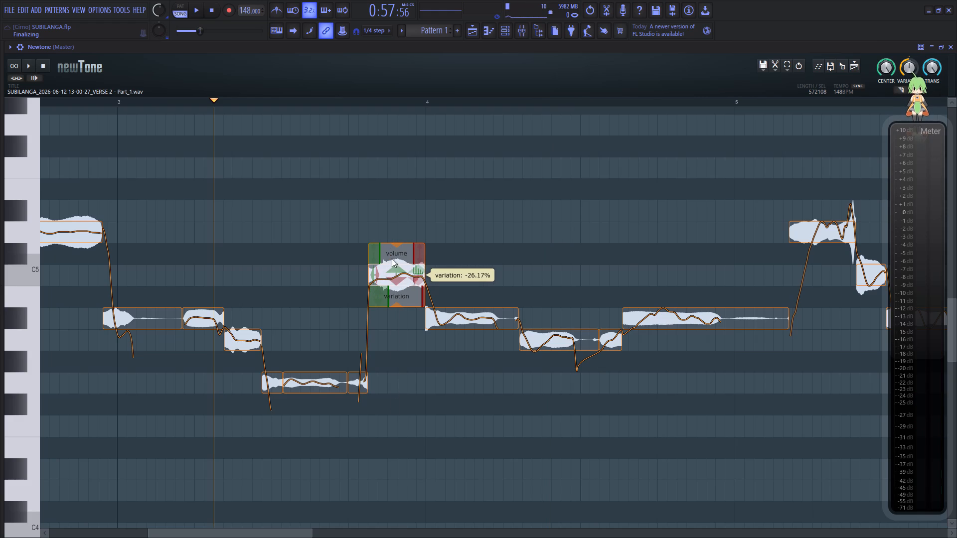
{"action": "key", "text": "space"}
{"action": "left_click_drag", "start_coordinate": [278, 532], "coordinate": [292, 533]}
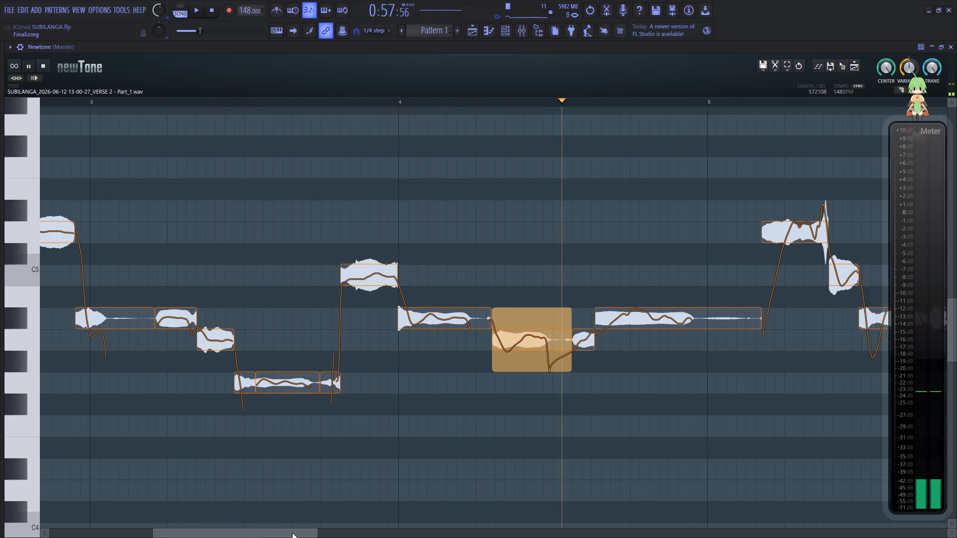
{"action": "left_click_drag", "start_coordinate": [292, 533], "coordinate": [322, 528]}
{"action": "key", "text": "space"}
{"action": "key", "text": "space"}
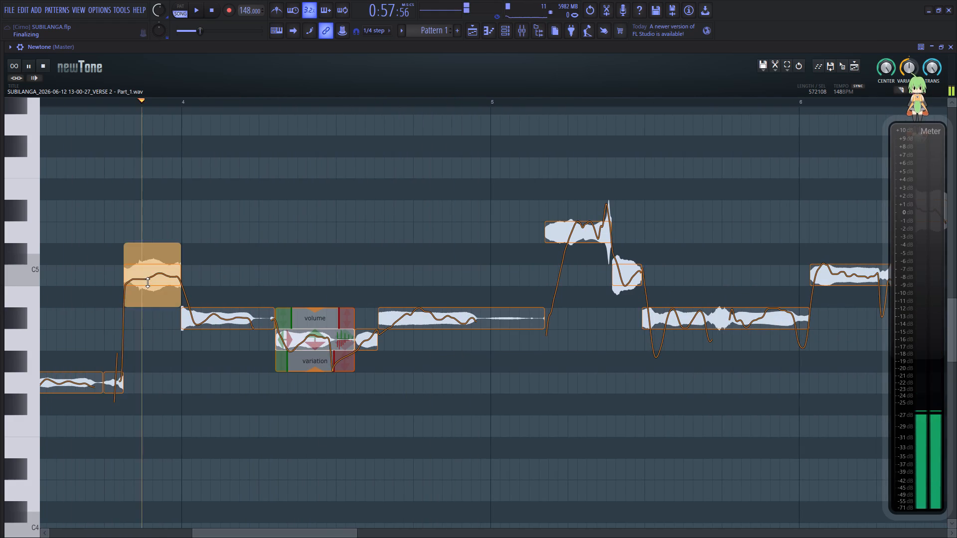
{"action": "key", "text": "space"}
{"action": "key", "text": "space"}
Set the variation of the C5 note before bar 4 to 104.63% and play it back.
{"action": "left_click", "coordinate": [150, 278]}
{"action": "left_click_drag", "start_coordinate": [152, 306], "coordinate": [150, 419]}
{"action": "left_click", "coordinate": [72, 318]}
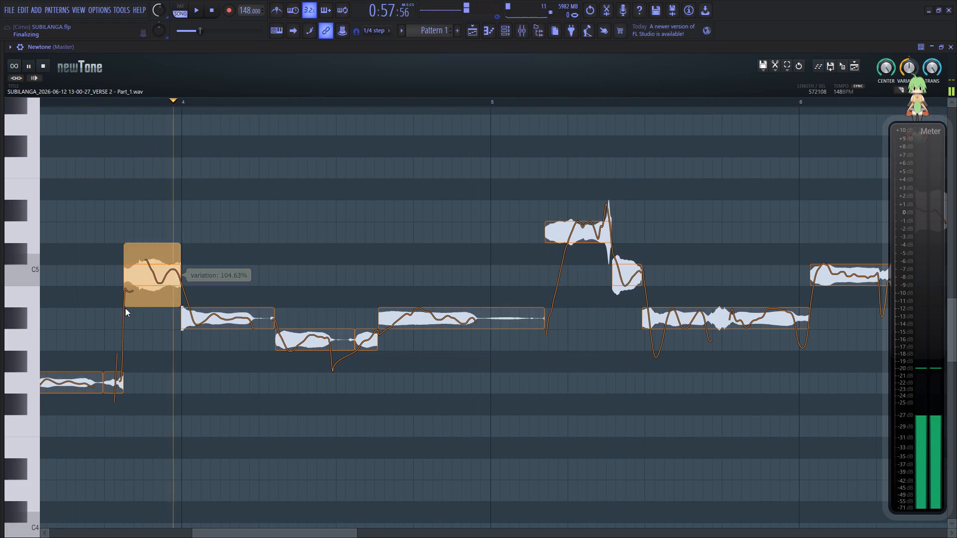
{"action": "key", "text": "space"}
{"action": "key", "text": "space"}
Set the ramp-in of the C5 note before bar 4 to 208.36% and listen to the passage.
{"action": "left_click", "coordinate": [133, 280]}
{"action": "left_click_drag", "start_coordinate": [130, 297], "coordinate": [131, 304]}
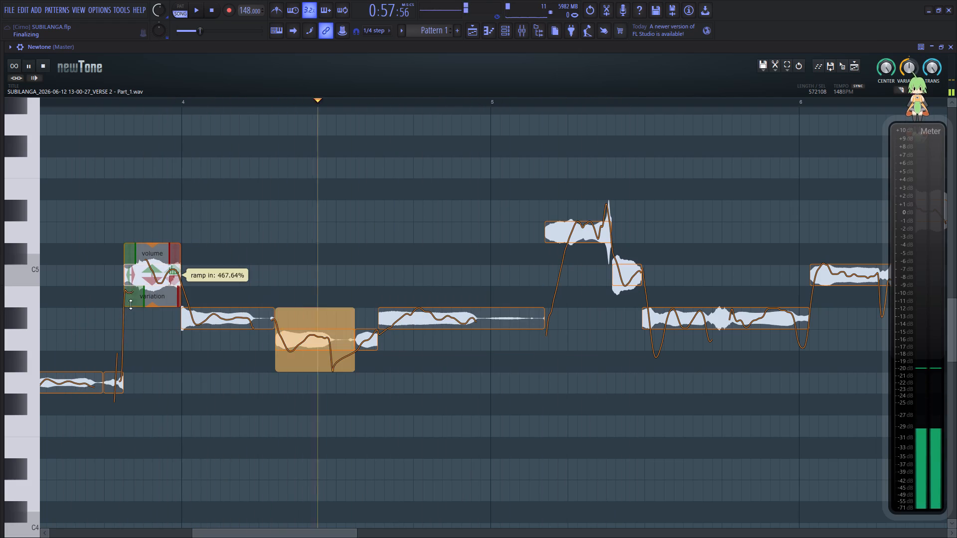
{"action": "left_click_drag", "start_coordinate": [131, 304], "coordinate": [127, 354]}
{"action": "left_click", "coordinate": [60, 324]}
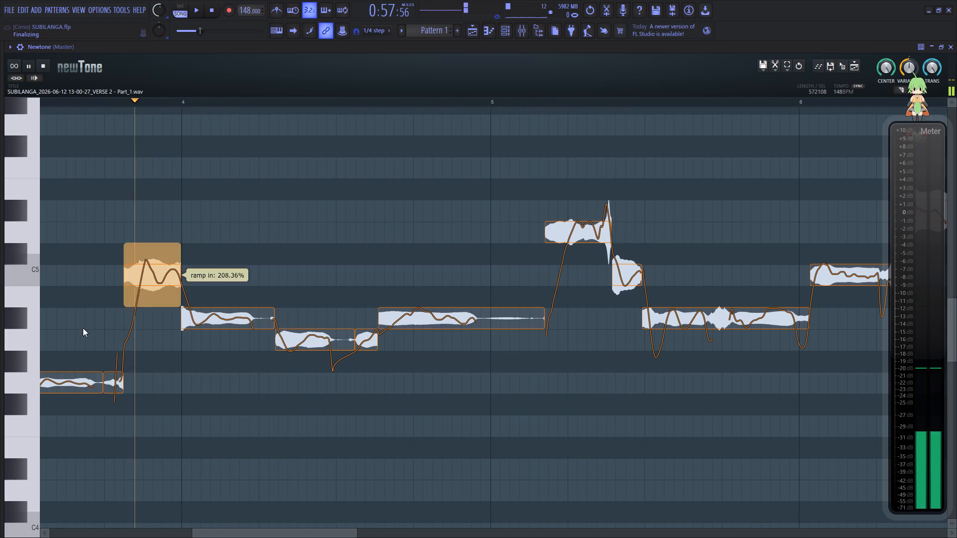
{"action": "key", "text": "space"}
{"action": "key", "text": "space"}
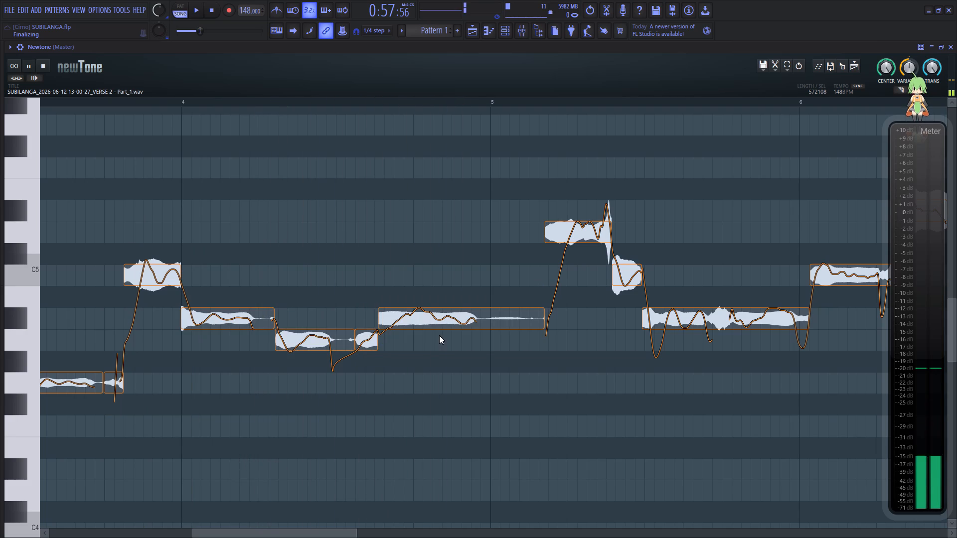
Reduce the pitch variation of bar 4's first A4 note and its long A#4 note, playing the bar after each change.
{"action": "left_click_drag", "start_coordinate": [315, 370], "coordinate": [325, 329]}
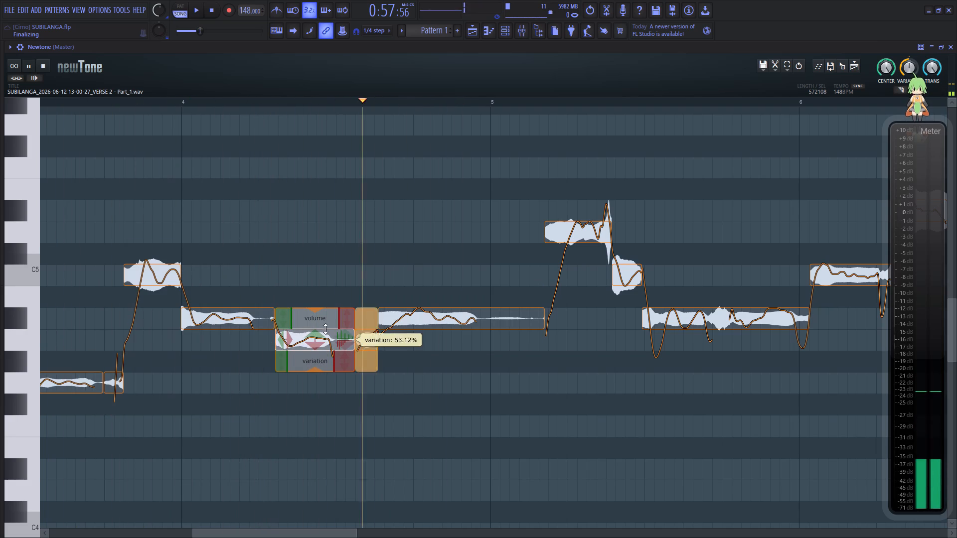
{"action": "left_click_drag", "start_coordinate": [325, 329], "coordinate": [330, 320]}
{"action": "key", "text": "space"}
{"action": "key", "text": "space"}
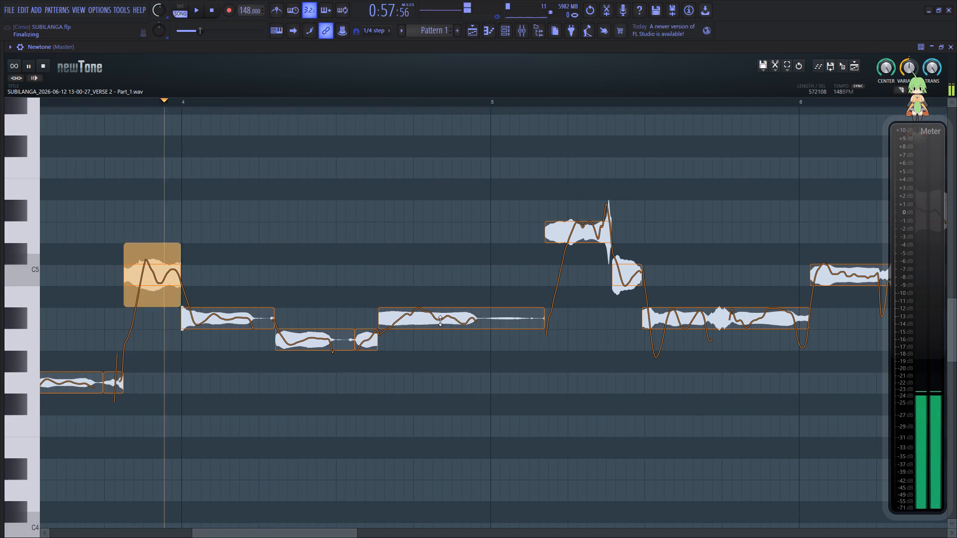
{"action": "left_click", "coordinate": [440, 321]}
{"action": "left_click_drag", "start_coordinate": [455, 348], "coordinate": [456, 317]}
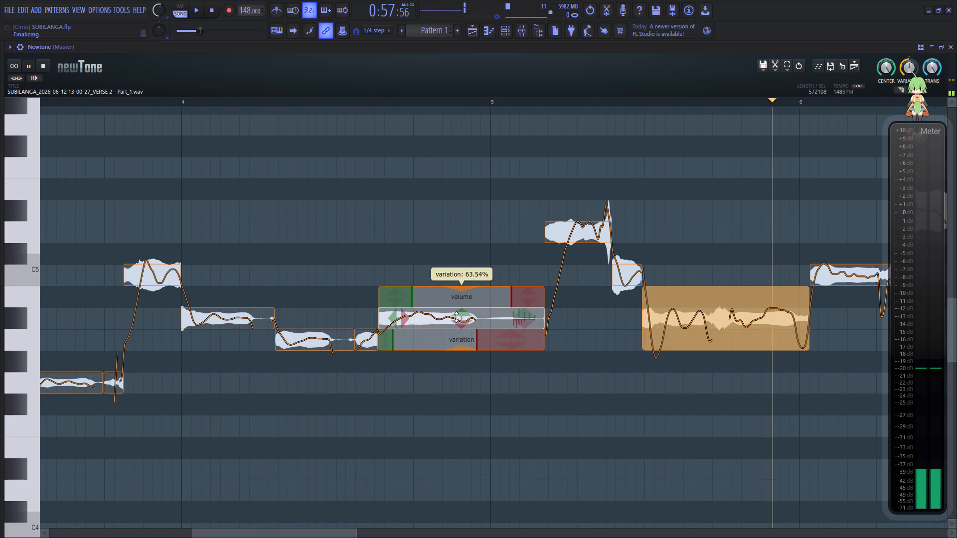
{"action": "left_click_drag", "start_coordinate": [456, 317], "coordinate": [462, 276]}
{"action": "left_click", "coordinate": [229, 386]}
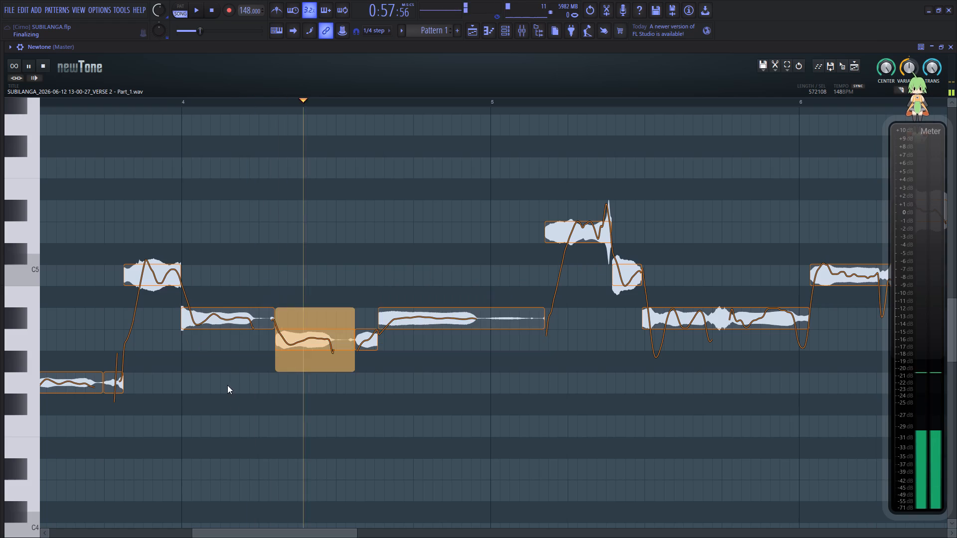
Set the D5 note in bar 5 to 19.55% variation and play it back.
{"action": "left_click_drag", "start_coordinate": [303, 534], "coordinate": [337, 526]}
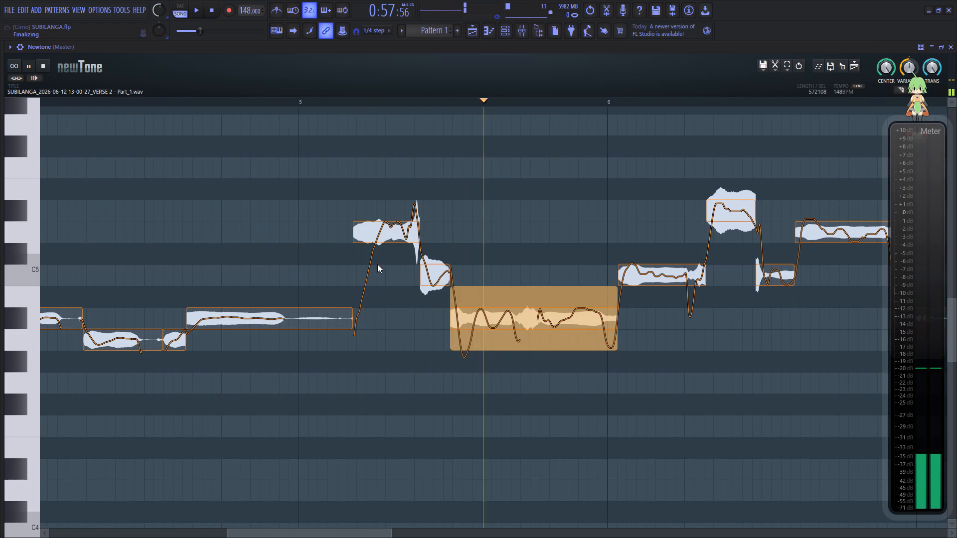
{"action": "key", "text": "space"}
{"action": "left_click", "coordinate": [287, 266]}
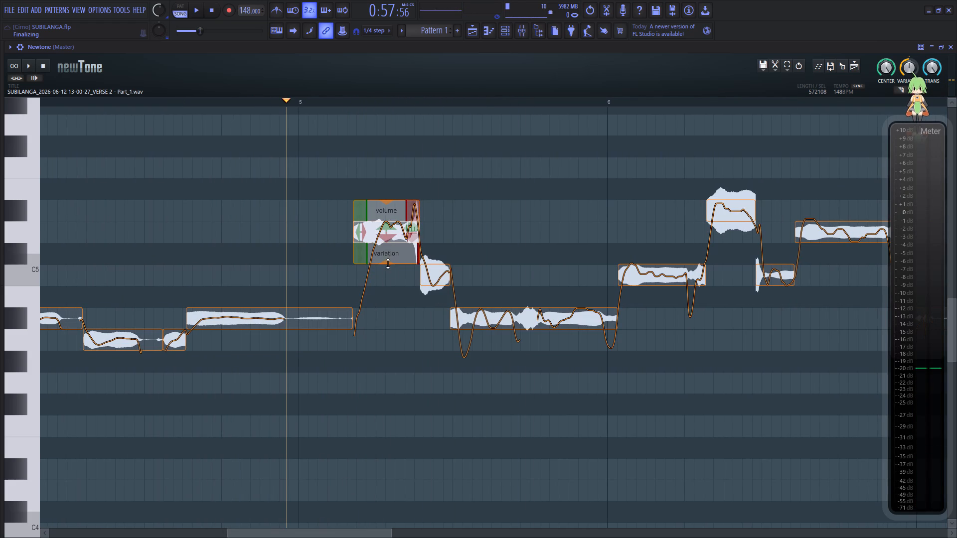
{"action": "left_click_drag", "start_coordinate": [388, 263], "coordinate": [392, 194]}
{"action": "left_click", "coordinate": [304, 261]}
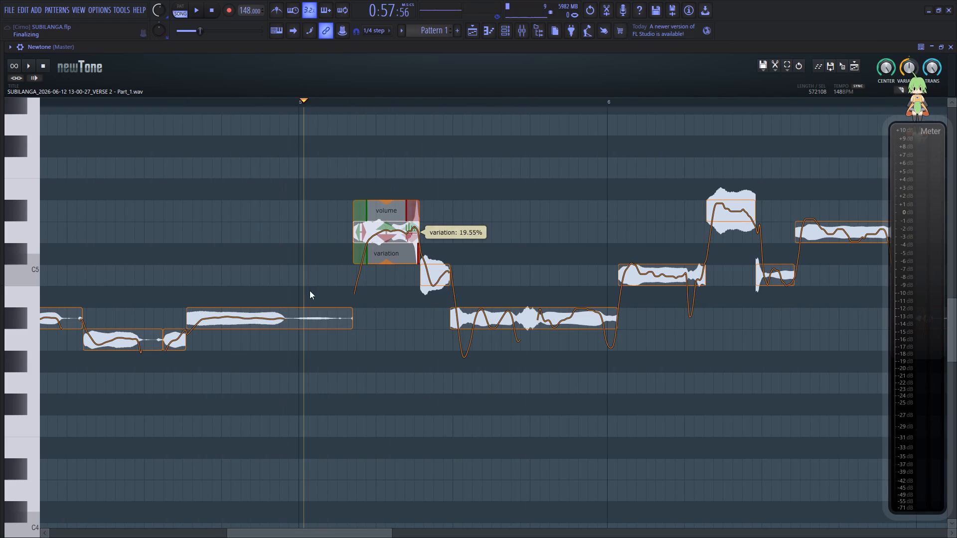
{"action": "key", "text": "space"}
{"action": "key", "text": "space"}
{"action": "key", "text": "space"}
Set the C5 note in bar 5 to 37.49% variation, smooth the long A#4 note after it, and play the bar.
{"action": "left_click_drag", "start_coordinate": [315, 529], "coordinate": [341, 526]}
{"action": "key", "text": "space"}
{"action": "key", "text": "space"}
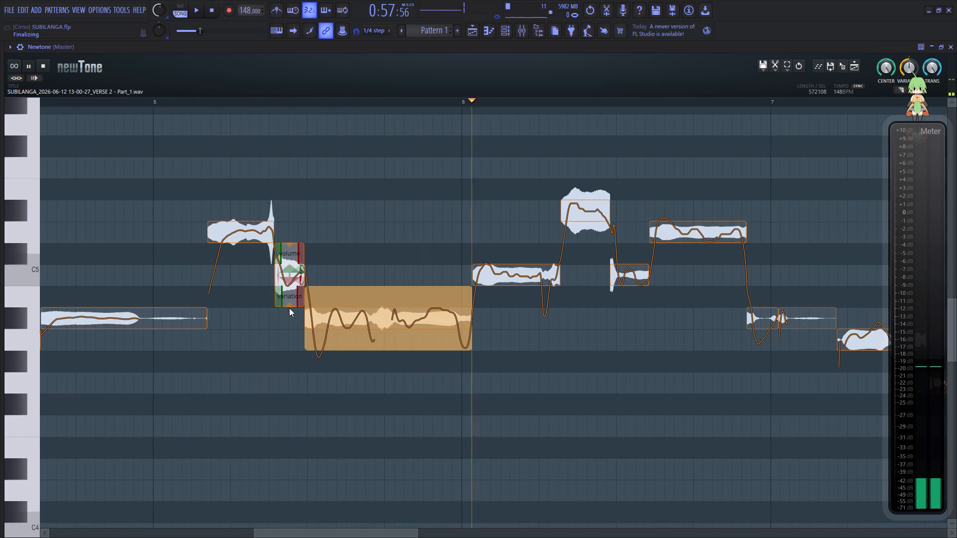
{"action": "left_click_drag", "start_coordinate": [289, 307], "coordinate": [299, 253]}
{"action": "left_click", "coordinate": [169, 291]}
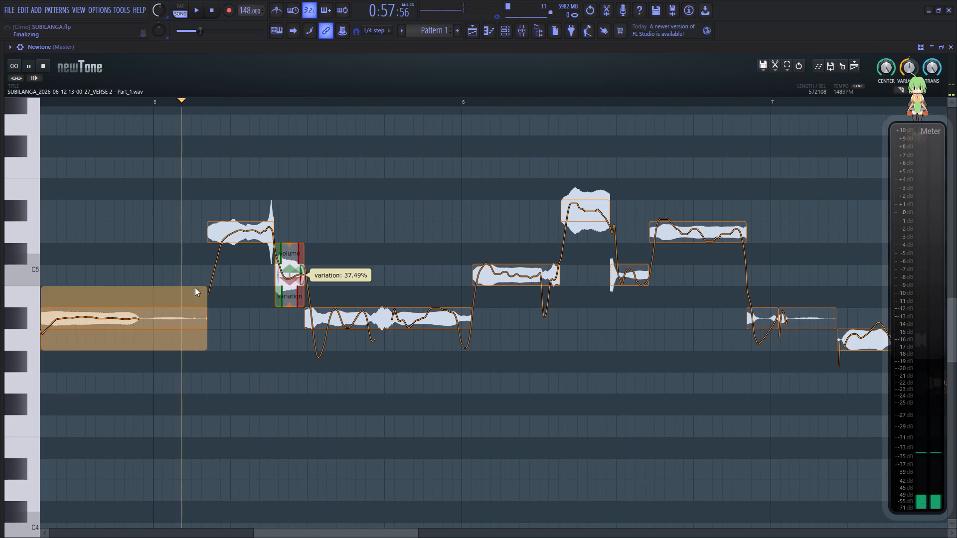
{"action": "left_click_drag", "start_coordinate": [393, 349], "coordinate": [402, 285]}
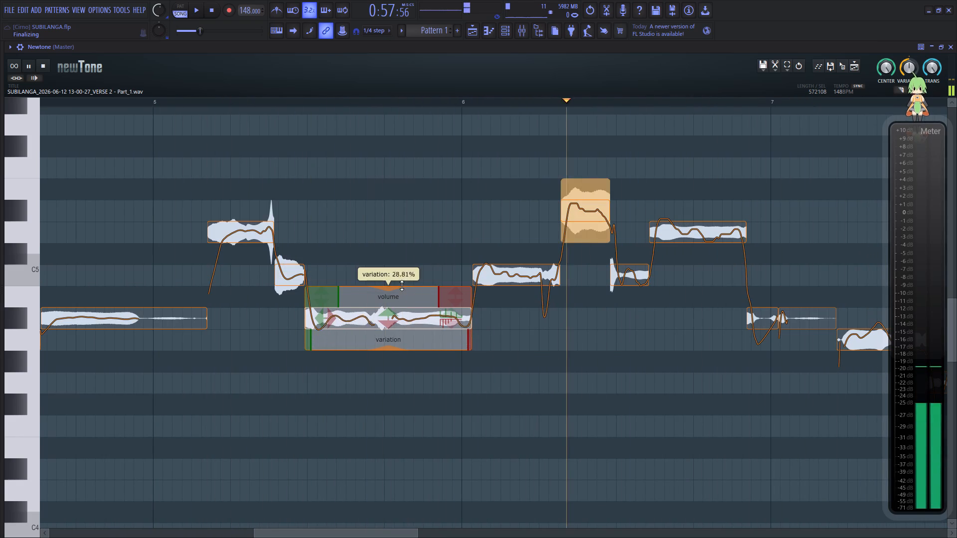
{"action": "left_click_drag", "start_coordinate": [402, 285], "coordinate": [406, 276]}
{"action": "left_click", "coordinate": [171, 304]}
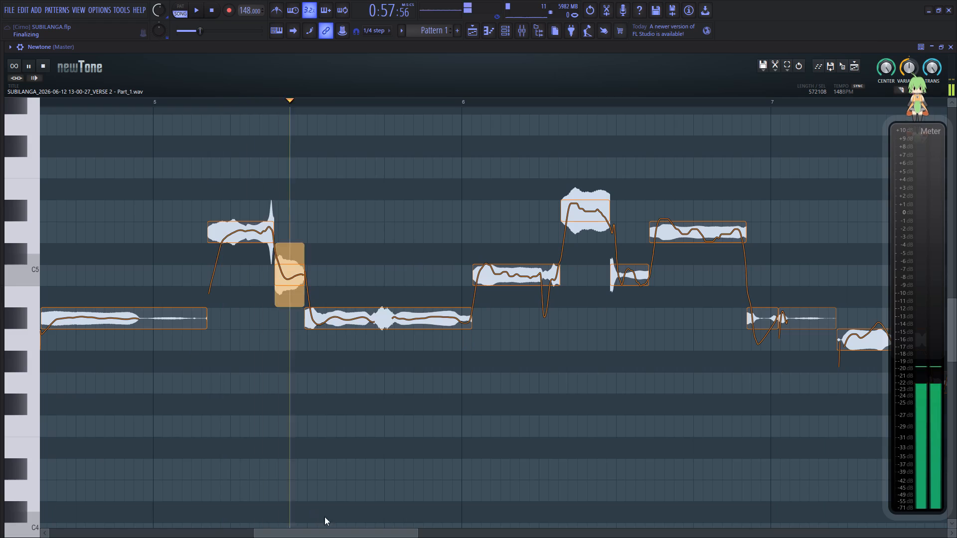
Set the C5 note at the start of bar 6 to 20.13% variation and play the transition into it.
{"action": "left_click_drag", "start_coordinate": [328, 532], "coordinate": [362, 515]}
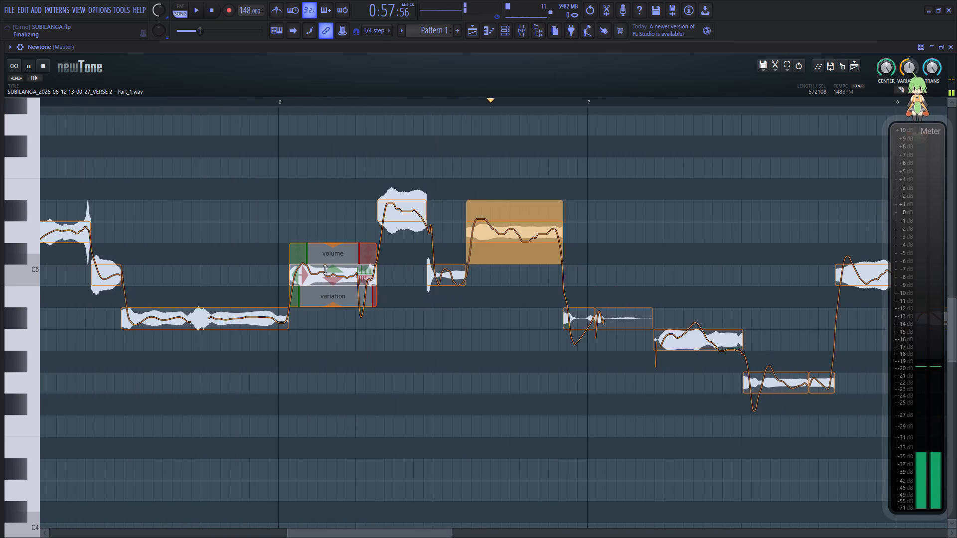
{"action": "left_click_drag", "start_coordinate": [334, 306], "coordinate": [339, 238]}
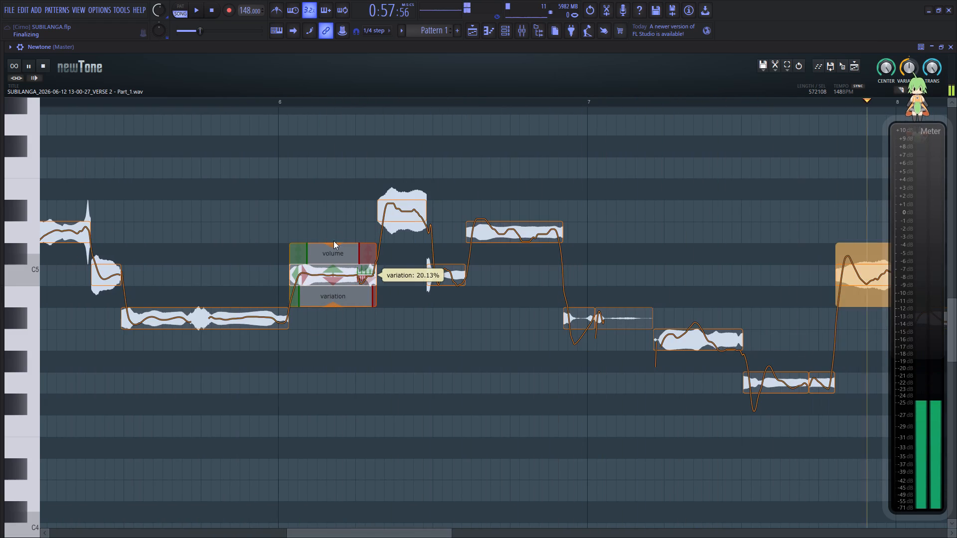
{"action": "left_click", "coordinate": [205, 258]}
Set bar 6's D#5 note to 23.02% variation, smooth the short C5 and long D5 notes after it, and listen to the bar.
{"action": "left_click_drag", "start_coordinate": [353, 537], "coordinate": [373, 532]}
{"action": "left_click_drag", "start_coordinate": [355, 532], "coordinate": [387, 525]}
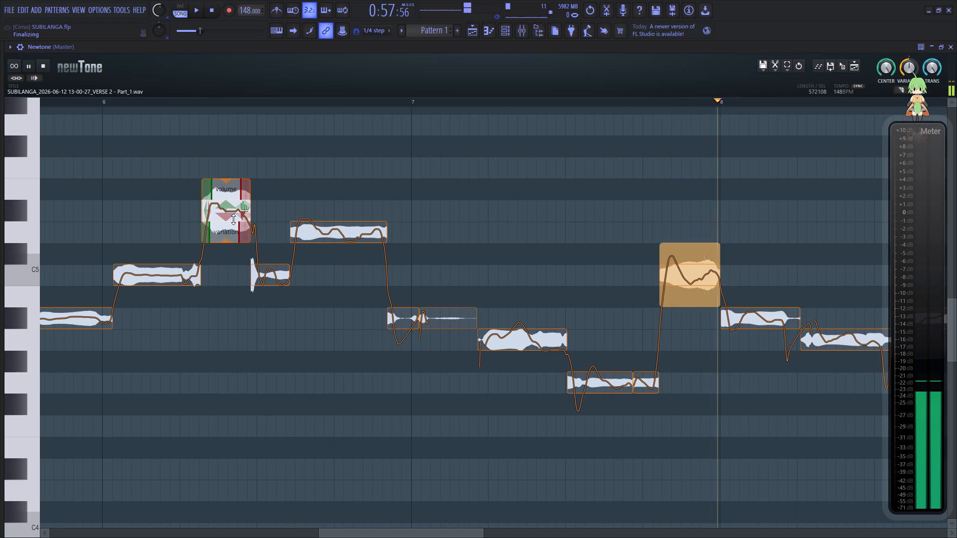
{"action": "left_click_drag", "start_coordinate": [223, 242], "coordinate": [240, 176]}
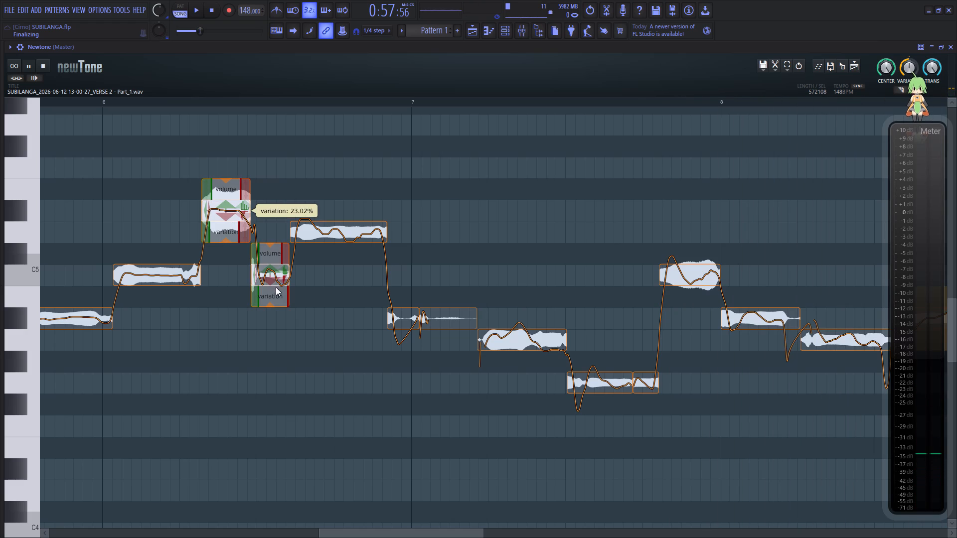
{"action": "left_click_drag", "start_coordinate": [270, 306], "coordinate": [273, 251]}
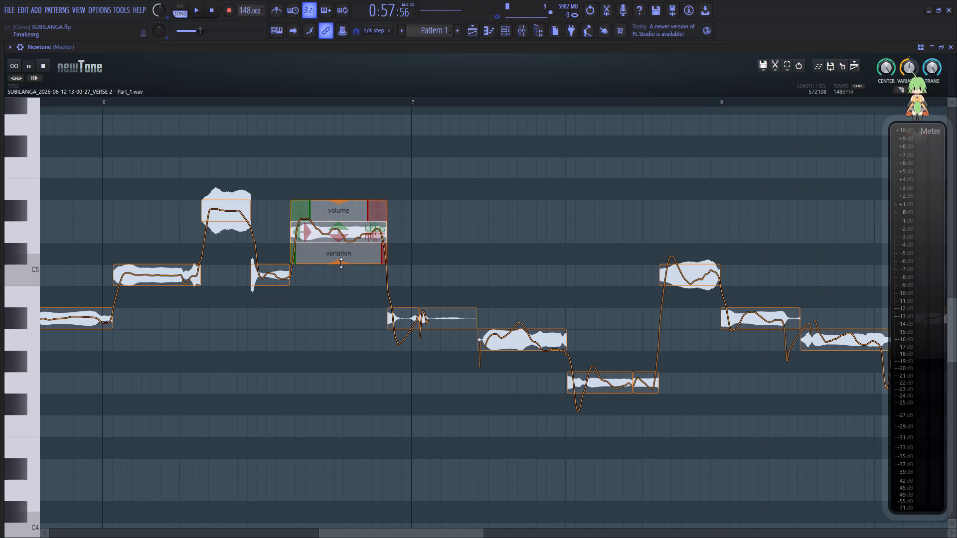
{"action": "left_click_drag", "start_coordinate": [341, 263], "coordinate": [342, 203]}
{"action": "left_click", "coordinate": [160, 233]}
{"action": "key", "text": "space"}
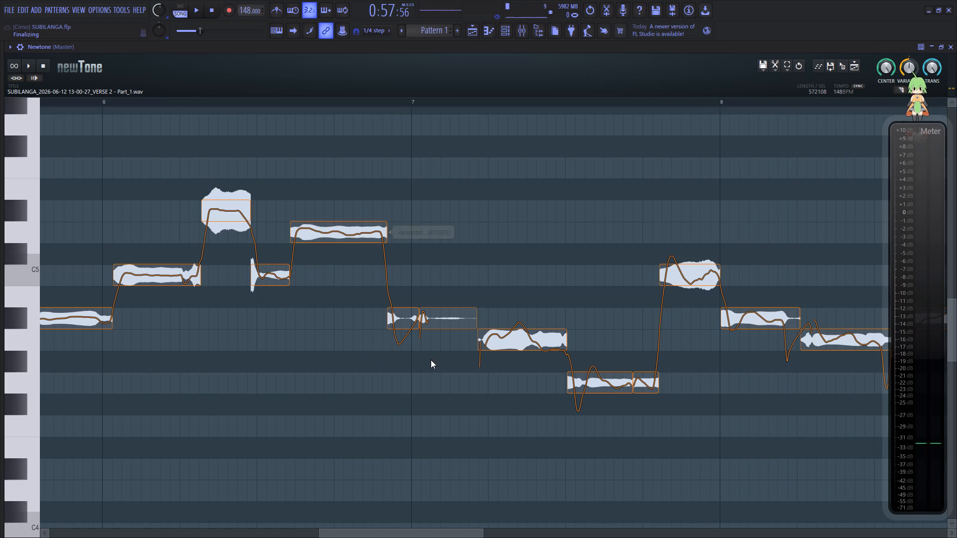
{"action": "key", "text": "space"}
{"action": "key", "text": "space"}
{"action": "left_click", "coordinate": [137, 339]}
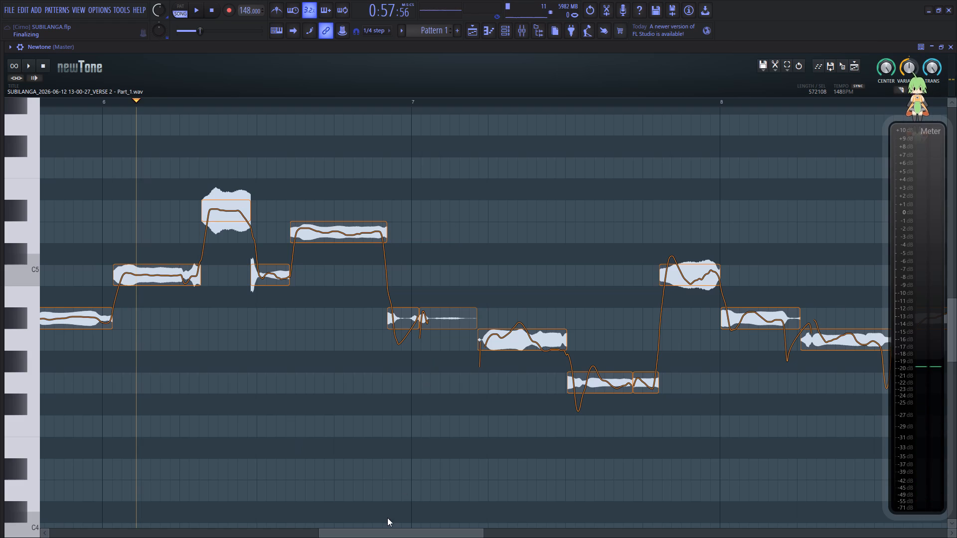
{"action": "key", "text": "space"}
{"action": "key", "text": "space"}
{"action": "key", "text": "space"}
Reduce the pitch variation of the A4 note in bar 7.
{"action": "left_click_drag", "start_coordinate": [386, 537], "coordinate": [420, 537]}
{"action": "left_click_drag", "start_coordinate": [410, 532], "coordinate": [462, 526]}
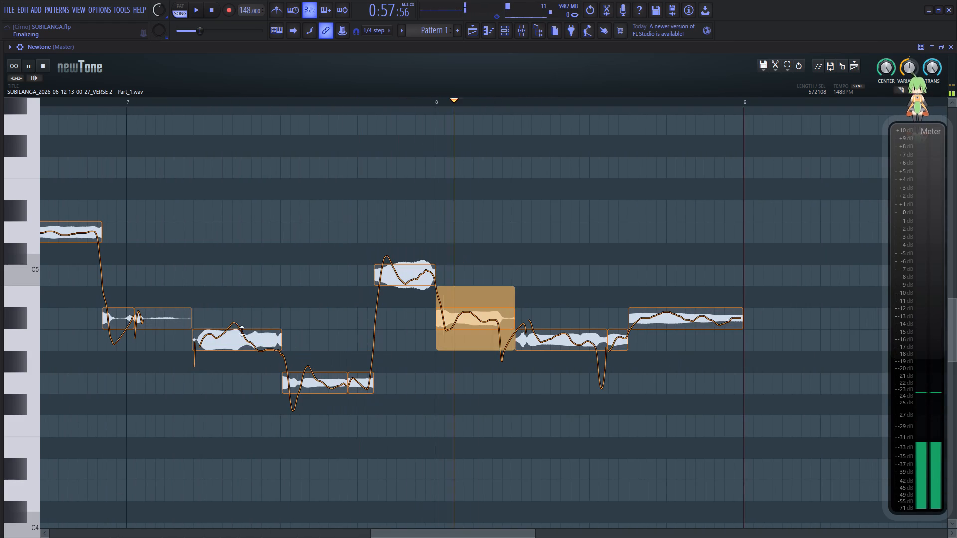
{"action": "left_click_drag", "start_coordinate": [236, 370], "coordinate": [238, 356]}
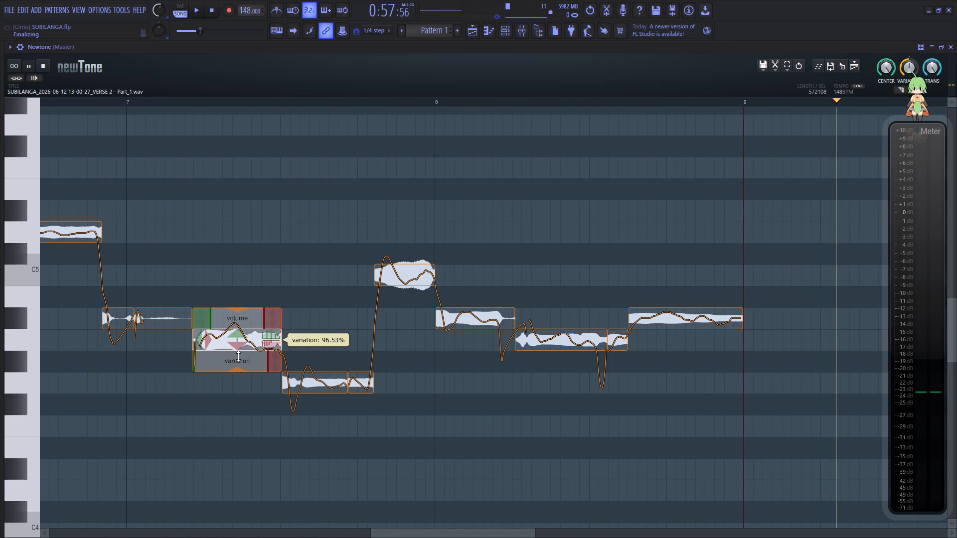
{"action": "left_click_drag", "start_coordinate": [238, 356], "coordinate": [249, 310]}
{"action": "key", "text": "space"}
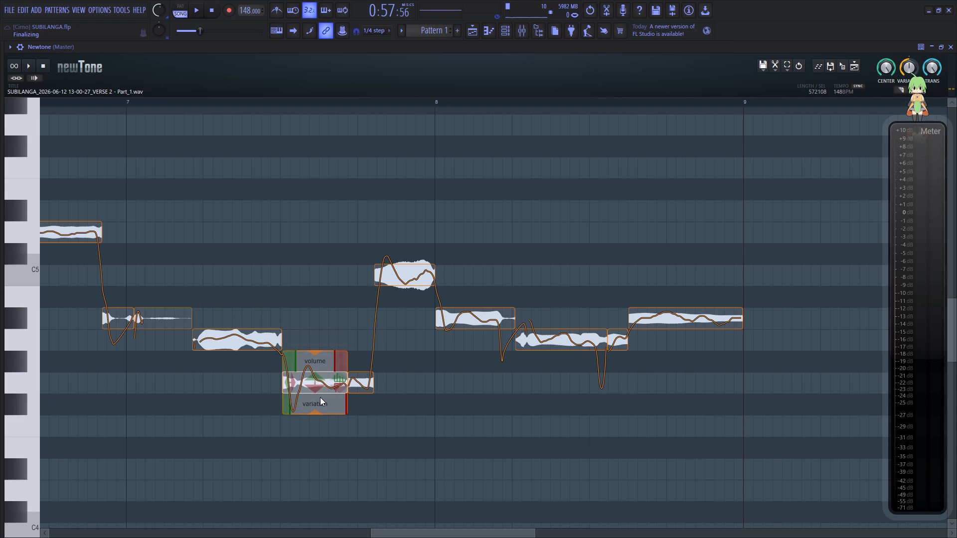
Set the G4 note in bar 7 to 34.60% variation and smooth the C5 note at the end of the bar.
{"action": "left_click_drag", "start_coordinate": [316, 413], "coordinate": [329, 357]}
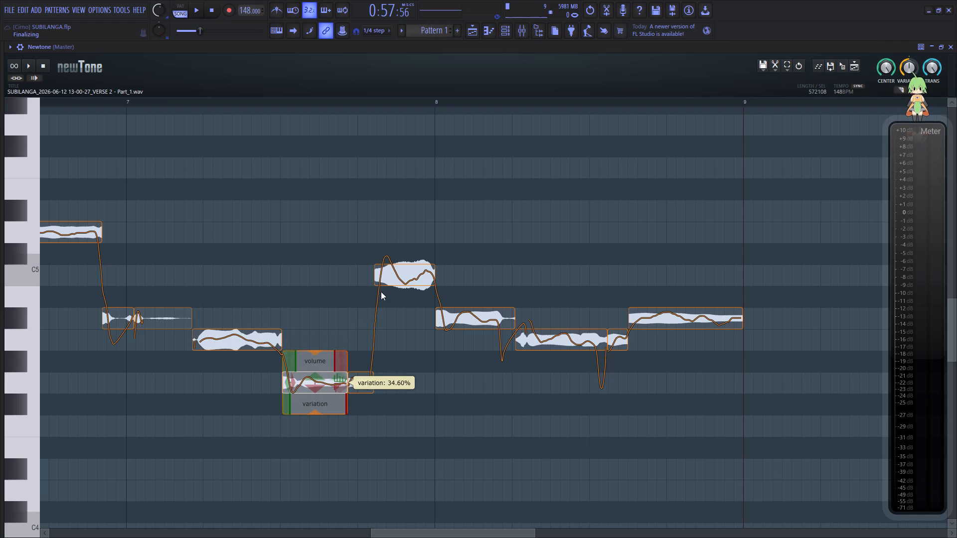
{"action": "left_click_drag", "start_coordinate": [404, 306], "coordinate": [419, 263]}
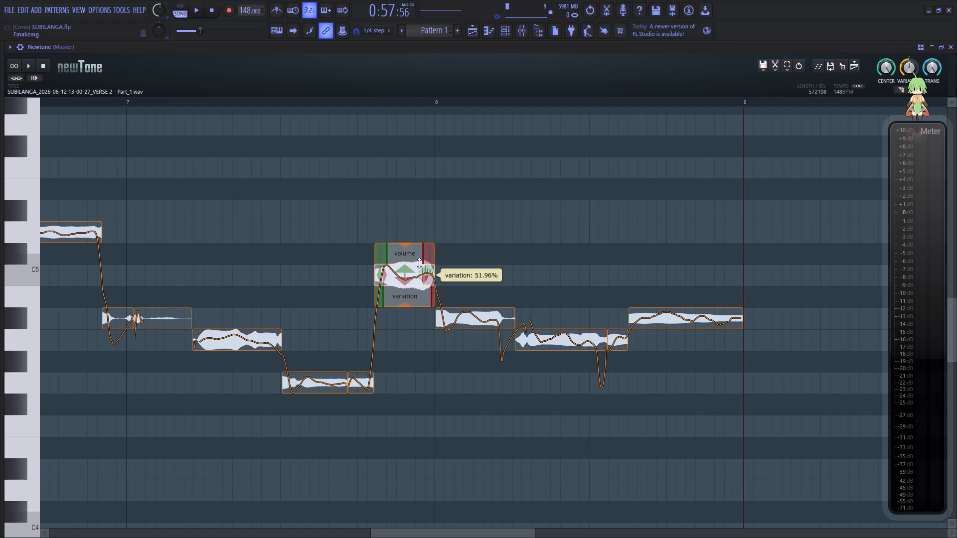
{"action": "left_click_drag", "start_coordinate": [419, 263], "coordinate": [419, 263]}
Reduce the pitch variation of bar 8's opening A#4 note, the longer A4 note after it, and the long closing A#4 note.
{"action": "left_click_drag", "start_coordinate": [476, 349], "coordinate": [480, 317]}
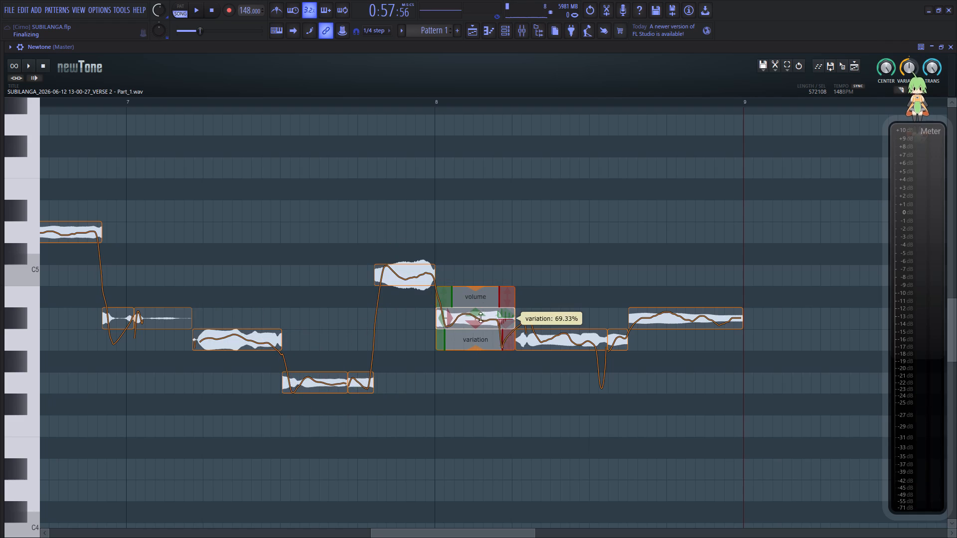
{"action": "left_click_drag", "start_coordinate": [480, 317], "coordinate": [483, 308]}
{"action": "left_click_drag", "start_coordinate": [560, 370], "coordinate": [572, 319]}
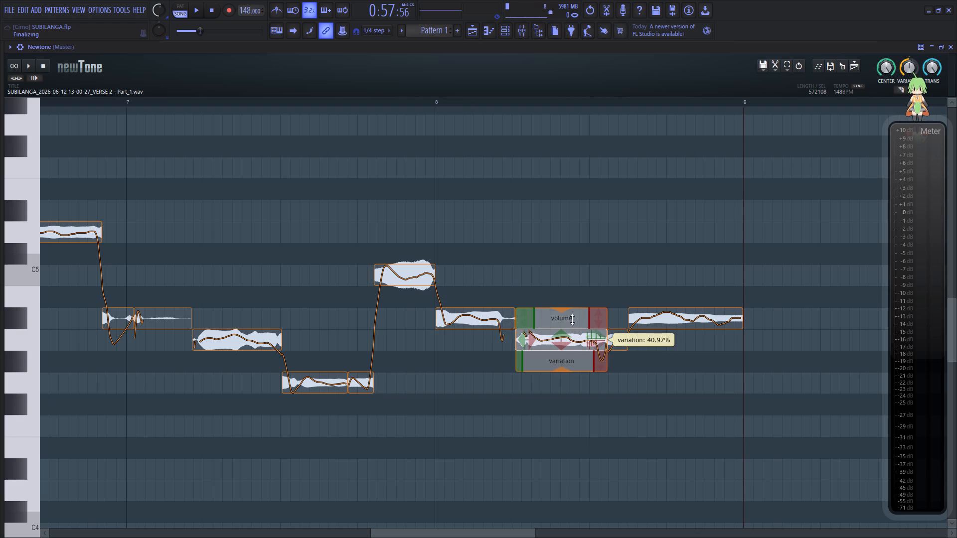
{"action": "left_click_drag", "start_coordinate": [572, 319], "coordinate": [574, 314]}
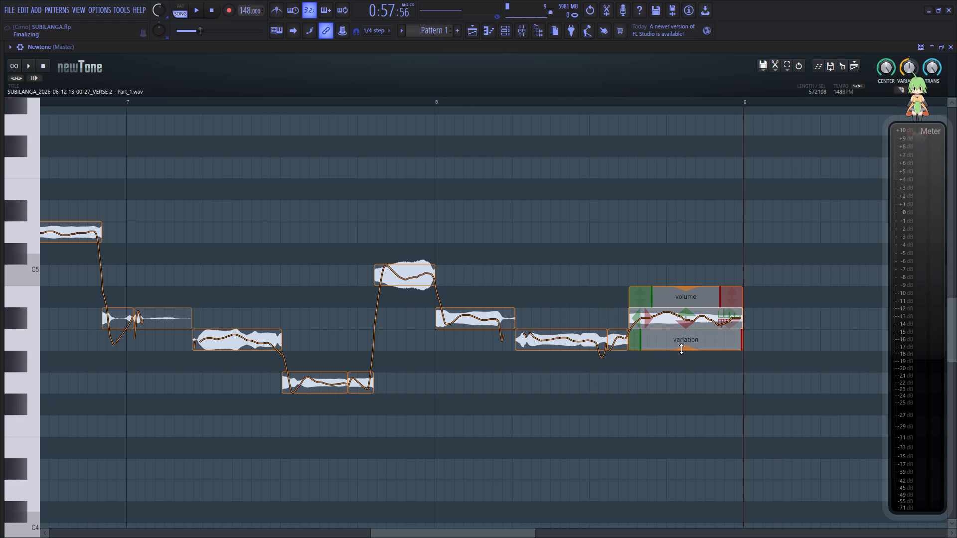
{"action": "left_click_drag", "start_coordinate": [682, 349], "coordinate": [683, 309]}
Place the corrected VERSE 2 audio on the empty VERSE 3 playlist track, aligned with the original clip's start, and close Newtone.
{"action": "left_click_drag", "start_coordinate": [843, 68], "coordinate": [762, 165]}
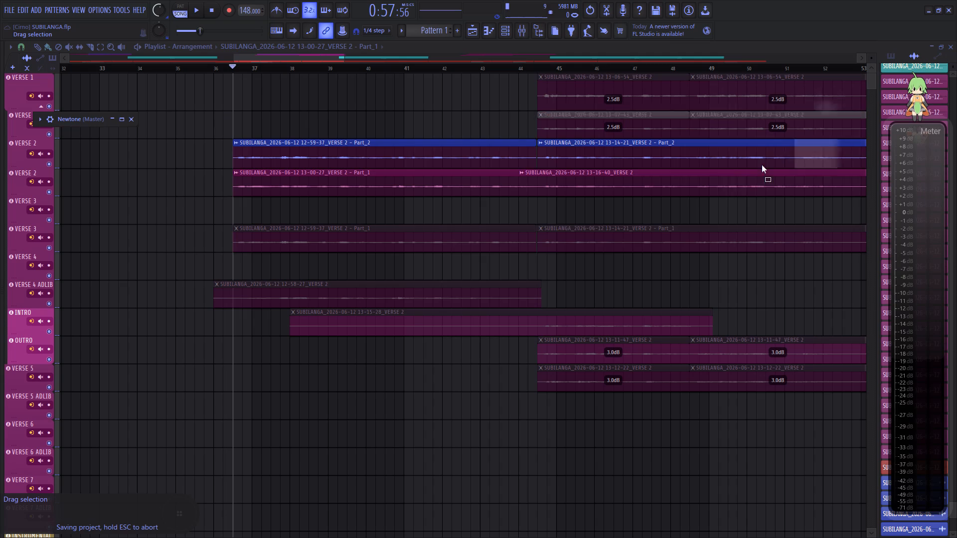
{"action": "left_click_drag", "start_coordinate": [762, 165], "coordinate": [236, 207]}
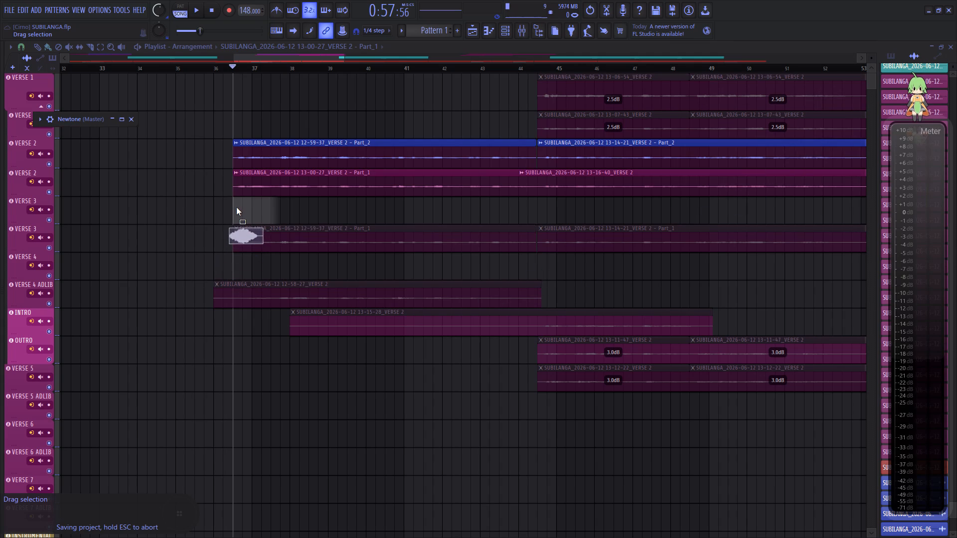
{"action": "left_click_drag", "start_coordinate": [236, 207], "coordinate": [236, 207]}
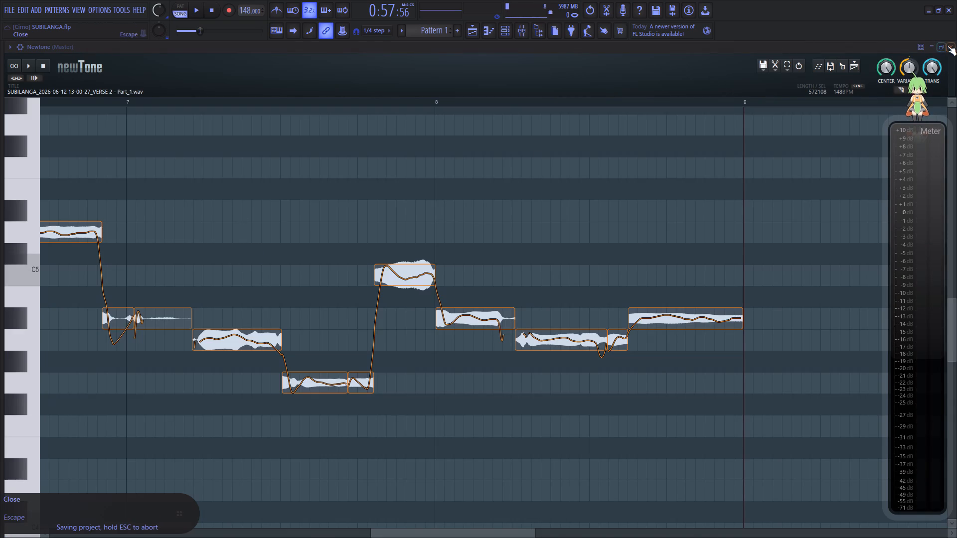
{"action": "left_click", "coordinate": [949, 46]}
During playback, replace the original 13-00-27 clip on VERSE 2 with the corrected one, muting the original and moving it to VERSE 4.
{"action": "key", "text": "space"}
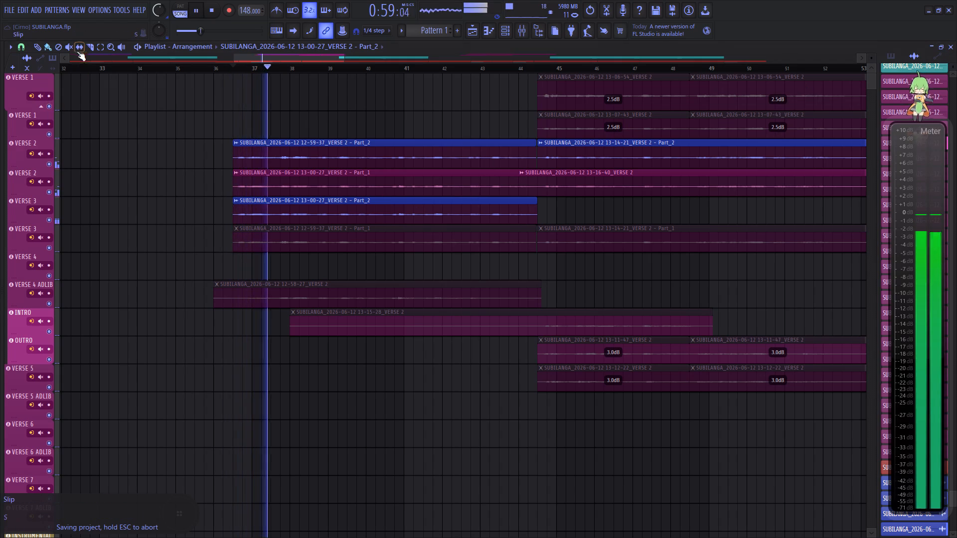
{"action": "left_click", "coordinate": [68, 51]}
{"action": "left_click", "coordinate": [371, 175]}
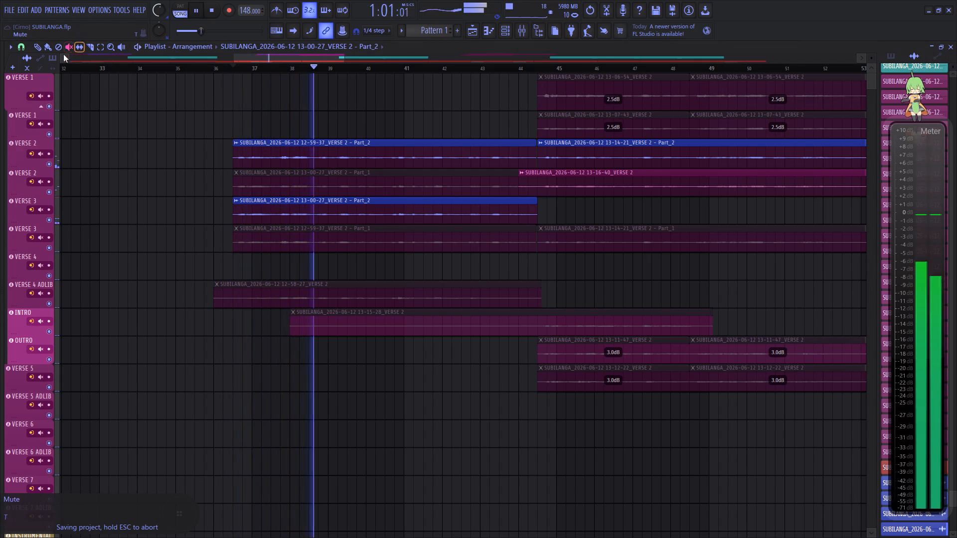
{"action": "left_click_drag", "start_coordinate": [47, 48], "coordinate": [50, 53]}
{"action": "left_click_drag", "start_coordinate": [280, 189], "coordinate": [280, 282]}
{"action": "left_click_drag", "start_coordinate": [281, 219], "coordinate": [282, 183]}
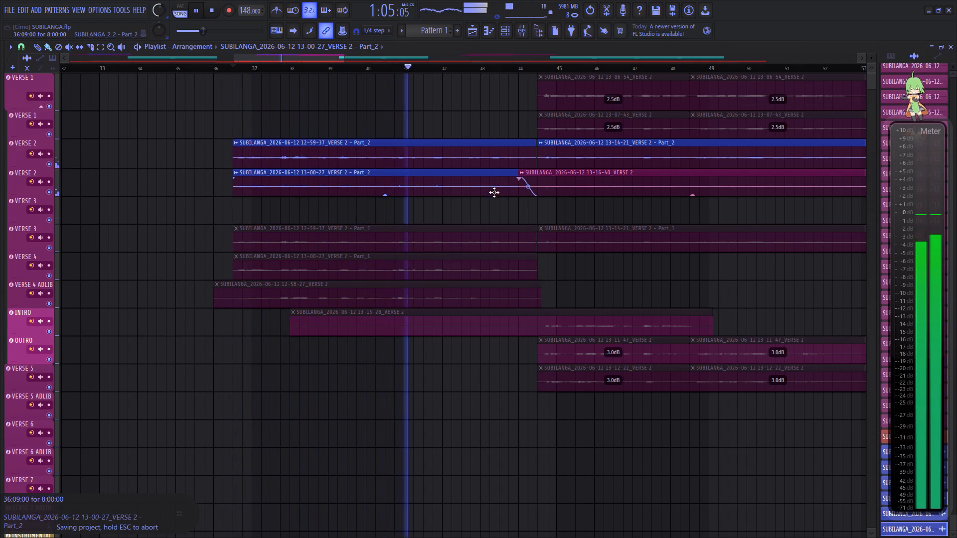
Trim the start of the 13-16-40 VERSE 2 clip to 44:09:00, where the corrected clip ends, and listen through the join.
{"action": "left_click_drag", "start_coordinate": [519, 190], "coordinate": [538, 191]}
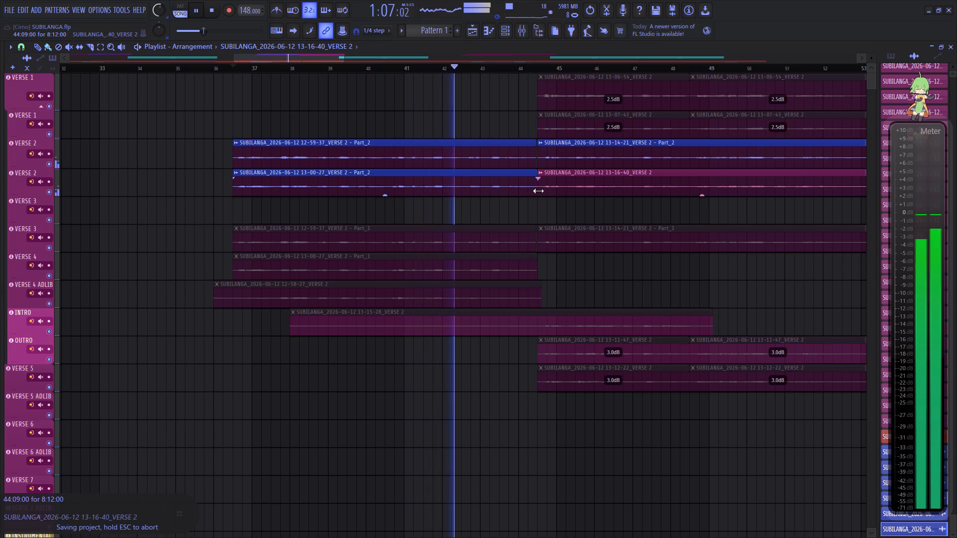
{"action": "left_click_drag", "start_coordinate": [538, 191], "coordinate": [542, 191]}
{"action": "left_click_drag", "start_coordinate": [286, 58], "coordinate": [286, 59]}
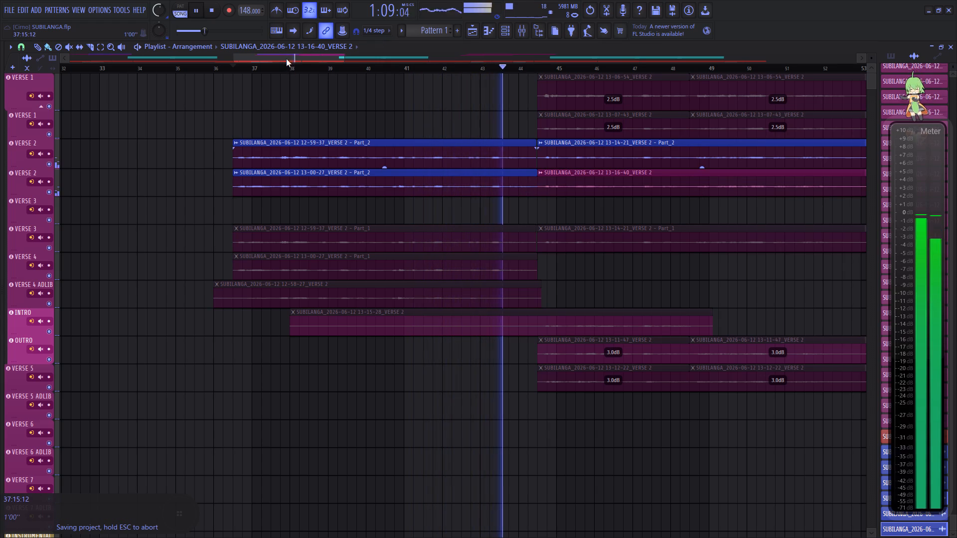
{"action": "left_click_drag", "start_coordinate": [286, 59], "coordinate": [303, 63]}
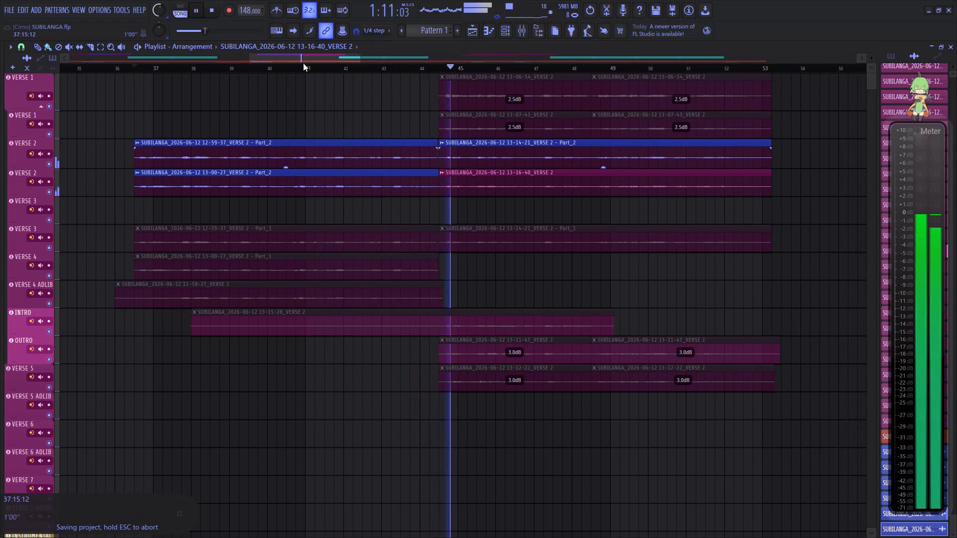
{"action": "left_click_drag", "start_coordinate": [303, 63], "coordinate": [320, 65]}
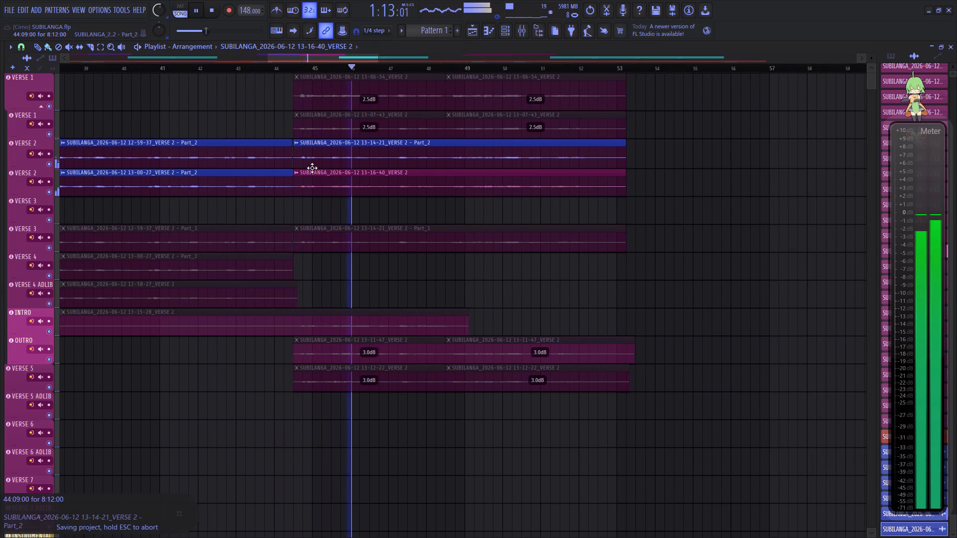
{"action": "key", "text": "space"}
Make the 13-16-40 VERSE 2 clip unique as a sample and open it for pitch correction.
{"action": "left_click", "coordinate": [299, 173]}
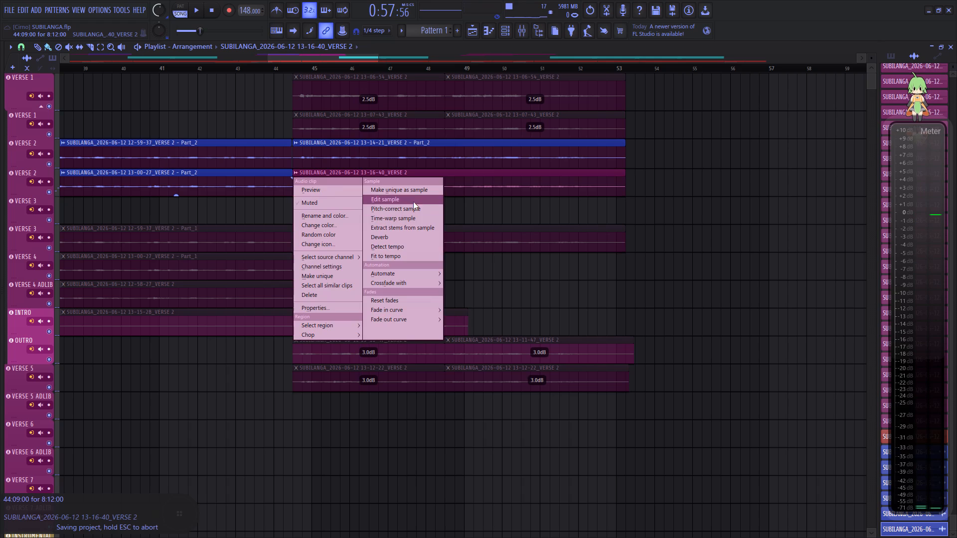
{"action": "left_click", "coordinate": [407, 192]}
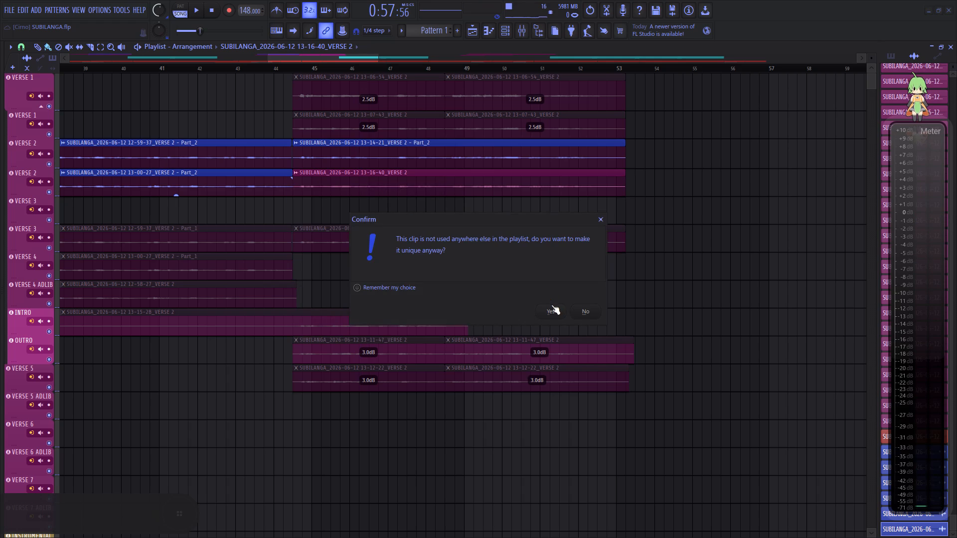
{"action": "left_click", "coordinate": [552, 306]}
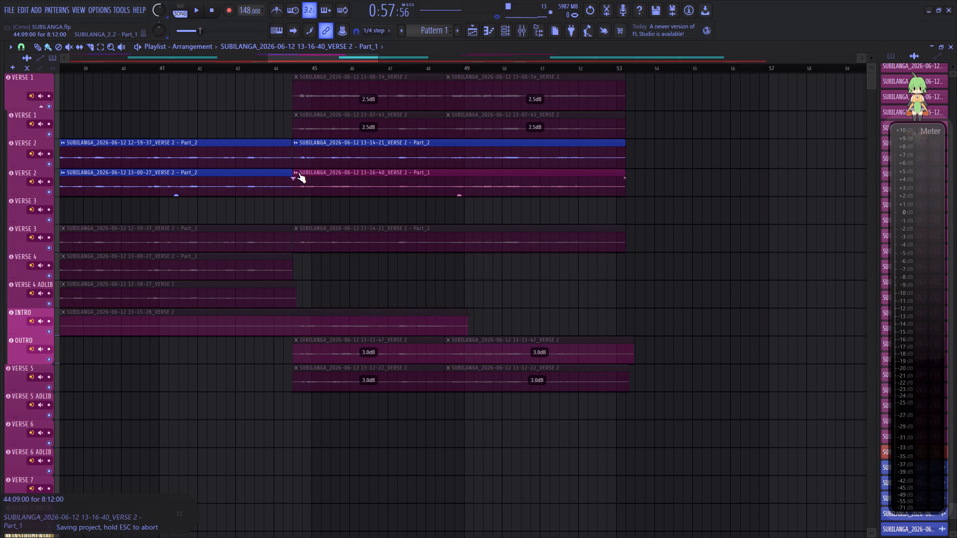
{"action": "left_click", "coordinate": [298, 172]}
{"action": "left_click", "coordinate": [410, 212]}
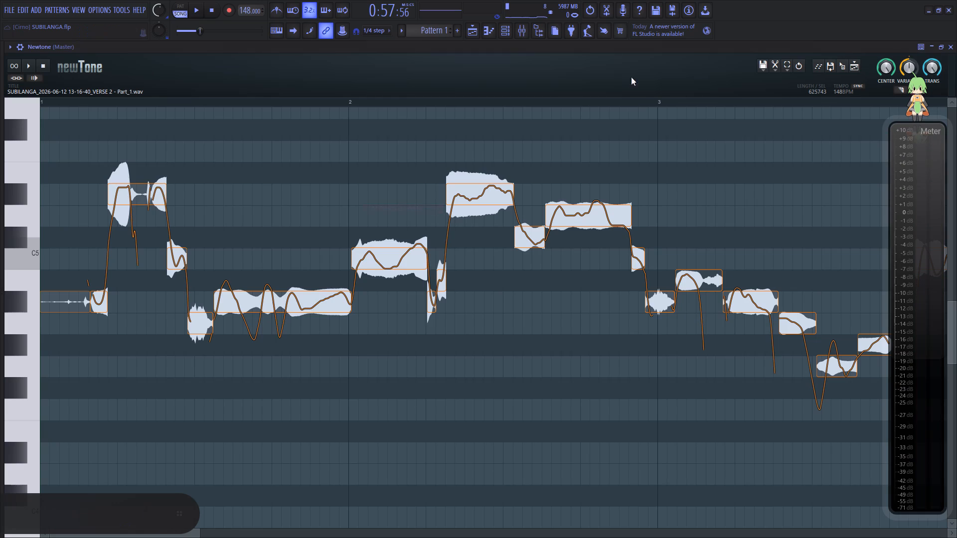
Snap the notes of the 13-16-40 clip to the scale.
{"action": "left_click", "coordinate": [777, 72]}
{"action": "left_click", "coordinate": [775, 193]}
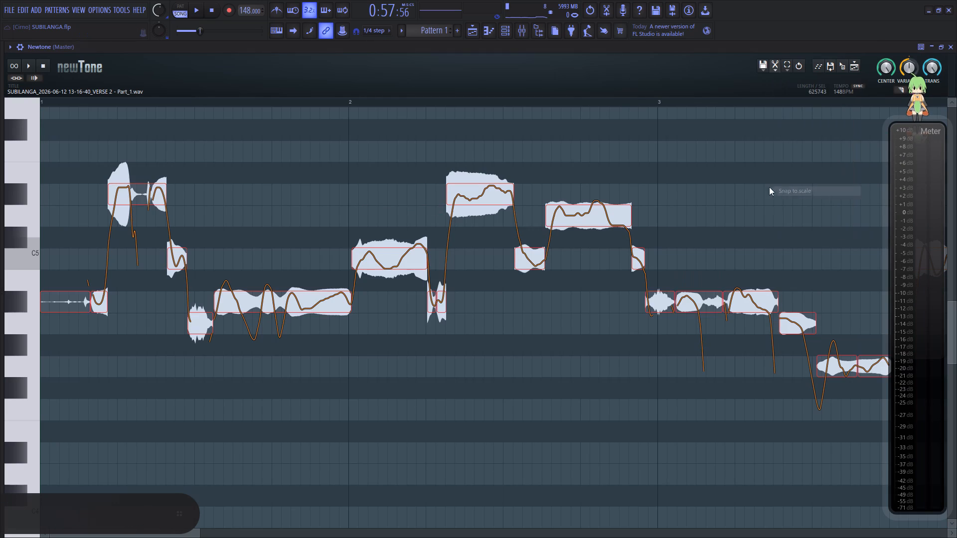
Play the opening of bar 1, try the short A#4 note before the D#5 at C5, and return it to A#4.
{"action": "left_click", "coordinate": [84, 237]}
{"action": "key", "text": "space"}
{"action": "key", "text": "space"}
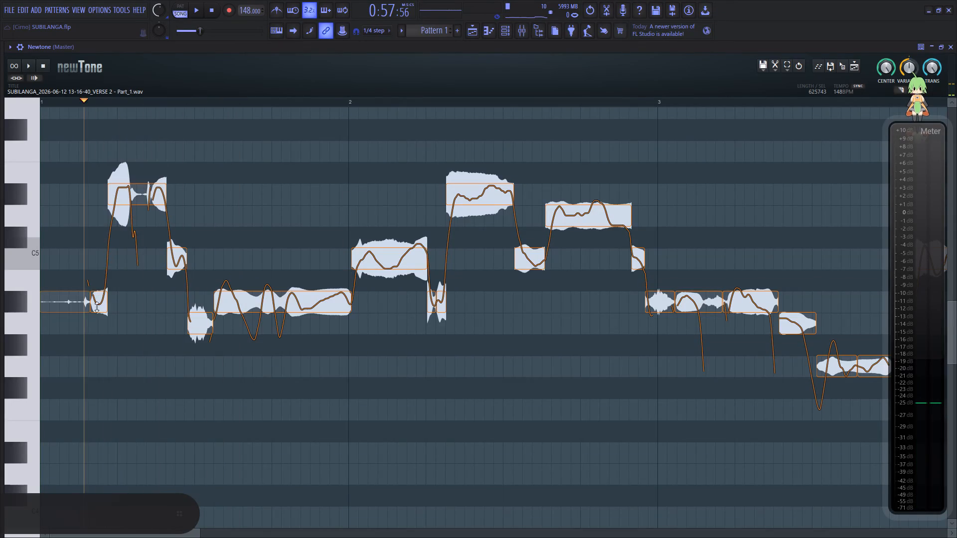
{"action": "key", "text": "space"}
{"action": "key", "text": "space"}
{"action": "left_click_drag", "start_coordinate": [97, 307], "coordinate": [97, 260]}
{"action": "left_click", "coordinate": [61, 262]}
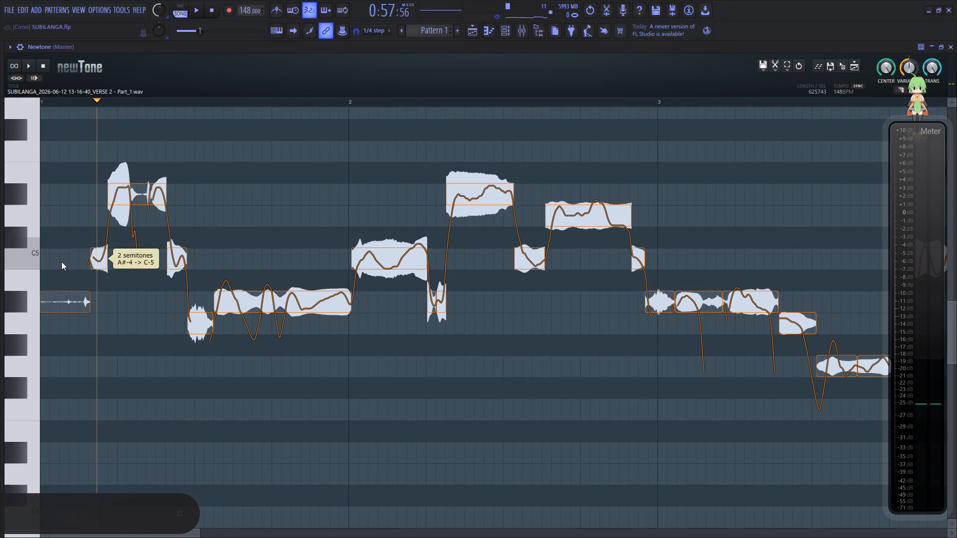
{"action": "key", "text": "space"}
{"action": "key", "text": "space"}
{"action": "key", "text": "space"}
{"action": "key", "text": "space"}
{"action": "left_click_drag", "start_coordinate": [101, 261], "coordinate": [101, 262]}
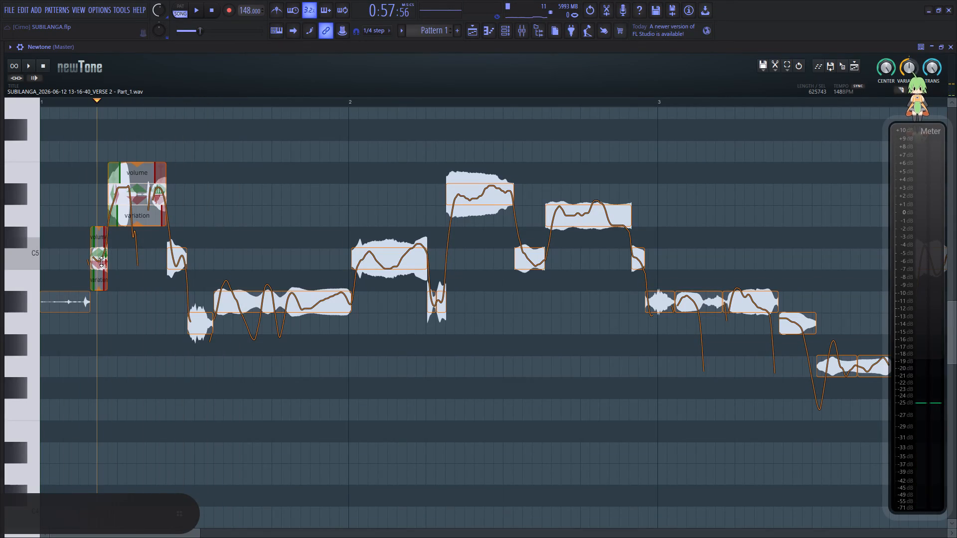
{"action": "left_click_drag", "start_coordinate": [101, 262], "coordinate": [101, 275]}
Set the D#5 note in bar 1 to 32.28% variation while listening from the clip's opening.
{"action": "left_click", "coordinate": [59, 227]}
{"action": "key", "text": "space"}
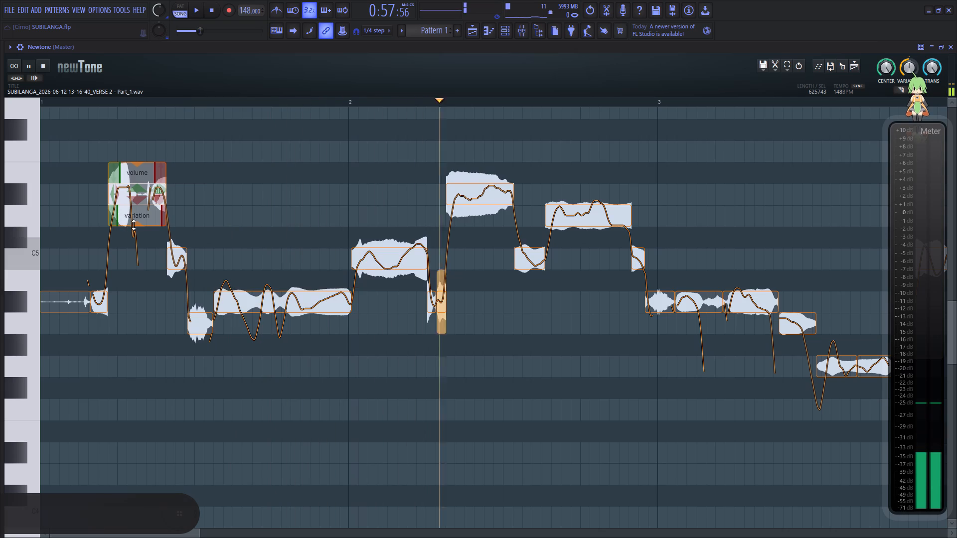
{"action": "left_click_drag", "start_coordinate": [134, 226], "coordinate": [146, 167]}
{"action": "key", "text": "space"}
{"action": "left_click", "coordinate": [45, 234]}
{"action": "key", "text": "space"}
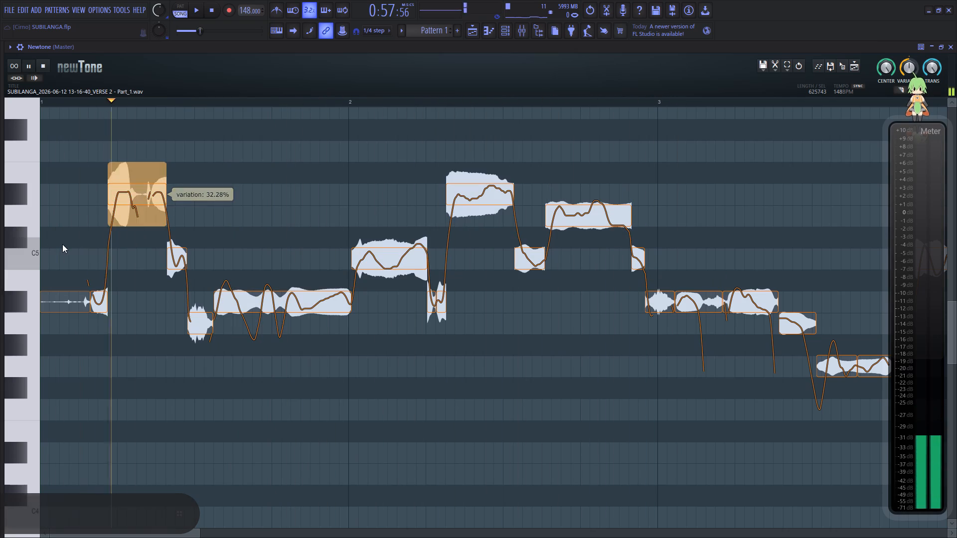
{"action": "key", "text": "space"}
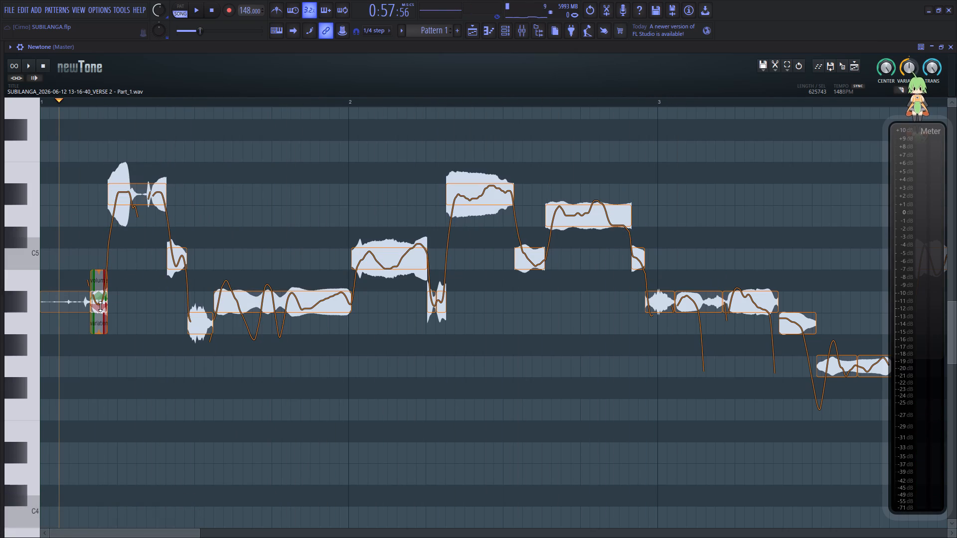
Raise the short A#4 note before the D#5 to C5, comparing it with D5 by listening to the opening.
{"action": "left_click_drag", "start_coordinate": [100, 306], "coordinate": [102, 272]}
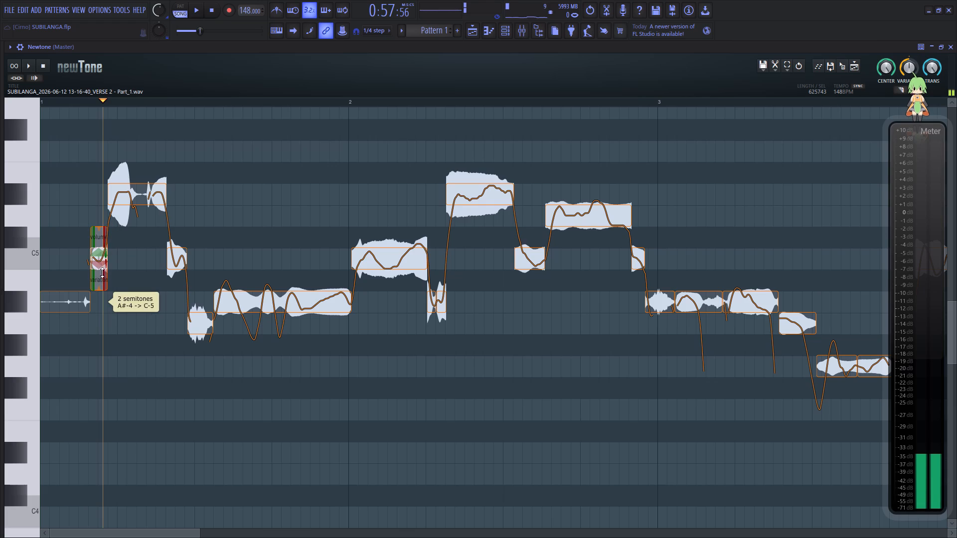
{"action": "left_click_drag", "start_coordinate": [102, 272], "coordinate": [98, 220]}
{"action": "left_click", "coordinate": [69, 243]}
{"action": "key", "text": "space"}
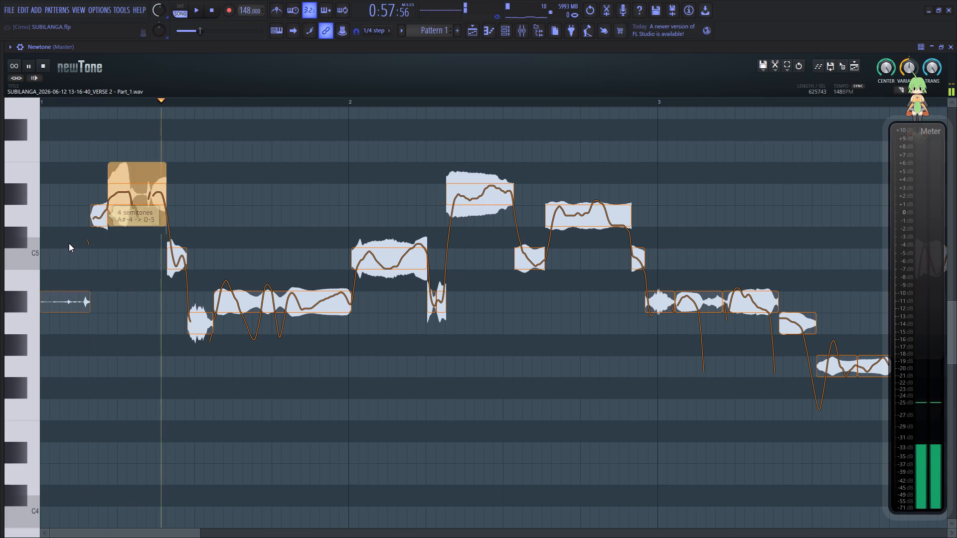
{"action": "left_click_drag", "start_coordinate": [100, 221], "coordinate": [94, 266]}
{"action": "key", "text": "space"}
{"action": "key", "text": "space"}
{"action": "key", "text": "space"}
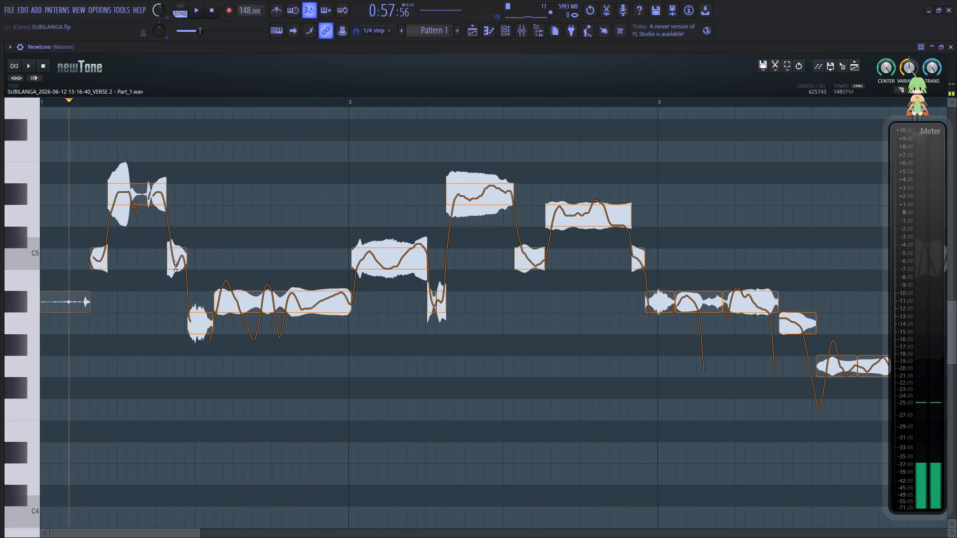
{"action": "key", "text": "space"}
Set the short C5 note after the D#5 in bar 1 to 36.34% variation and replay the opening.
{"action": "left_click_drag", "start_coordinate": [177, 290], "coordinate": [180, 235]}
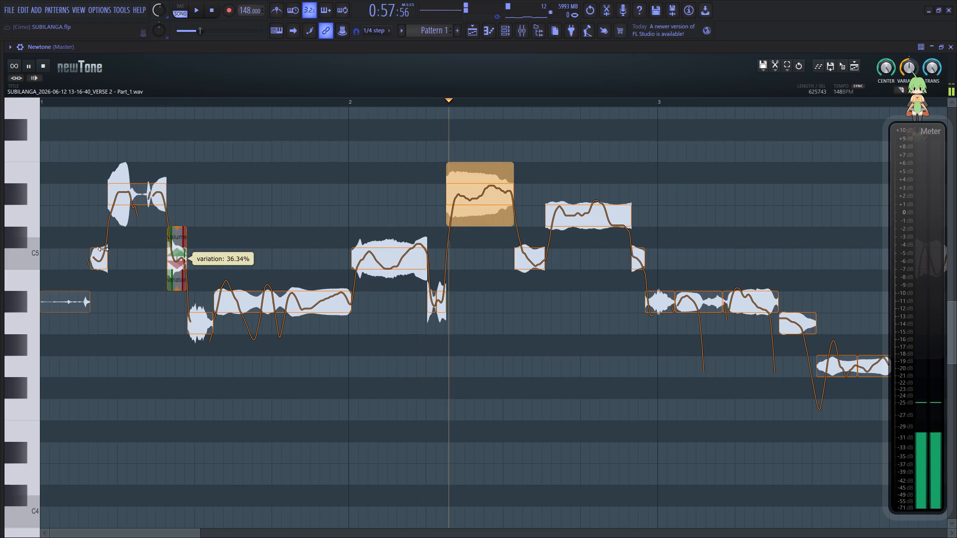
{"action": "key", "text": "space"}
{"action": "key", "text": "space"}
{"action": "key", "text": "space"}
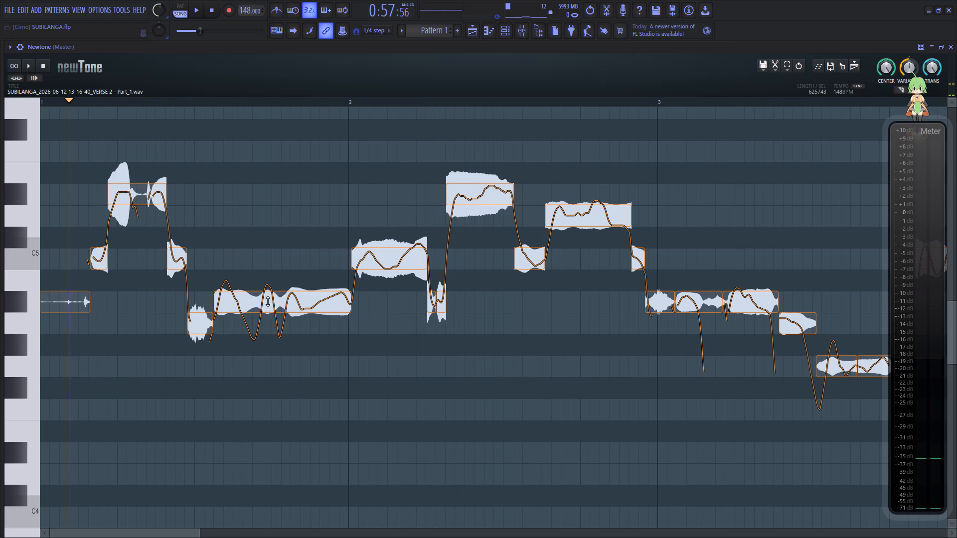
Set the long A#4 note at the end of bar 1 to 18.97% variation and listen on into bar 2.
{"action": "left_click", "coordinate": [268, 301]}
{"action": "left_click_drag", "start_coordinate": [276, 332], "coordinate": [277, 263]}
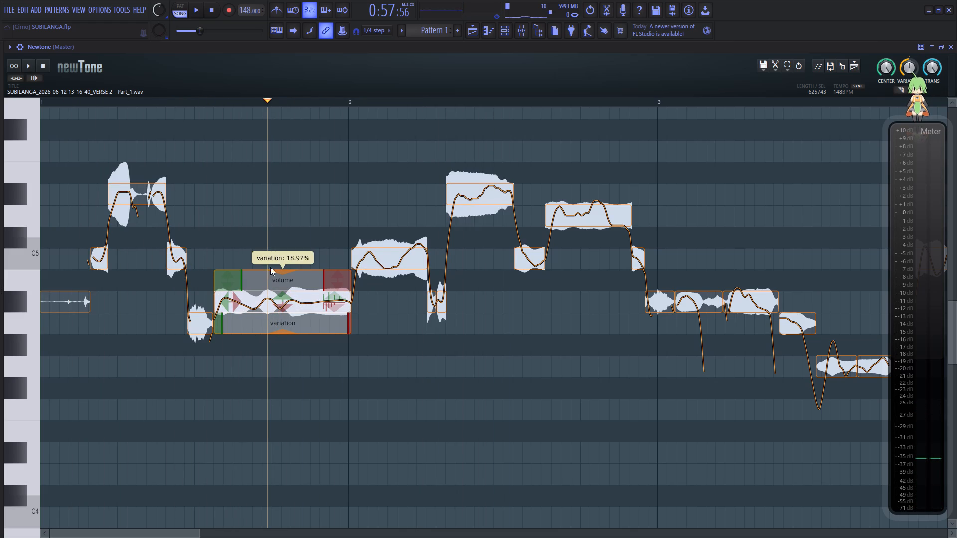
{"action": "left_click", "coordinate": [61, 308]}
{"action": "key", "text": "space"}
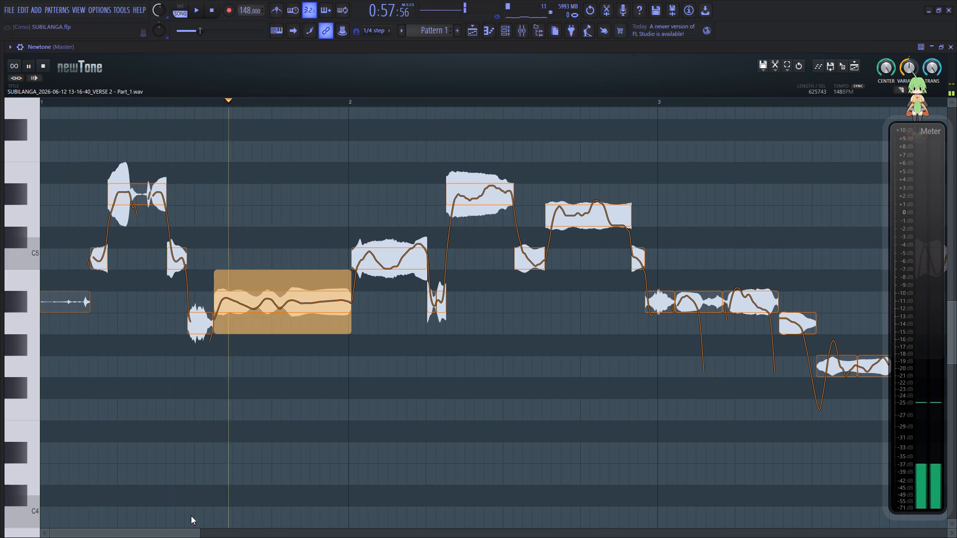
{"action": "left_click_drag", "start_coordinate": [178, 530], "coordinate": [204, 530]}
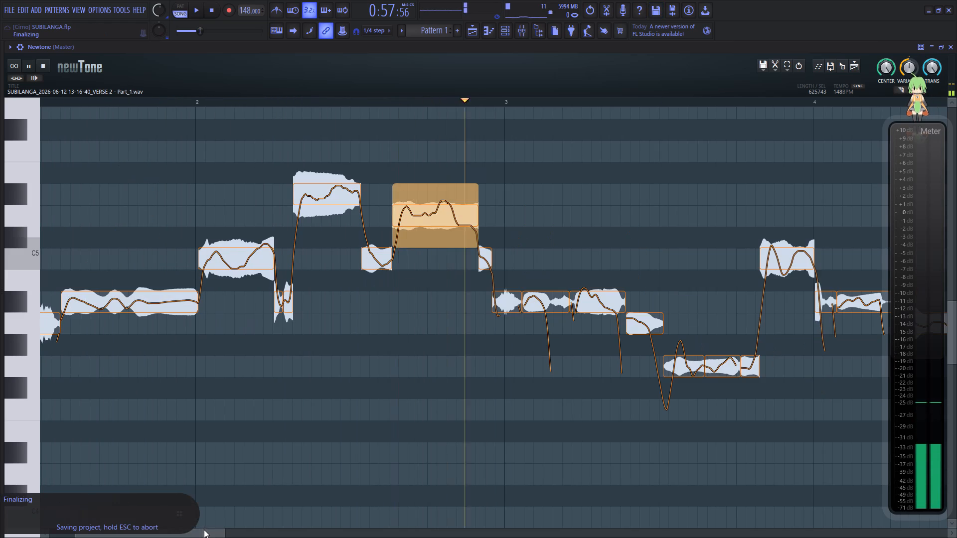
{"action": "key", "text": "space"}
{"action": "key", "text": "space"}
{"action": "left_click_drag", "start_coordinate": [202, 533], "coordinate": [192, 531]}
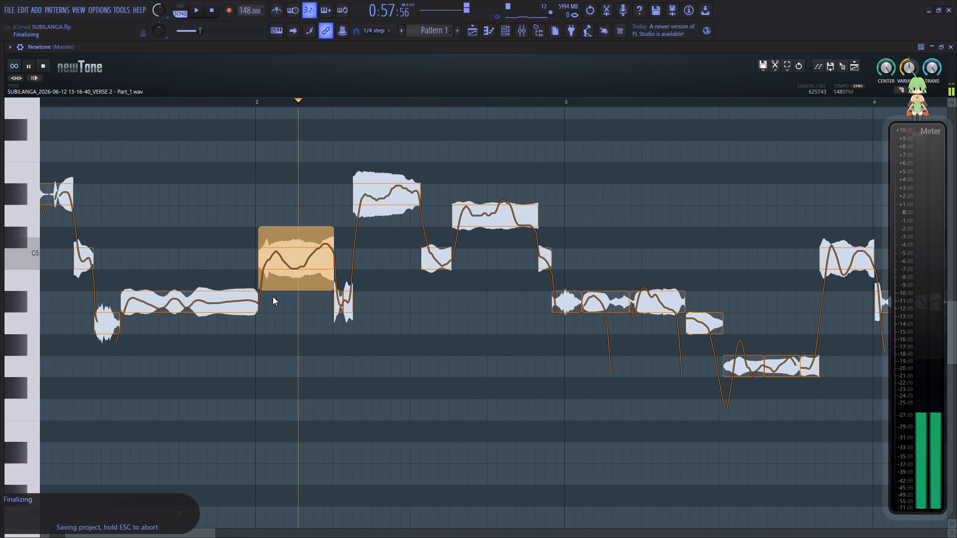
Set the C5 note at the start of bar 2 to 61.80% variation and the D#5 note after it to 64.12%.
{"action": "key", "text": "space"}
{"action": "key", "text": "space"}
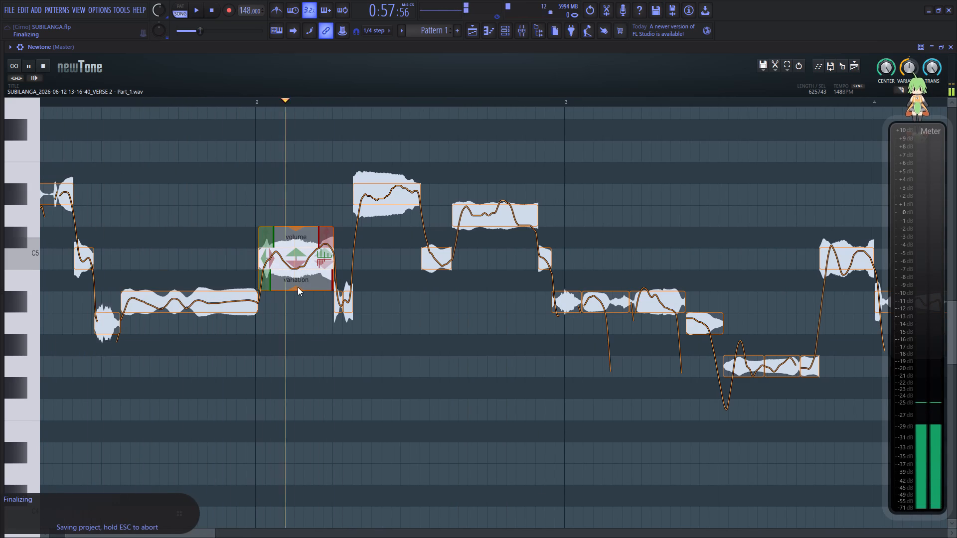
{"action": "left_click_drag", "start_coordinate": [297, 289], "coordinate": [305, 256]}
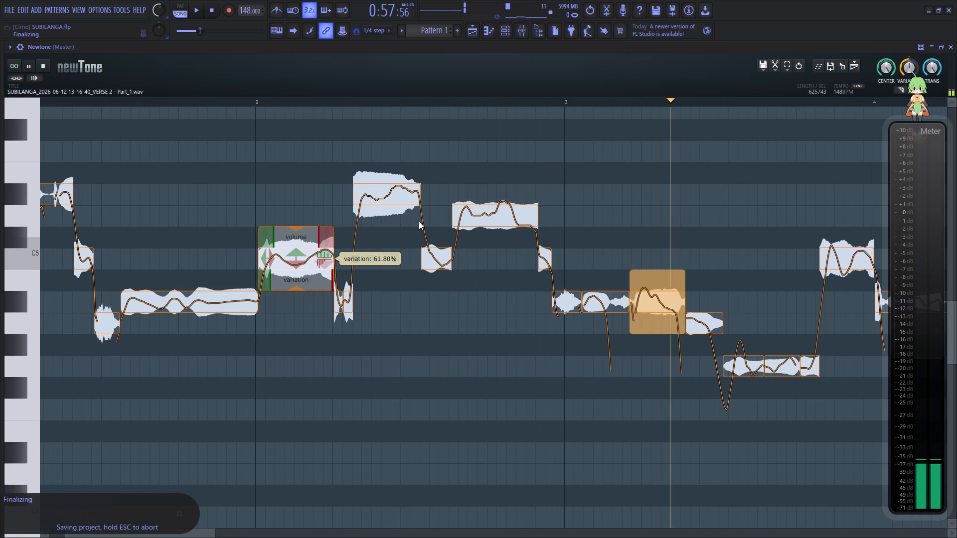
{"action": "key", "text": "space"}
{"action": "left_click_drag", "start_coordinate": [384, 224], "coordinate": [393, 193]}
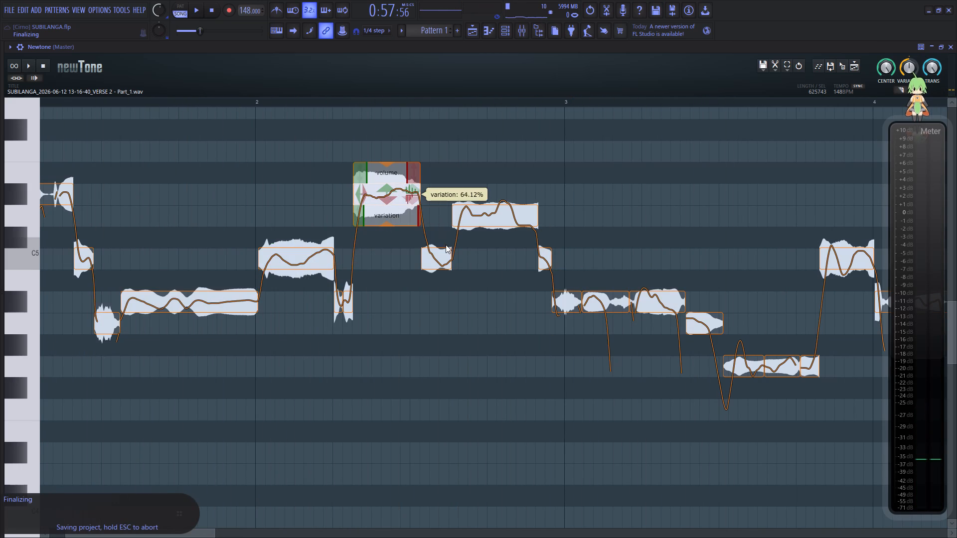
Reduce the pitch variation of the short C5 and the long D5 after the D#5 in bar 2, and replay the bar.
{"action": "key", "text": "space"}
{"action": "left_click_drag", "start_coordinate": [436, 289], "coordinate": [443, 252]}
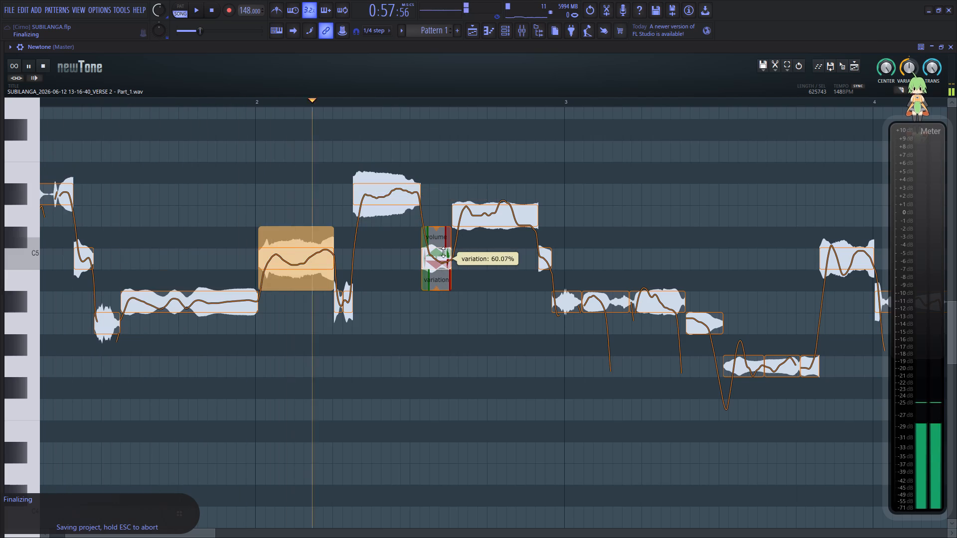
{"action": "left_click_drag", "start_coordinate": [443, 252], "coordinate": [444, 250]}
{"action": "left_click_drag", "start_coordinate": [494, 248], "coordinate": [495, 227]}
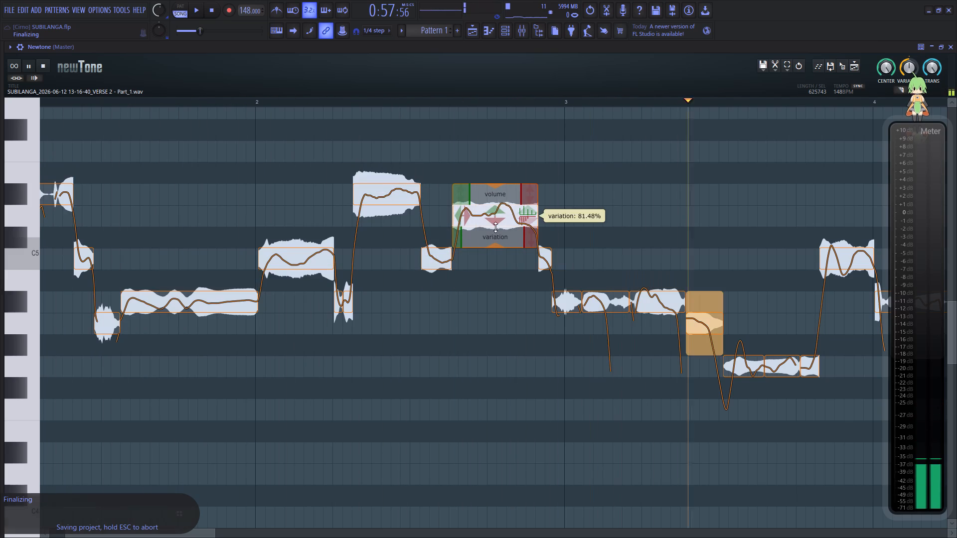
{"action": "left_click_drag", "start_coordinate": [495, 227], "coordinate": [497, 210]}
{"action": "left_click", "coordinate": [266, 313]}
{"action": "key", "text": "space"}
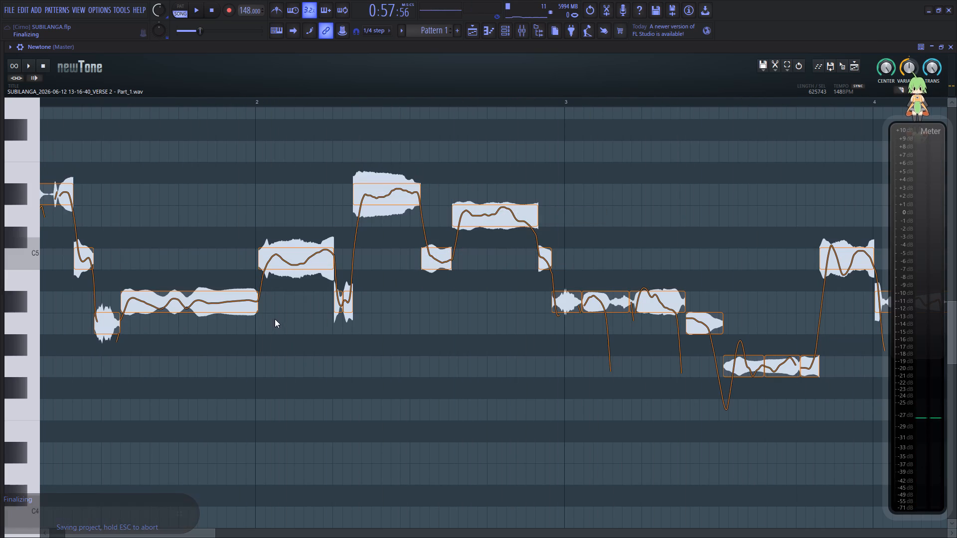
{"action": "left_click", "coordinate": [238, 347]}
{"action": "key", "text": "space"}
{"action": "key", "text": "space"}
{"action": "key", "text": "space"}
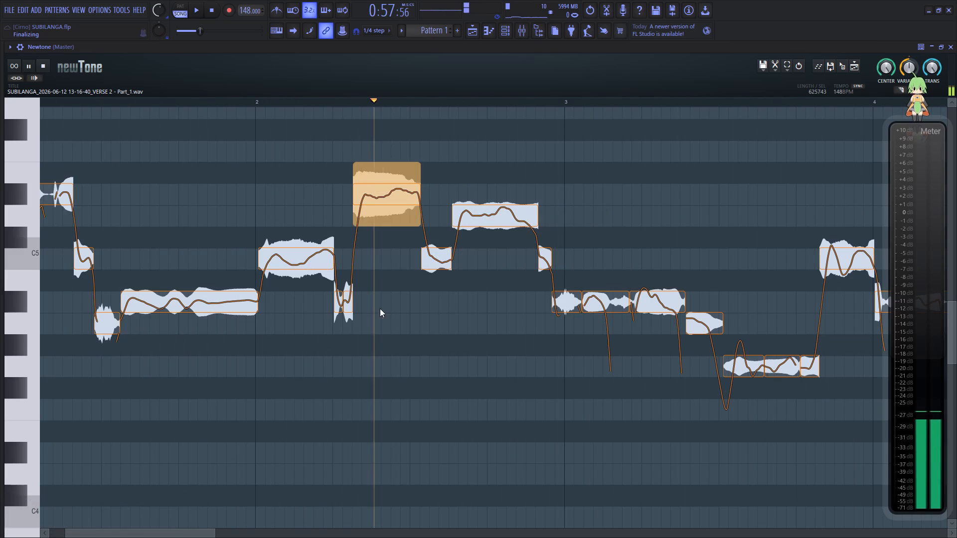
{"action": "key", "text": "space"}
{"action": "key", "text": "space"}
Raise both short A#4 notes just before the D#5 in bar 2 to C5, replaying the bar to check.
{"action": "left_click_drag", "start_coordinate": [347, 308], "coordinate": [350, 274]}
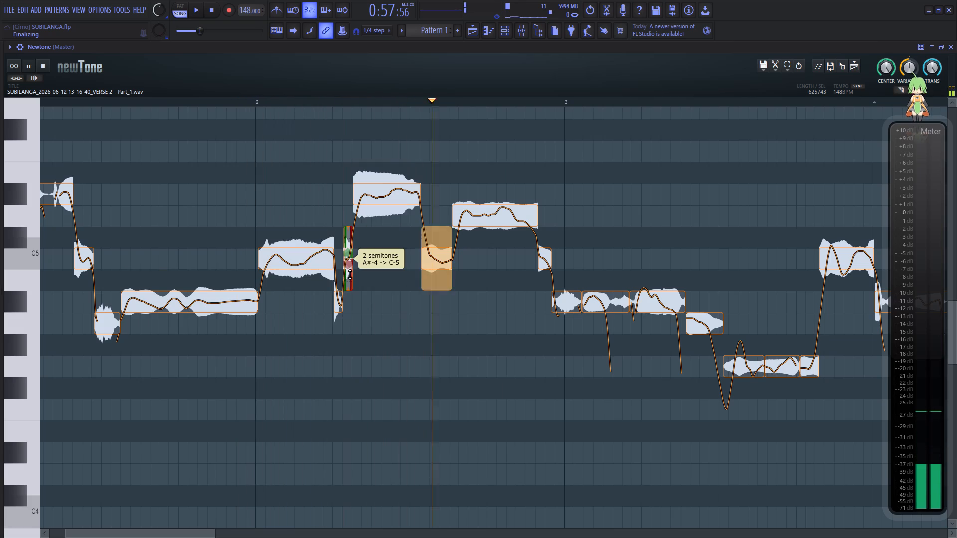
{"action": "left_click_drag", "start_coordinate": [350, 274], "coordinate": [351, 272]}
{"action": "key", "text": "space"}
{"action": "key", "text": "space"}
{"action": "left_click_drag", "start_coordinate": [337, 311], "coordinate": [338, 283]}
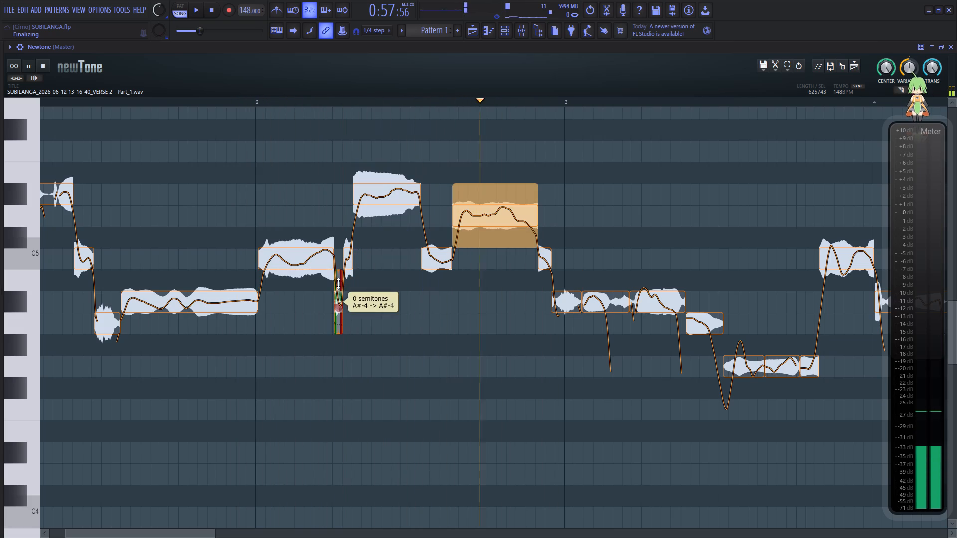
{"action": "left_click_drag", "start_coordinate": [338, 283], "coordinate": [341, 271]}
{"action": "key", "text": "space"}
{"action": "key", "text": "space"}
{"action": "left_click", "coordinate": [272, 323]}
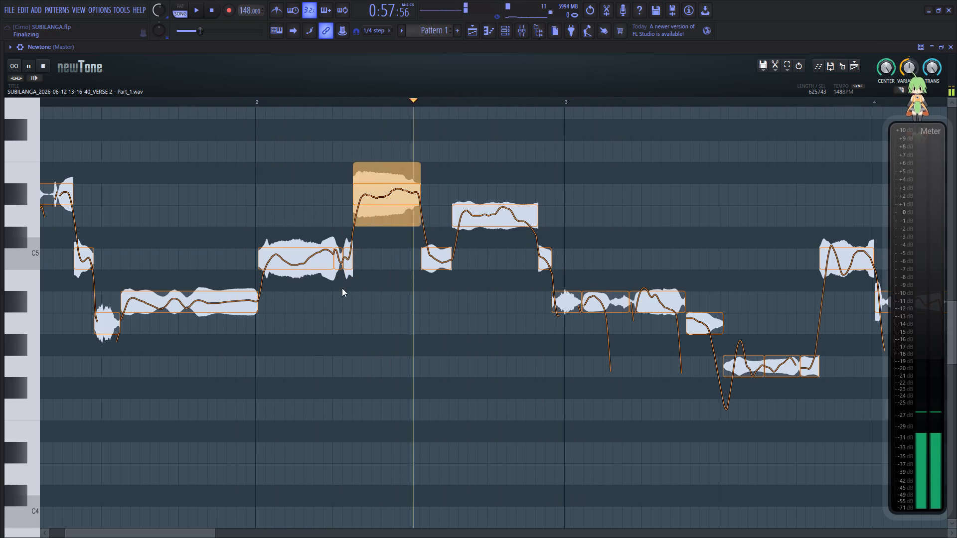
{"action": "key", "text": "space"}
{"action": "key", "text": "space"}
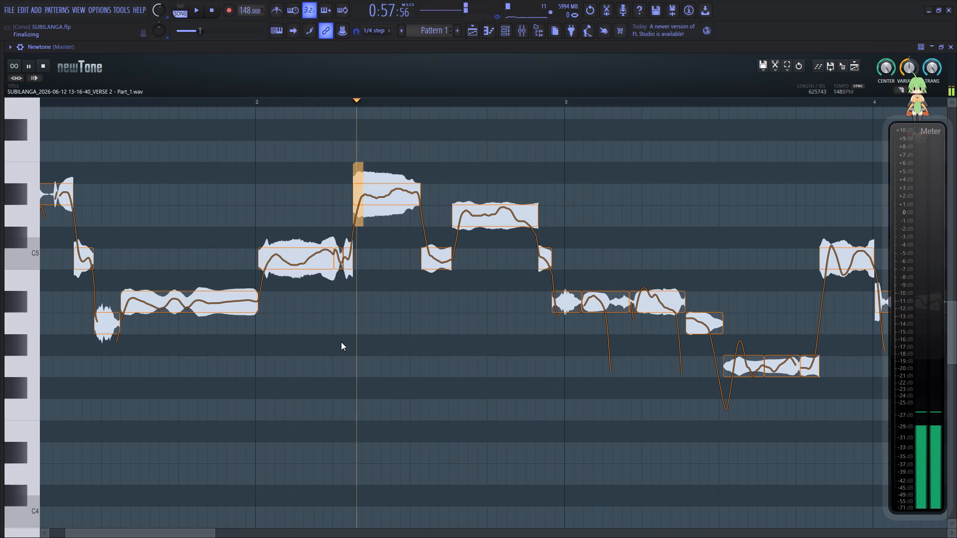
Lower the variation of the two longer A#4 notes in bar 3 to slightly under half, replaying the bar between them.
{"action": "left_click_drag", "start_coordinate": [203, 536], "coordinate": [252, 529]}
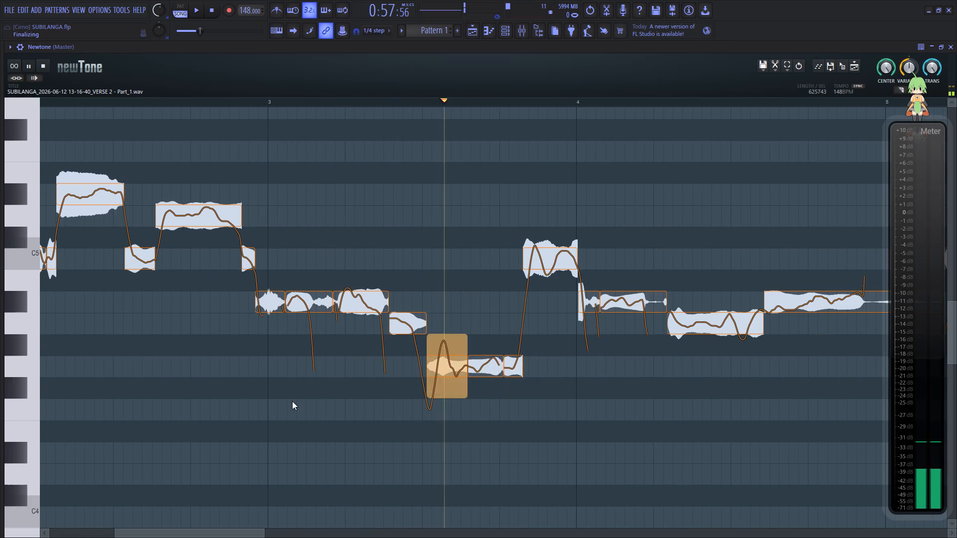
{"action": "left_click_drag", "start_coordinate": [358, 332], "coordinate": [365, 287]}
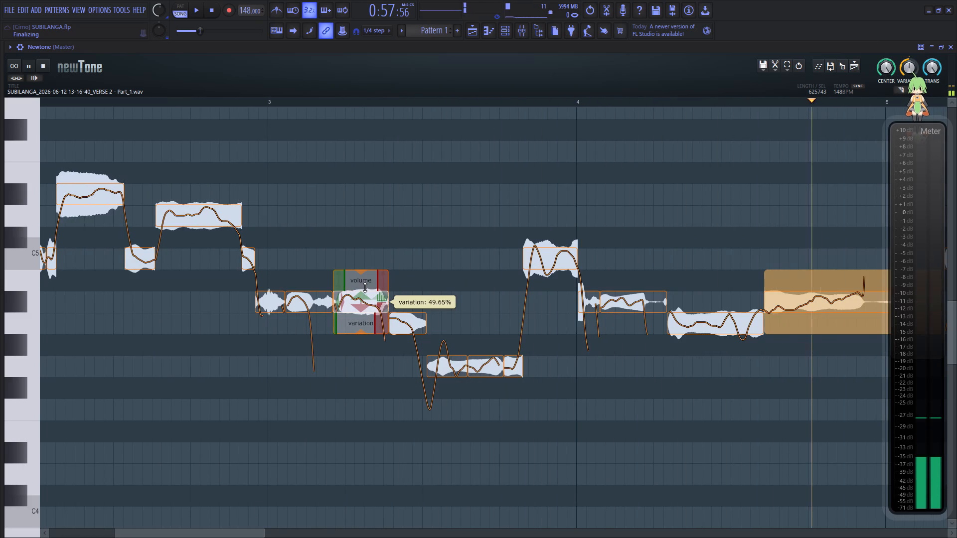
{"action": "left_click_drag", "start_coordinate": [365, 287], "coordinate": [366, 281]}
{"action": "left_click", "coordinate": [205, 350]}
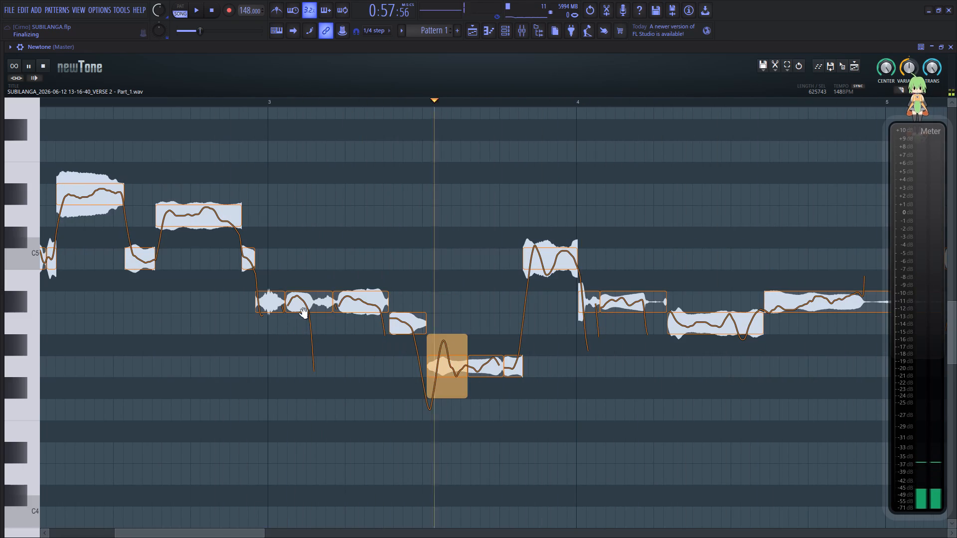
{"action": "left_click", "coordinate": [300, 304]}
{"action": "left_click_drag", "start_coordinate": [309, 332], "coordinate": [310, 290]}
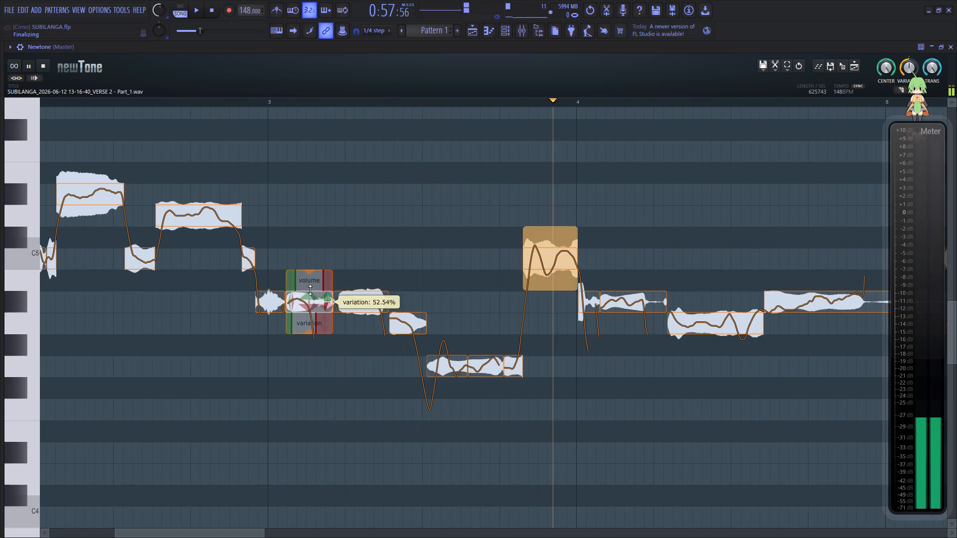
{"action": "left_click_drag", "start_coordinate": [310, 290], "coordinate": [312, 282]}
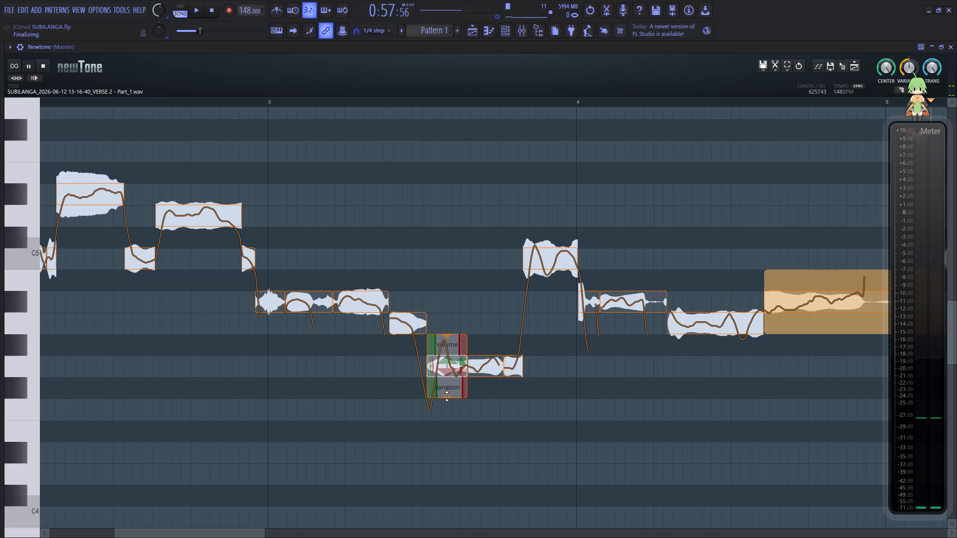
Set the first G4 note in bar 3 to 27.65% variation and the G4 note after it to 53.12%.
{"action": "left_click_drag", "start_coordinate": [447, 397], "coordinate": [456, 334]}
{"action": "left_click", "coordinate": [294, 383]}
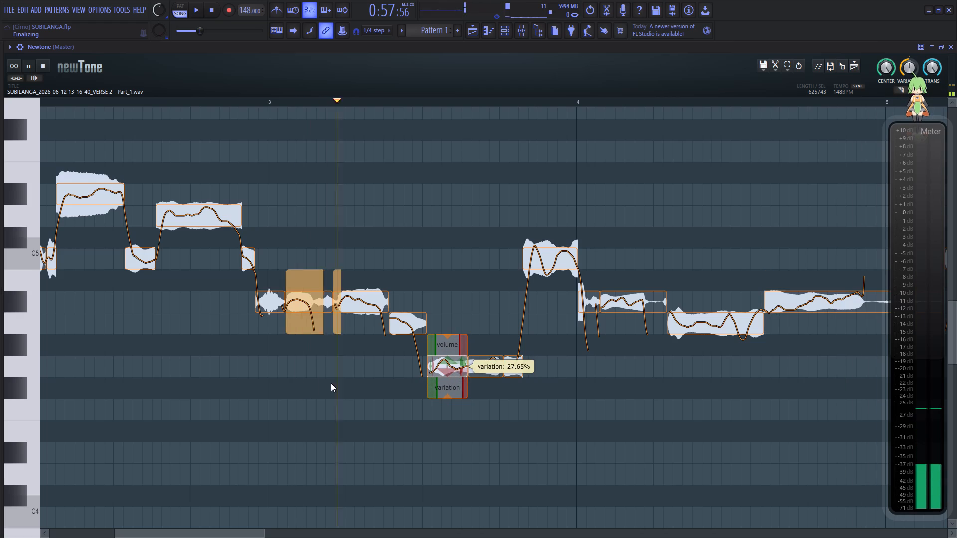
{"action": "left_click", "coordinate": [490, 371]}
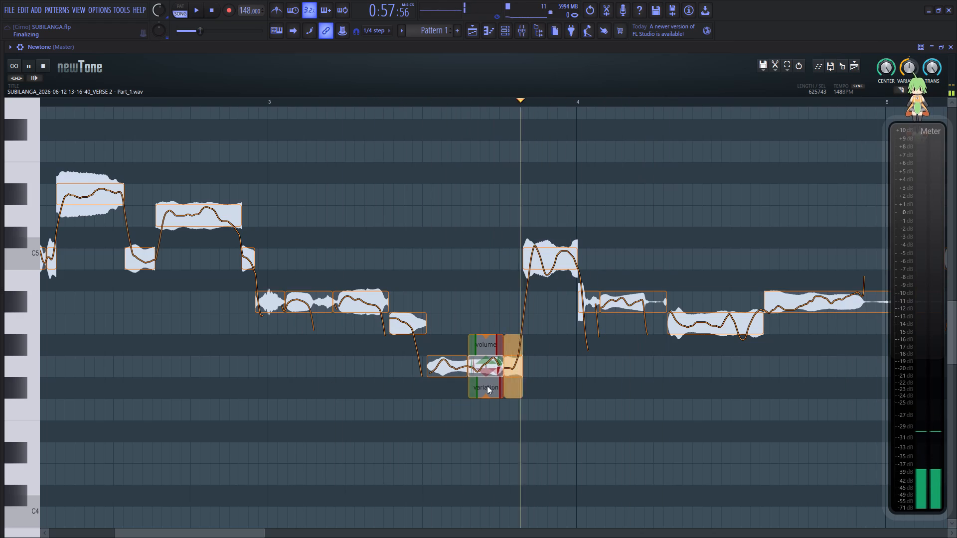
{"action": "left_click_drag", "start_coordinate": [485, 397], "coordinate": [492, 356]}
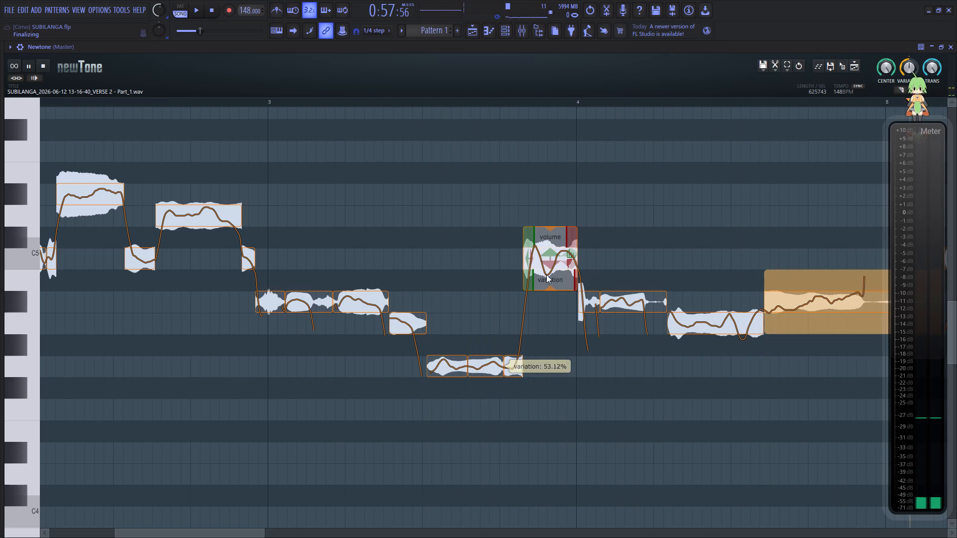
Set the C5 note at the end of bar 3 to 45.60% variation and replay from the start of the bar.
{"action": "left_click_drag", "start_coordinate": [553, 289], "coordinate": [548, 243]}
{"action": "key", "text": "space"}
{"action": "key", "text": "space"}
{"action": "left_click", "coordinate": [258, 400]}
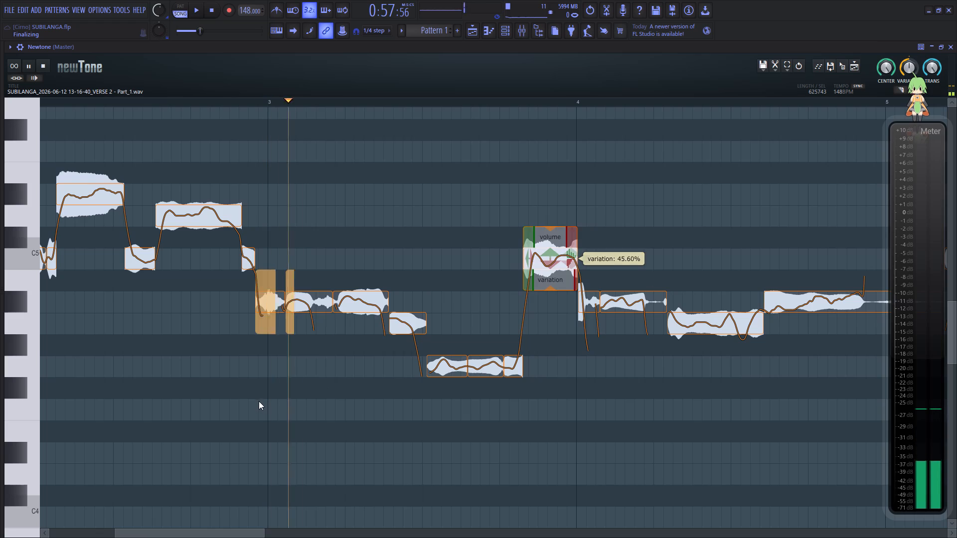
Set the A4 note in bar 4 to about 33% variation and the long A#4 after it to 41.54%, and replay bar 4.
{"action": "left_click_drag", "start_coordinate": [234, 535], "coordinate": [299, 529]}
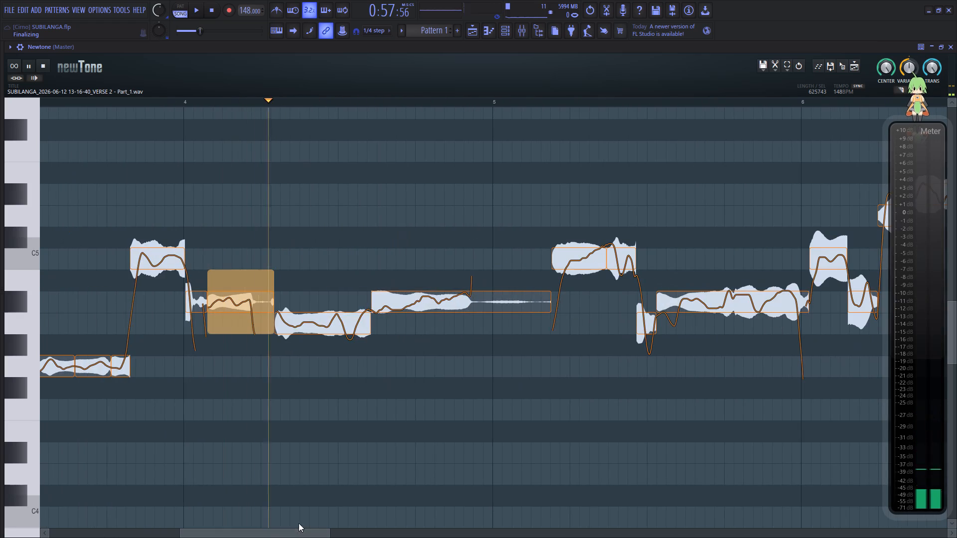
{"action": "left_click", "coordinate": [333, 330]}
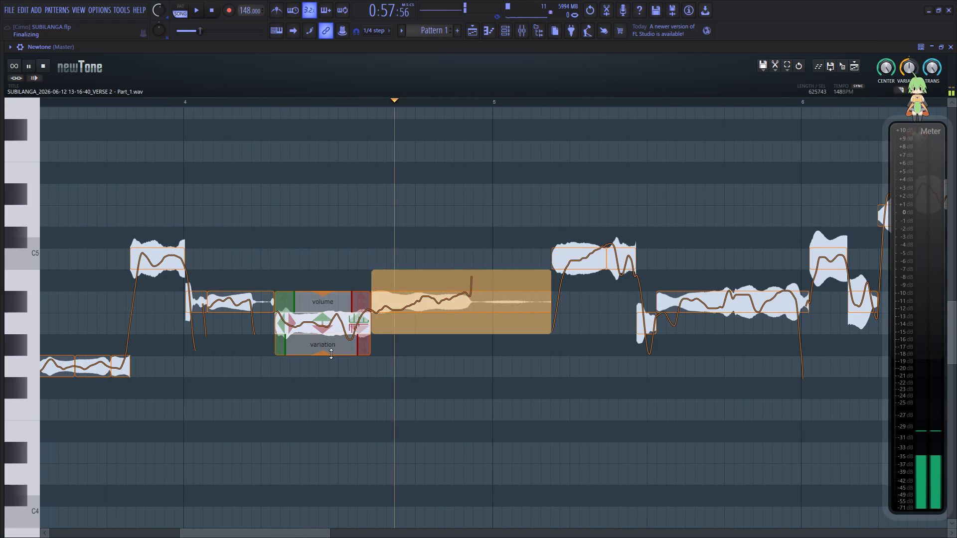
{"action": "left_click_drag", "start_coordinate": [325, 354], "coordinate": [346, 296]}
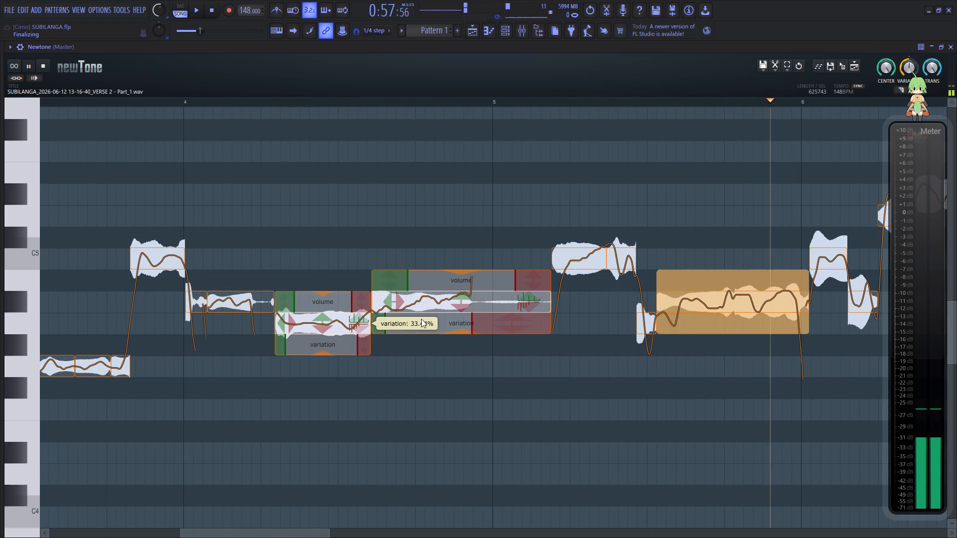
{"action": "left_click_drag", "start_coordinate": [457, 333], "coordinate": [464, 282]}
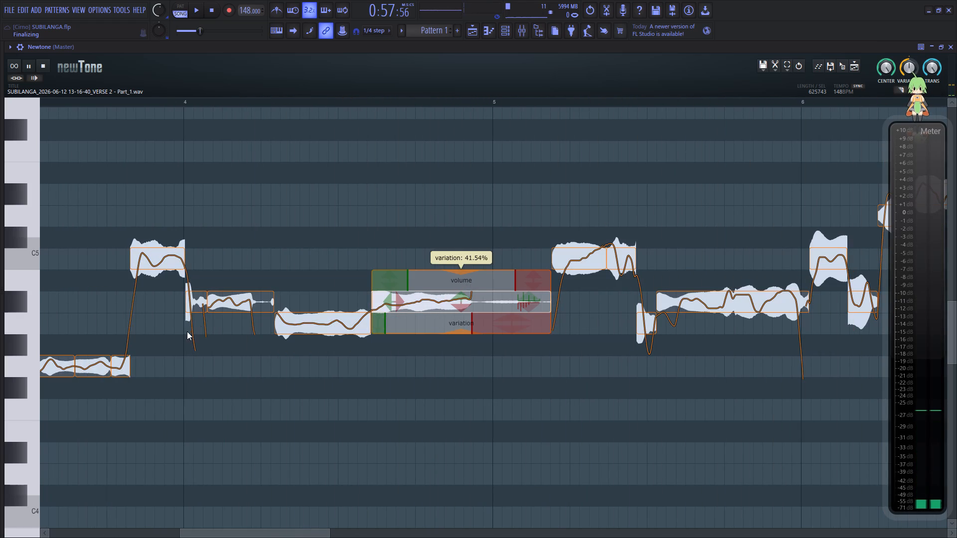
{"action": "left_click", "coordinate": [187, 331]}
Set the A#4 note just before the A4 in bar 4 to 47.33% variation.
{"action": "left_click", "coordinate": [236, 303]}
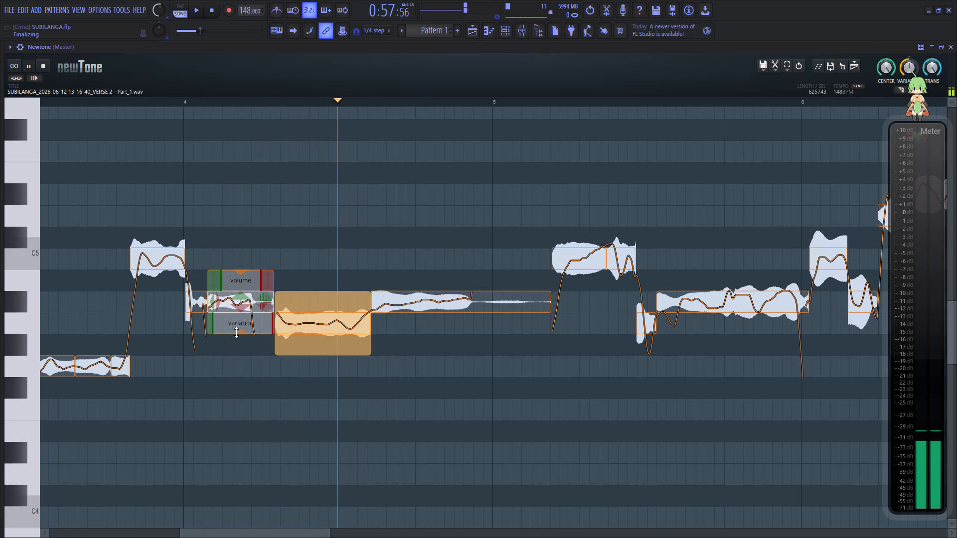
{"action": "left_click_drag", "start_coordinate": [237, 333], "coordinate": [250, 287]}
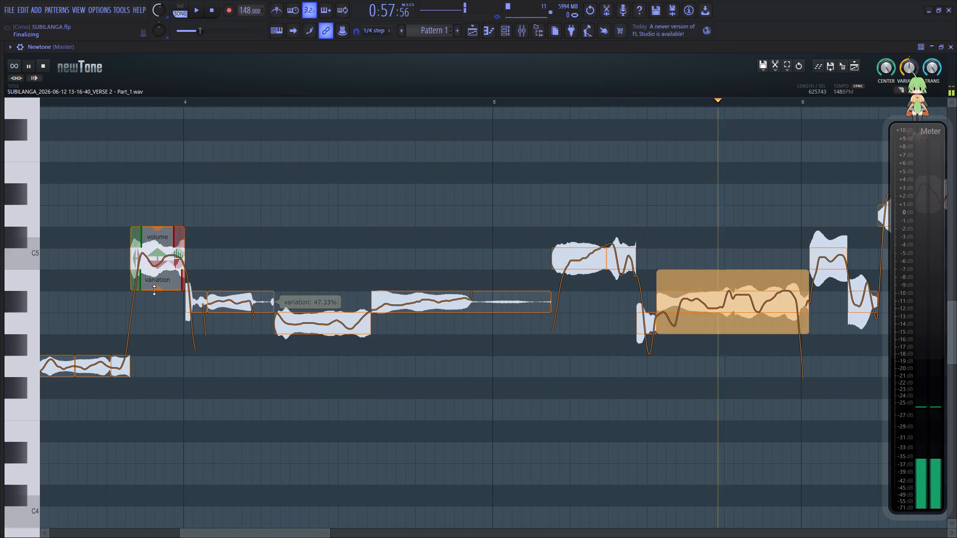
Set the C5 note at the end of bar 3 to 6.24% variation and listen from just before it.
{"action": "left_click_drag", "start_coordinate": [154, 290], "coordinate": [162, 256]}
{"action": "left_click", "coordinate": [106, 286]}
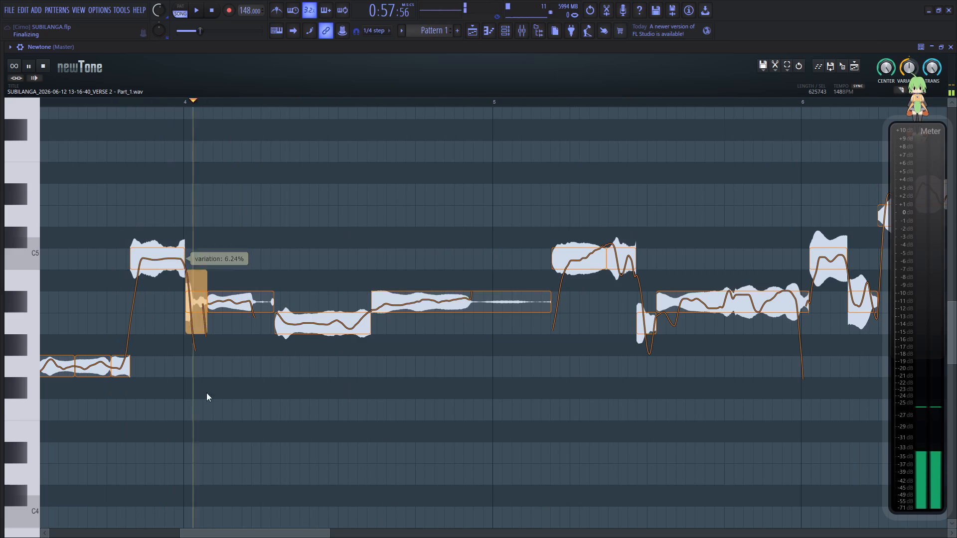
Raise the first C5 note in bar 5 by two semitones to D5 and listen to it.
{"action": "left_click_drag", "start_coordinate": [262, 532], "coordinate": [302, 532]}
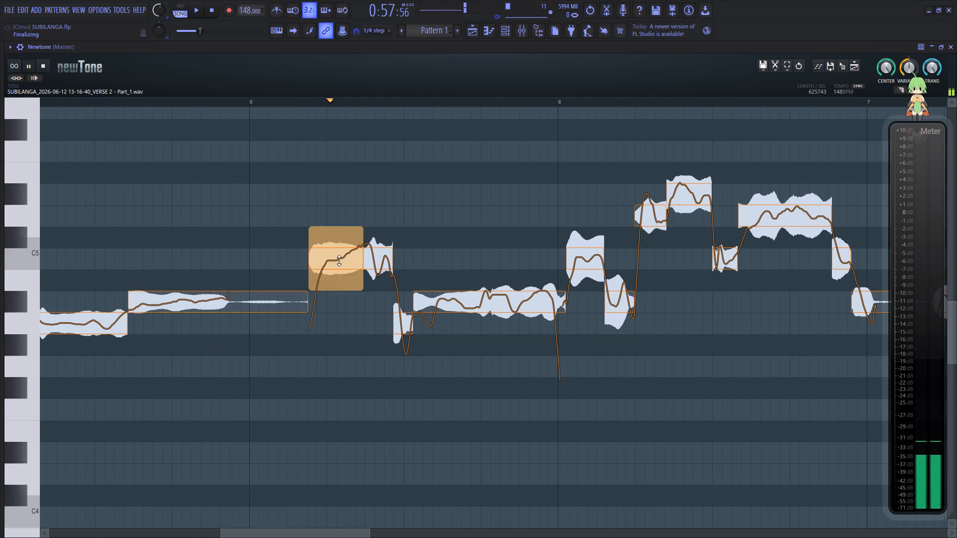
{"action": "left_click_drag", "start_coordinate": [339, 261], "coordinate": [333, 224]}
{"action": "left_click", "coordinate": [209, 259]}
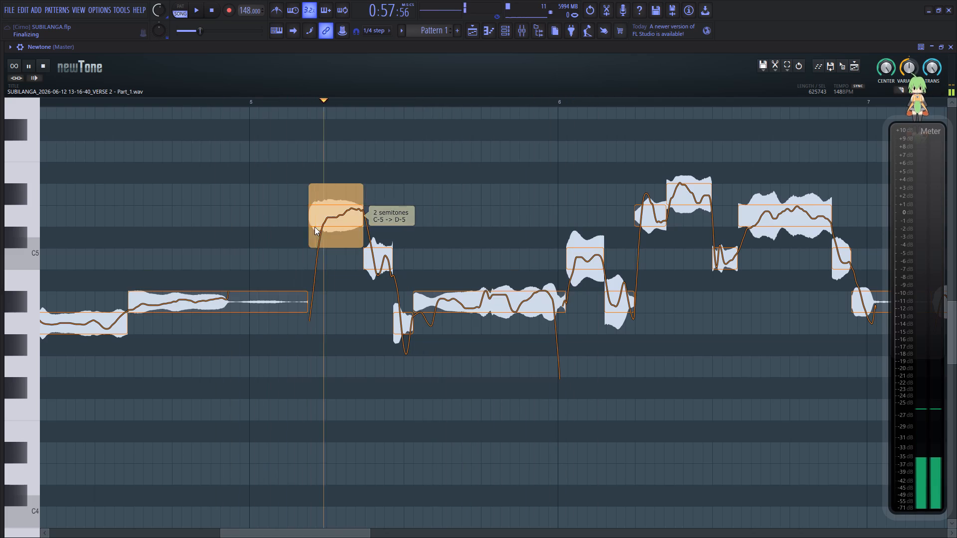
{"action": "key", "text": "space"}
Reduce the pitch variation of the raised D5 note in bar 5.
{"action": "left_click", "coordinate": [333, 218]}
{"action": "left_click_drag", "start_coordinate": [336, 247], "coordinate": [337, 243]}
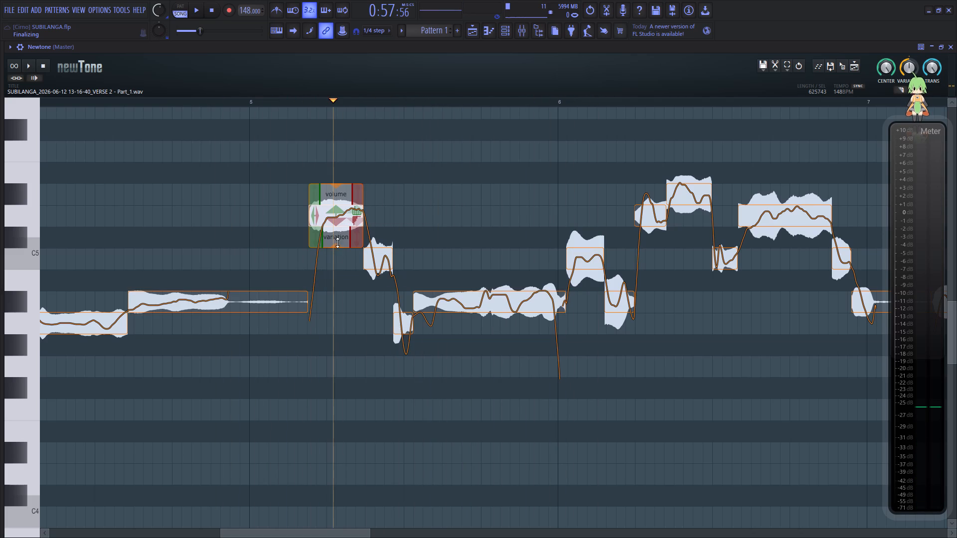
{"action": "left_click_drag", "start_coordinate": [337, 243], "coordinate": [341, 218]}
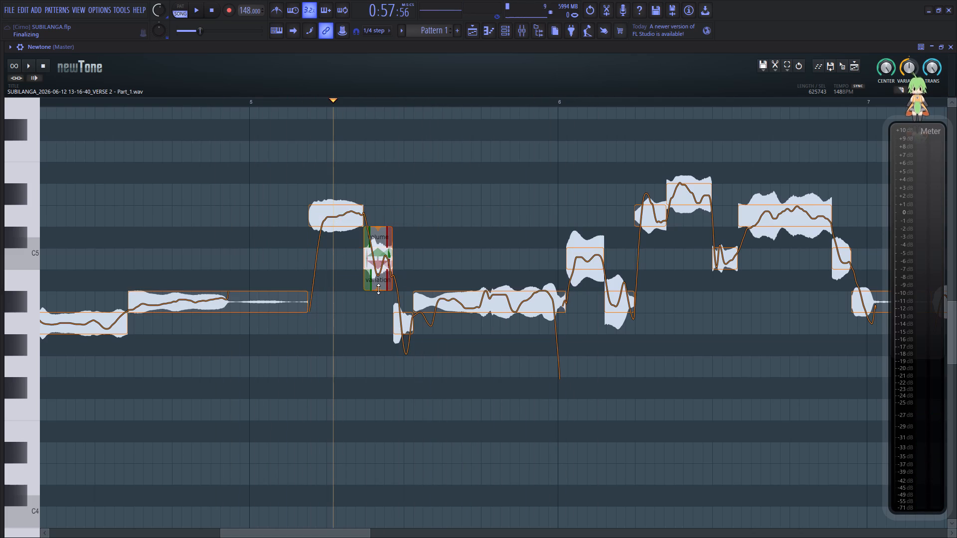
Reduce the pitch variation of the short C5 after the D5 in bar 5 and listen on from the start of that bar.
{"action": "left_click_drag", "start_coordinate": [378, 279], "coordinate": [379, 256]}
{"action": "left_click_drag", "start_coordinate": [376, 290], "coordinate": [382, 266]}
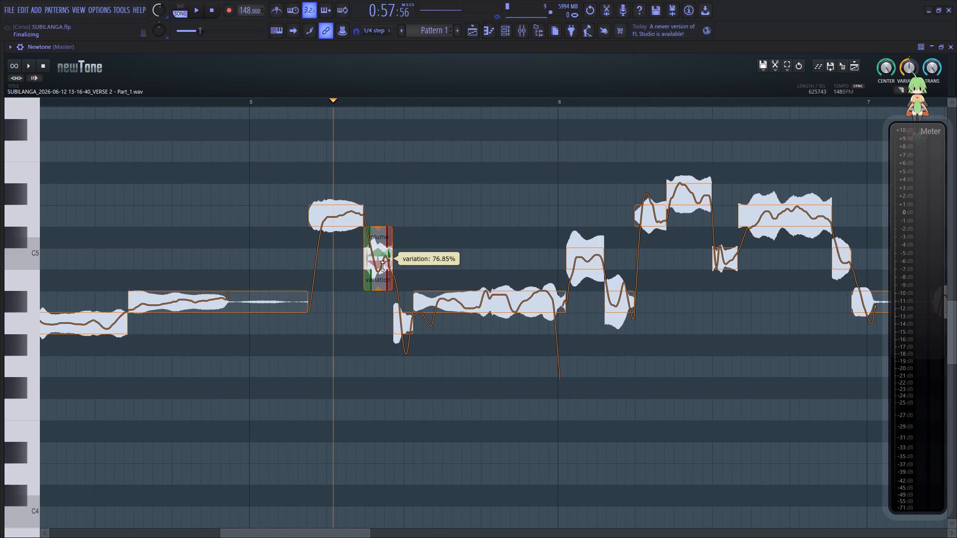
{"action": "left_click_drag", "start_coordinate": [382, 266], "coordinate": [385, 240]}
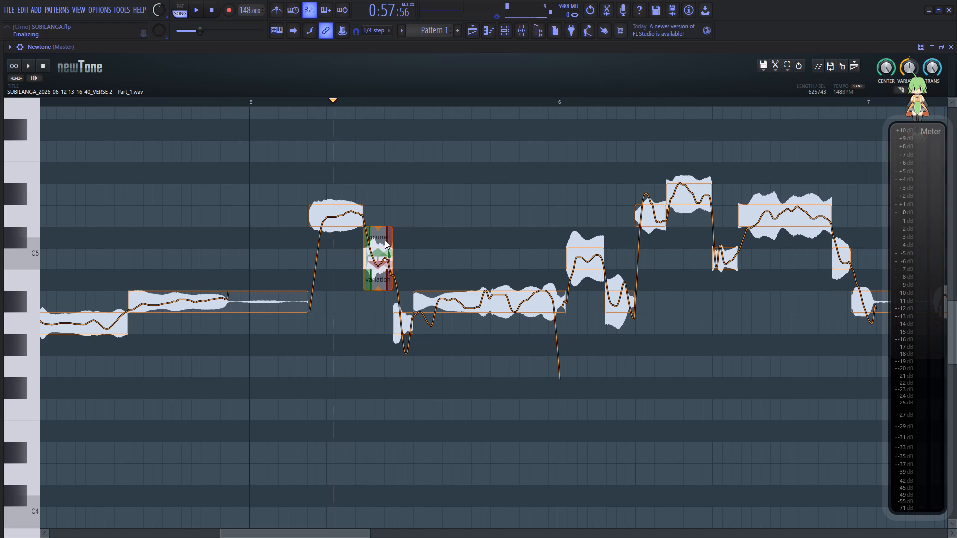
{"action": "left_click", "coordinate": [273, 194]}
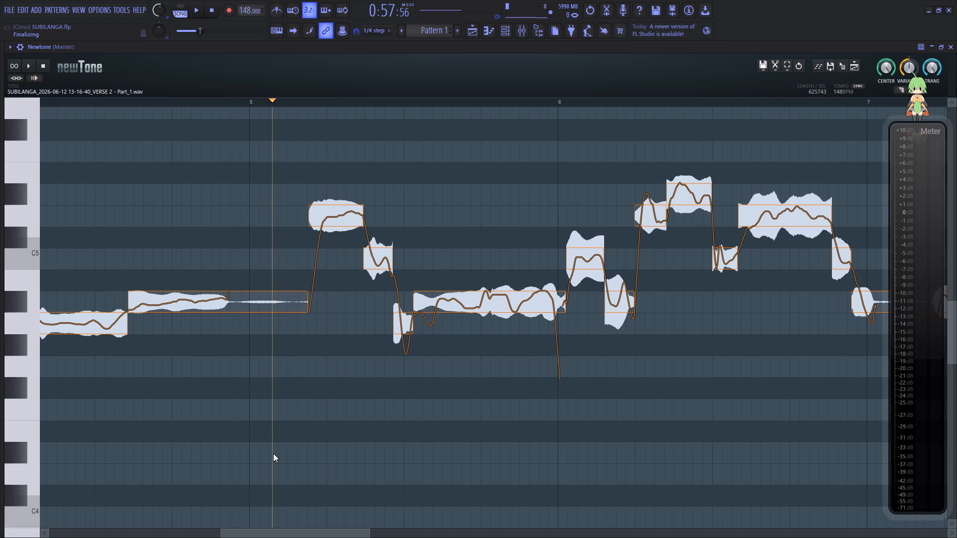
{"action": "key", "text": "space"}
{"action": "key", "text": "space"}
{"action": "key", "text": "space"}
{"action": "left_click_drag", "start_coordinate": [308, 535], "coordinate": [339, 524]}
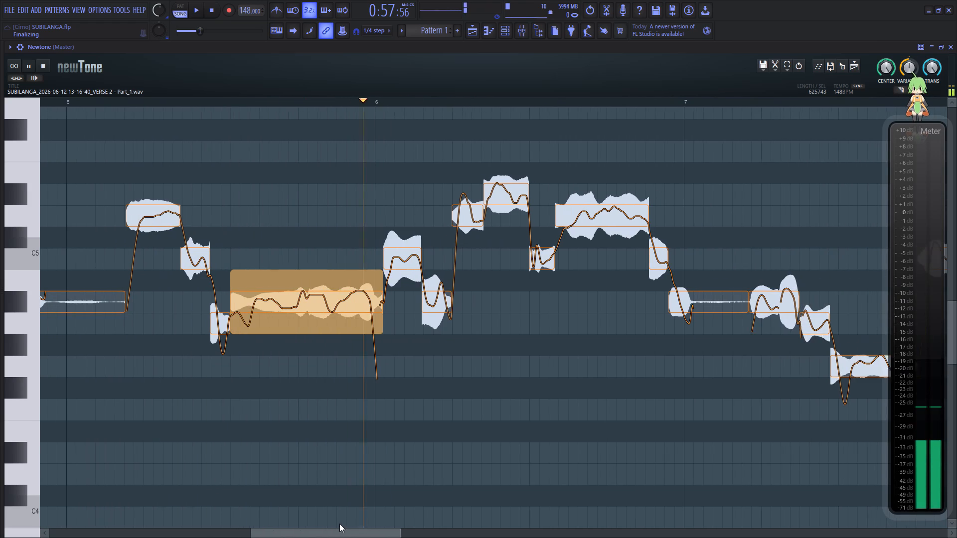
Reduce the pitch variation of the long A#4 closing bar 5, set the short A4 before it to 29.97%, and listen back.
{"action": "left_click_drag", "start_coordinate": [339, 524], "coordinate": [339, 523]}
{"action": "key", "text": "space"}
{"action": "left_click_drag", "start_coordinate": [294, 333], "coordinate": [297, 303]}
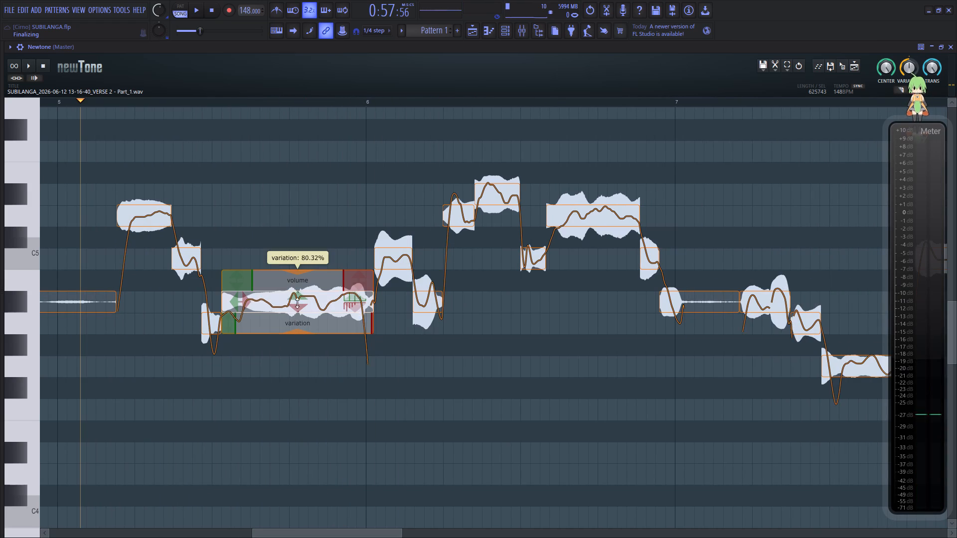
{"action": "left_click_drag", "start_coordinate": [297, 303], "coordinate": [298, 267]}
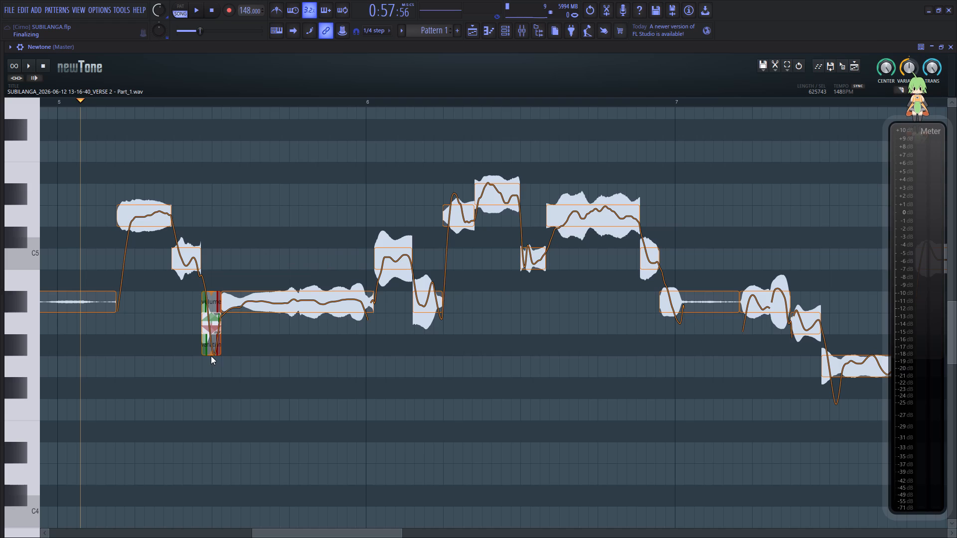
{"action": "left_click_drag", "start_coordinate": [210, 354], "coordinate": [220, 294]}
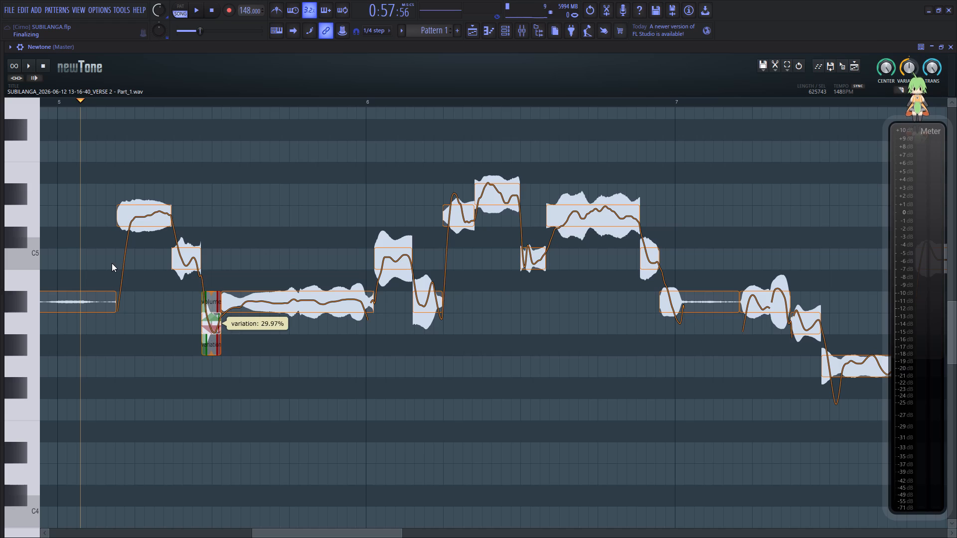
{"action": "left_click", "coordinate": [112, 263]}
{"action": "key", "text": "space"}
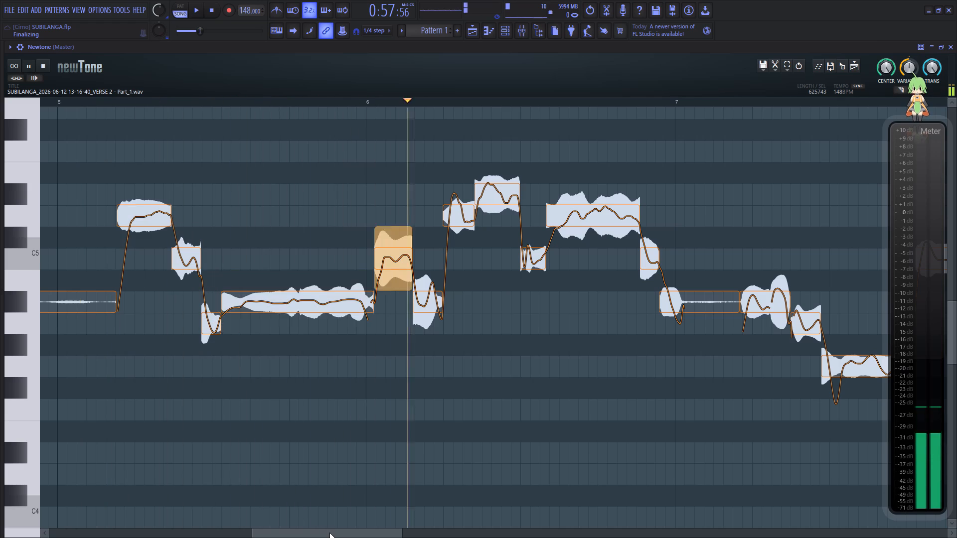
Raise the A#4 after the first C5 in bar 6 by two semitones to C5, reduce its pitch variation and listen.
{"action": "left_click_drag", "start_coordinate": [329, 533], "coordinate": [345, 531]}
{"action": "key", "text": "space"}
{"action": "key", "text": "space"}
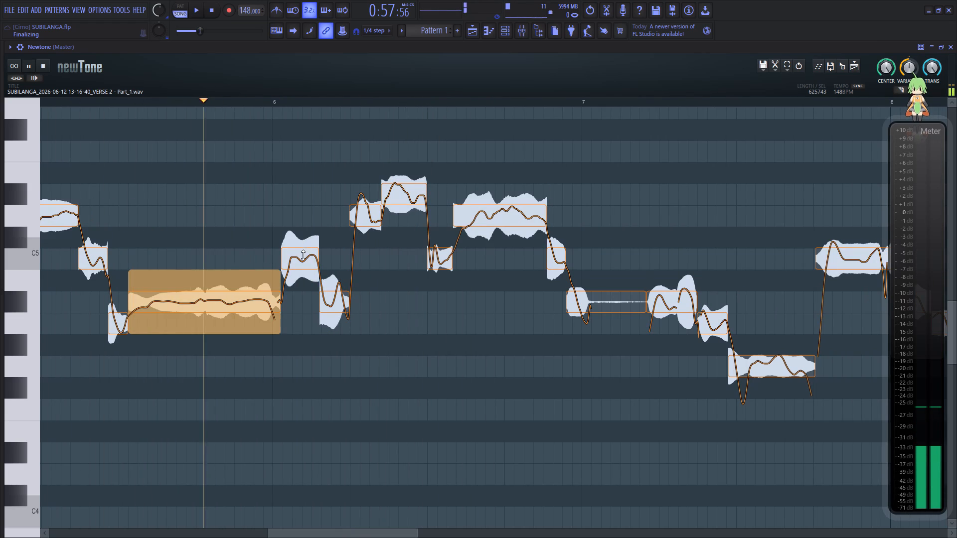
{"action": "key", "text": "space"}
{"action": "key", "text": "space"}
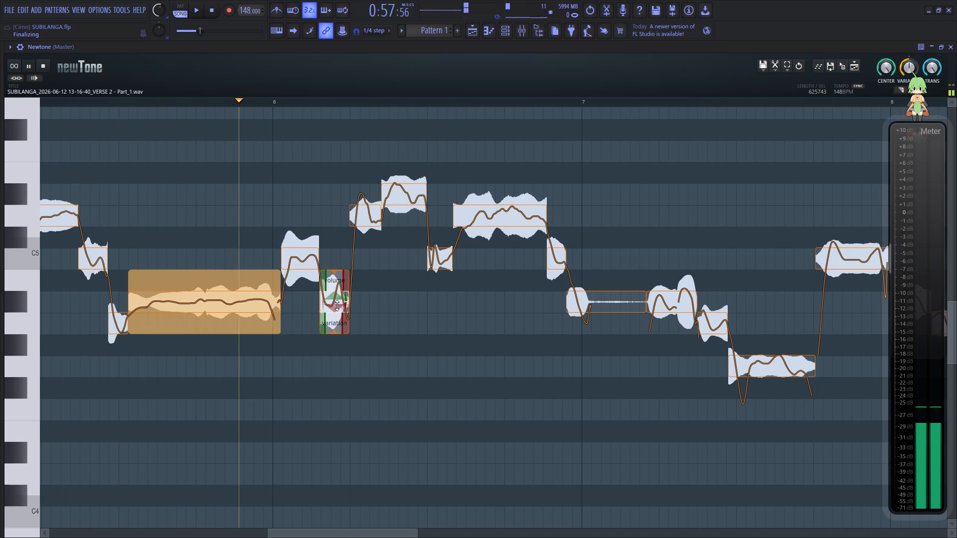
{"action": "key", "text": "space"}
{"action": "key", "text": "space"}
{"action": "left_click_drag", "start_coordinate": [337, 305], "coordinate": [333, 260]}
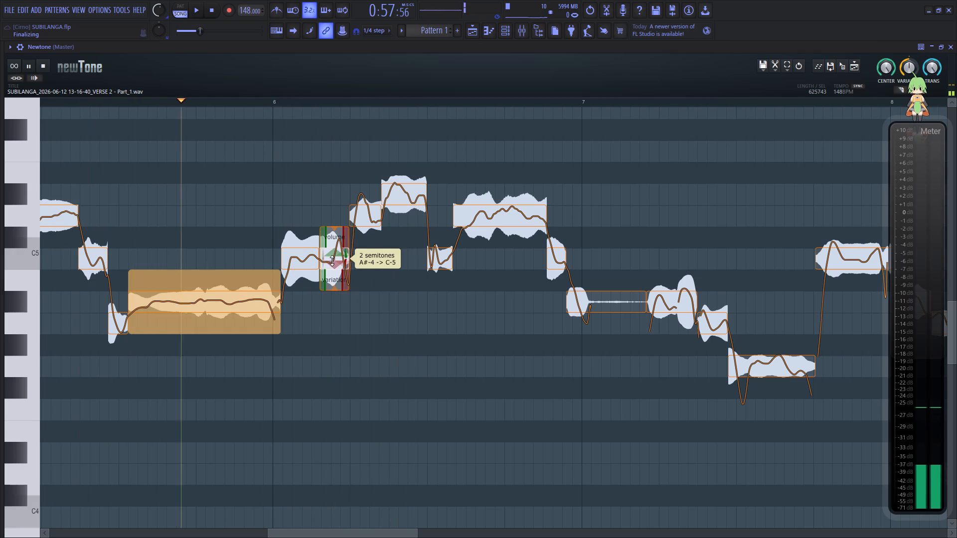
{"action": "left_click_drag", "start_coordinate": [333, 290], "coordinate": [339, 236]}
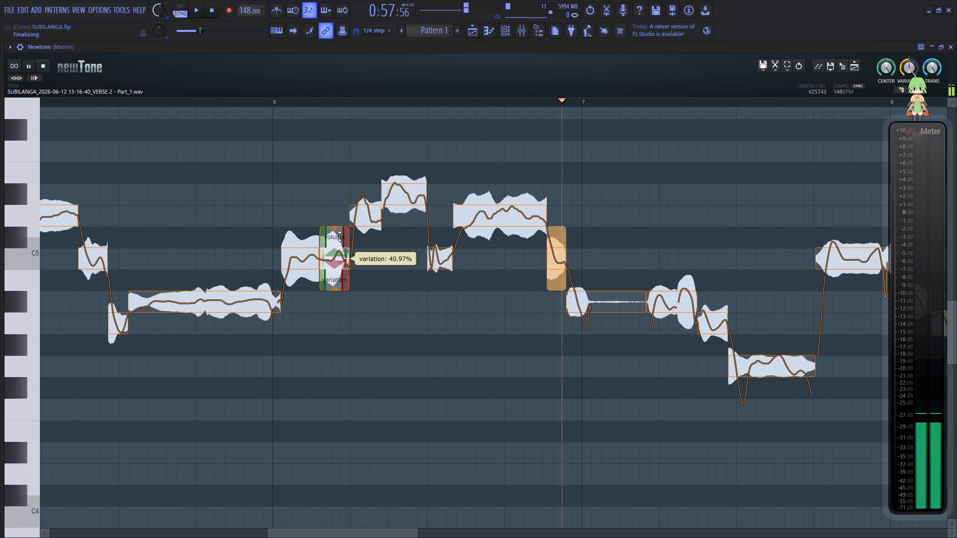
{"action": "left_click_drag", "start_coordinate": [339, 236], "coordinate": [340, 235]}
{"action": "key", "text": "space"}
{"action": "key", "text": "space"}
{"action": "key", "text": "space"}
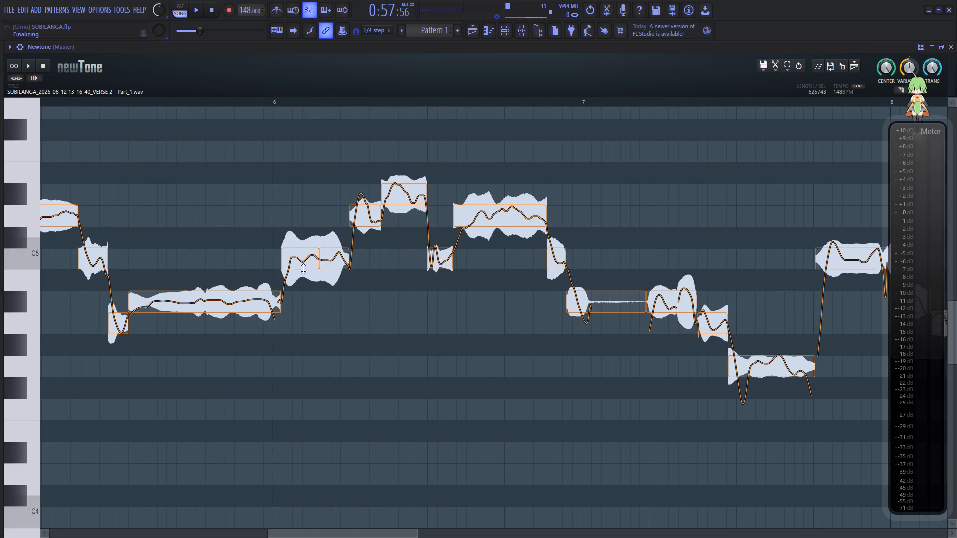
Set the first C5 in bar 6 to 62.38% variation and listen from just before it.
{"action": "left_click", "coordinate": [300, 254]}
{"action": "left_click_drag", "start_coordinate": [301, 289], "coordinate": [303, 257]}
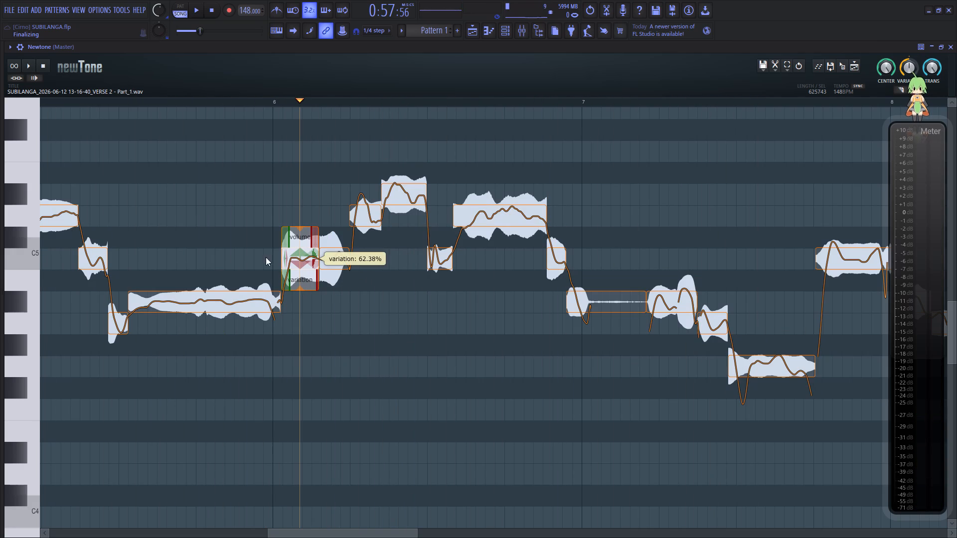
{"action": "left_click", "coordinate": [241, 261]}
{"action": "key", "text": "space"}
{"action": "left_click_drag", "start_coordinate": [367, 534], "coordinate": [379, 529]}
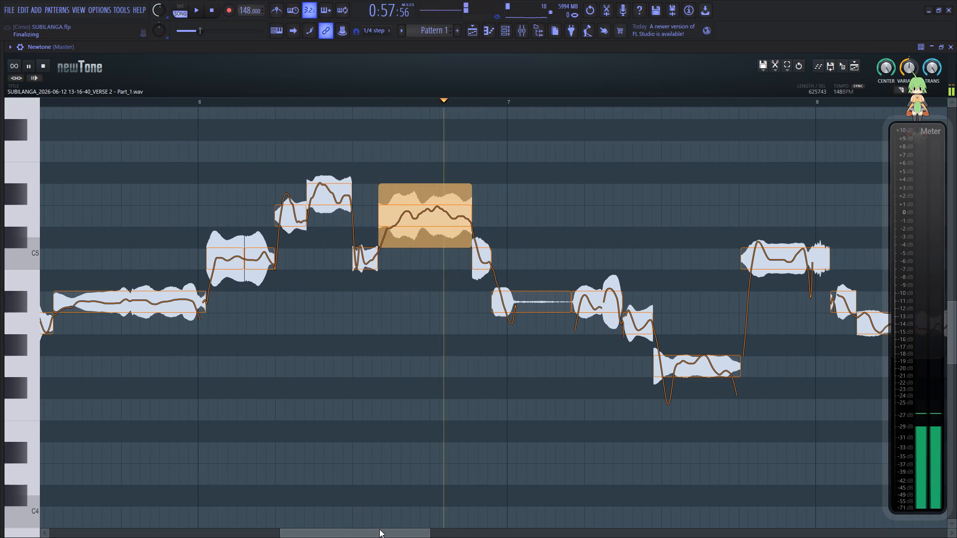
{"action": "left_click_drag", "start_coordinate": [379, 529], "coordinate": [380, 527]}
{"action": "key", "text": "space"}
In bar 6, reduce variation of the short D5 and following C5, set the D#5 to 49.65% and long D5 to 36.34%, and listen.
{"action": "left_click_drag", "start_coordinate": [289, 246], "coordinate": [289, 245]}
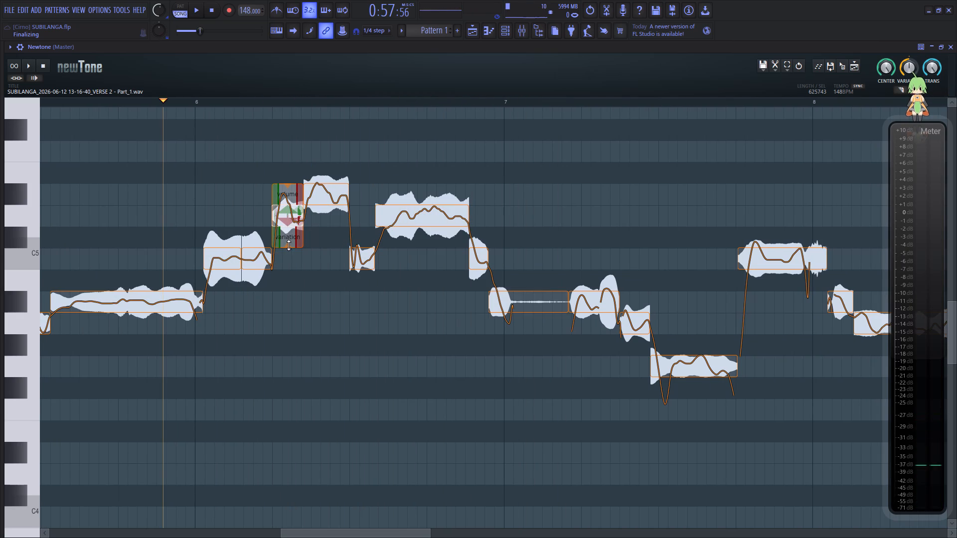
{"action": "left_click_drag", "start_coordinate": [289, 245], "coordinate": [301, 185]}
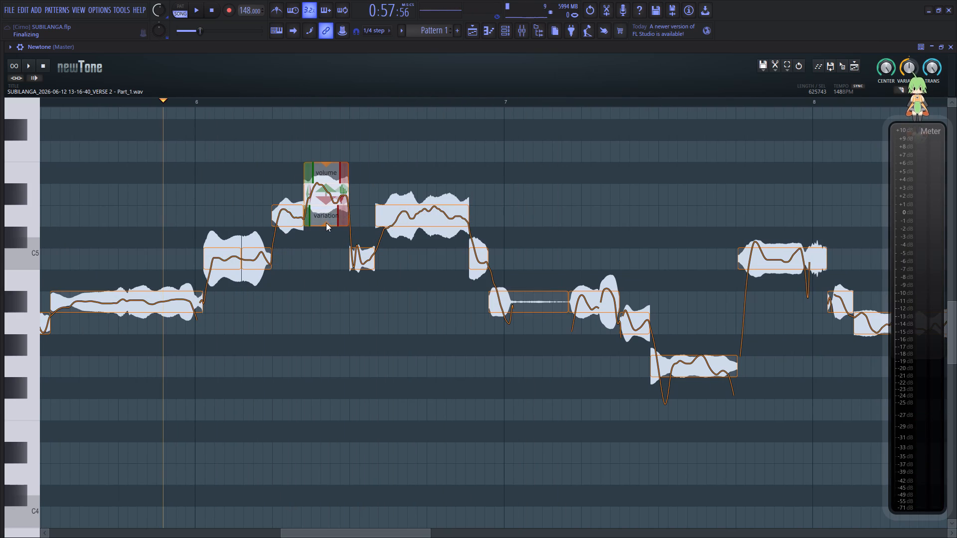
{"action": "left_click_drag", "start_coordinate": [326, 225], "coordinate": [333, 181]}
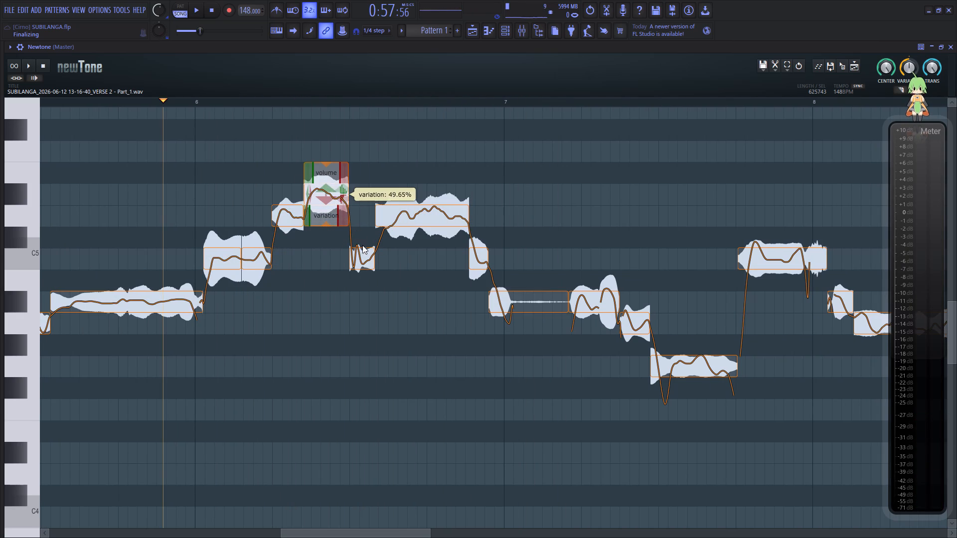
{"action": "left_click_drag", "start_coordinate": [360, 290], "coordinate": [372, 243]}
{"action": "left_click_drag", "start_coordinate": [424, 247], "coordinate": [437, 192]}
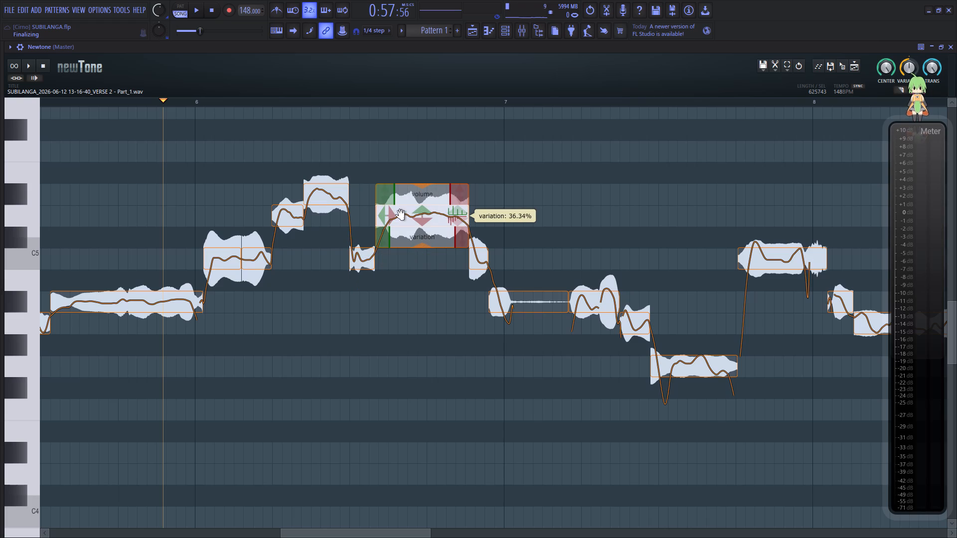
{"action": "key", "text": "space"}
{"action": "left_click_drag", "start_coordinate": [380, 532], "coordinate": [410, 532]}
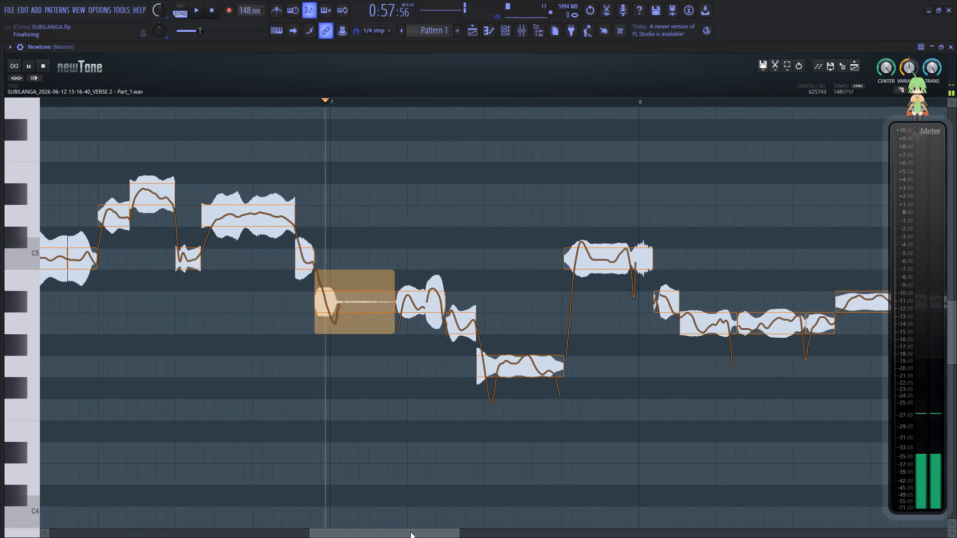
{"action": "left_click_drag", "start_coordinate": [410, 532], "coordinate": [416, 526]}
{"action": "key", "text": "space"}
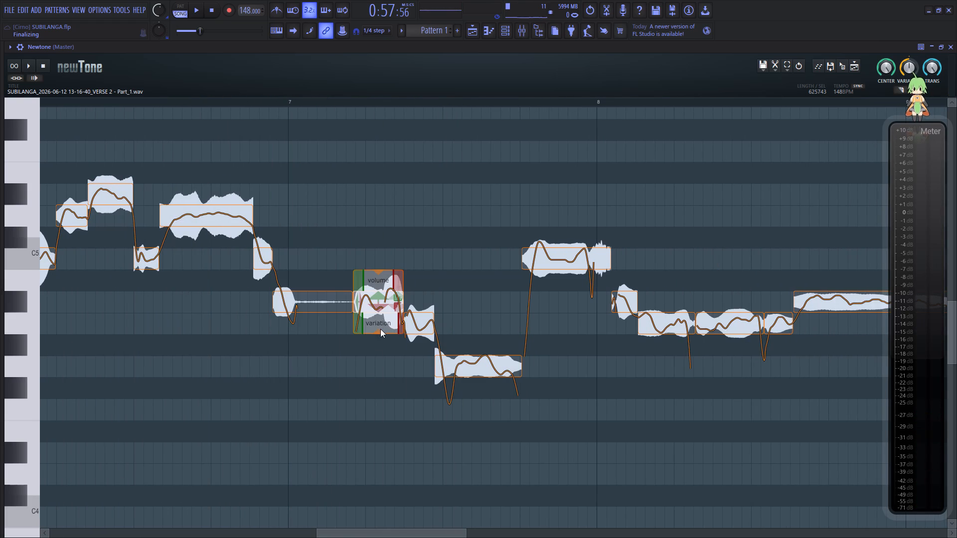
Set the bar 7 notes to 53.70% variation for the A#4, 60.64% for the A4 and 17.24% for the G4, and listen.
{"action": "left_click_drag", "start_coordinate": [379, 332], "coordinate": [386, 292]}
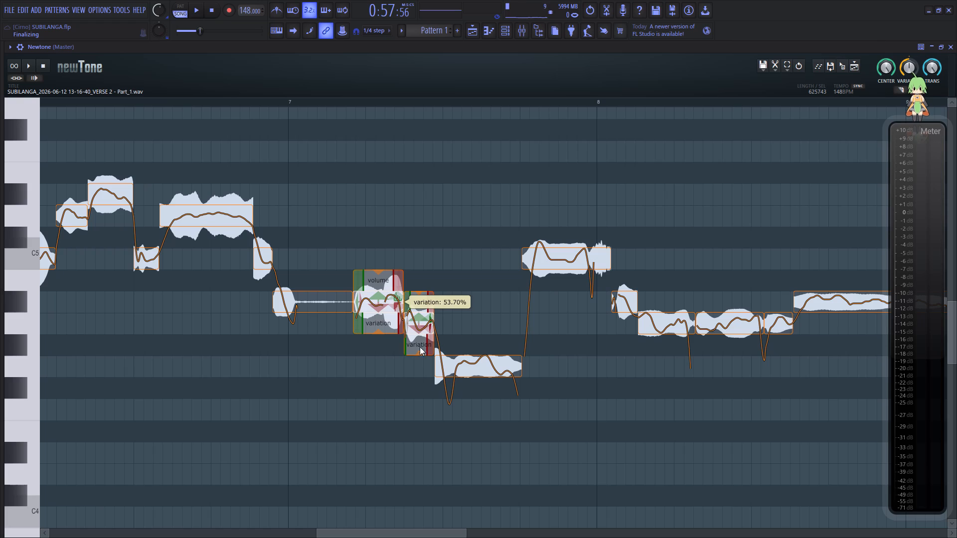
{"action": "left_click_drag", "start_coordinate": [419, 355], "coordinate": [422, 321]}
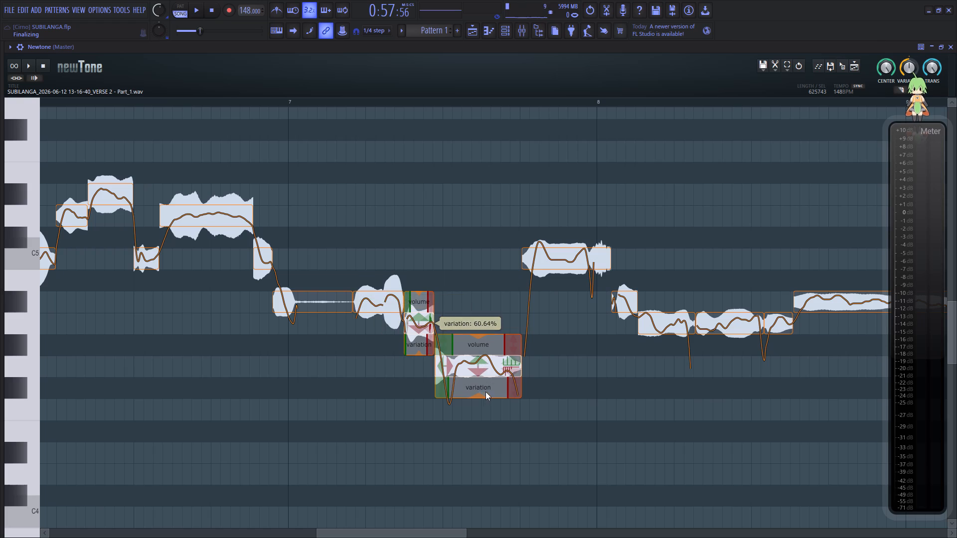
{"action": "left_click_drag", "start_coordinate": [479, 398], "coordinate": [479, 327]}
{"action": "left_click", "coordinate": [132, 323]}
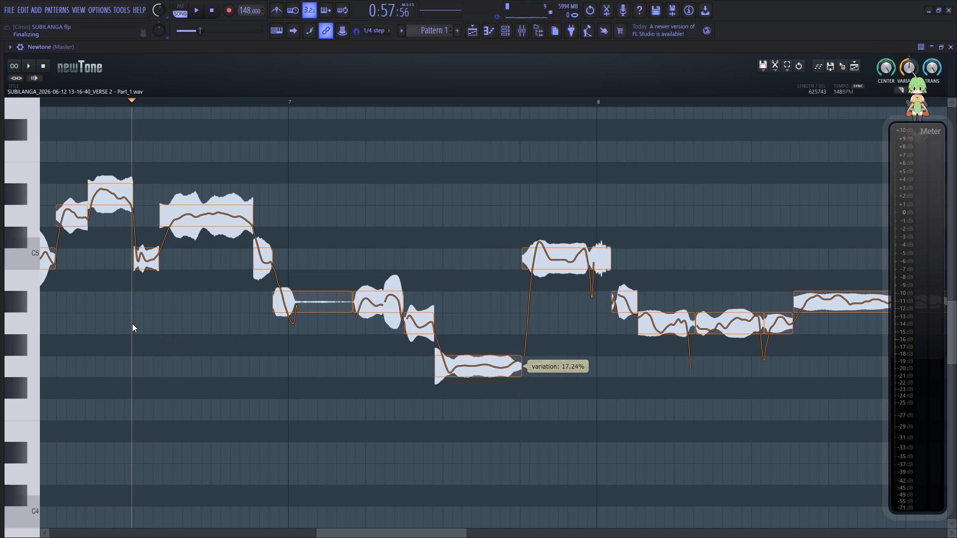
{"action": "key", "text": "space"}
{"action": "key", "text": "space"}
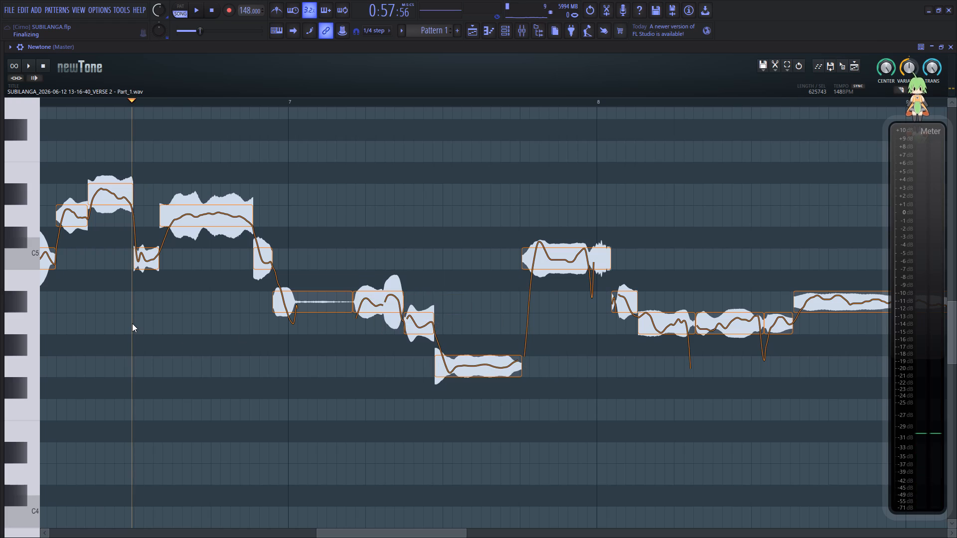
{"action": "key", "text": "space"}
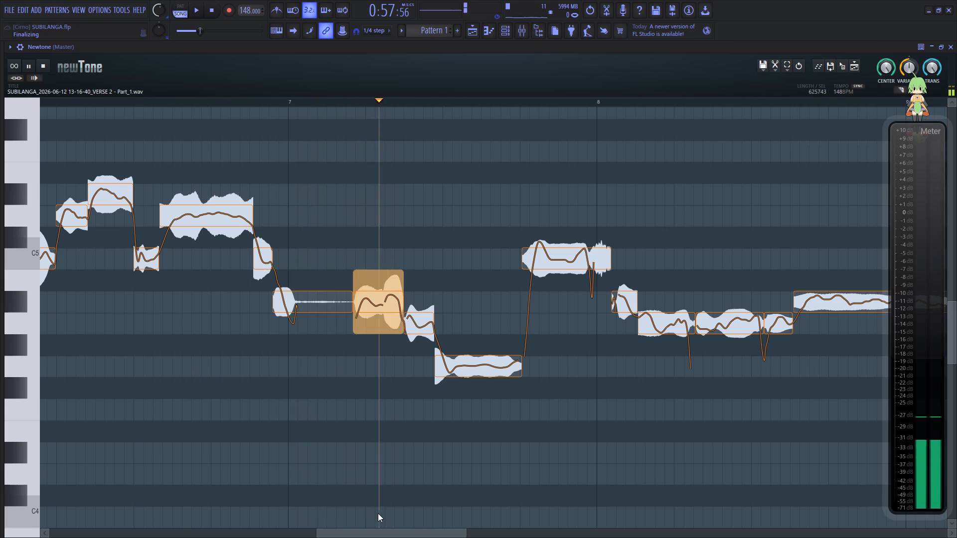
{"action": "left_click_drag", "start_coordinate": [388, 533], "coordinate": [412, 525]}
{"action": "left_click", "coordinate": [239, 400]}
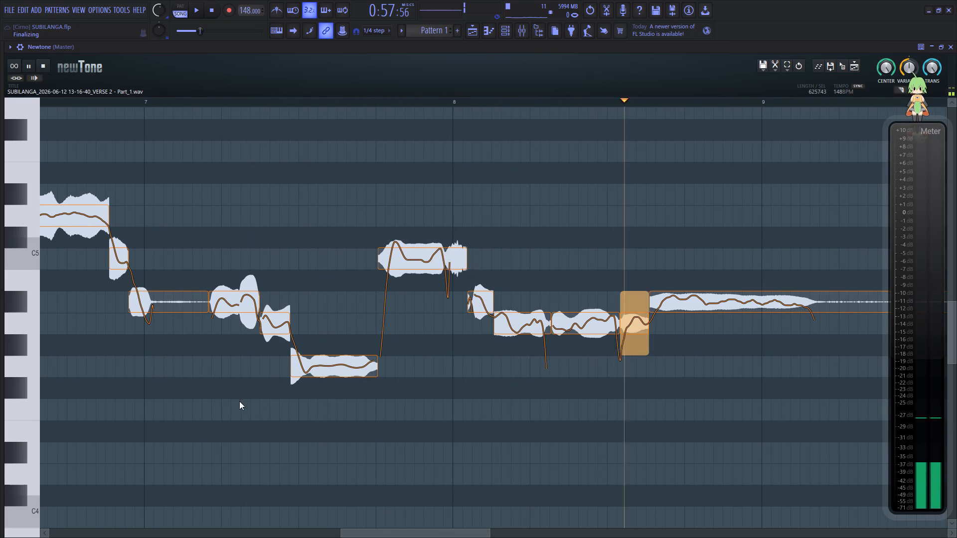
{"action": "key", "text": "space"}
{"action": "key", "text": "space"}
Reduce the pitch variation of the C5 crossing from bar 7 into bar 8 and listen.
{"action": "left_click_drag", "start_coordinate": [424, 288], "coordinate": [431, 254]}
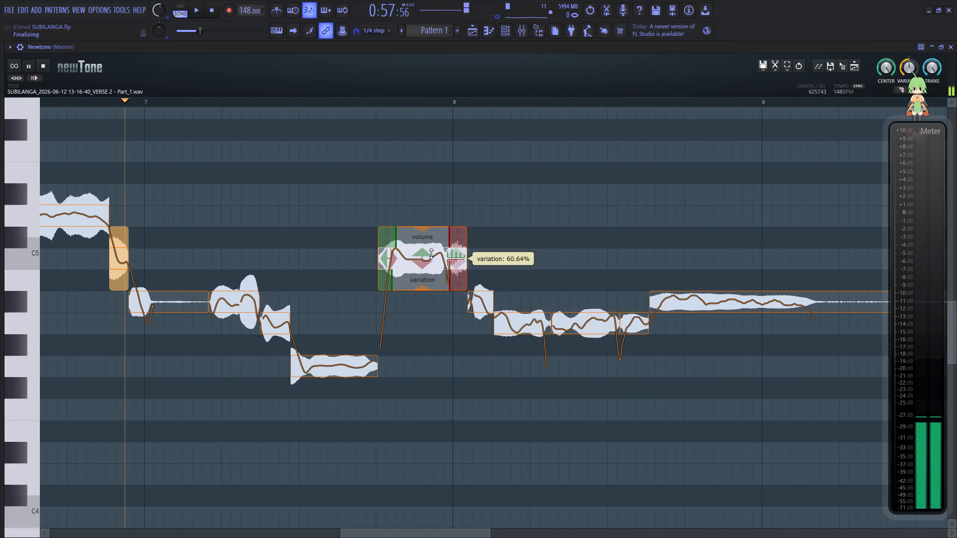
{"action": "left_click_drag", "start_coordinate": [431, 254], "coordinate": [434, 251]}
{"action": "key", "text": "space"}
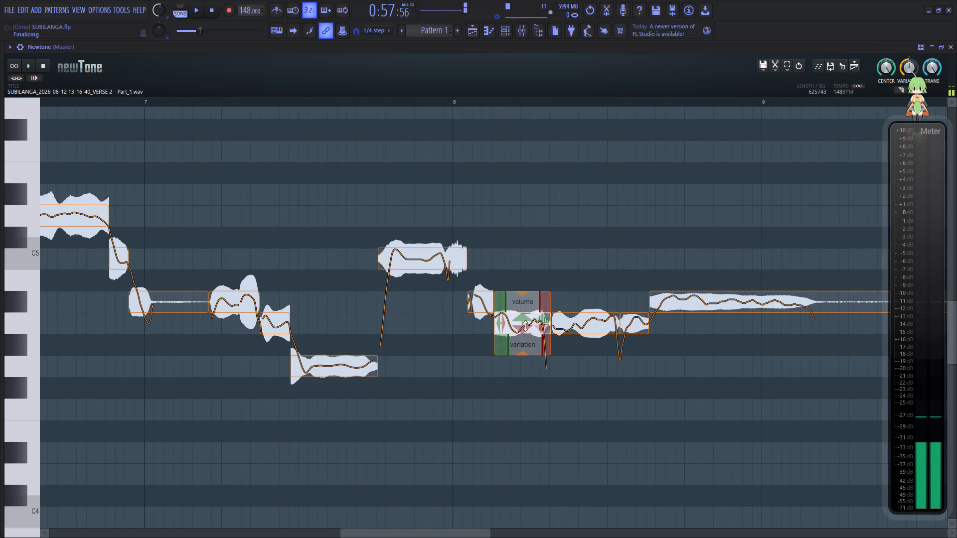
{"action": "key", "text": "space"}
Raise the first A4 in bar 8 by one semitone to A#4, reduce its pitch variation and listen.
{"action": "left_click_drag", "start_coordinate": [528, 324], "coordinate": [528, 302]}
{"action": "left_click_drag", "start_coordinate": [521, 332], "coordinate": [530, 290]}
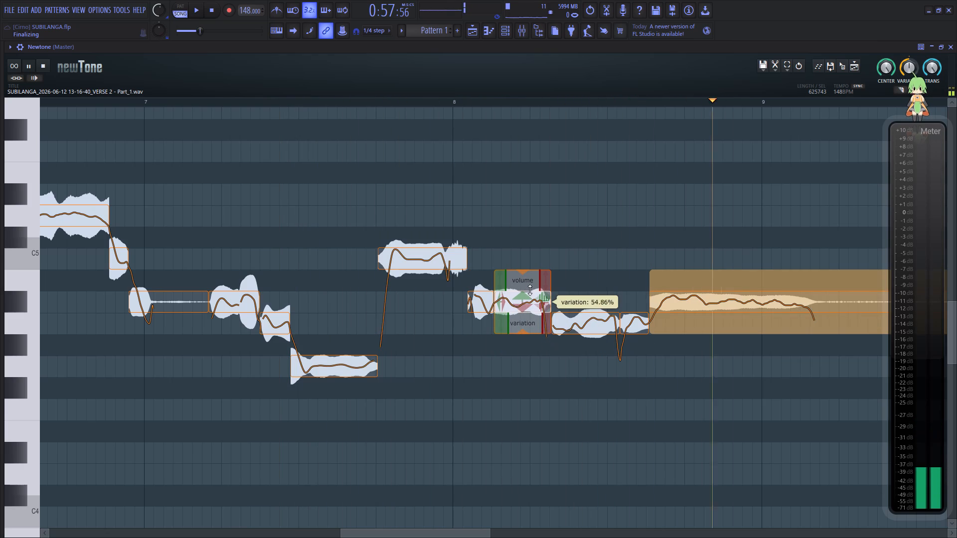
{"action": "left_click_drag", "start_coordinate": [530, 290], "coordinate": [531, 285]}
{"action": "key", "text": "space"}
{"action": "key", "text": "space"}
Reduce the pitch variation of the short A#4 at the start of bar 8 and listen on.
{"action": "left_click_drag", "start_coordinate": [481, 334], "coordinate": [489, 301]}
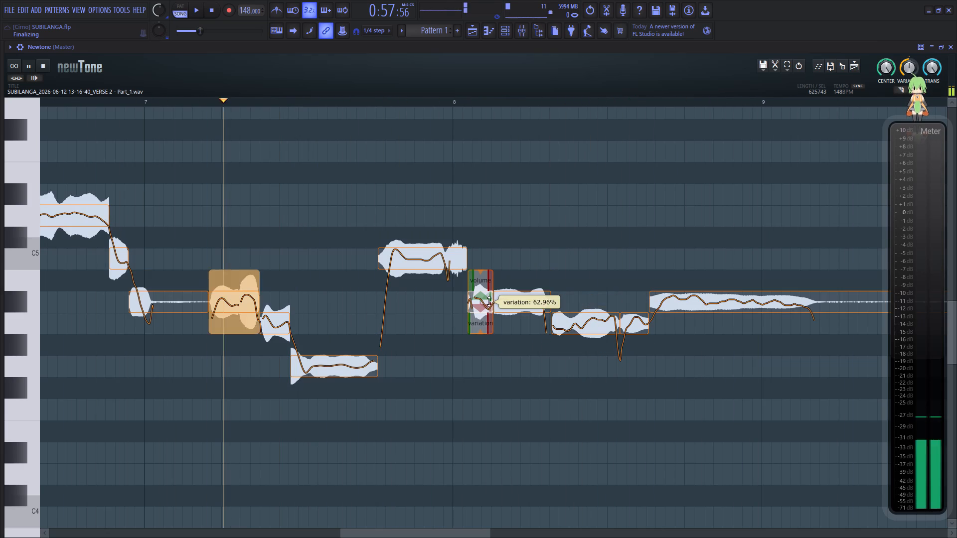
{"action": "left_click_drag", "start_coordinate": [489, 301], "coordinate": [490, 296]}
{"action": "left_click_drag", "start_coordinate": [437, 537], "coordinate": [465, 529]}
{"action": "key", "text": "space"}
{"action": "key", "text": "space"}
Reduce the pitch variation of the last two A4 notes in bar 8, set the final long A#4 to 59.49%, and listen.
{"action": "left_click_drag", "start_coordinate": [419, 355], "coordinate": [418, 352]}
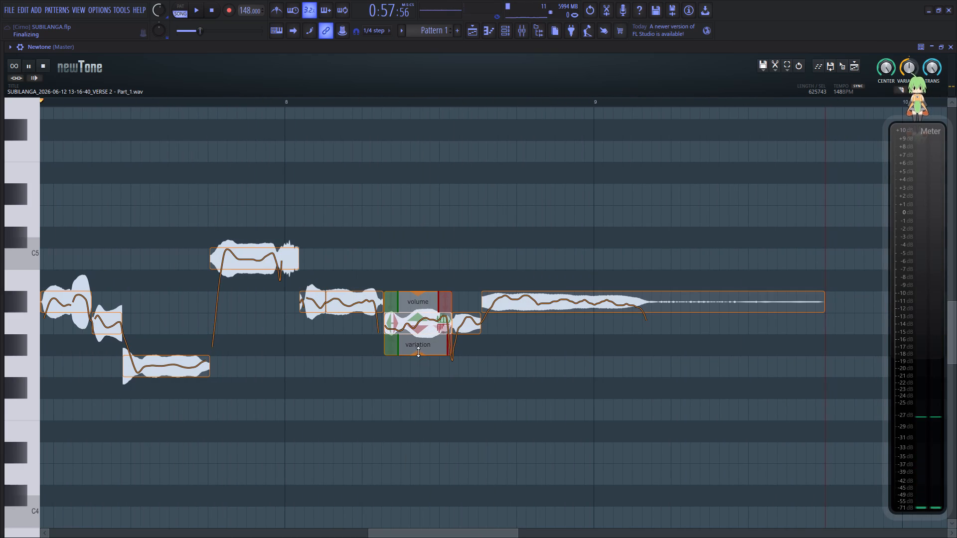
{"action": "left_click_drag", "start_coordinate": [418, 352], "coordinate": [432, 311]}
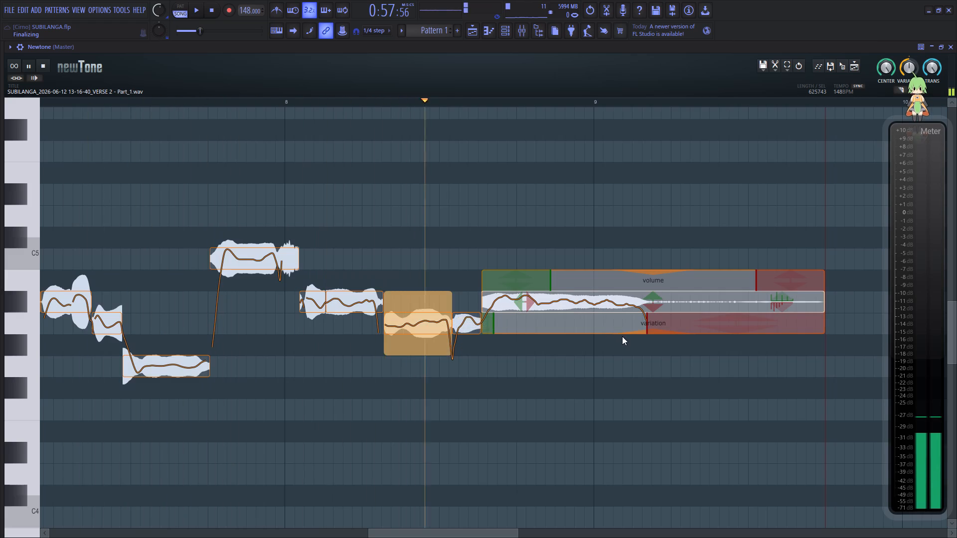
{"action": "left_click_drag", "start_coordinate": [621, 333], "coordinate": [616, 298]}
{"action": "key", "text": "space"}
{"action": "key", "text": "space"}
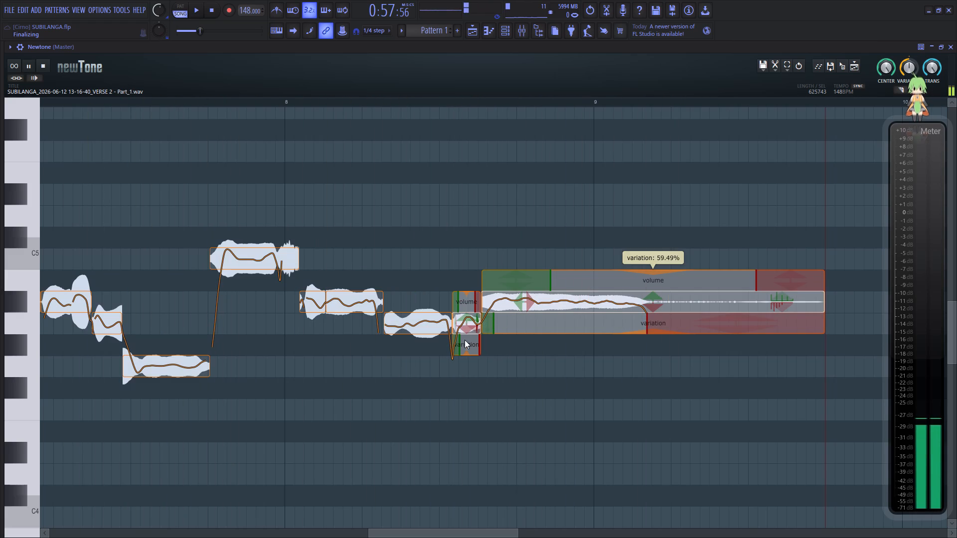
{"action": "left_click_drag", "start_coordinate": [467, 353], "coordinate": [483, 305]}
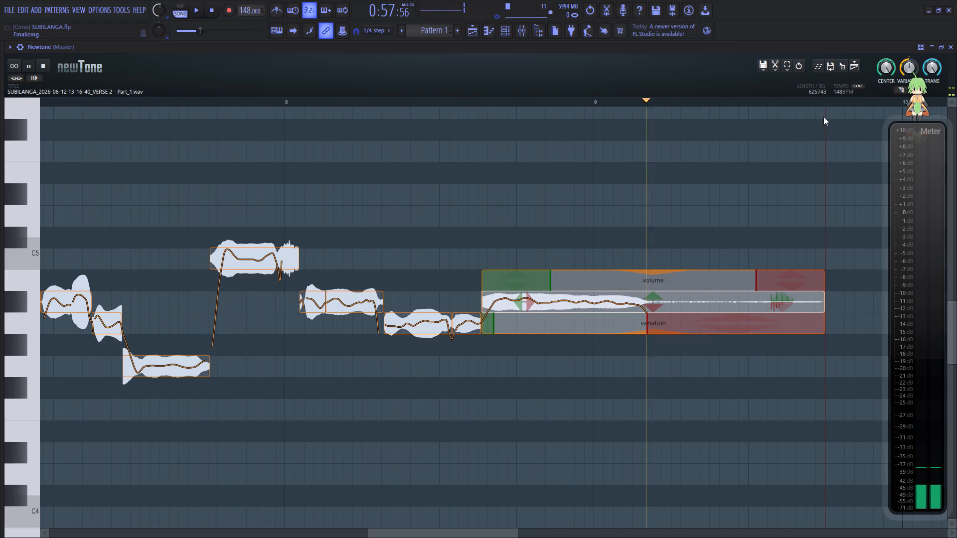
{"action": "key", "text": "space"}
Place the corrected 13-16-40_VERSE 2 audio on the upper VERSE 3 track, aligned with the original clip's start, and close Newtone.
{"action": "left_click_drag", "start_coordinate": [841, 70], "coordinate": [580, 275]}
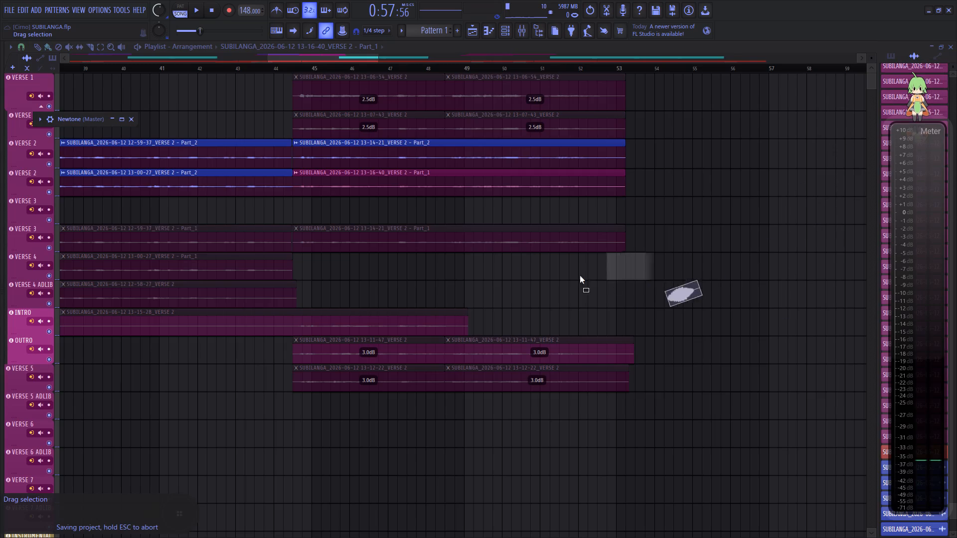
{"action": "left_click_drag", "start_coordinate": [580, 275], "coordinate": [296, 210]}
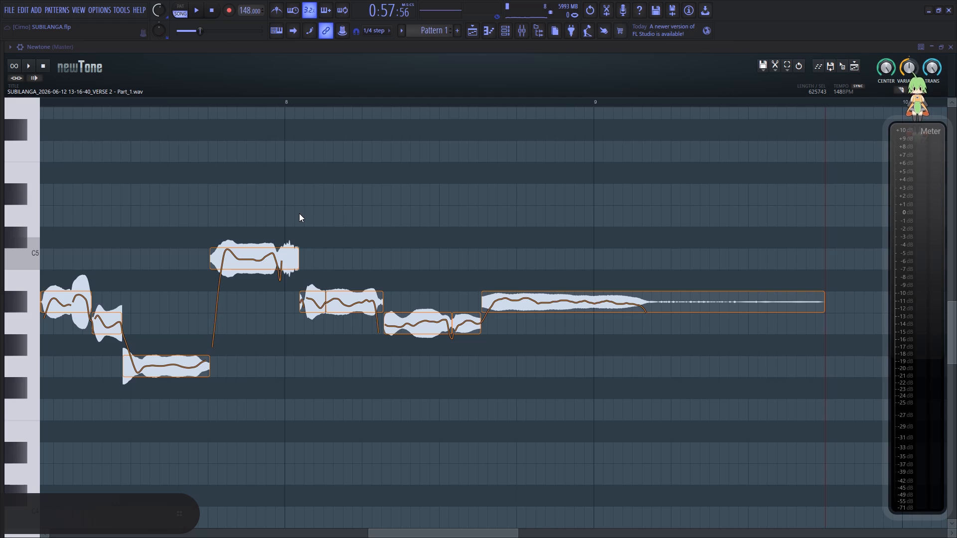
{"action": "left_click", "coordinate": [952, 50]}
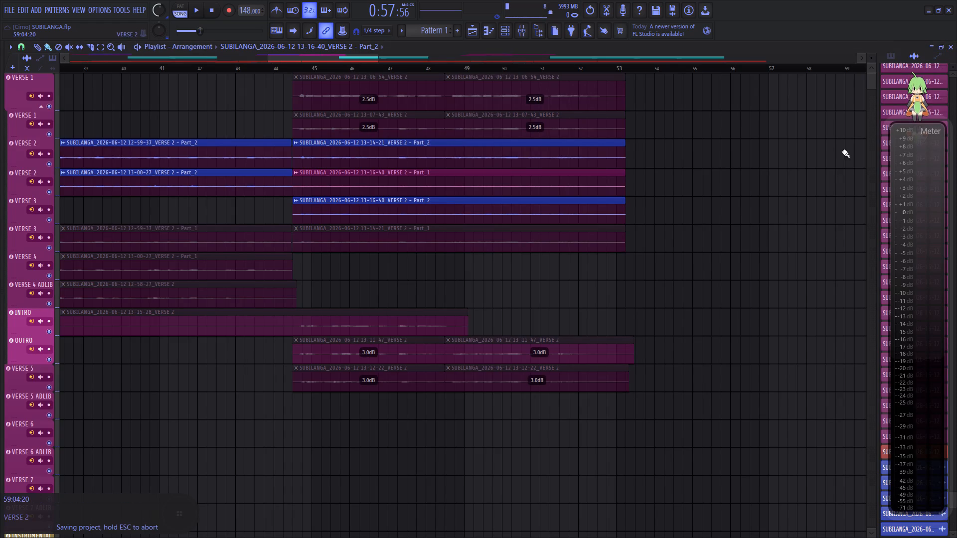
Mute the original 13-16-40_VERSE 2 Part_1 clip, move it to VERSE 4 ADLIB, and place corrected Part_2 on the lower VERSE 2 track.
{"action": "key", "text": "t"}
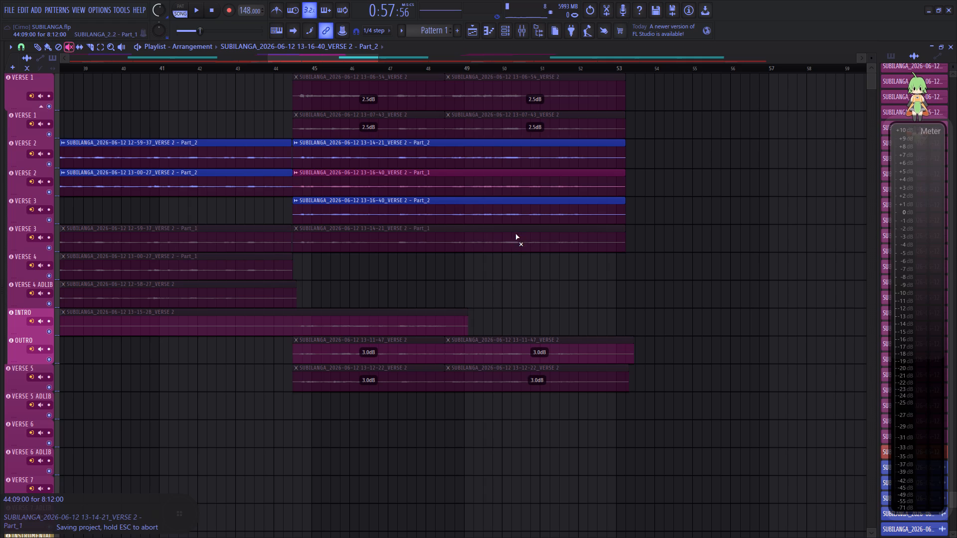
{"action": "left_click", "coordinate": [483, 187]}
{"action": "key", "text": "b"}
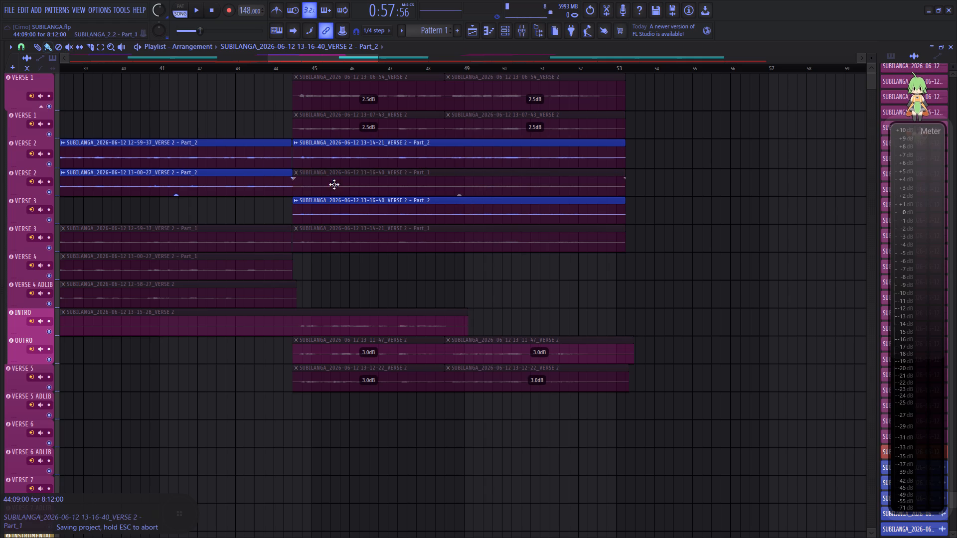
{"action": "left_click_drag", "start_coordinate": [382, 185], "coordinate": [379, 300]}
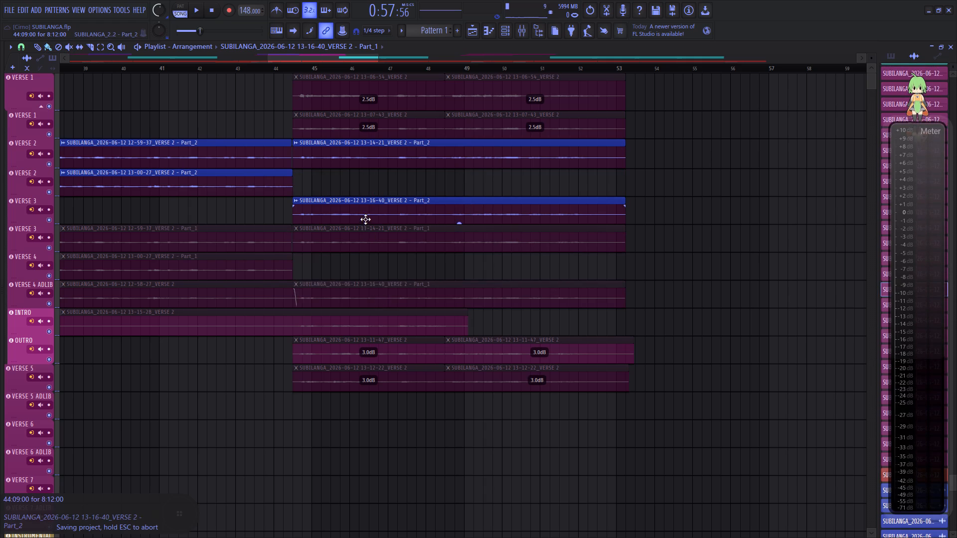
{"action": "left_click_drag", "start_coordinate": [365, 219], "coordinate": [363, 185]}
Play the song to review the corrected VERSE 2 vocals in the mix and follow the arrangement onward.
{"action": "key", "text": "space"}
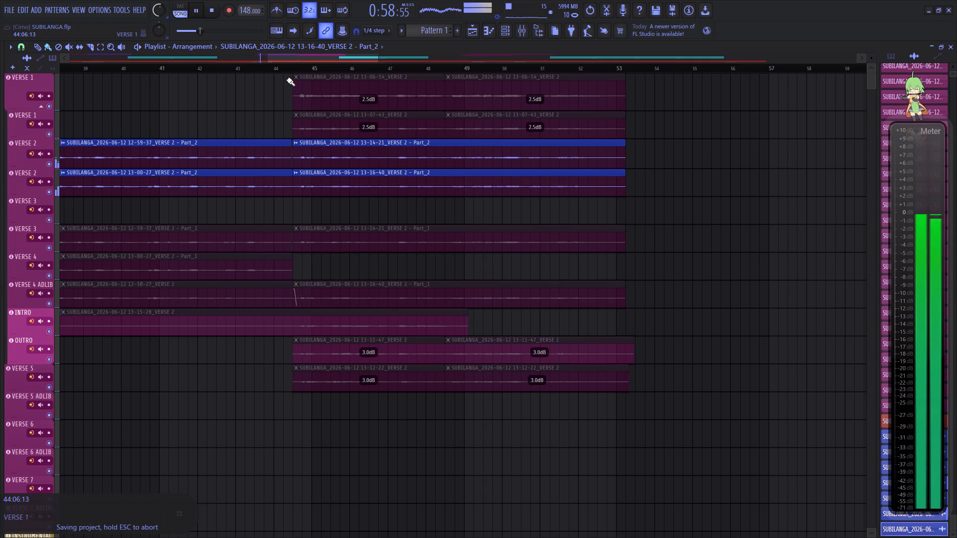
{"action": "scroll", "coordinate": [292, 68], "scroll_direction": "down", "scroll_amount": 5}
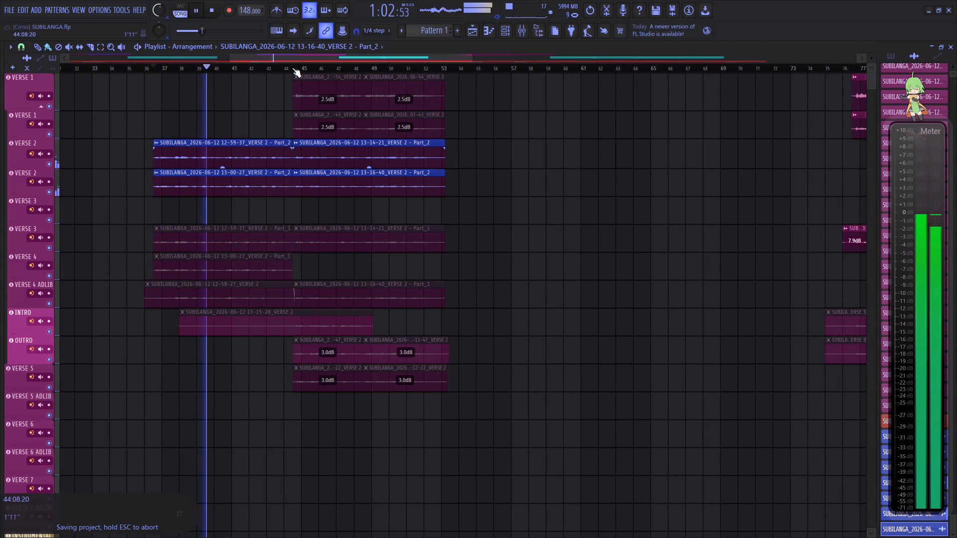
{"action": "scroll", "coordinate": [292, 68], "scroll_direction": "down", "scroll_amount": 3}
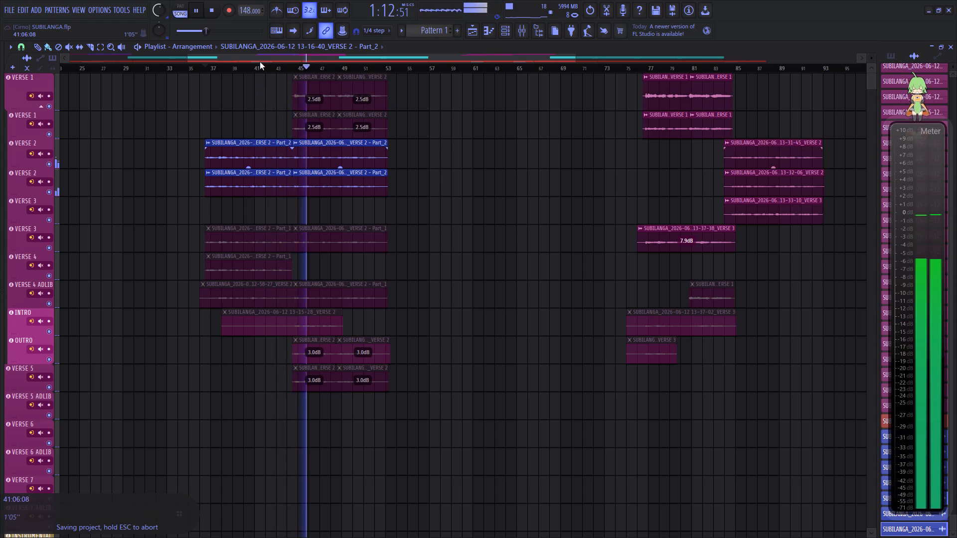
{"action": "left_click_drag", "start_coordinate": [260, 61], "coordinate": [244, 61]}
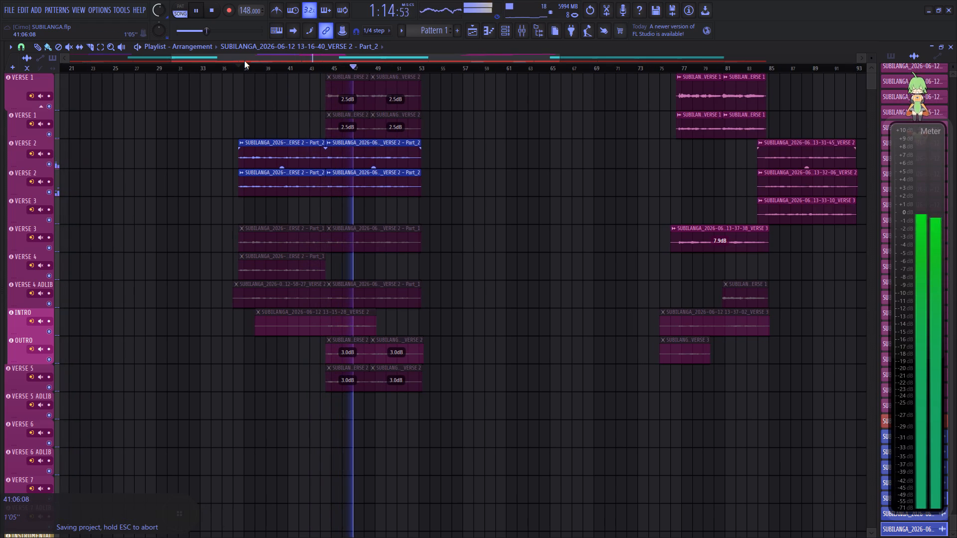
{"action": "left_click_drag", "start_coordinate": [256, 59], "coordinate": [261, 59]}
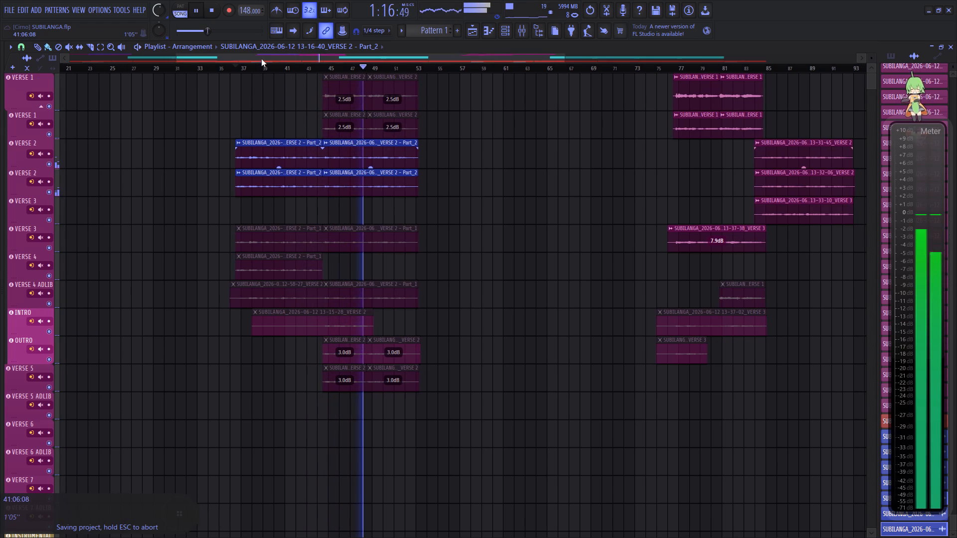
{"action": "left_click_drag", "start_coordinate": [261, 59], "coordinate": [287, 59]}
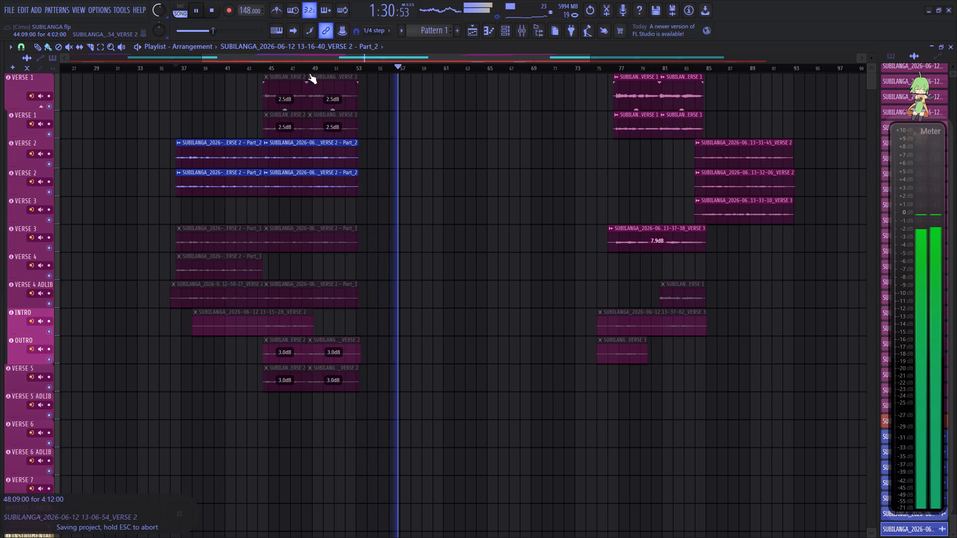
{"action": "left_click_drag", "start_coordinate": [321, 60], "coordinate": [372, 56]}
{"action": "left_click_drag", "start_coordinate": [372, 57], "coordinate": [393, 56]}
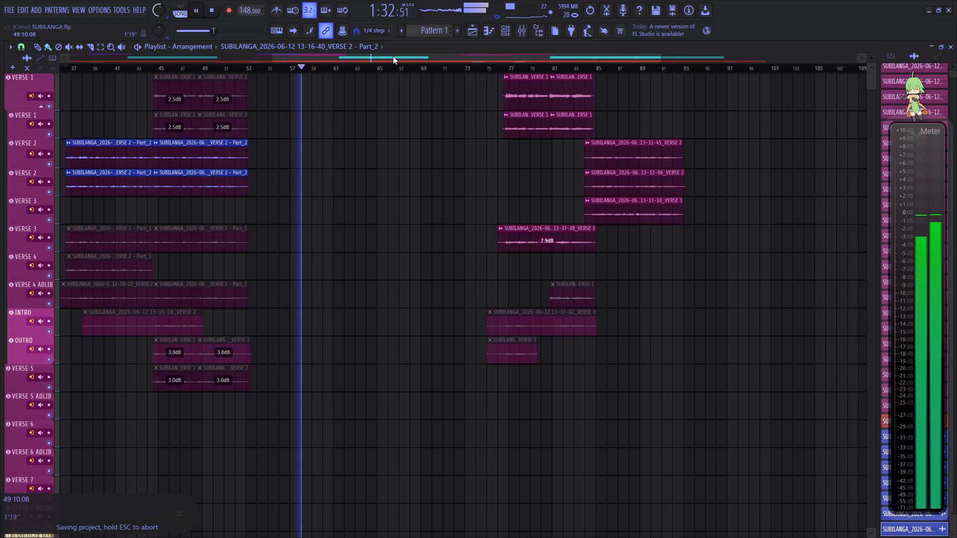
{"action": "left_click_drag", "start_coordinate": [393, 56], "coordinate": [393, 56]}
Adjust the song's main volume during playback.
{"action": "scroll", "coordinate": [158, 10], "scroll_direction": "up", "scroll_amount": 10}
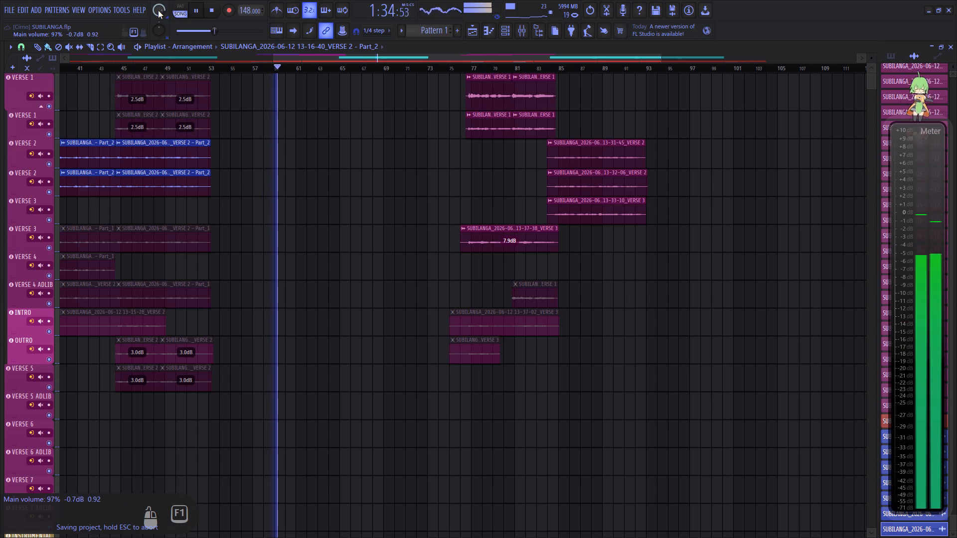
{"action": "right_click", "coordinate": [158, 10]}
{"action": "left_click", "coordinate": [167, 13]}
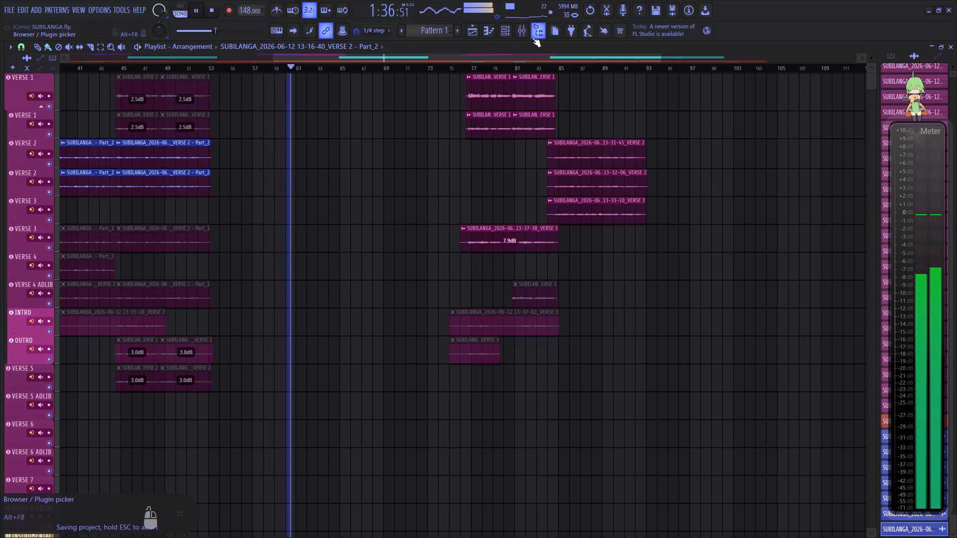
Lower the MARIMBA mixer track's volume to 80% (-4.7 dB), muting and unmuting it to compare the mix.
{"action": "left_click", "coordinate": [523, 36]}
{"action": "scroll", "coordinate": [521, 181], "scroll_direction": "down", "scroll_amount": 6}
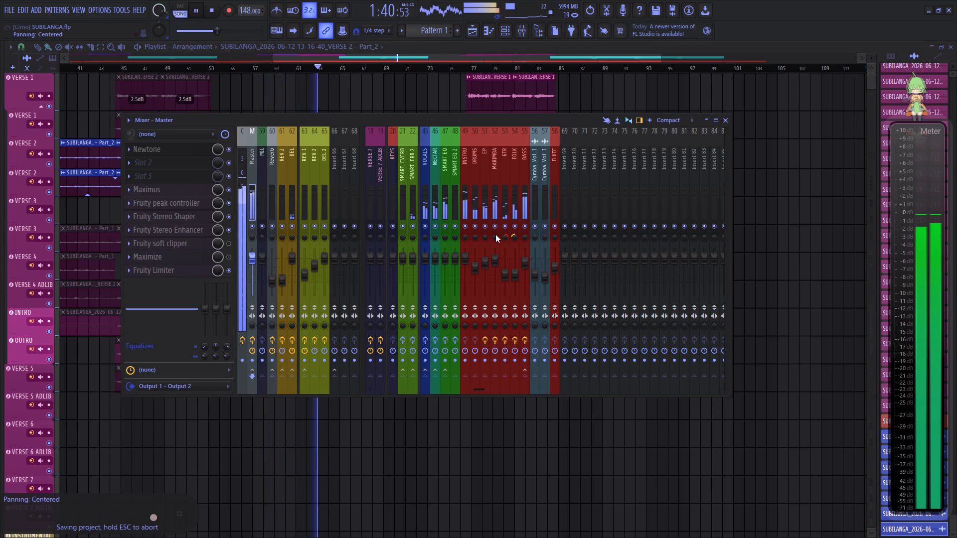
{"action": "left_click", "coordinate": [495, 228]}
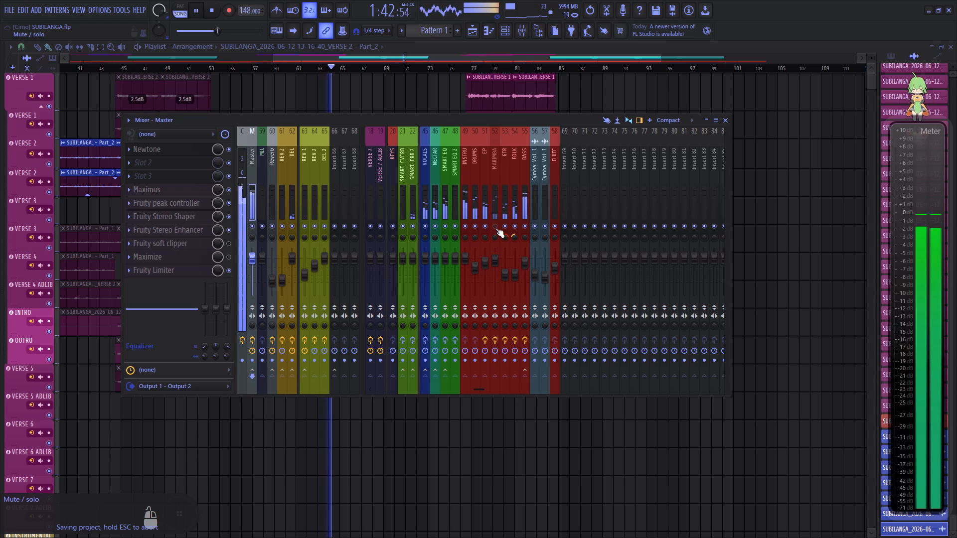
{"action": "scroll", "coordinate": [492, 261], "scroll_direction": "down", "scroll_amount": 4}
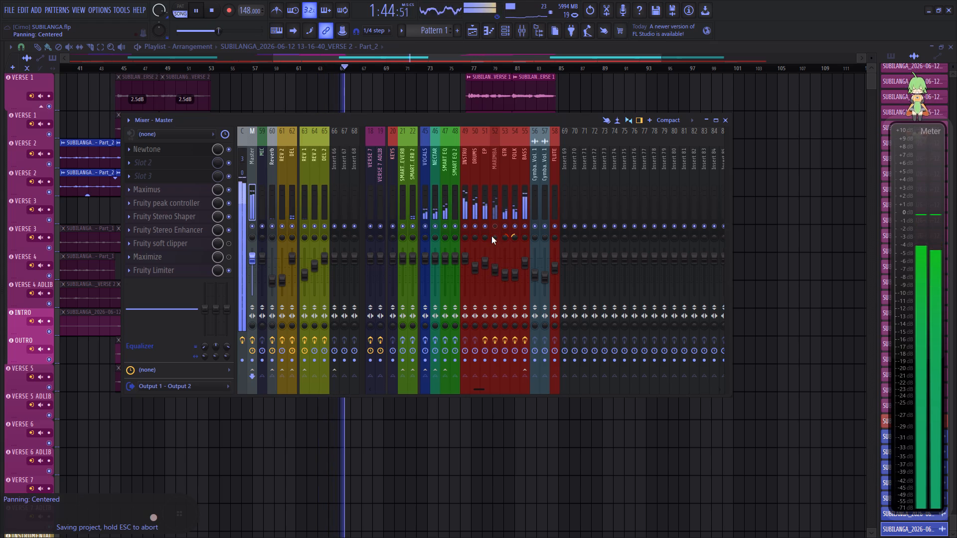
{"action": "left_click", "coordinate": [492, 228]}
{"action": "scroll", "coordinate": [493, 271], "scroll_direction": "up", "scroll_amount": 2}
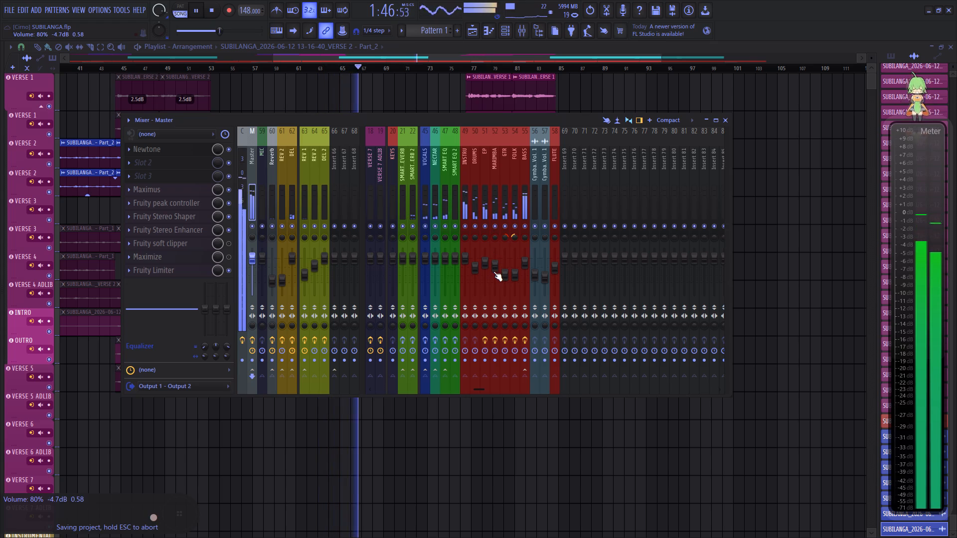
Mute the GTR mixer track to compare the mix, unmute it and close the mixer.
{"action": "left_click", "coordinate": [502, 229]}
{"action": "left_click", "coordinate": [513, 227]}
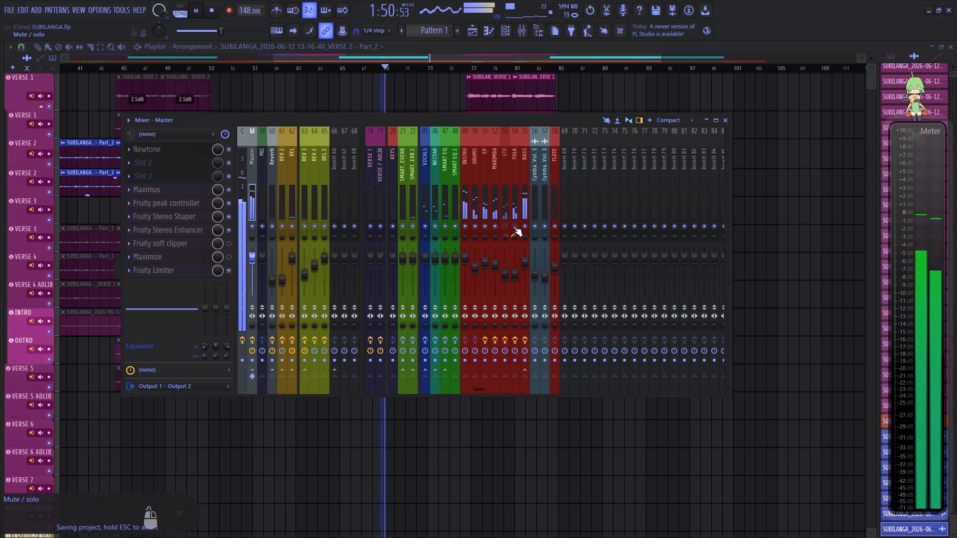
{"action": "left_click", "coordinate": [506, 226]}
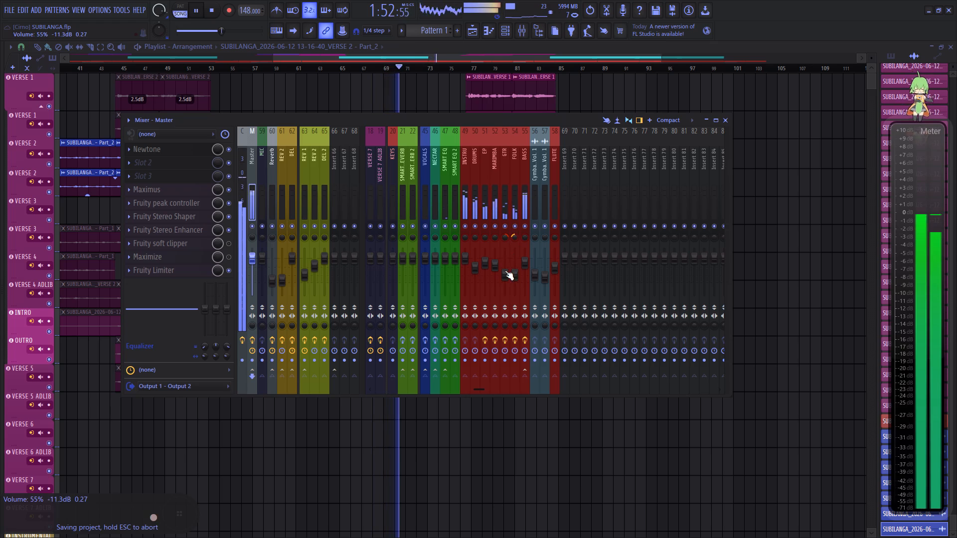
{"action": "left_click", "coordinate": [724, 123]}
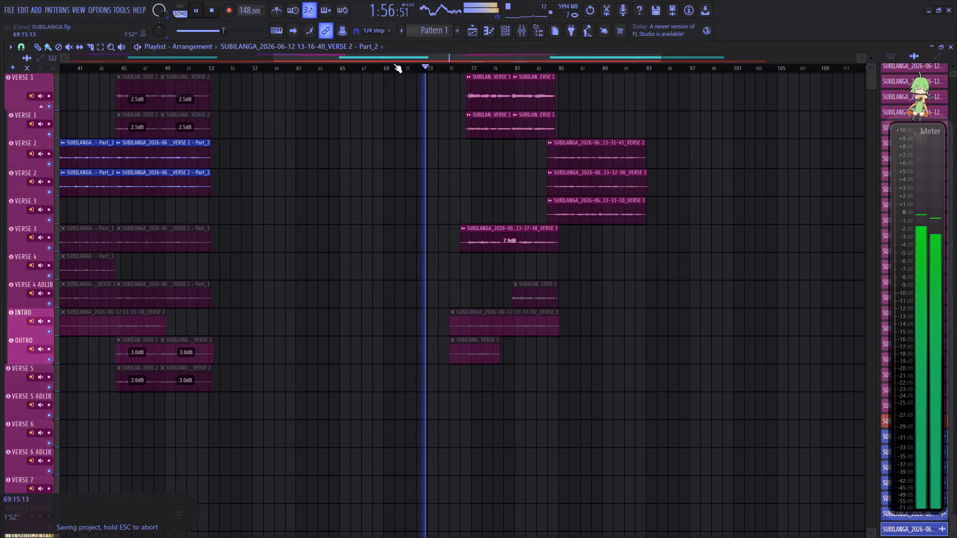
Listen on into the VERSE 1 clips starting after bar 76 and save the project.
{"action": "left_click_drag", "start_coordinate": [394, 61], "coordinate": [443, 53]}
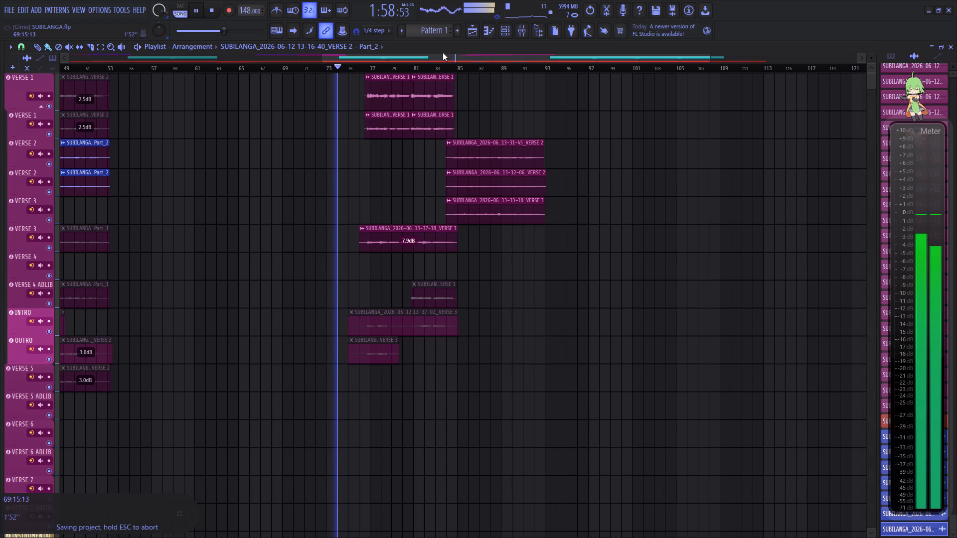
{"action": "key", "text": "ctrl+s"}
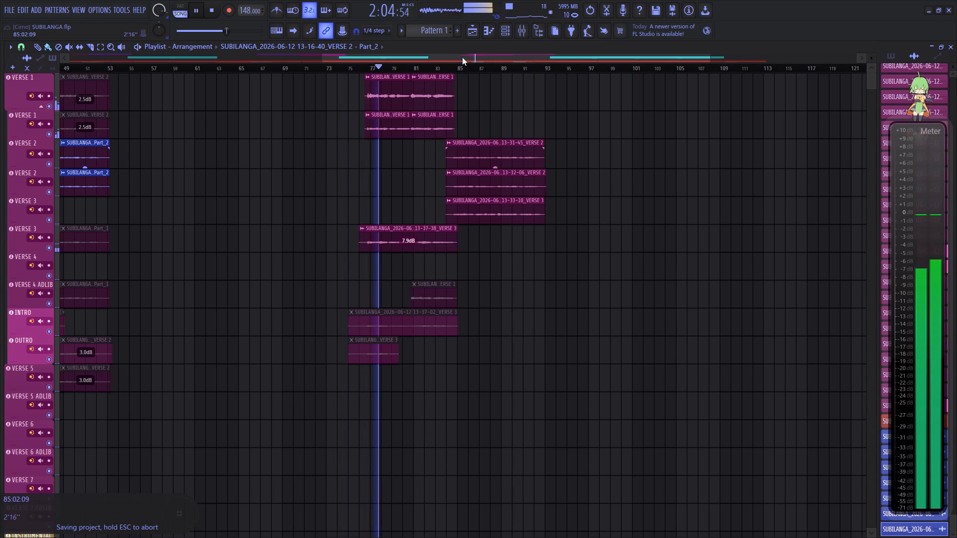
Solo the upper VERSE 1 track and play it from the start of the 13-23-04_VERSE 1 clip.
{"action": "scroll", "coordinate": [418, 73], "scroll_direction": "up", "scroll_amount": 3}
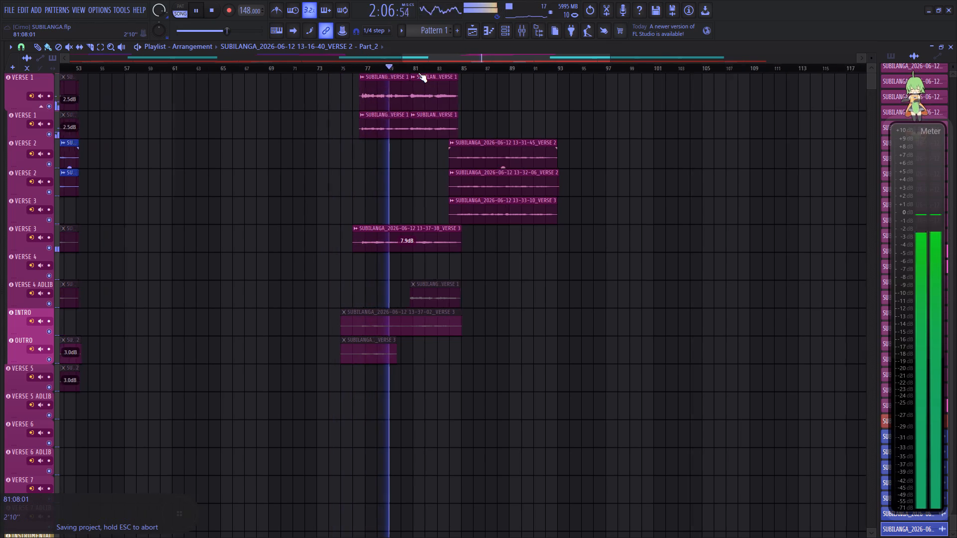
{"action": "scroll", "coordinate": [418, 73], "scroll_direction": "up", "scroll_amount": 8}
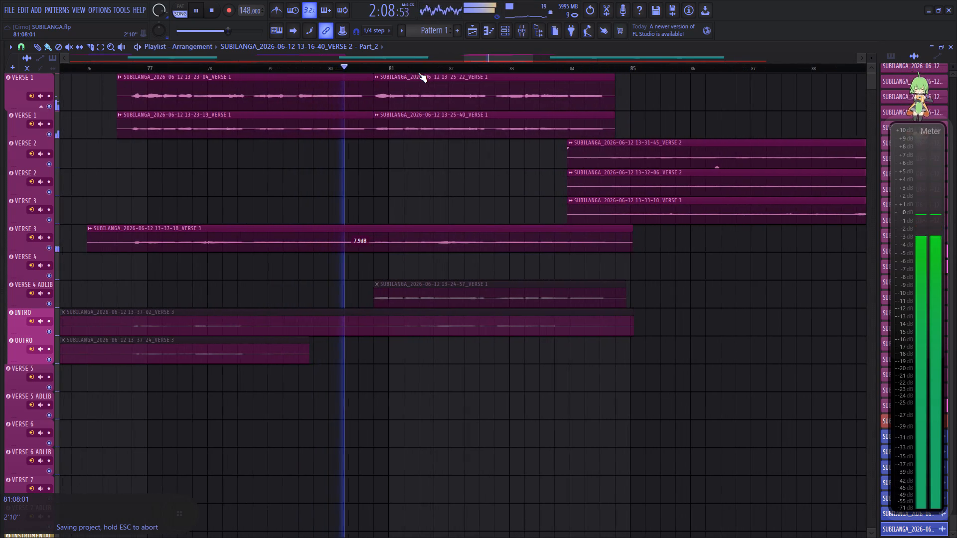
{"action": "key", "text": "space"}
{"action": "left_click", "coordinate": [118, 70]}
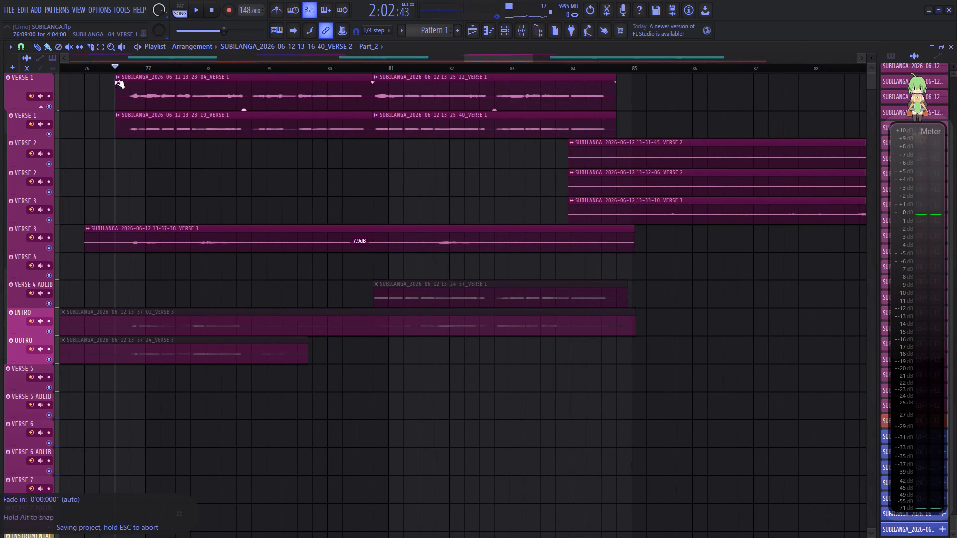
{"action": "right_click", "coordinate": [49, 106]}
{"action": "key", "text": "space"}
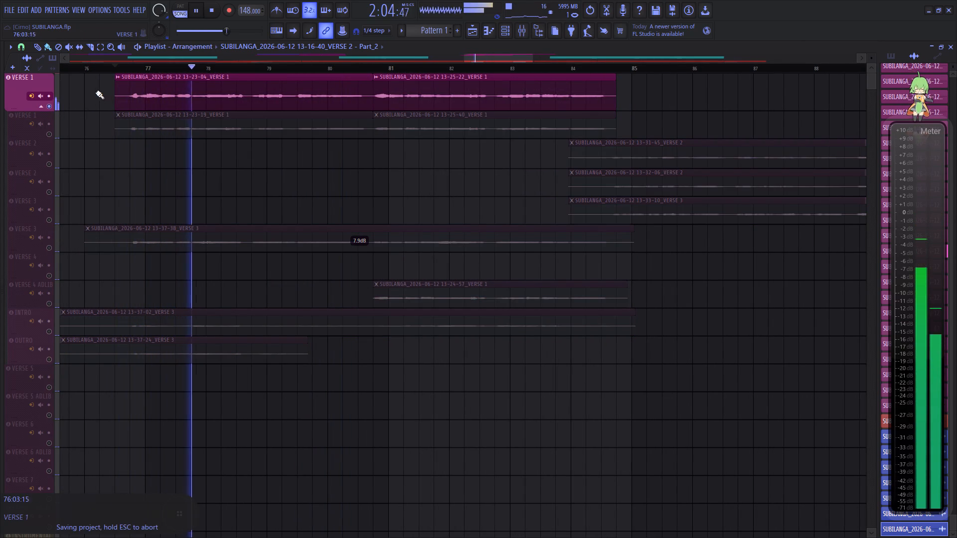
Make the 13-23-04_VERSE 1 clip unique as a sample and stop playback.
{"action": "left_click", "coordinate": [119, 76]}
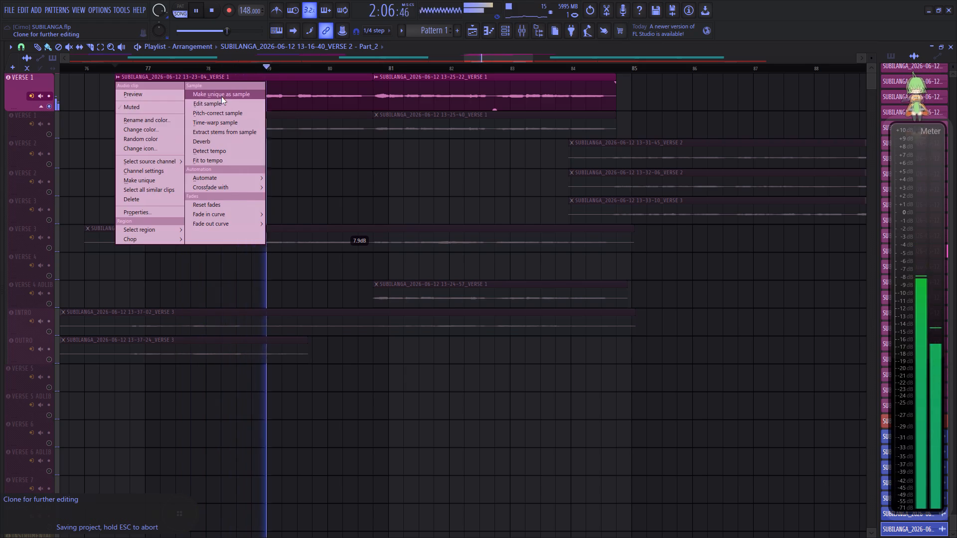
{"action": "left_click", "coordinate": [221, 96]}
{"action": "left_click", "coordinate": [555, 310]}
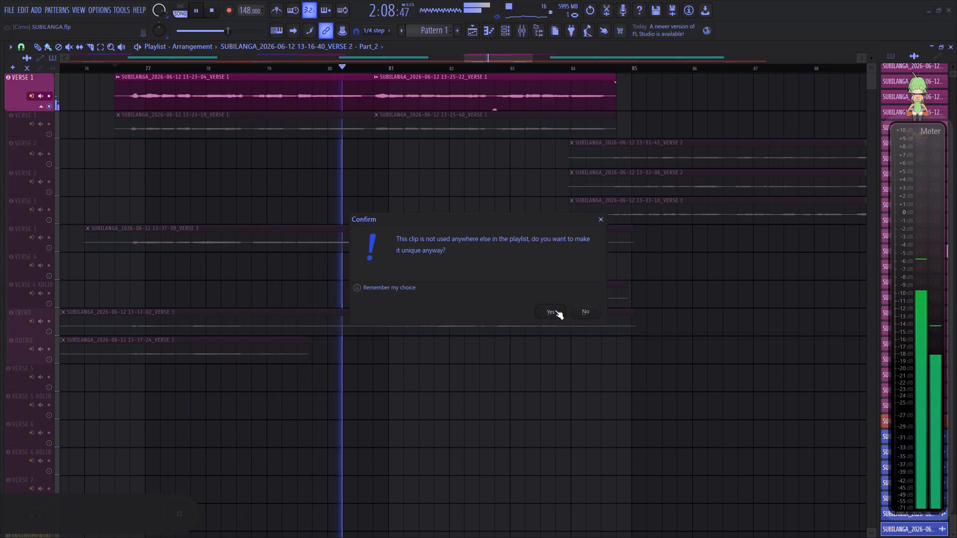
{"action": "key", "text": "space"}
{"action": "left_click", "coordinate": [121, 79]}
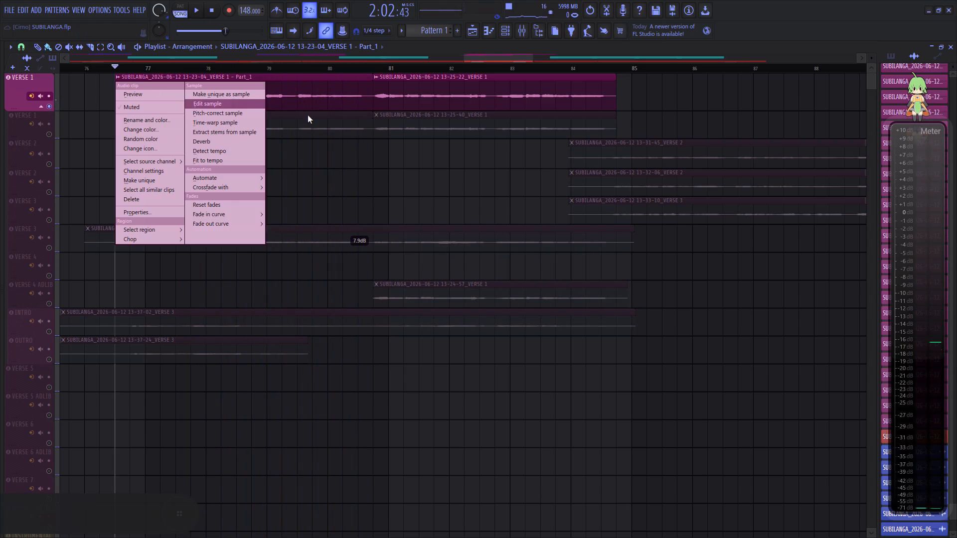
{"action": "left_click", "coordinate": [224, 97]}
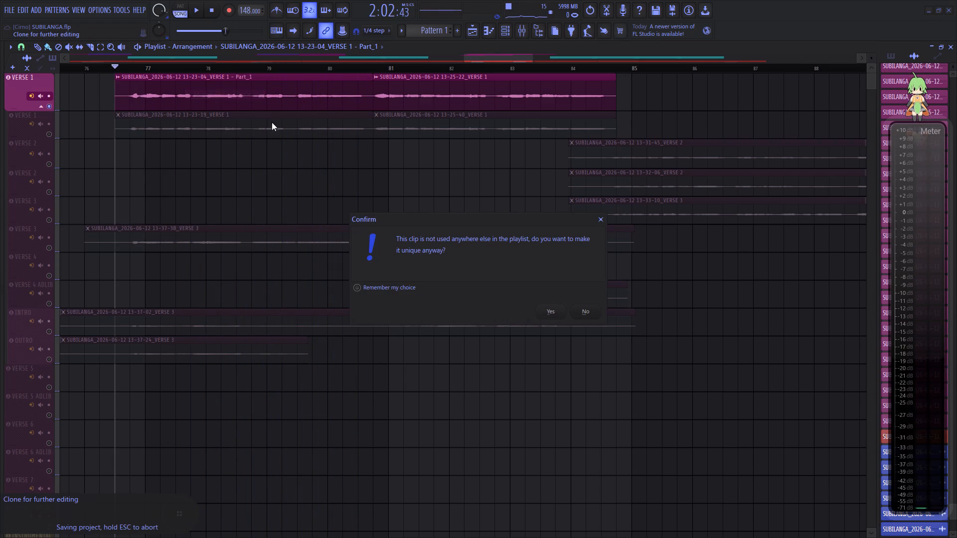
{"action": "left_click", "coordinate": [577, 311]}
Open the 13-23-04_VERSE 1 Part_1 clip for pitch correction in Newtone and turn on snap to scale.
{"action": "left_click", "coordinate": [120, 79]}
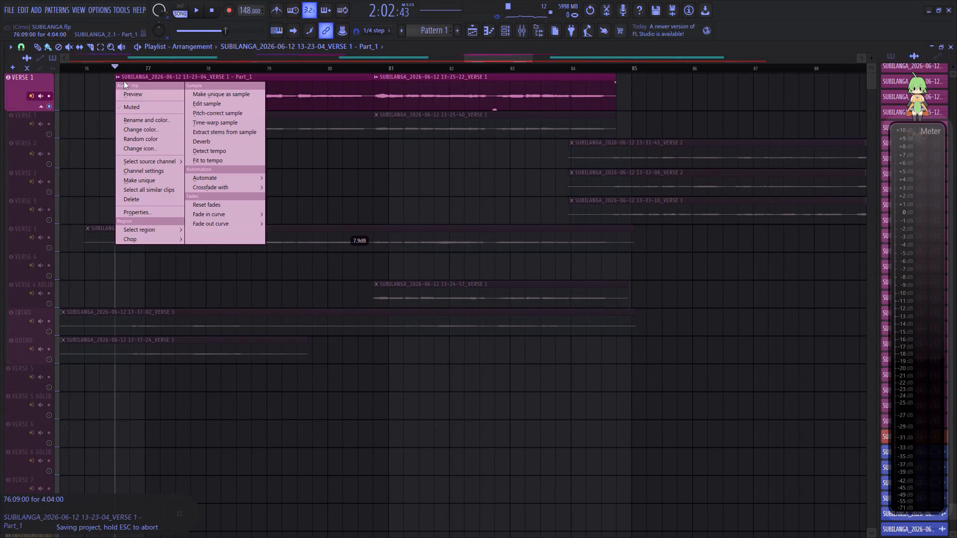
{"action": "left_click", "coordinate": [213, 116]}
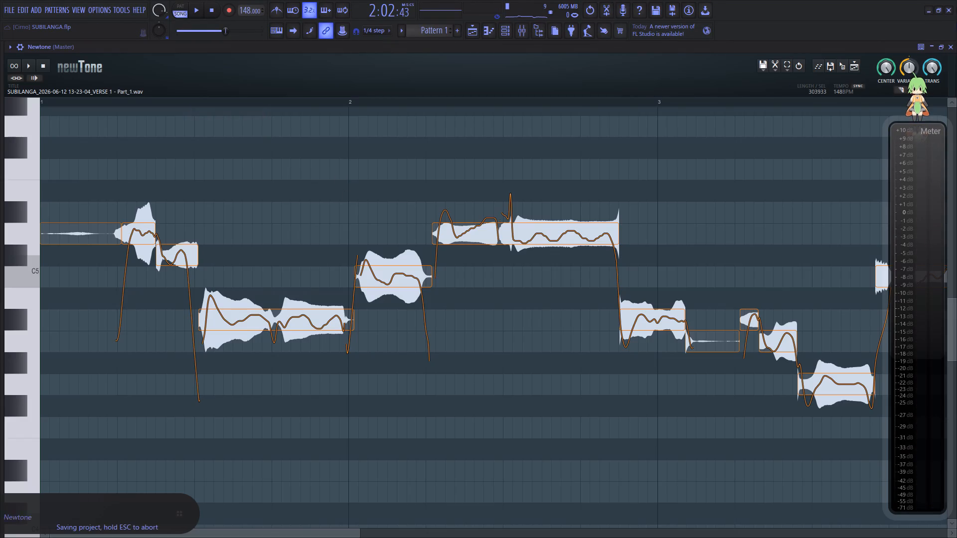
{"action": "left_click", "coordinate": [781, 69]}
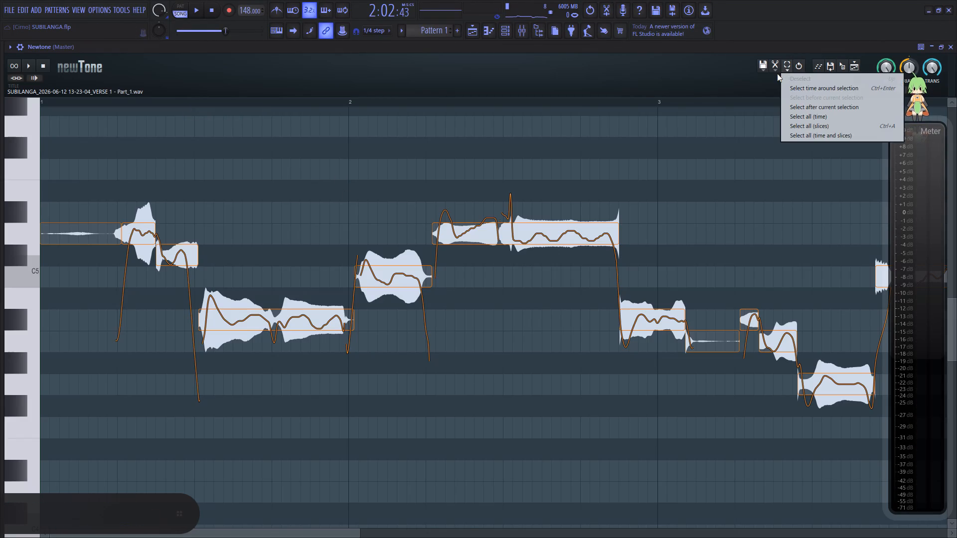
{"action": "left_click", "coordinate": [777, 74]}
{"action": "left_click", "coordinate": [777, 73]}
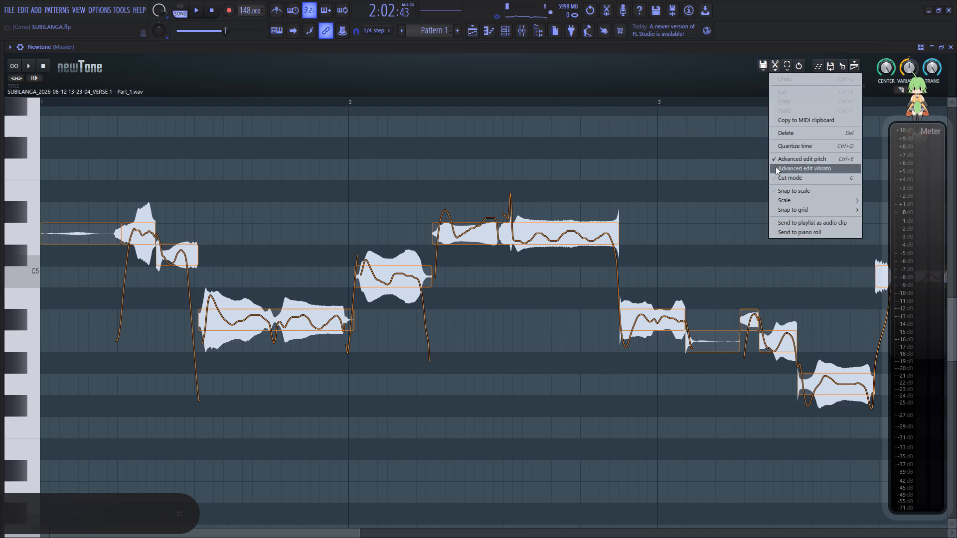
{"action": "left_click", "coordinate": [787, 189]}
Lower the volume of the quiet opening segment before the first sung note and play the start of the clip.
{"action": "left_click", "coordinate": [73, 273]}
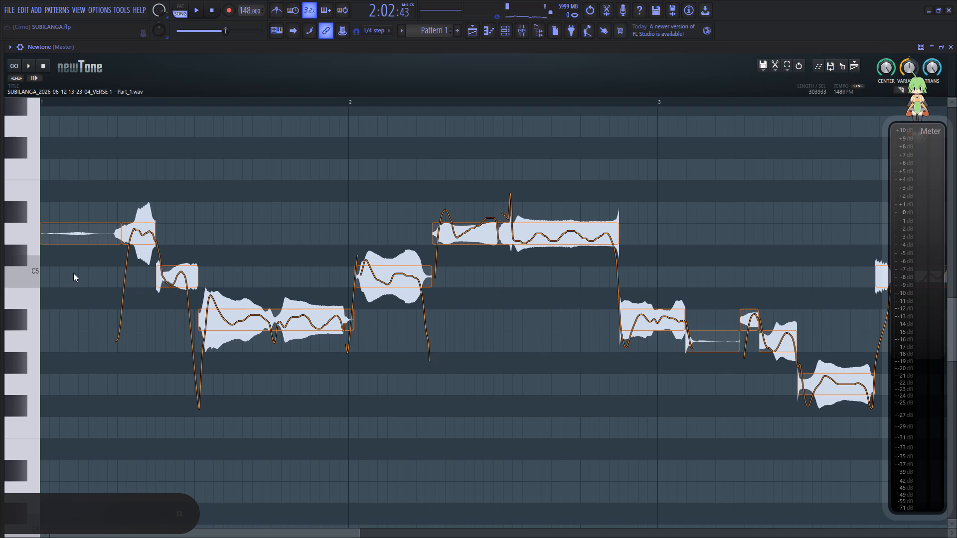
{"action": "key", "text": "space"}
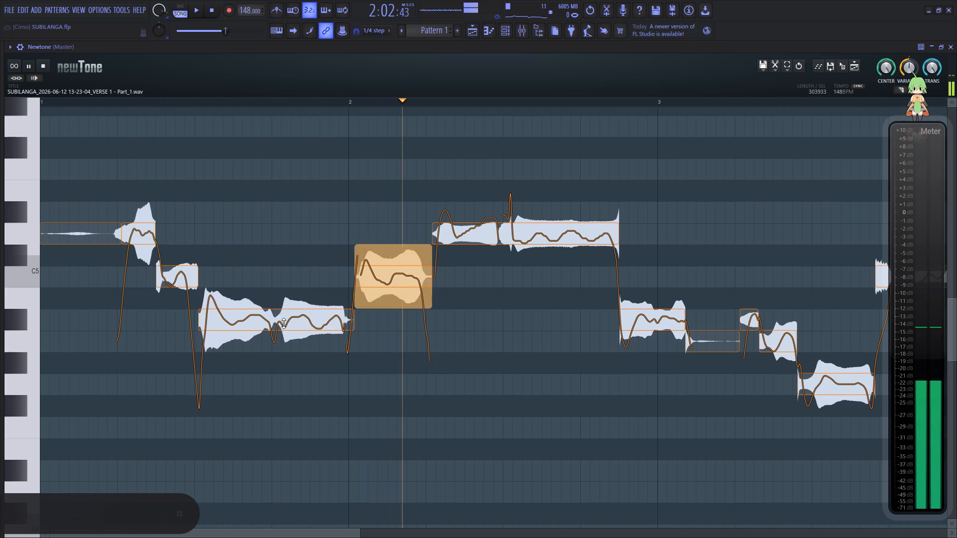
{"action": "key", "text": "space"}
{"action": "key", "text": "c"}
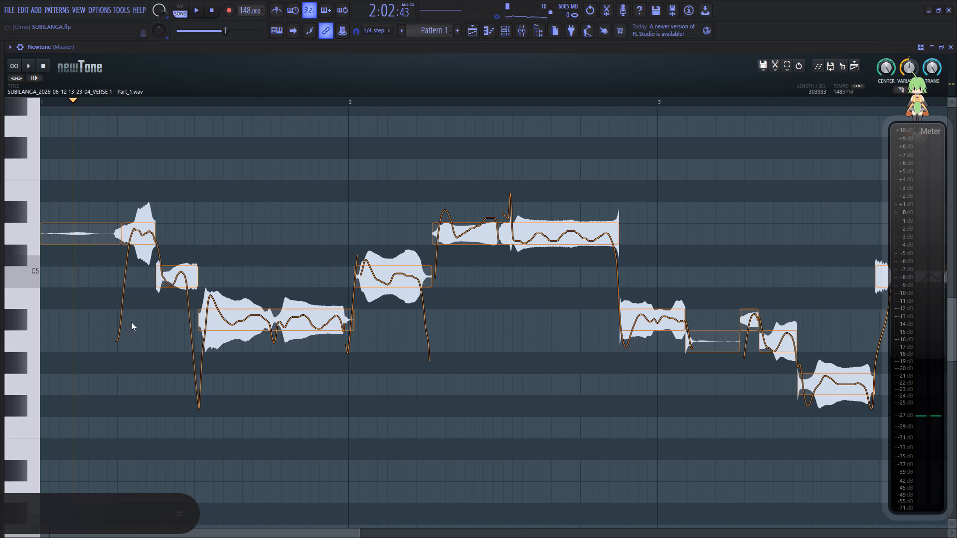
{"action": "key", "text": "c"}
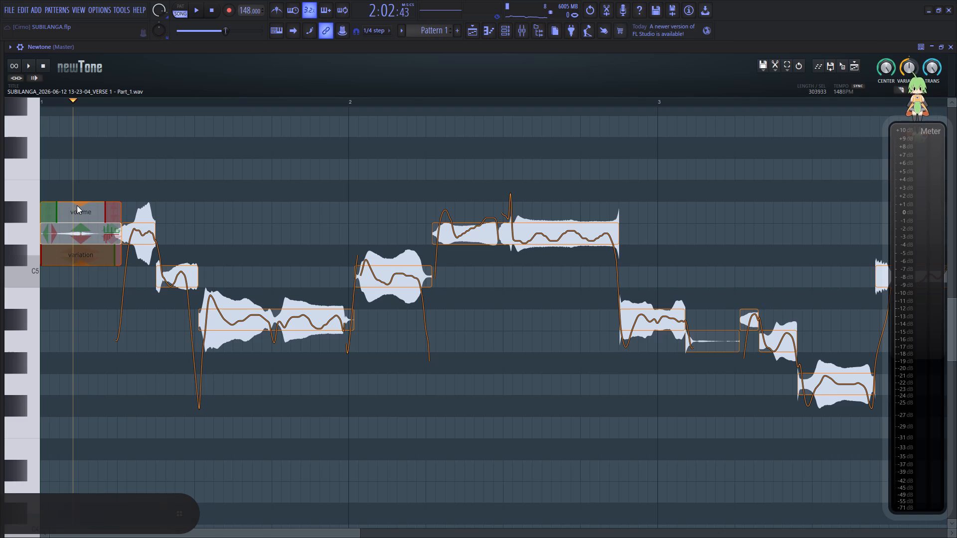
{"action": "left_click_drag", "start_coordinate": [78, 203], "coordinate": [77, 237]}
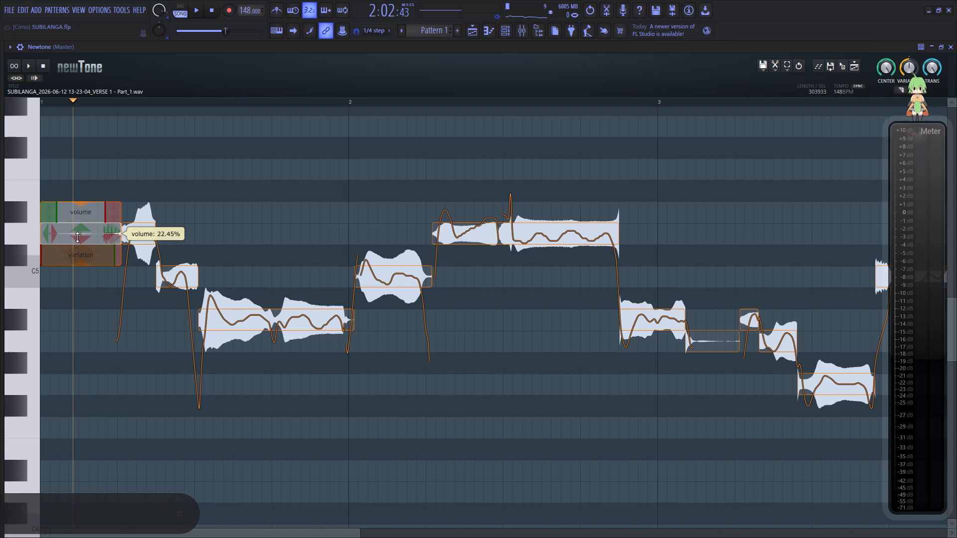
{"action": "left_click_drag", "start_coordinate": [77, 237], "coordinate": [76, 242]}
{"action": "key", "text": "space"}
{"action": "key", "text": "space"}
{"action": "key", "text": "space"}
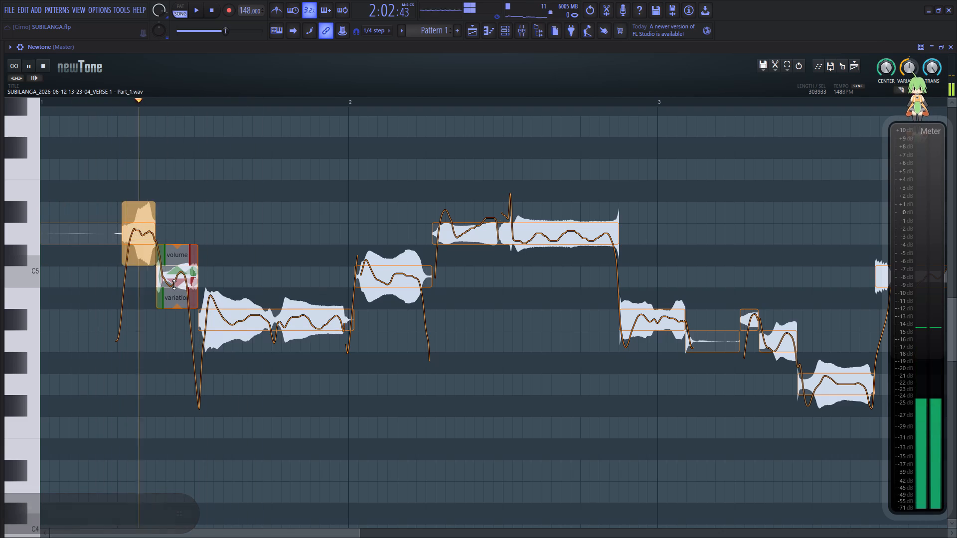
{"action": "key", "text": "space"}
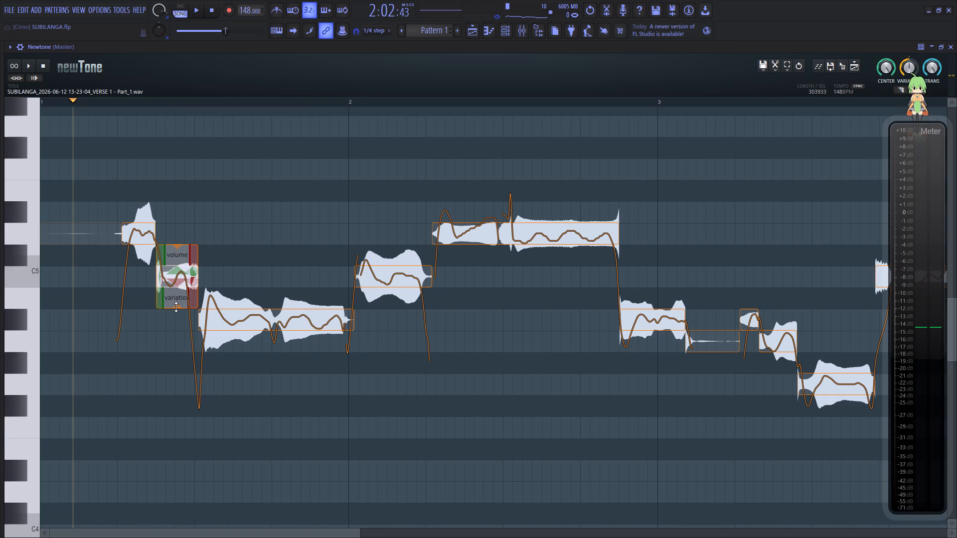
Reduce the second sung note's pitch variation, set the first sung note's variation to about 51%, and play them back.
{"action": "left_click_drag", "start_coordinate": [176, 307], "coordinate": [179, 259]}
{"action": "left_click", "coordinate": [144, 241]}
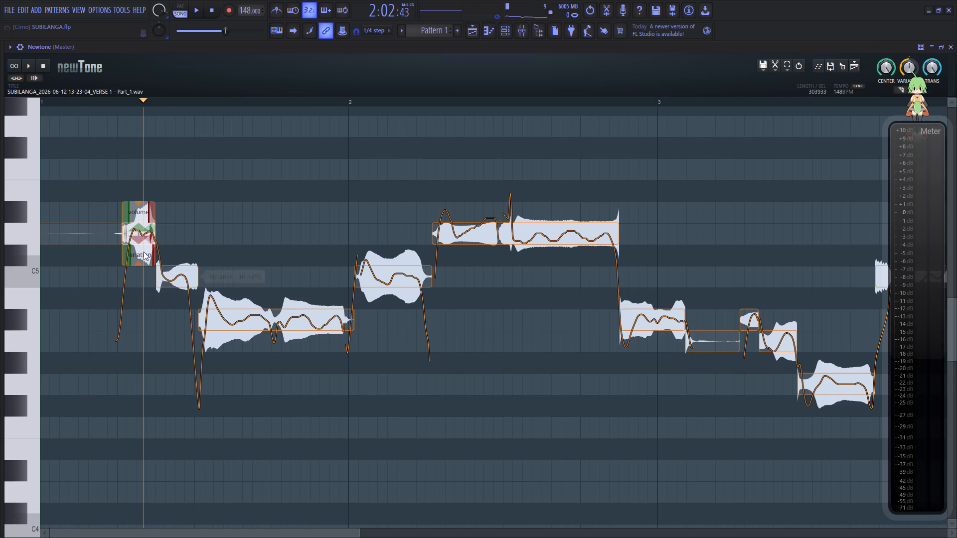
{"action": "left_click_drag", "start_coordinate": [139, 265], "coordinate": [138, 223]}
{"action": "left_click", "coordinate": [62, 250]}
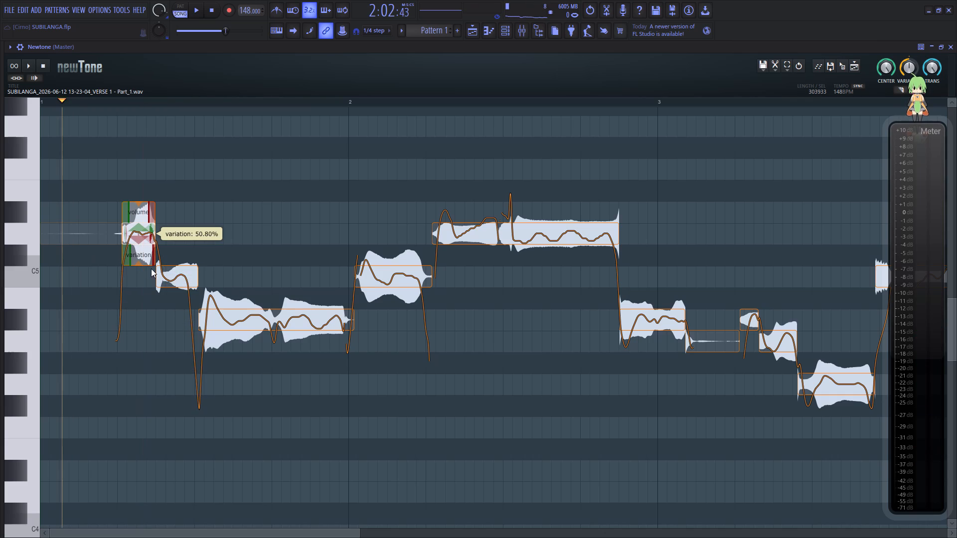
{"action": "key", "text": "space"}
{"action": "key", "text": "space"}
Flatten the pitch variation of the long note before bar 2, restore part of it, and listen to the result.
{"action": "left_click", "coordinate": [267, 323]}
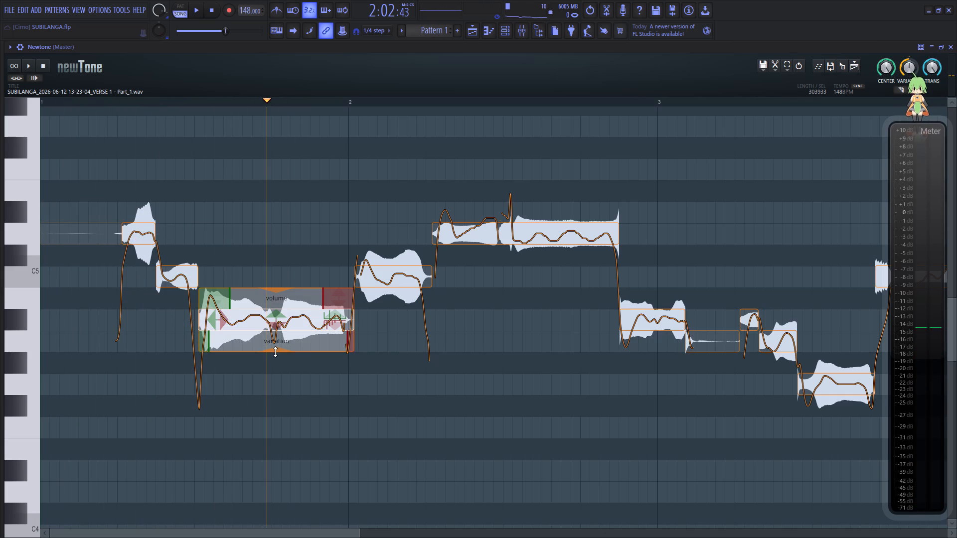
{"action": "left_click_drag", "start_coordinate": [275, 352], "coordinate": [275, 275]}
{"action": "left_click", "coordinate": [74, 324]}
{"action": "key", "text": "space"}
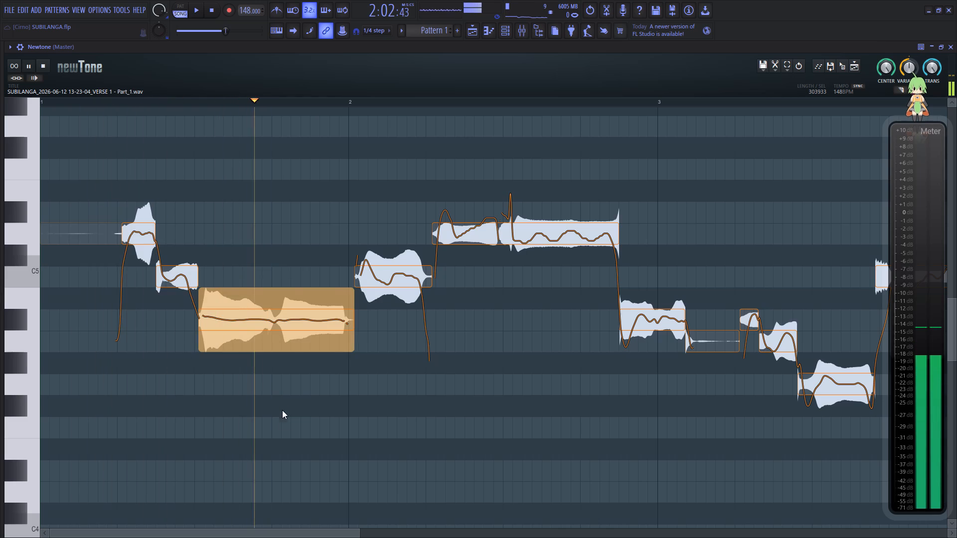
{"action": "key", "text": "space"}
{"action": "key", "text": "space"}
{"action": "key", "text": "space"}
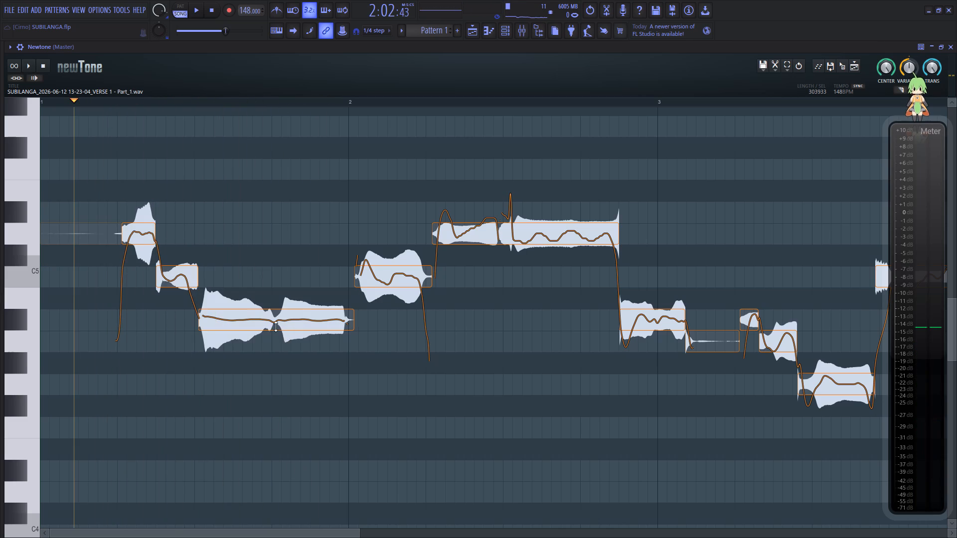
{"action": "left_click", "coordinate": [276, 326]}
{"action": "left_click_drag", "start_coordinate": [277, 350], "coordinate": [270, 391]}
{"action": "key", "text": "space"}
{"action": "left_click", "coordinate": [114, 351]}
{"action": "key", "text": "space"}
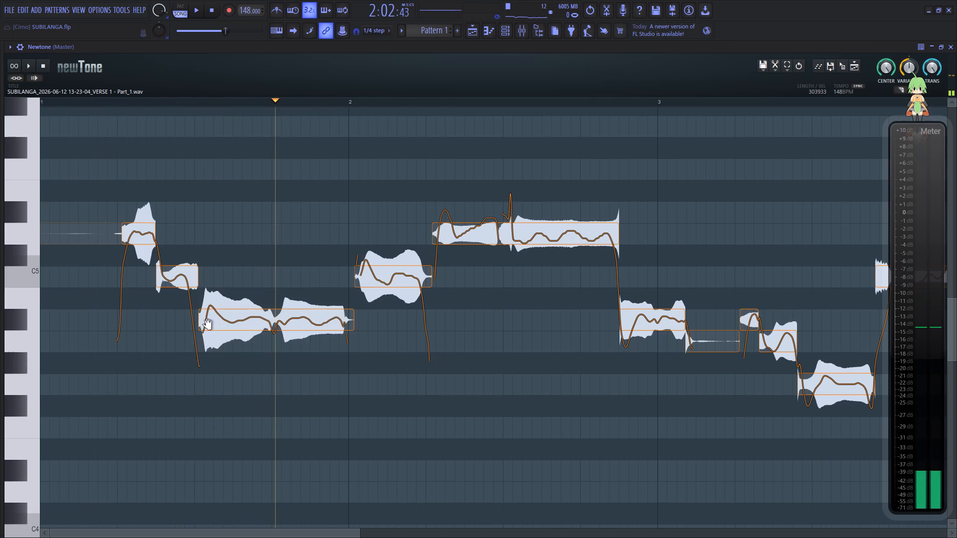
Set the pitch ramp in of the long note before bar 2 to about -81% and play it back.
{"action": "left_click", "coordinate": [205, 318]}
{"action": "left_click", "coordinate": [202, 334]}
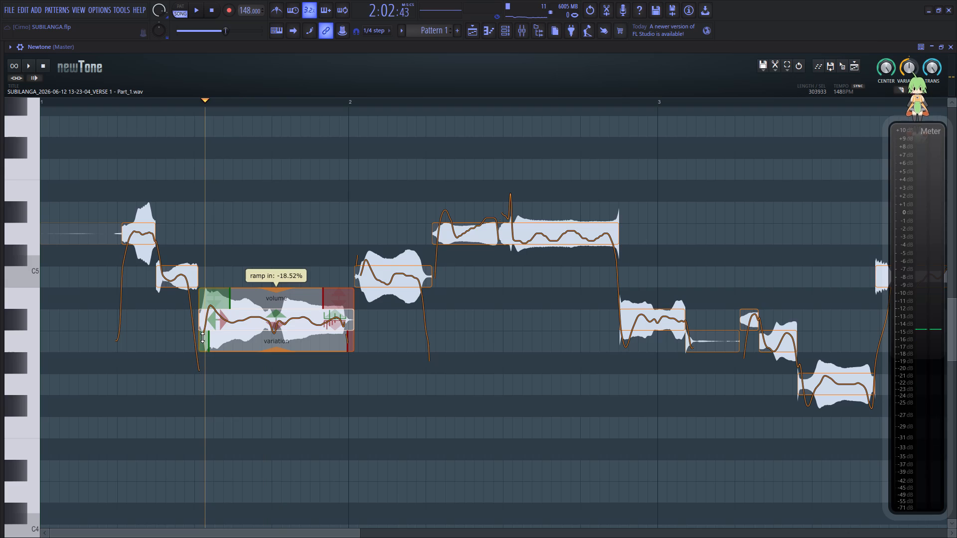
{"action": "left_click_drag", "start_coordinate": [206, 342], "coordinate": [203, 339]}
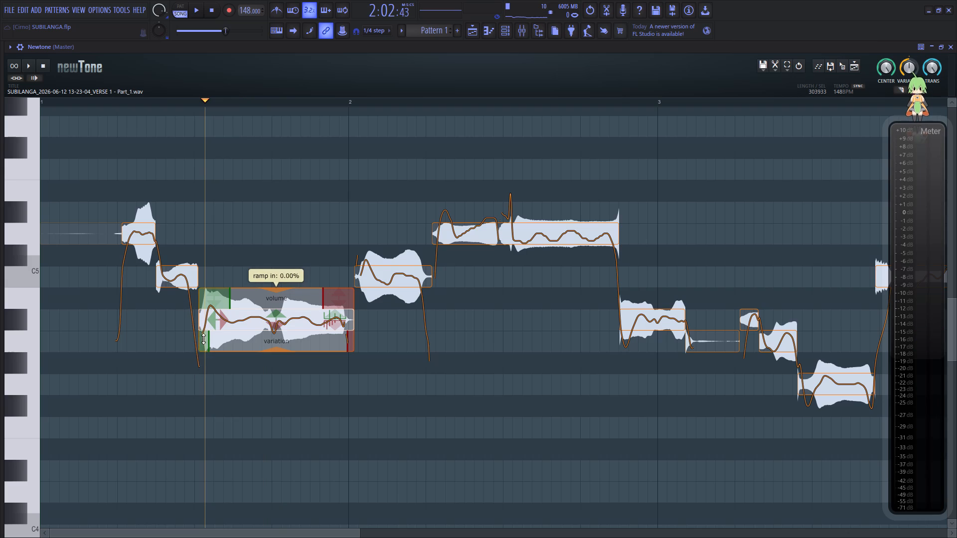
{"action": "left_click_drag", "start_coordinate": [203, 339], "coordinate": [199, 356]}
{"action": "left_click", "coordinate": [110, 353]}
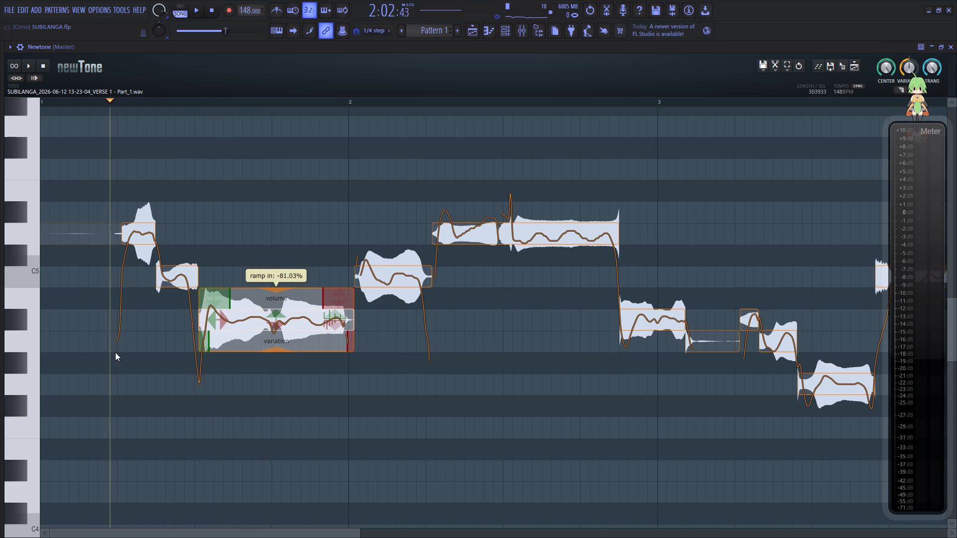
{"action": "key", "text": "space"}
Listen to the C5 note just after bar 2, reduce its pitch variation, and replay it.
{"action": "left_click_drag", "start_coordinate": [307, 533], "coordinate": [307, 533]}
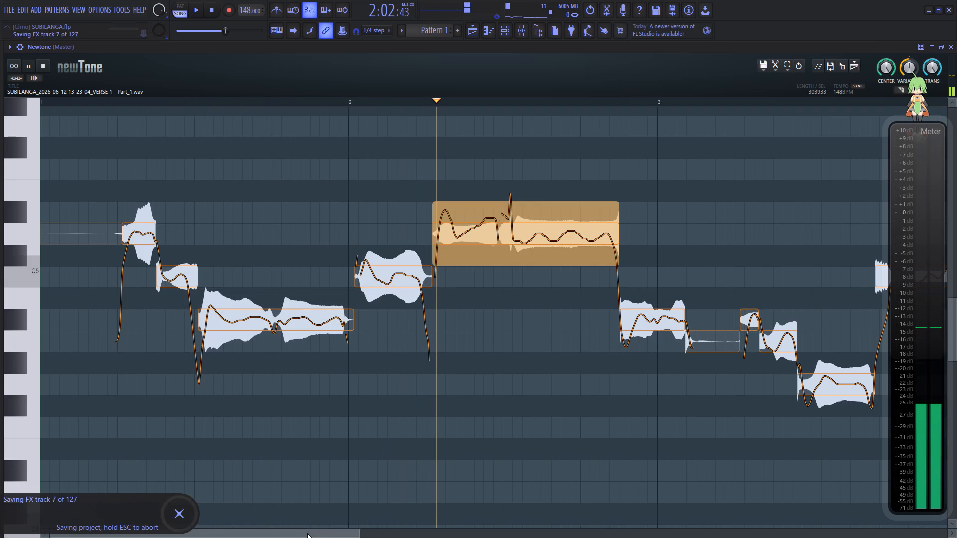
{"action": "left_click_drag", "start_coordinate": [307, 533], "coordinate": [339, 529]}
{"action": "key", "text": "space"}
{"action": "left_click", "coordinate": [205, 406]}
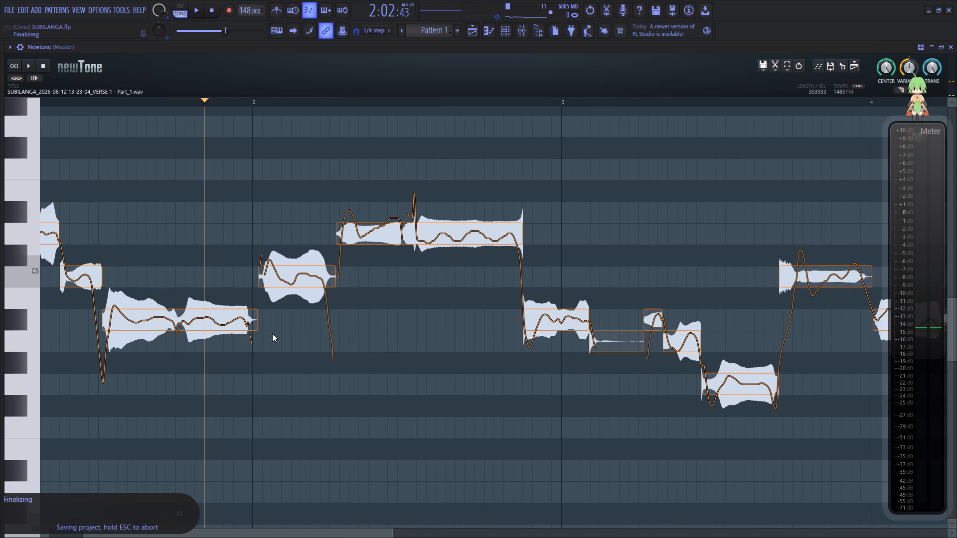
{"action": "key", "text": "space"}
{"action": "left_click", "coordinate": [294, 284]}
{"action": "key", "text": "space"}
{"action": "key", "text": "space"}
{"action": "left_click", "coordinate": [294, 288]}
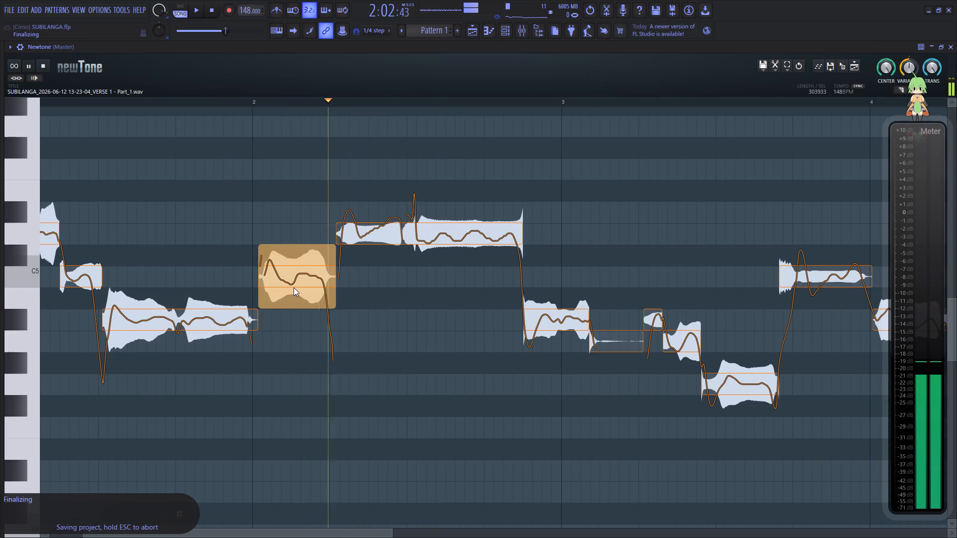
{"action": "key", "text": "space"}
{"action": "left_click", "coordinate": [294, 282]}
{"action": "left_click_drag", "start_coordinate": [296, 307], "coordinate": [300, 274]}
{"action": "left_click", "coordinate": [201, 348]}
{"action": "key", "text": "space"}
{"action": "key", "text": "space"}
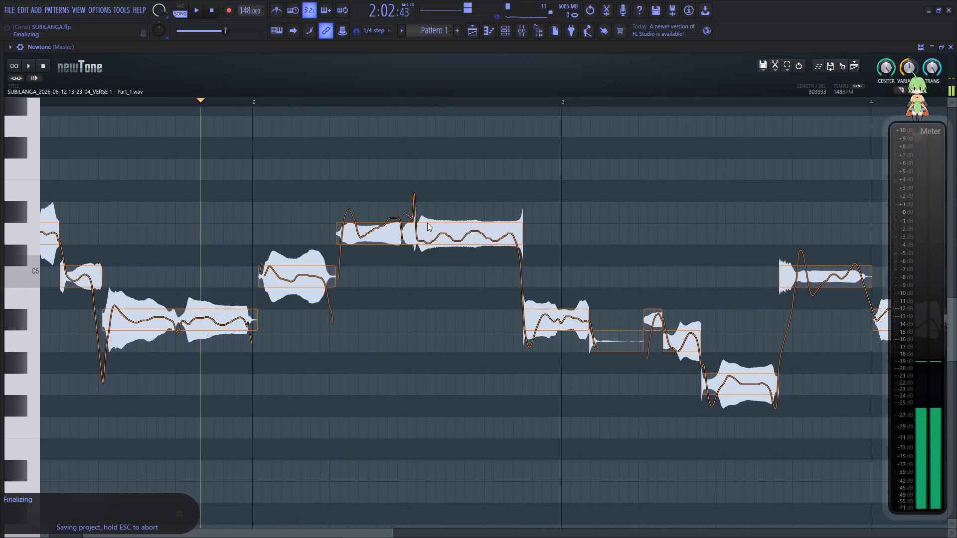
Set the pitch variation of the long D5 note between bars 2 and 3 to about 57% and listen to it.
{"action": "key", "text": "space"}
{"action": "key", "text": "space"}
{"action": "key", "text": "space"}
{"action": "left_click_drag", "start_coordinate": [434, 261], "coordinate": [439, 238]}
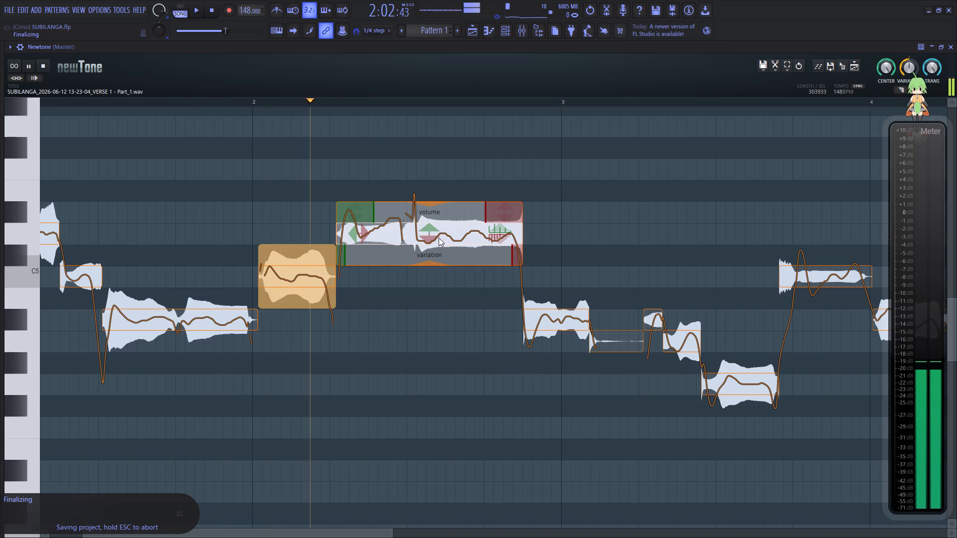
{"action": "left_click_drag", "start_coordinate": [439, 238], "coordinate": [441, 233]}
{"action": "key", "text": "space"}
{"action": "key", "text": "space"}
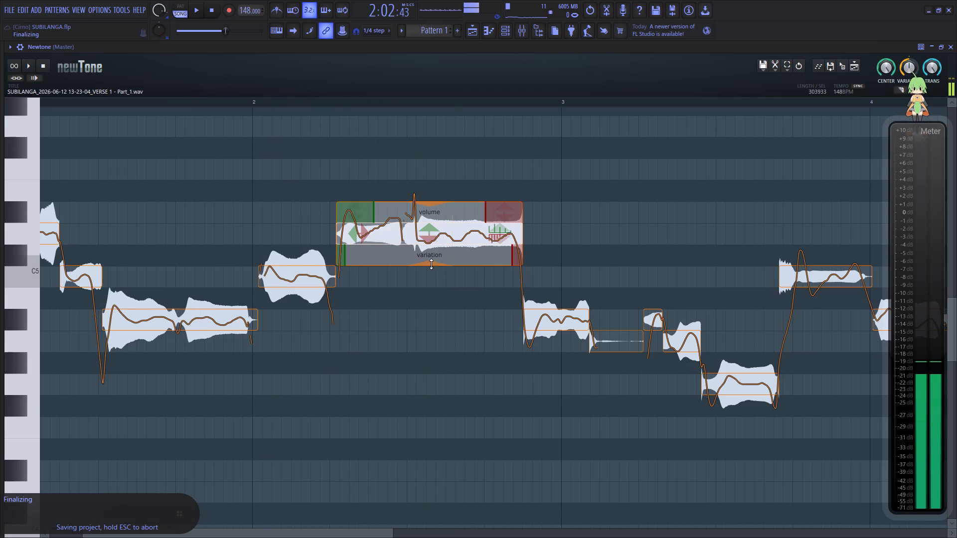
{"action": "key", "text": "space"}
{"action": "left_click_drag", "start_coordinate": [431, 264], "coordinate": [440, 227]}
{"action": "key", "text": "space"}
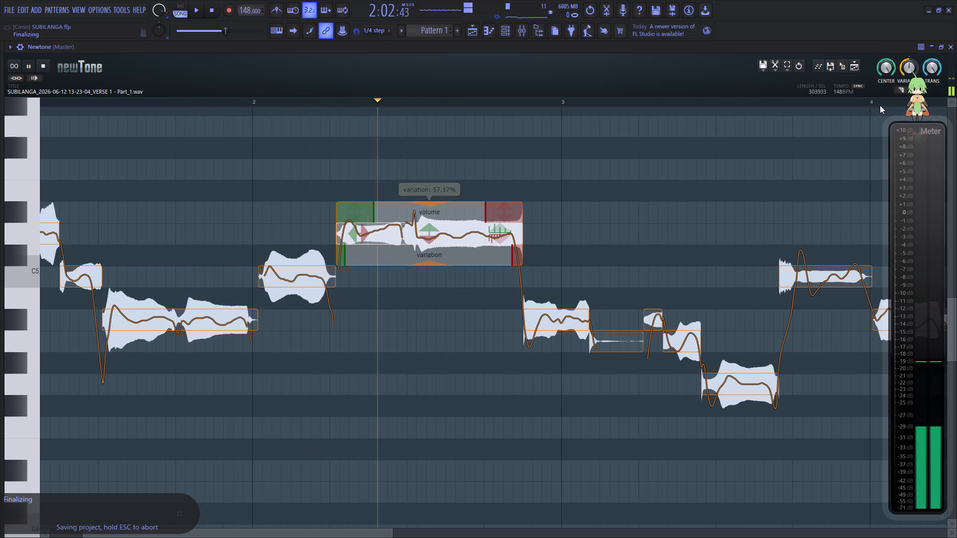
{"action": "key", "text": "space"}
{"action": "key", "text": "space"}
{"action": "key", "text": "space"}
{"action": "key", "text": "space"}
Raise the long D5 note between bars 2 and 3 by one semitone to D#5 and play it back.
{"action": "left_click_drag", "start_coordinate": [433, 234], "coordinate": [434, 210]}
{"action": "key", "text": "space"}
{"action": "key", "text": "space"}
{"action": "key", "text": "space"}
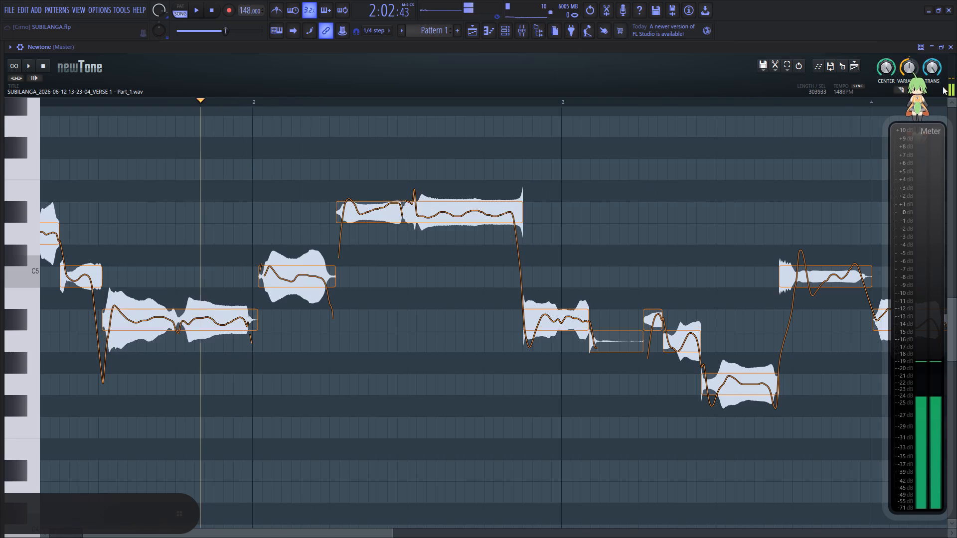
{"action": "key", "text": "space"}
Slice the long D#5 note in two at the dip between its two syllables and play the result.
{"action": "left_click", "coordinate": [900, 94]}
{"action": "key", "text": "space"}
{"action": "key", "text": "space"}
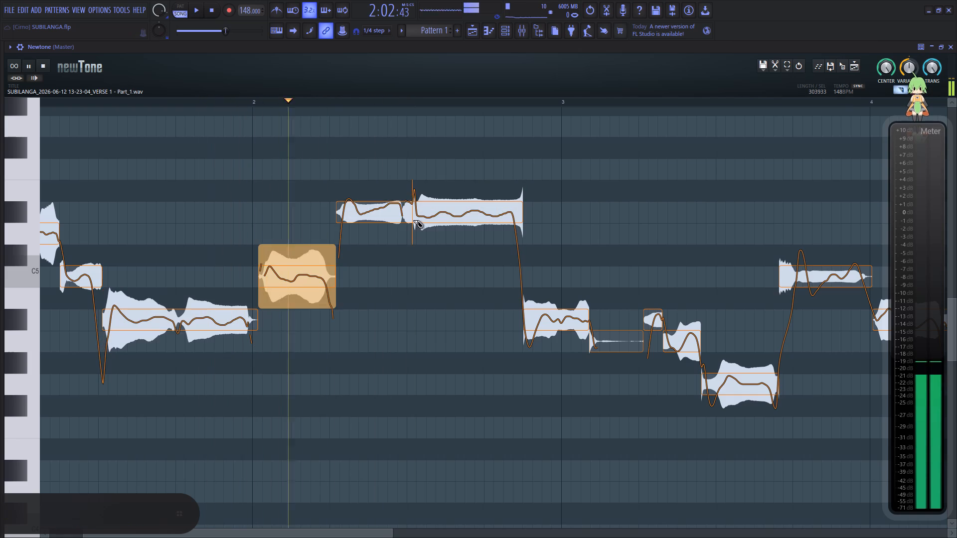
{"action": "left_click", "coordinate": [404, 216]}
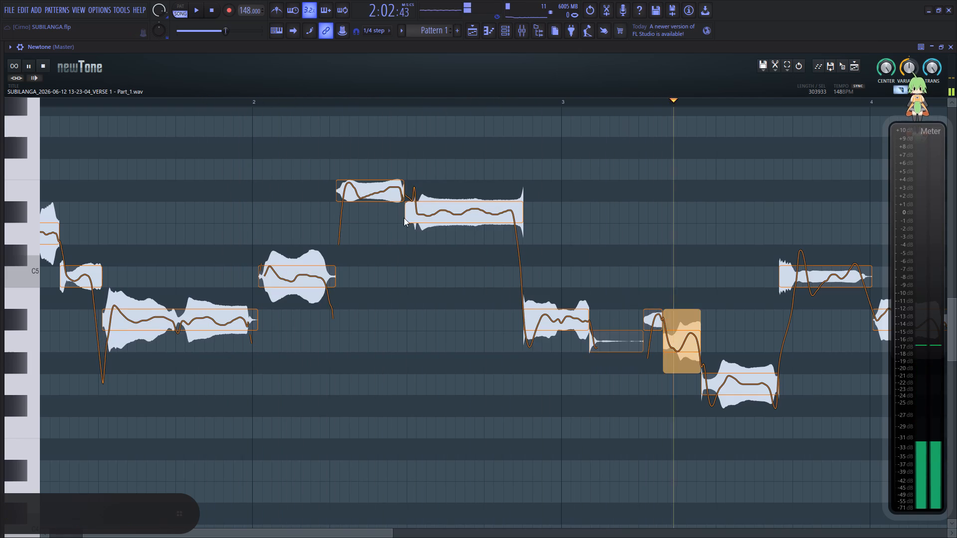
{"action": "key", "text": "space"}
{"action": "key", "text": "space"}
{"action": "left_click", "coordinate": [898, 92]}
{"action": "key", "text": "space"}
{"action": "key", "text": "space"}
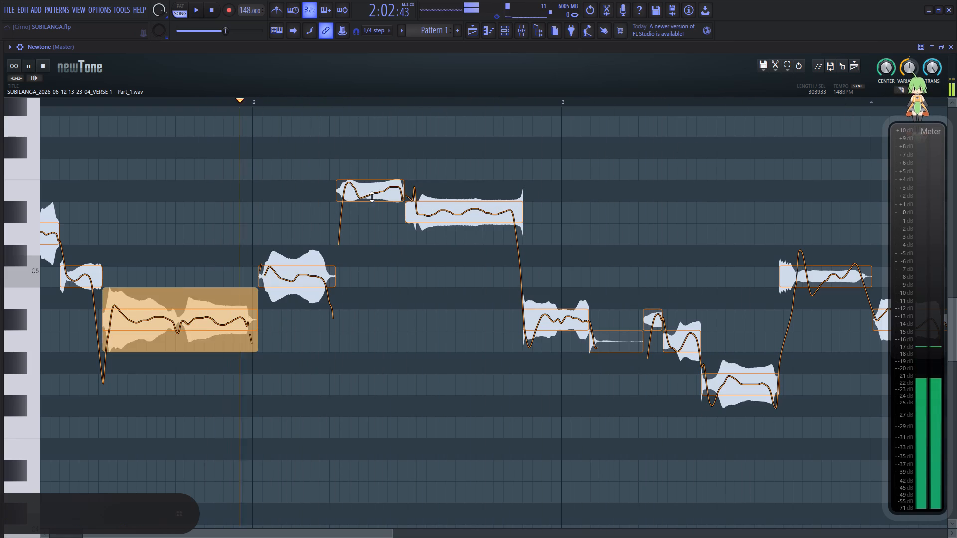
Lower the first slice to D#5 and the second to D5, and set the second slice's variation to about 11%.
{"action": "left_click_drag", "start_coordinate": [372, 197], "coordinate": [371, 205]}
{"action": "key", "text": "space"}
{"action": "key", "text": "space"}
{"action": "left_click_drag", "start_coordinate": [468, 217], "coordinate": [468, 229]}
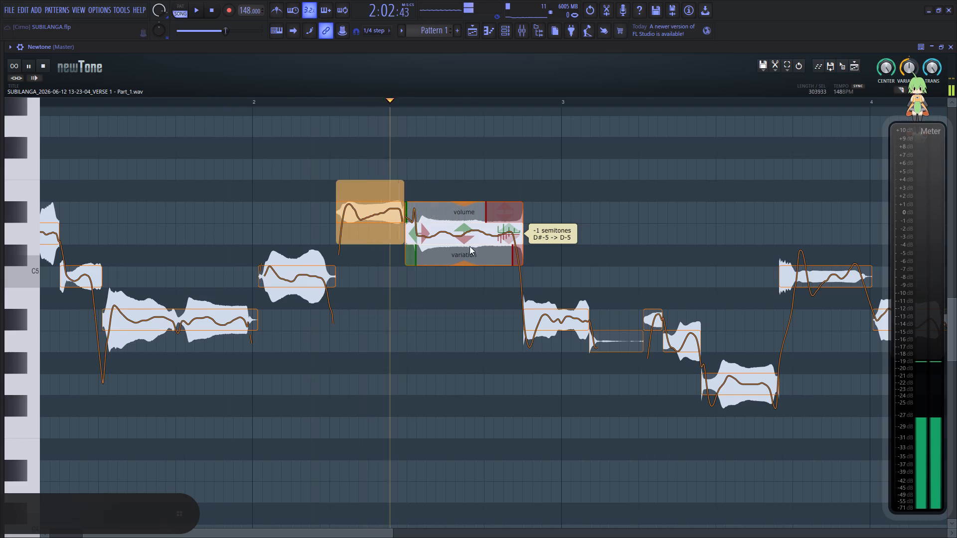
{"action": "left_click_drag", "start_coordinate": [466, 265], "coordinate": [460, 225]}
{"action": "key", "text": "space"}
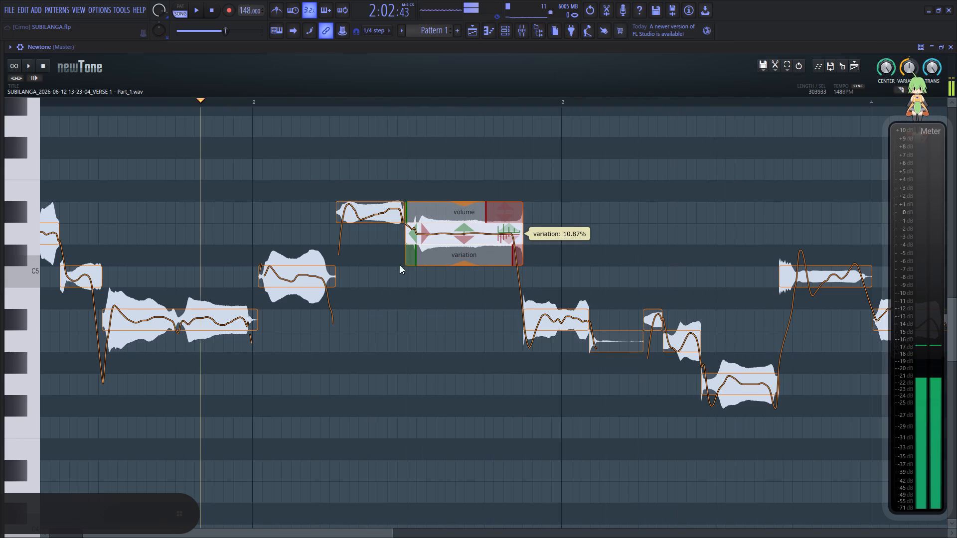
{"action": "key", "text": "space"}
Reduce the variation of the note crossing bar 3, and set the two descending low notes after it to about 37% and 41%.
{"action": "left_click_drag", "start_coordinate": [557, 351], "coordinate": [558, 306]}
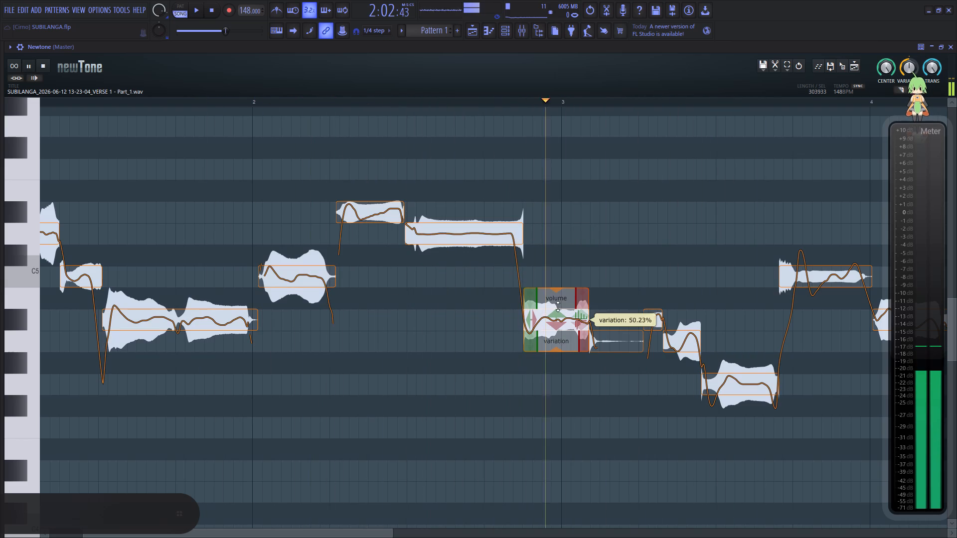
{"action": "left_click_drag", "start_coordinate": [558, 306], "coordinate": [560, 298]}
{"action": "key", "text": "space"}
{"action": "key", "text": "space"}
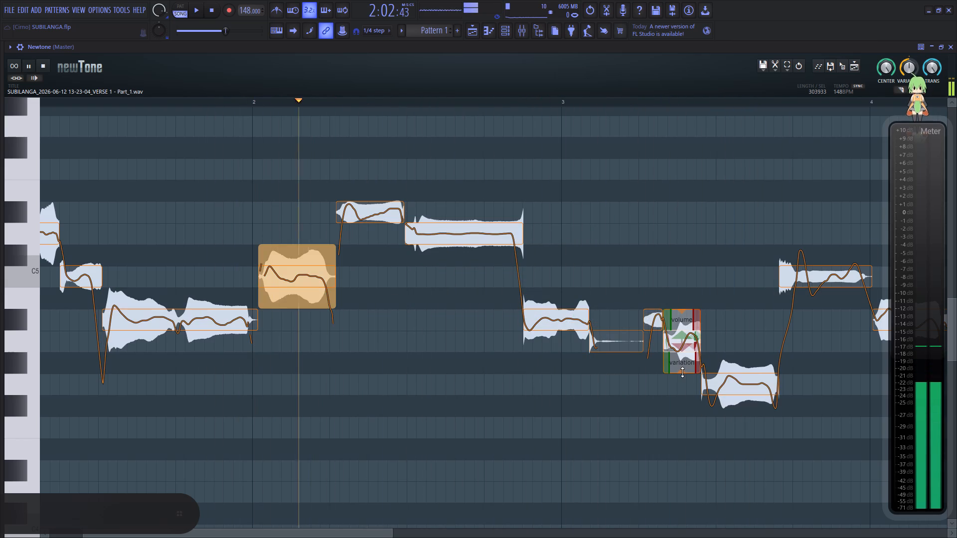
{"action": "left_click_drag", "start_coordinate": [683, 372], "coordinate": [697, 318]}
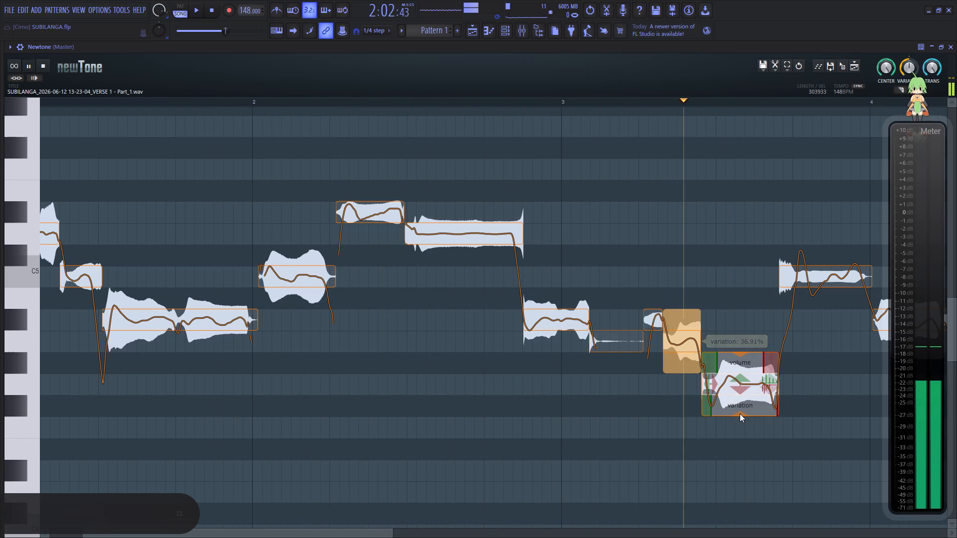
{"action": "left_click_drag", "start_coordinate": [740, 415], "coordinate": [745, 365]}
{"action": "key", "text": "space"}
{"action": "key", "text": "space"}
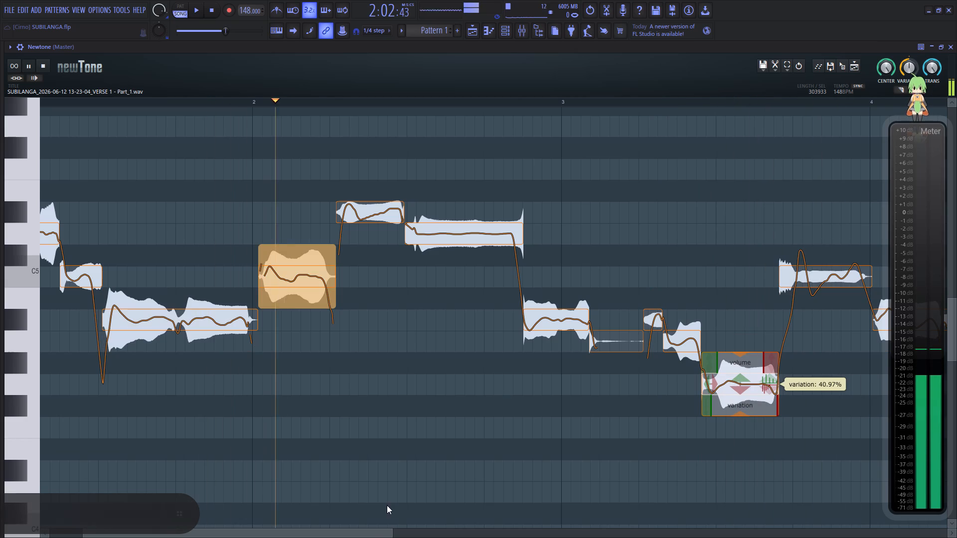
Set variation to about 39% on the C5 note before bar 4, 50% on the note after it and 42% on the final long note, checking by playback.
{"action": "left_click_drag", "start_coordinate": [364, 534], "coordinate": [427, 532]}
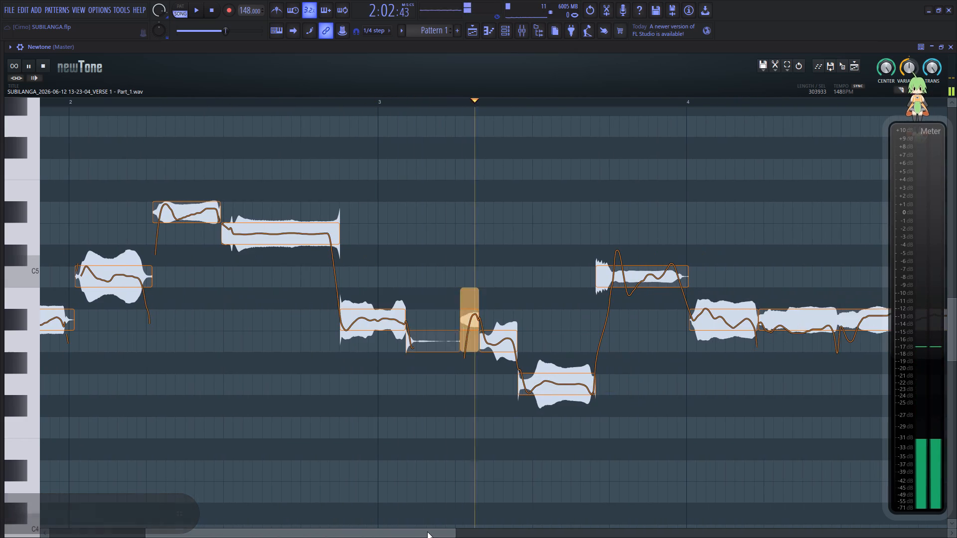
{"action": "left_click_drag", "start_coordinate": [427, 532], "coordinate": [505, 527]}
{"action": "key", "text": "space"}
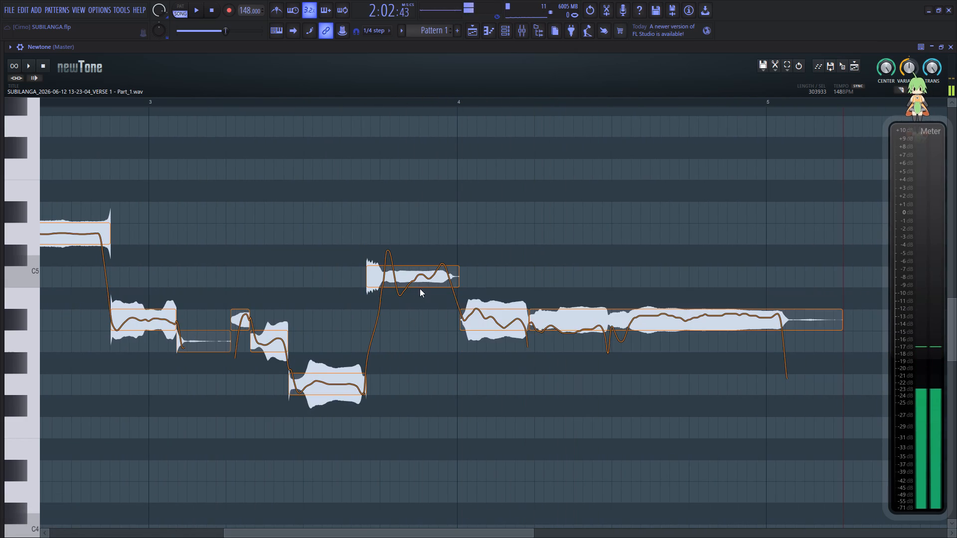
{"action": "left_click", "coordinate": [412, 281]}
{"action": "left_click_drag", "start_coordinate": [412, 308], "coordinate": [424, 256]}
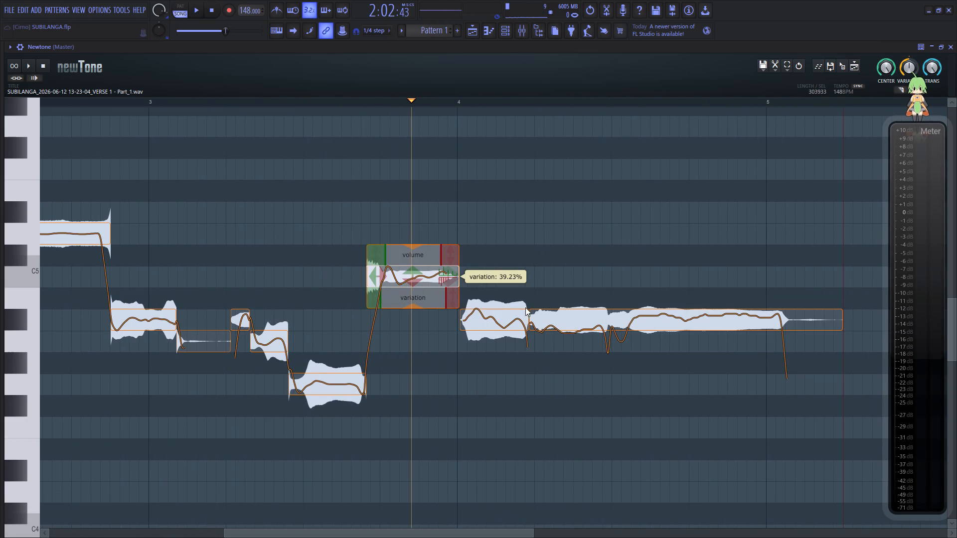
{"action": "left_click_drag", "start_coordinate": [493, 351], "coordinate": [503, 308]}
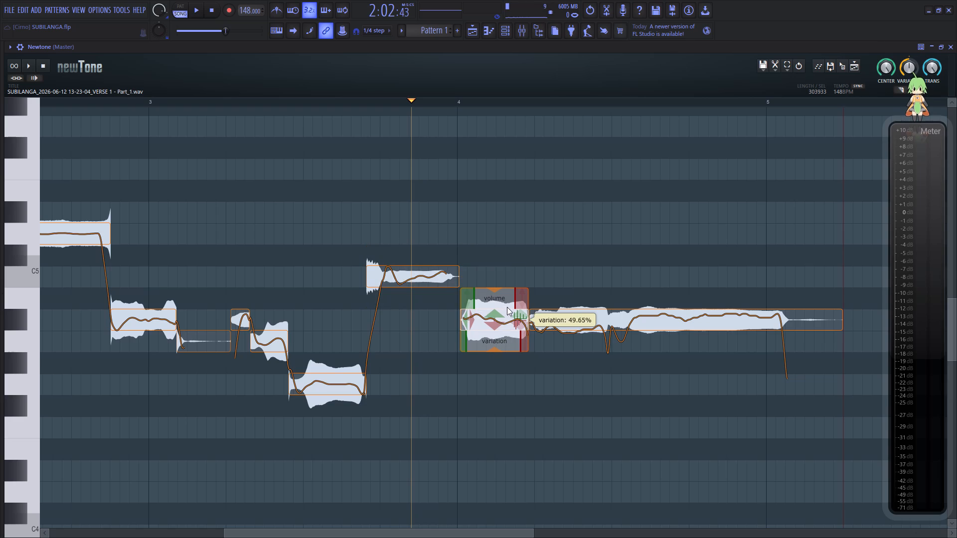
{"action": "left_click_drag", "start_coordinate": [677, 351], "coordinate": [686, 301]}
{"action": "key", "text": "space"}
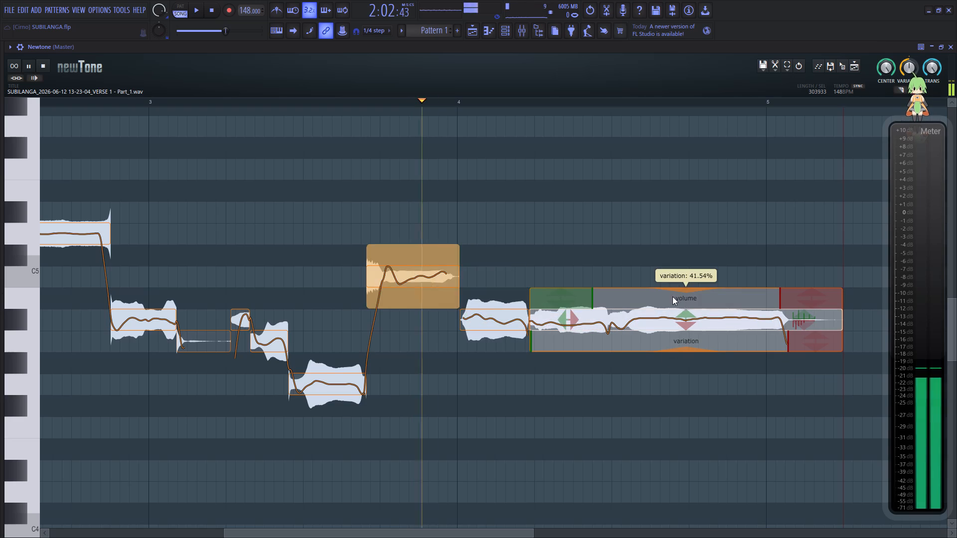
{"action": "key", "text": "space"}
{"action": "key", "text": "space"}
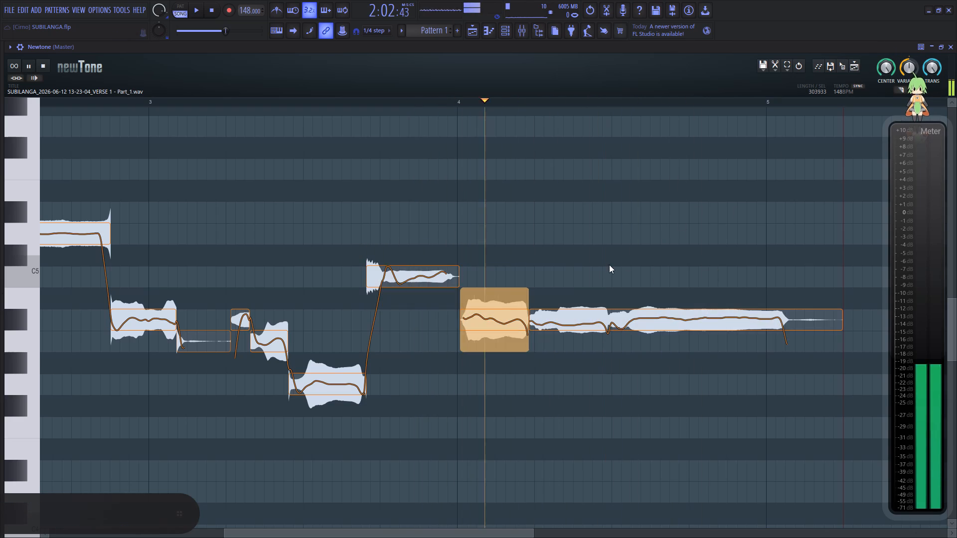
{"action": "key", "text": "space"}
{"action": "key", "text": "space"}
{"action": "left_click", "coordinate": [232, 275]}
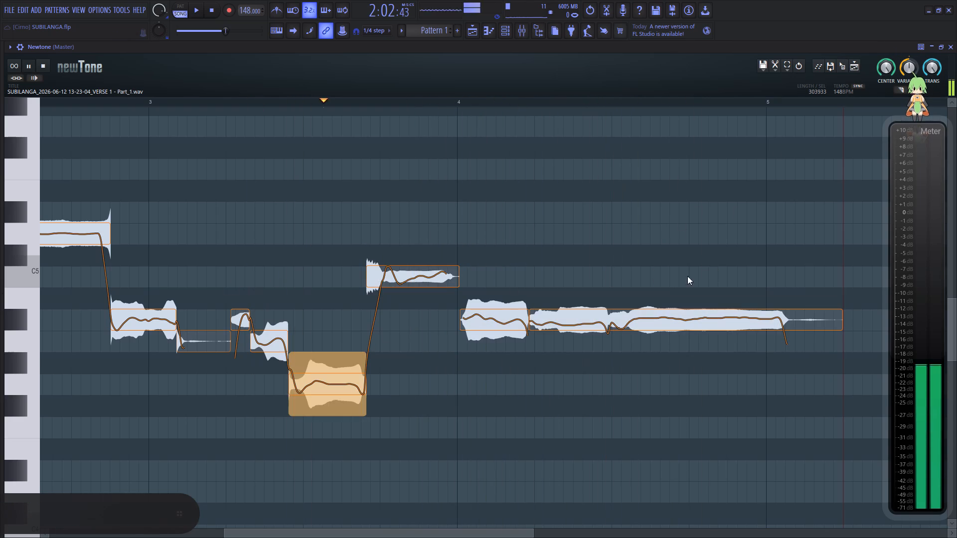
{"action": "key", "text": "space"}
Slice the final long note in two at the dip between its syllables, leave Cut mode and play the result.
{"action": "left_click", "coordinate": [897, 90]}
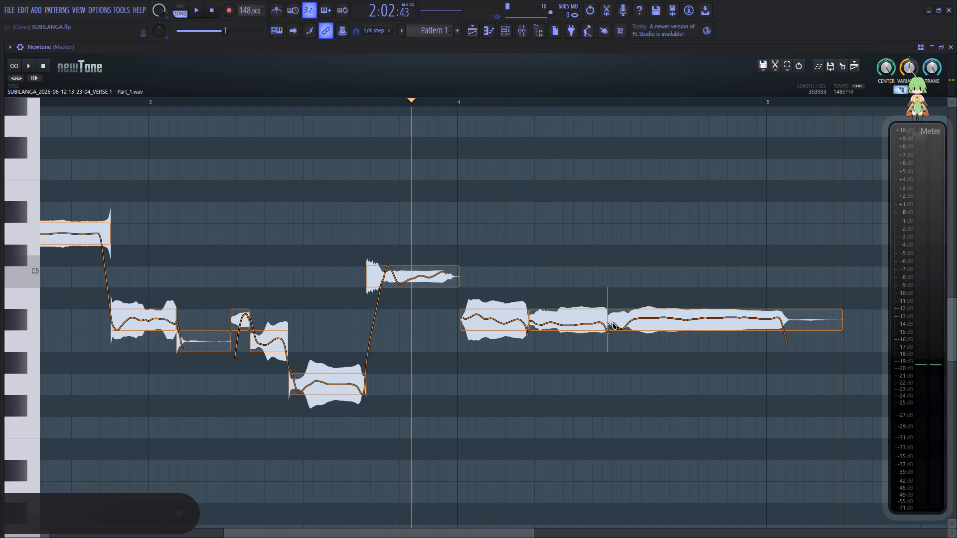
{"action": "left_click", "coordinate": [610, 319]}
{"action": "key", "text": "space"}
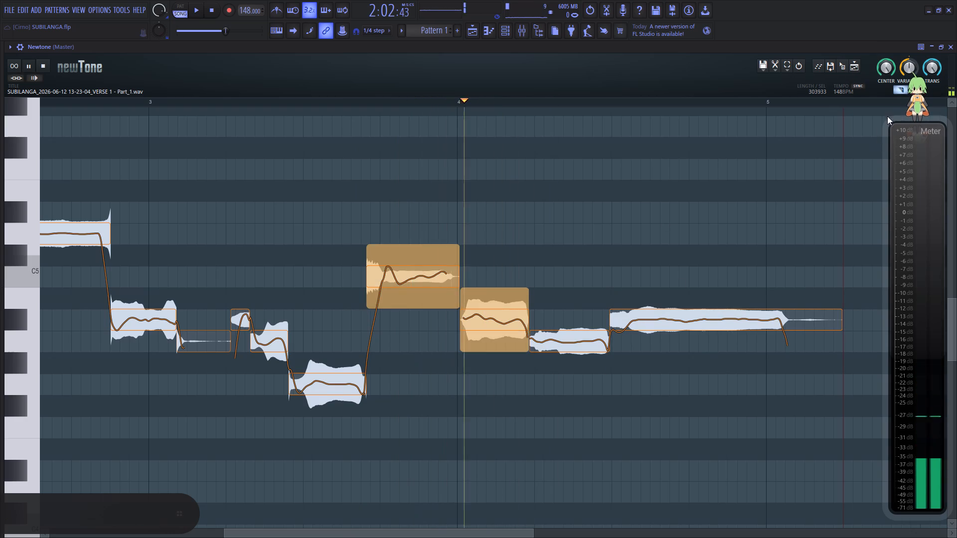
{"action": "left_click", "coordinate": [899, 92]}
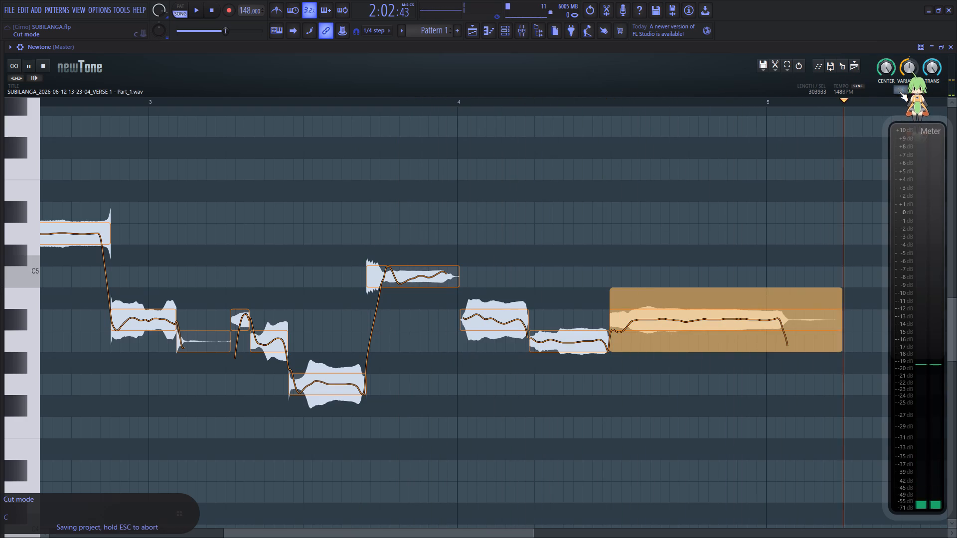
{"action": "key", "text": "space"}
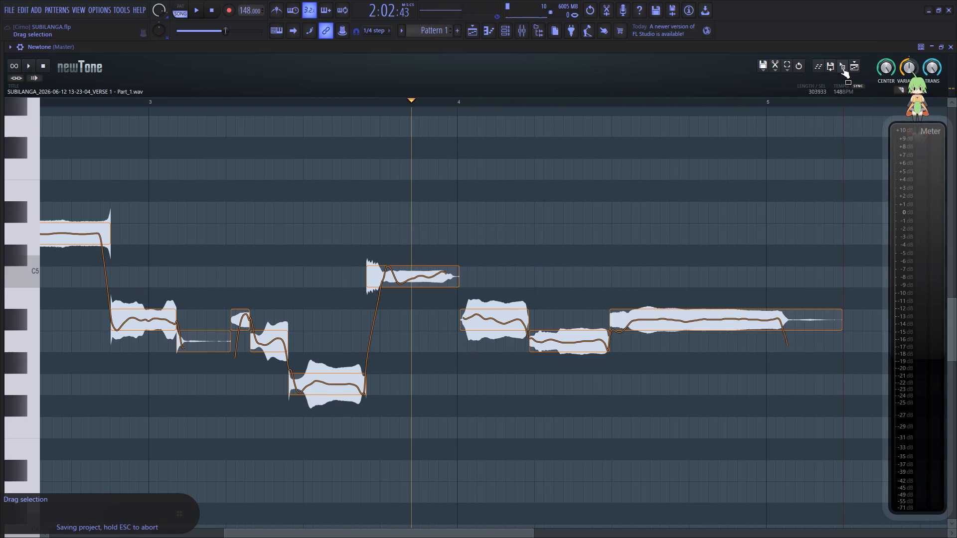
Send the corrected 13-23-04 VERSE 1 audio to the playlist, aligned under the original Part_1 clip, and close Newtone.
{"action": "left_click_drag", "start_coordinate": [841, 68], "coordinate": [159, 157]}
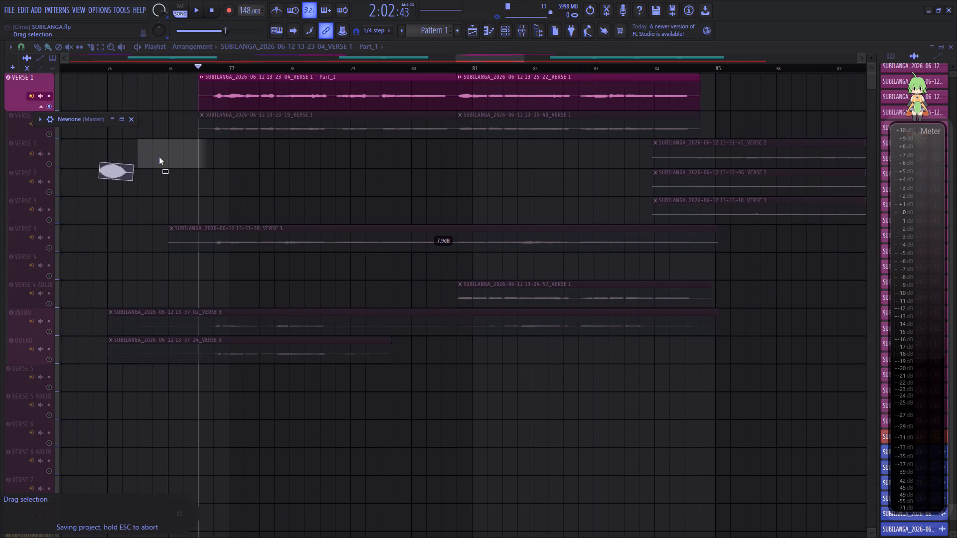
{"action": "left_click_drag", "start_coordinate": [159, 157], "coordinate": [217, 163]}
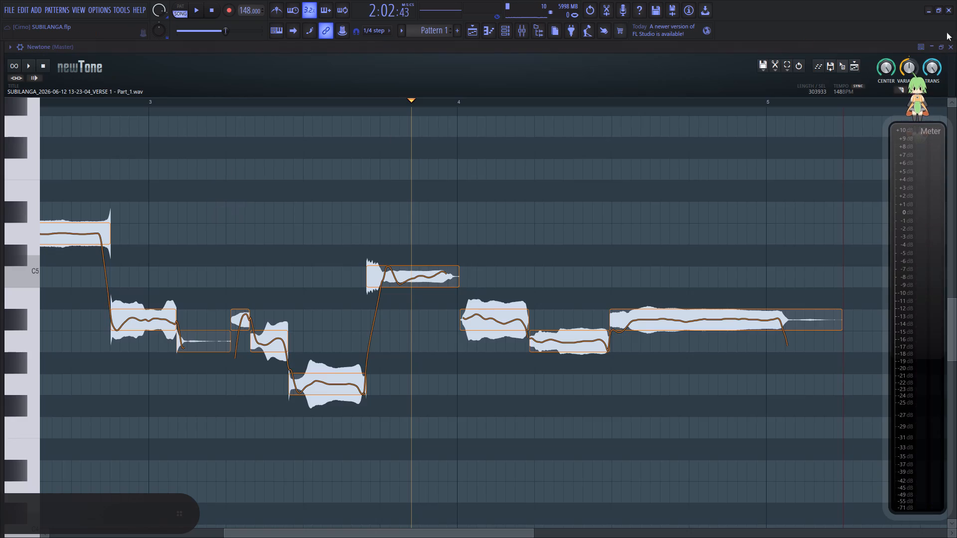
{"action": "left_click", "coordinate": [948, 48]}
Mute the original 13-23-04 VERSE 1 Part_1 clip and move it down to the track holding the 13-33-18 clip, keeping its start.
{"action": "key", "text": "t"}
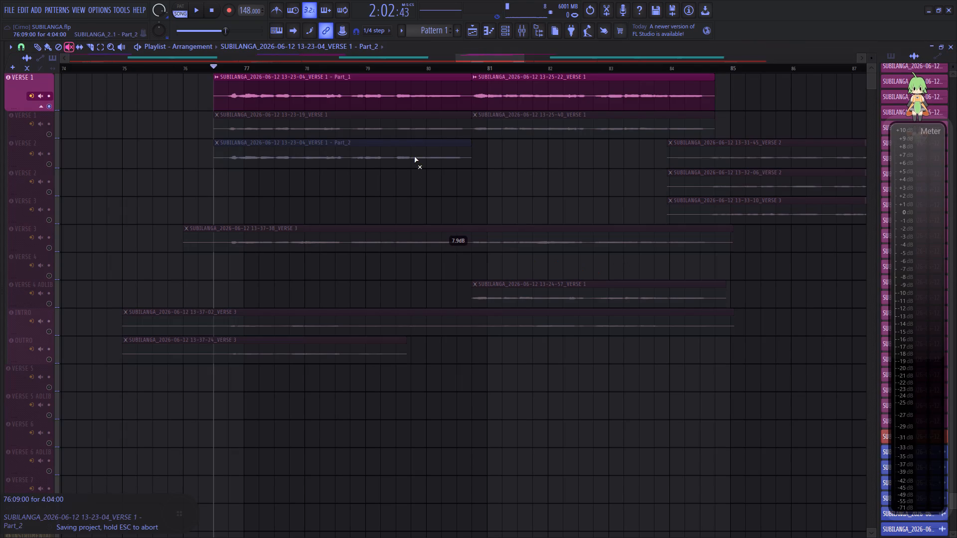
{"action": "left_click", "coordinate": [381, 96]}
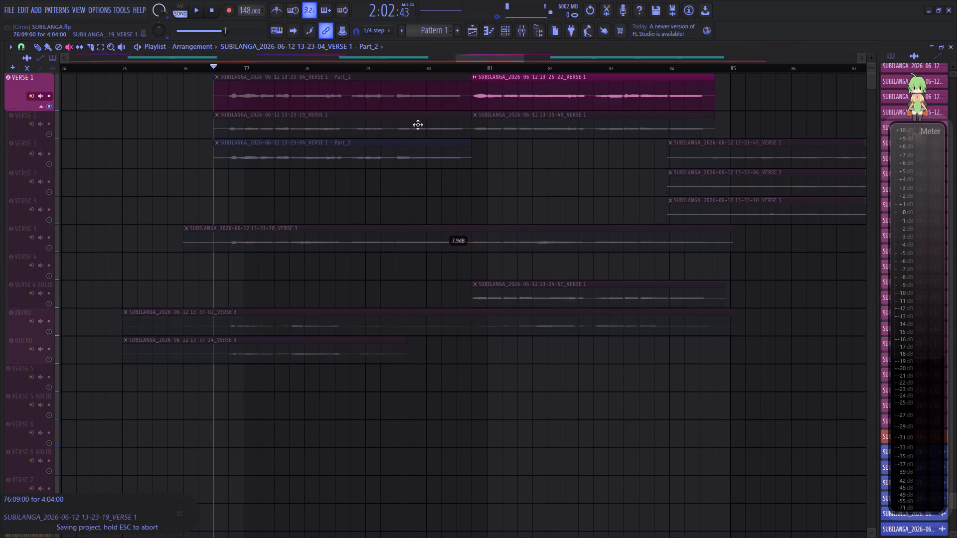
{"action": "key", "text": "b"}
{"action": "left_click_drag", "start_coordinate": [296, 93], "coordinate": [294, 223]}
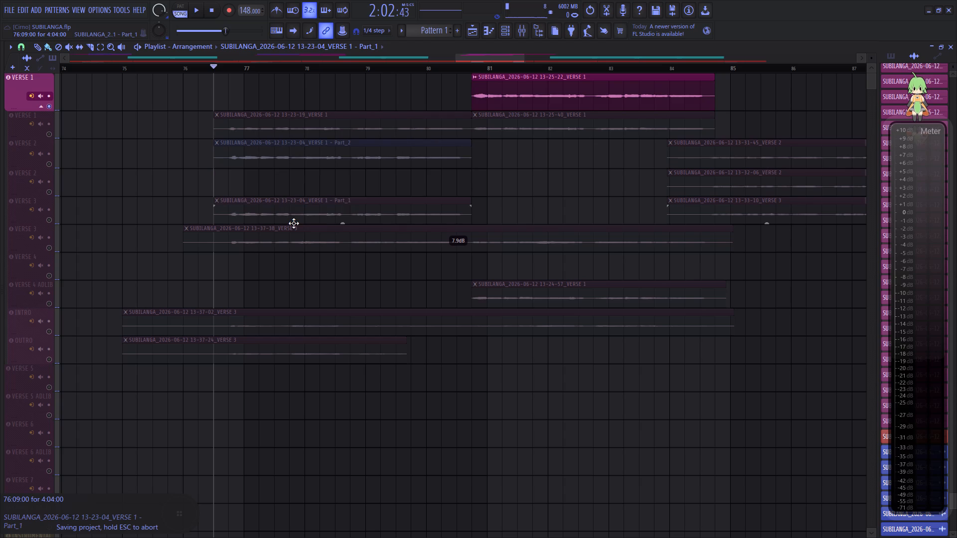
{"action": "left_click_drag", "start_coordinate": [294, 223], "coordinate": [293, 219]}
Move the corrected 13-23-04 Part_2 clip up into the original's place on the first VERSE 1 track and play through it.
{"action": "left_click_drag", "start_coordinate": [272, 159], "coordinate": [266, 95]}
{"action": "key", "text": "space"}
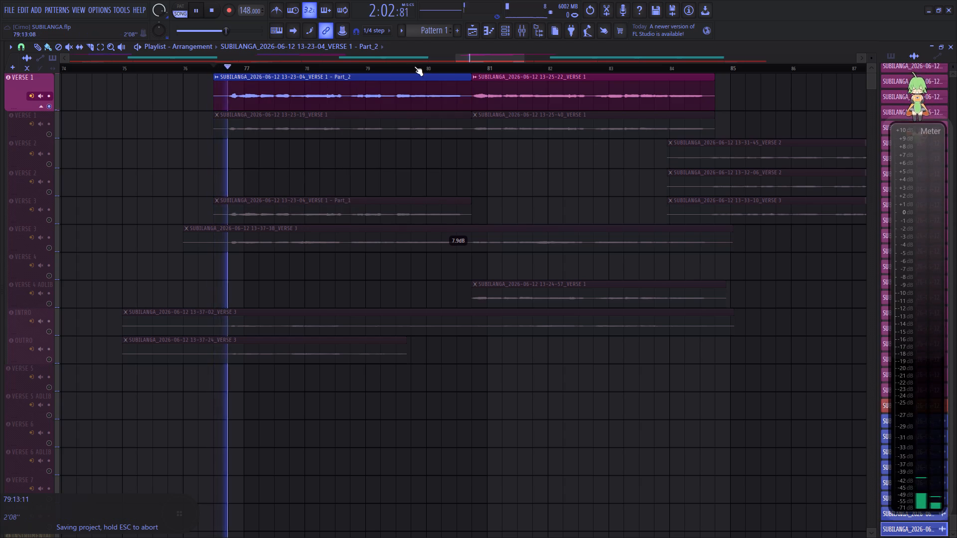
{"action": "left_click", "coordinate": [448, 70]}
{"action": "left_click_drag", "start_coordinate": [489, 60], "coordinate": [510, 57]}
{"action": "key", "text": "space"}
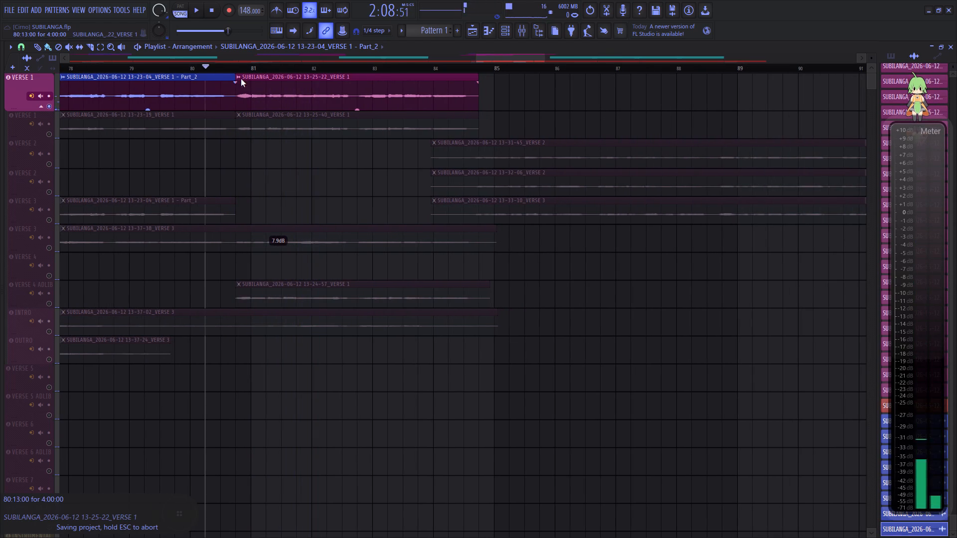
Make the 13-25-22 VERSE 1 clip unique and open it in Newtone for pitch correction.
{"action": "left_click", "coordinate": [241, 79]}
{"action": "left_click", "coordinate": [350, 98]}
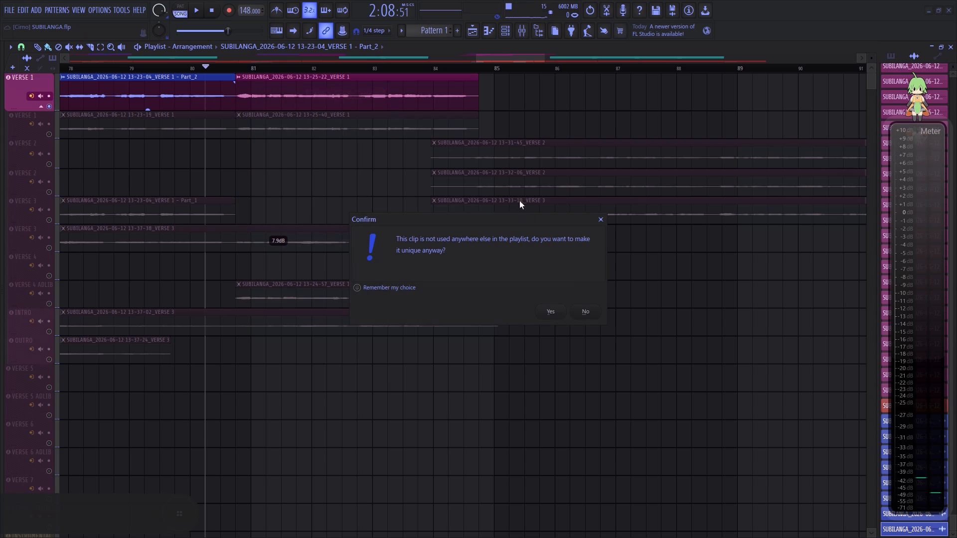
{"action": "left_click", "coordinate": [553, 307]}
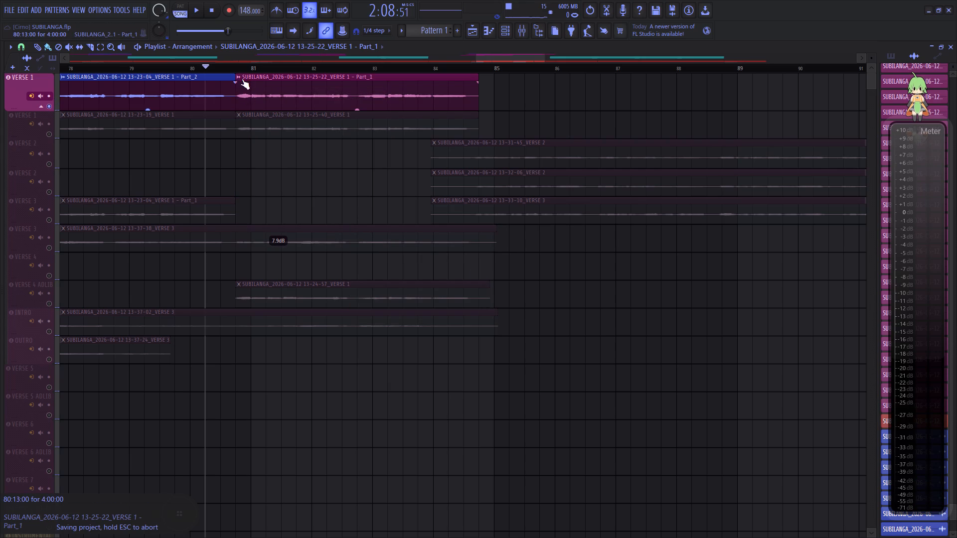
{"action": "left_click", "coordinate": [242, 79]}
{"action": "left_click", "coordinate": [337, 117]}
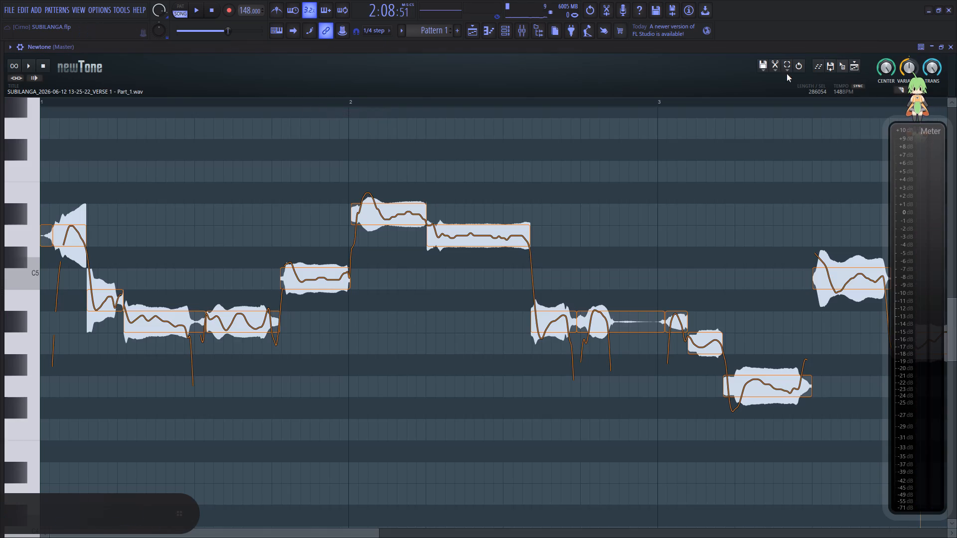
Turn on Snap to scale for the 13-25-22 take and play its opening phrase from the start.
{"action": "left_click", "coordinate": [778, 71]}
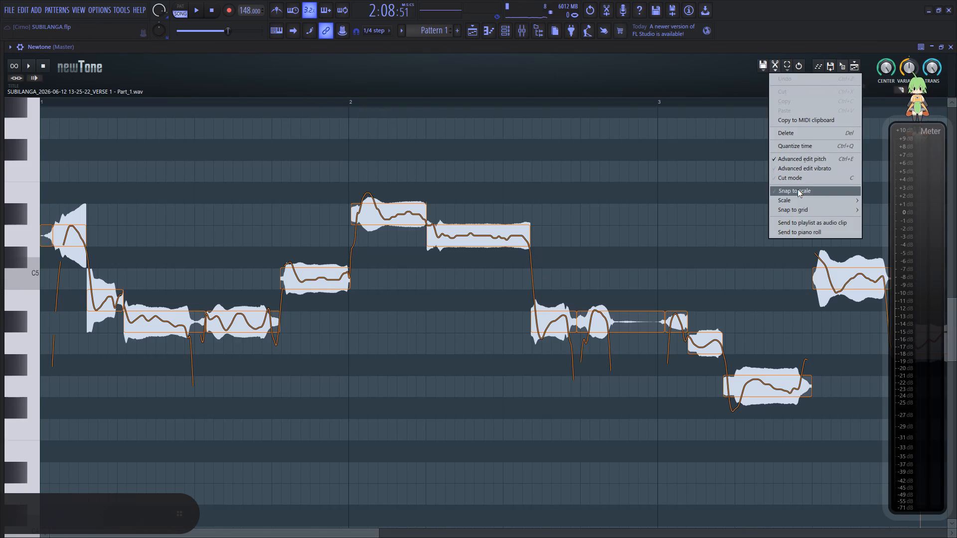
{"action": "left_click", "coordinate": [797, 189]}
{"action": "left_click", "coordinate": [48, 332]}
{"action": "key", "text": "space"}
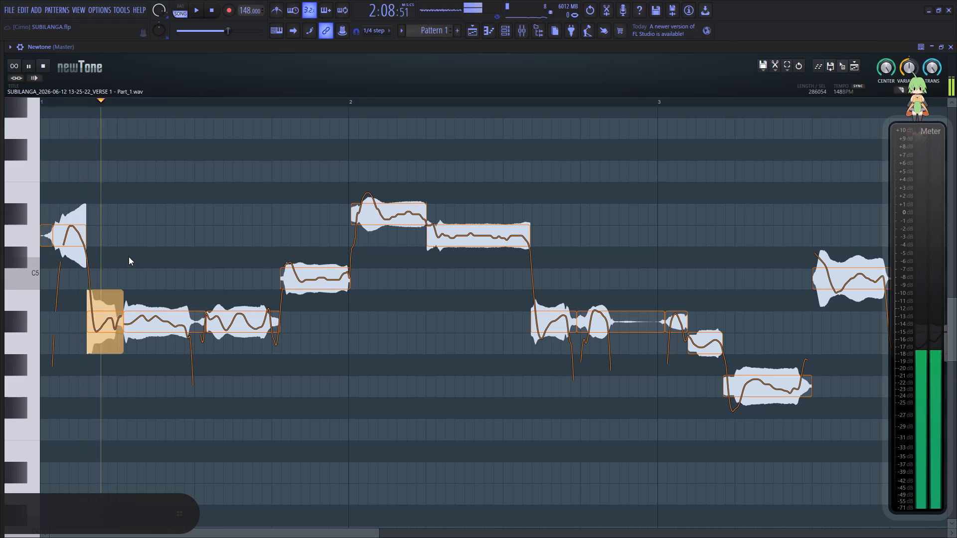
{"action": "key", "text": "space"}
{"action": "key", "text": "space"}
{"action": "key", "text": "space"}
{"action": "key", "text": "space"}
Raise the short A#4 note after the opening D5 by two semitones to C5 and play it back.
{"action": "left_click_drag", "start_coordinate": [104, 322], "coordinate": [98, 272]}
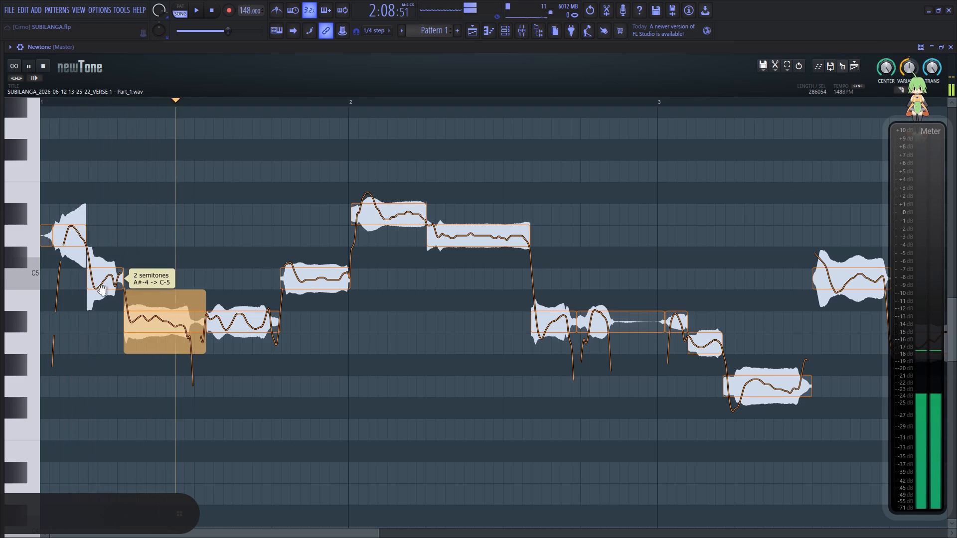
{"action": "key", "text": "space"}
{"action": "key", "text": "space"}
{"action": "key", "text": "space"}
Reduce the variation of the opening D5 and C5 notes, set the following A#4 note to about 42%, and play from the start.
{"action": "left_click", "coordinate": [68, 241]}
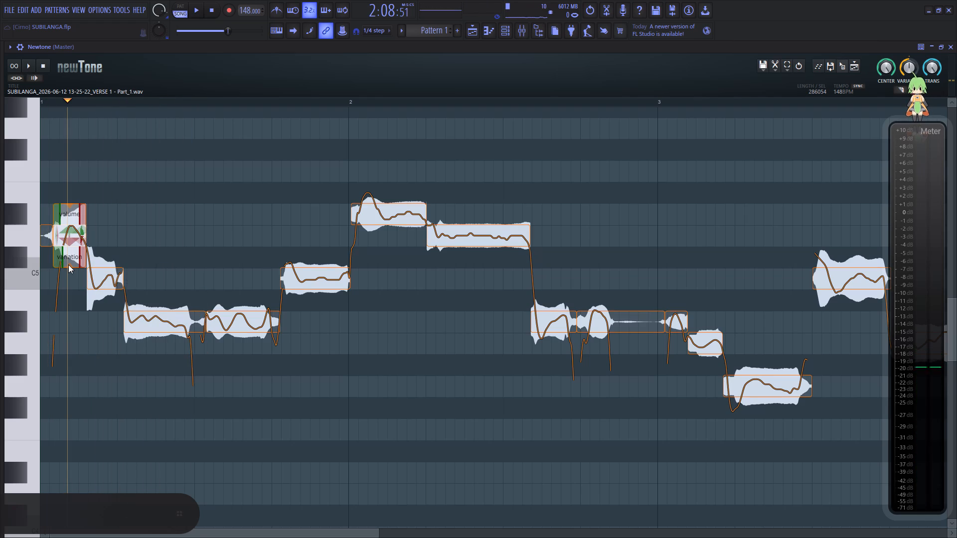
{"action": "left_click_drag", "start_coordinate": [68, 267], "coordinate": [76, 218]}
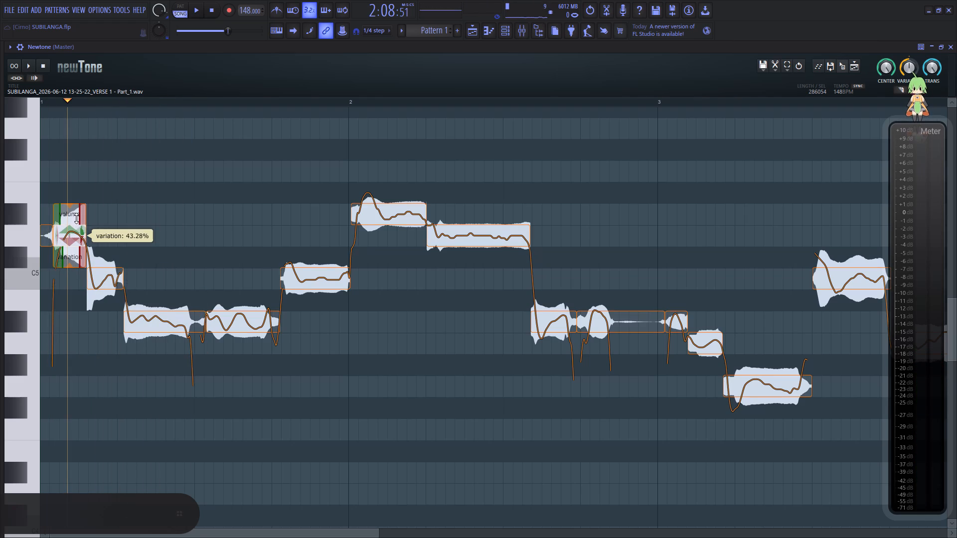
{"action": "left_click_drag", "start_coordinate": [76, 218], "coordinate": [78, 216]}
{"action": "left_click_drag", "start_coordinate": [104, 309], "coordinate": [113, 268]}
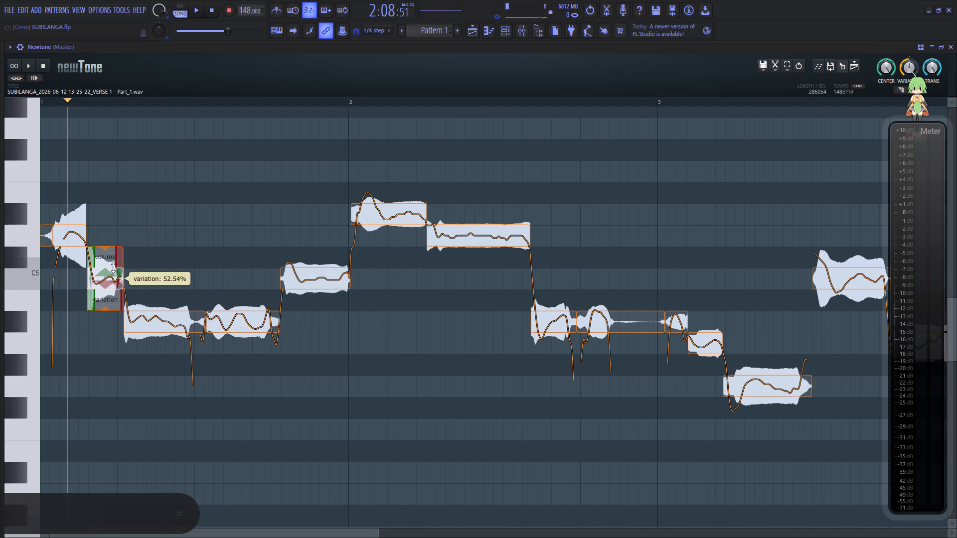
{"action": "left_click_drag", "start_coordinate": [113, 268], "coordinate": [118, 252]}
{"action": "left_click", "coordinate": [165, 355]}
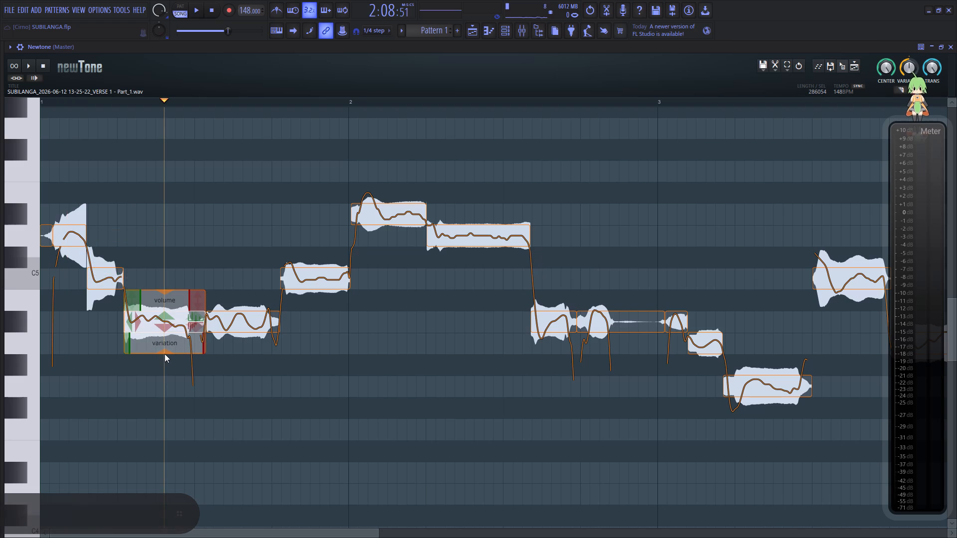
{"action": "left_click_drag", "start_coordinate": [163, 352], "coordinate": [161, 302]}
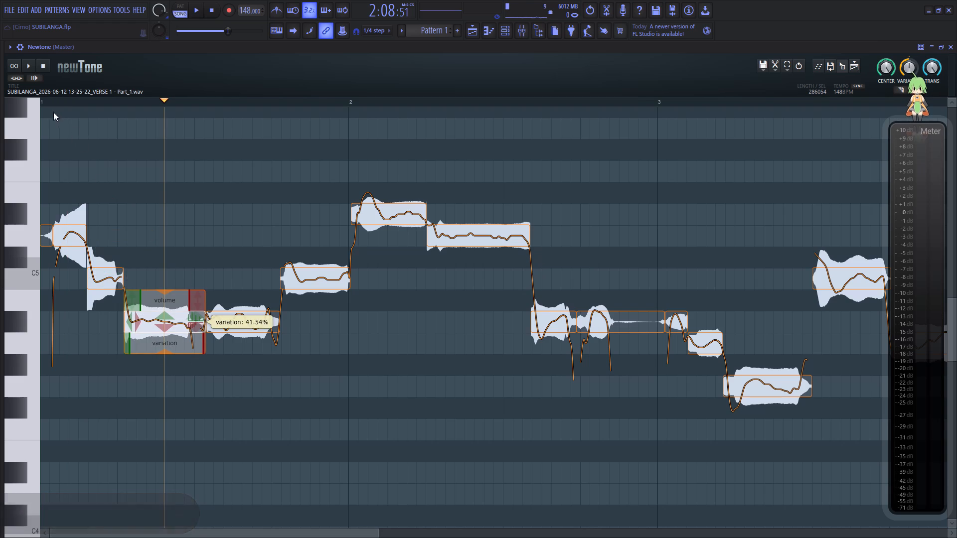
{"action": "left_click_drag", "start_coordinate": [47, 102], "coordinate": [39, 103]}
{"action": "key", "text": "space"}
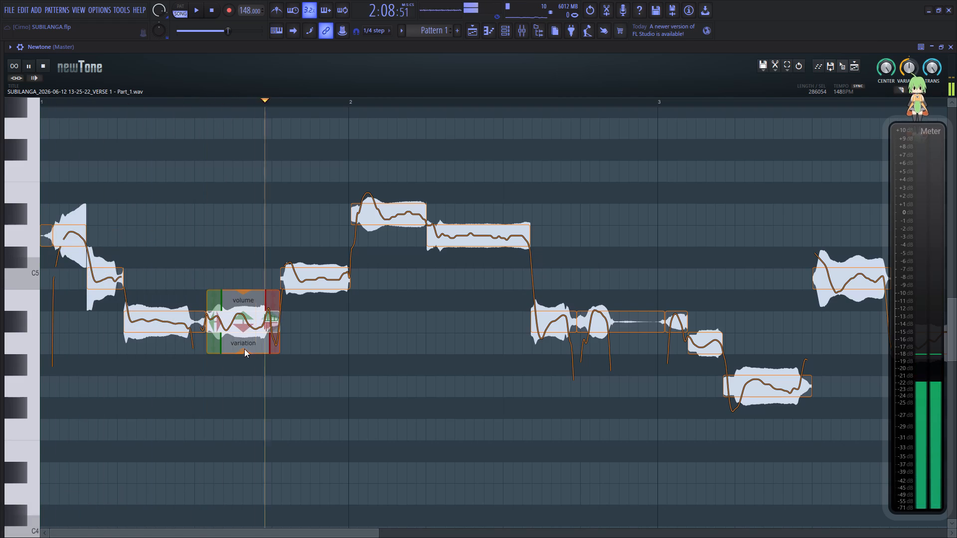
{"action": "key", "text": "space"}
{"action": "key", "text": "space"}
Set the variation of the second A#4 note to about 42% and the C5 note before bar 2 to about 47%, with playback.
{"action": "left_click_drag", "start_coordinate": [247, 354], "coordinate": [249, 304]}
{"action": "key", "text": "space"}
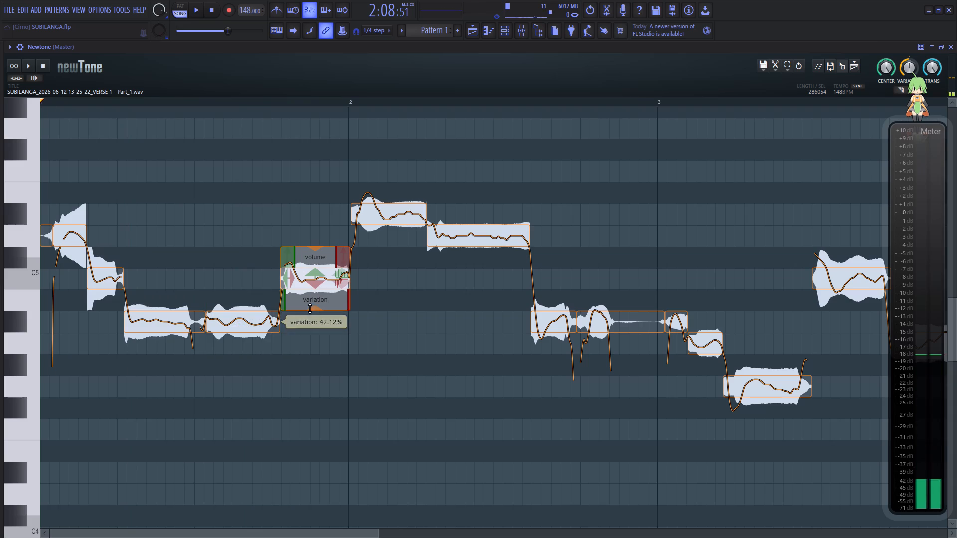
{"action": "key", "text": "space"}
{"action": "left_click_drag", "start_coordinate": [316, 309], "coordinate": [329, 264]}
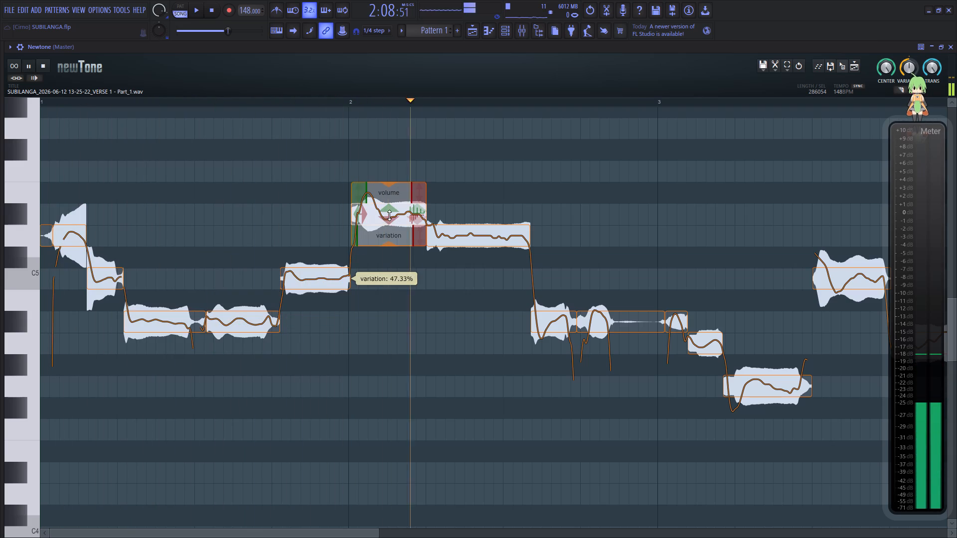
{"action": "key", "text": "space"}
{"action": "key", "text": "space"}
Set the variation of the D#5 note at bar 2 to about 46%, the following D5 to 56% and the next A#4 to 44%.
{"action": "left_click_drag", "start_coordinate": [391, 246], "coordinate": [404, 199]}
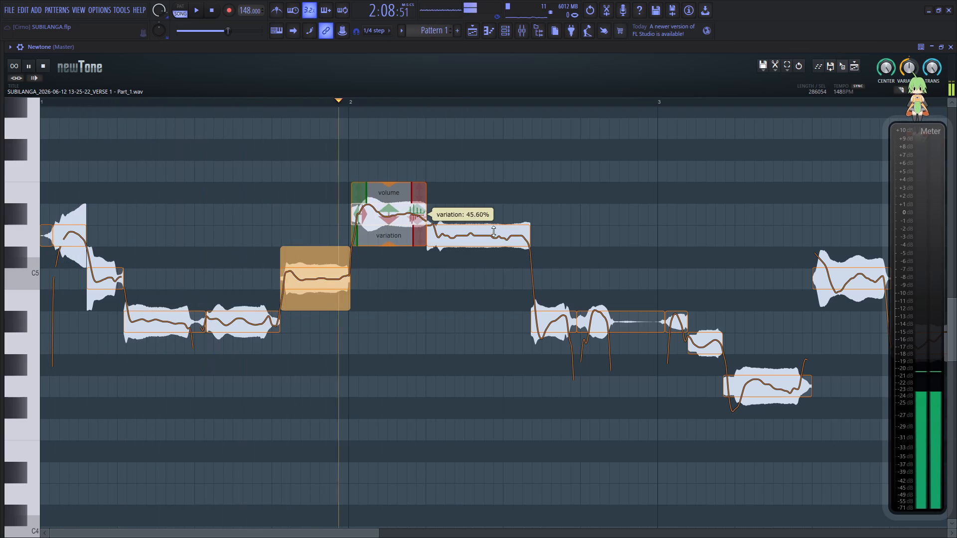
{"action": "left_click_drag", "start_coordinate": [481, 266], "coordinate": [488, 228]}
{"action": "key", "text": "space"}
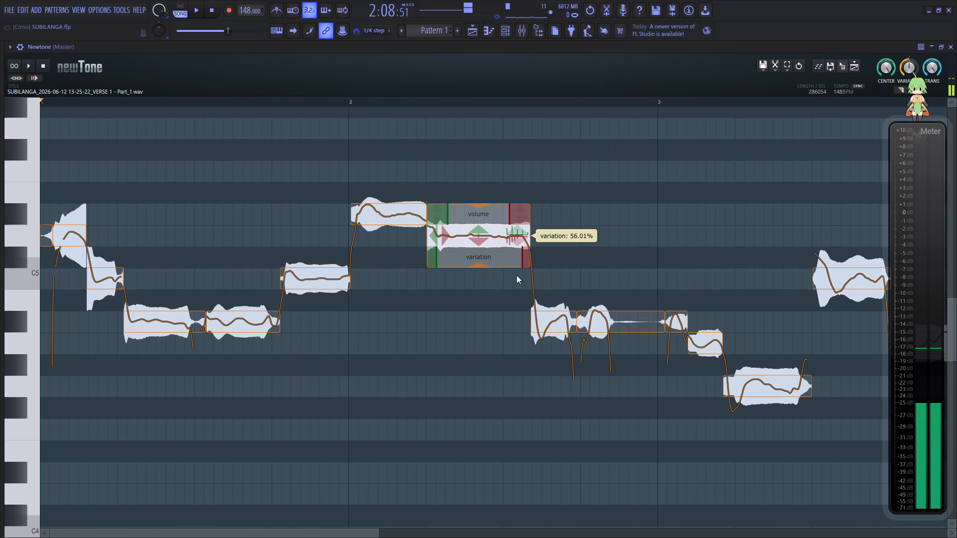
{"action": "key", "text": "space"}
{"action": "left_click_drag", "start_coordinate": [556, 353], "coordinate": [556, 302]}
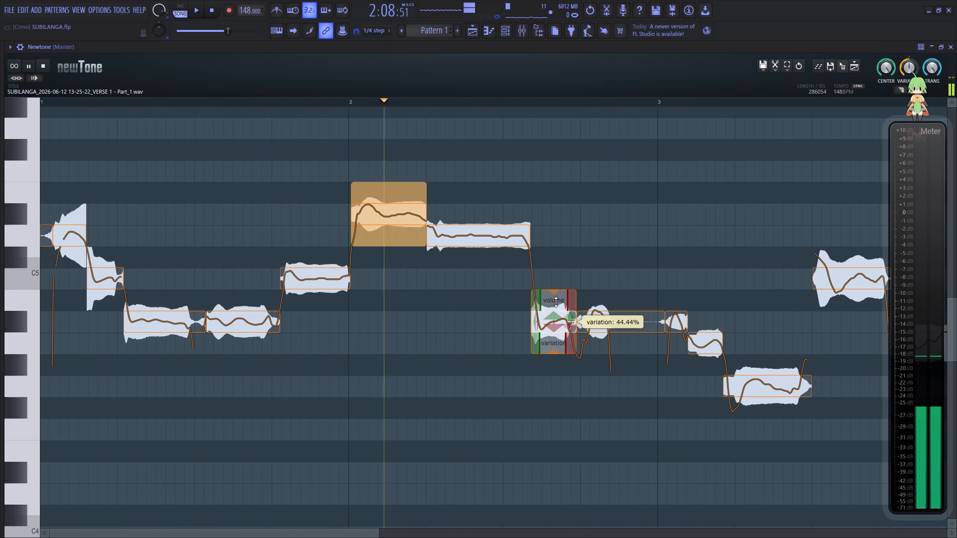
Slightly lower the variation of the first A#4 note after the D5, and reduce that of the following A#4 note.
{"action": "left_click_drag", "start_coordinate": [556, 302], "coordinate": [557, 297]}
{"action": "key", "text": "space"}
{"action": "key", "text": "space"}
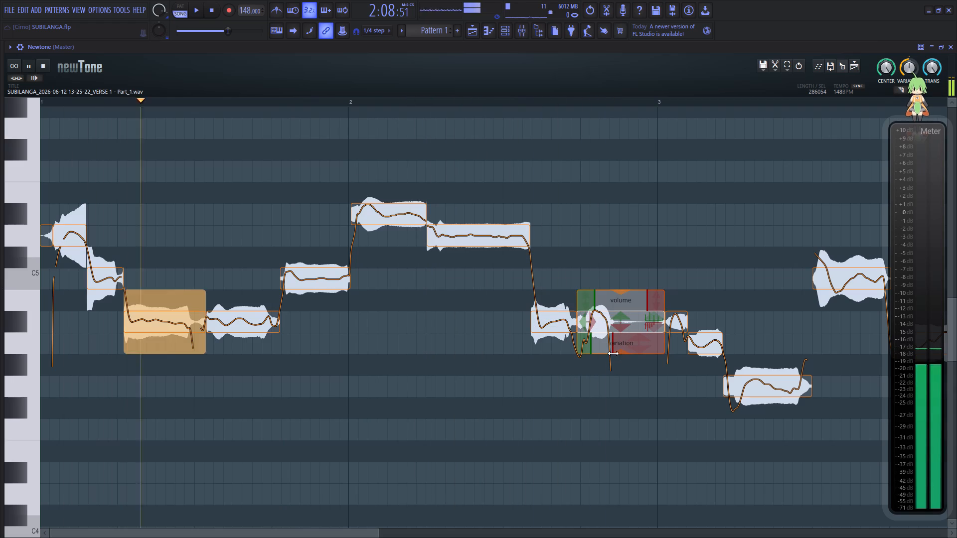
{"action": "left_click_drag", "start_coordinate": [615, 354], "coordinate": [610, 299]}
Play on past bar 3 and reduce the variation of the long G4 note and the A4 note before it.
{"action": "left_click_drag", "start_coordinate": [347, 533], "coordinate": [438, 515]}
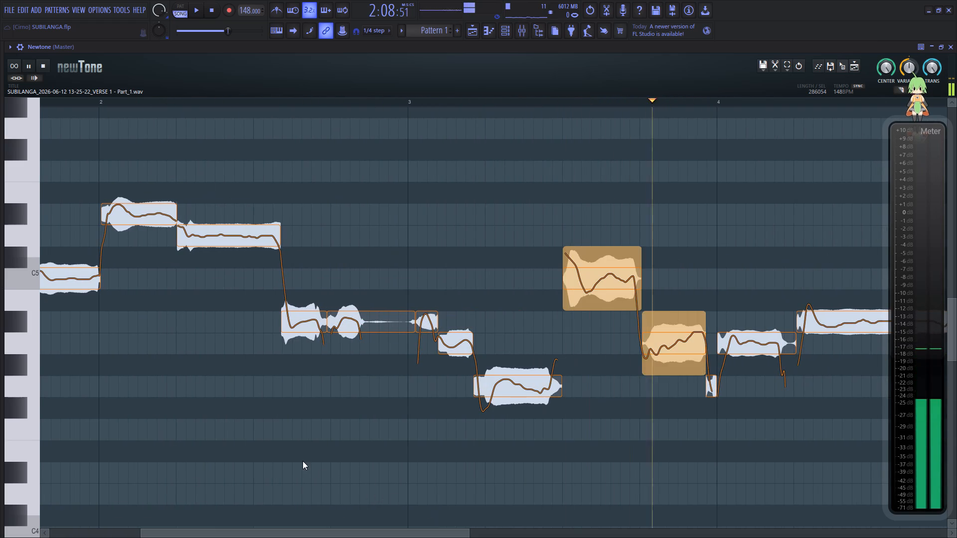
{"action": "left_click", "coordinate": [303, 460]}
{"action": "key", "text": "space"}
{"action": "key", "text": "space"}
{"action": "left_click_drag", "start_coordinate": [518, 418], "coordinate": [517, 379]}
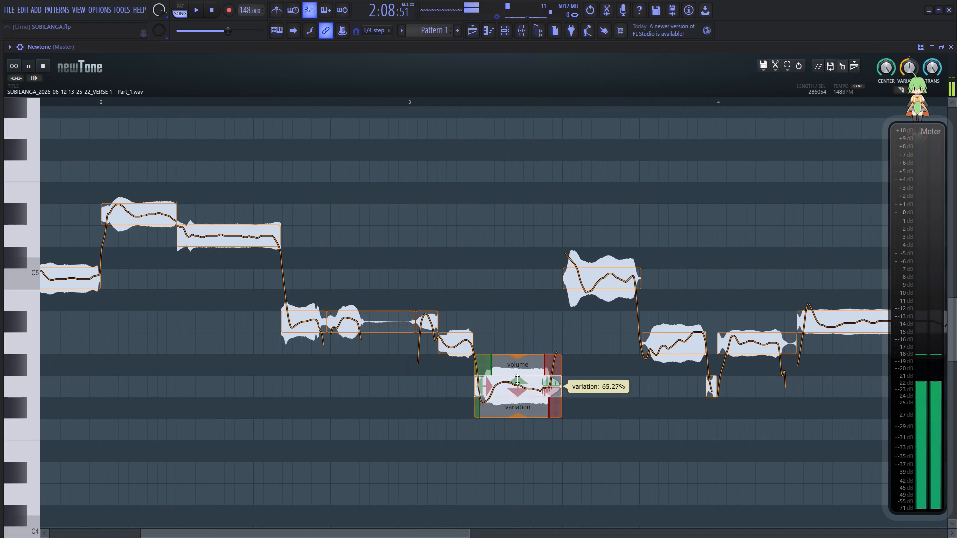
{"action": "left_click_drag", "start_coordinate": [517, 379], "coordinate": [517, 361]}
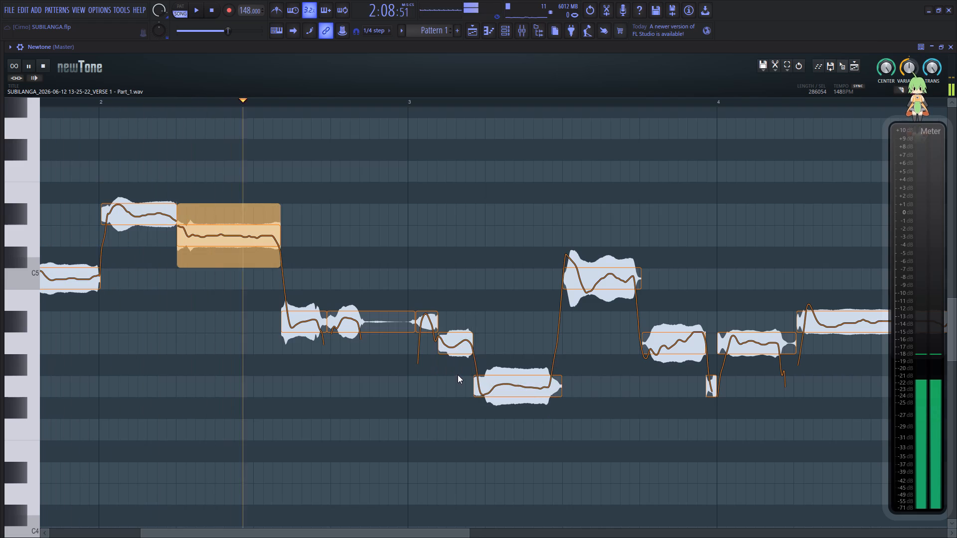
{"action": "left_click", "coordinate": [452, 353]}
{"action": "left_click_drag", "start_coordinate": [455, 375], "coordinate": [457, 343]}
Play the section around bar 3 and set the variation of the C5 note before bar 4 to about 51%.
{"action": "left_click", "coordinate": [376, 368]}
{"action": "left_click_drag", "start_coordinate": [323, 532], "coordinate": [360, 525]}
{"action": "key", "text": "space"}
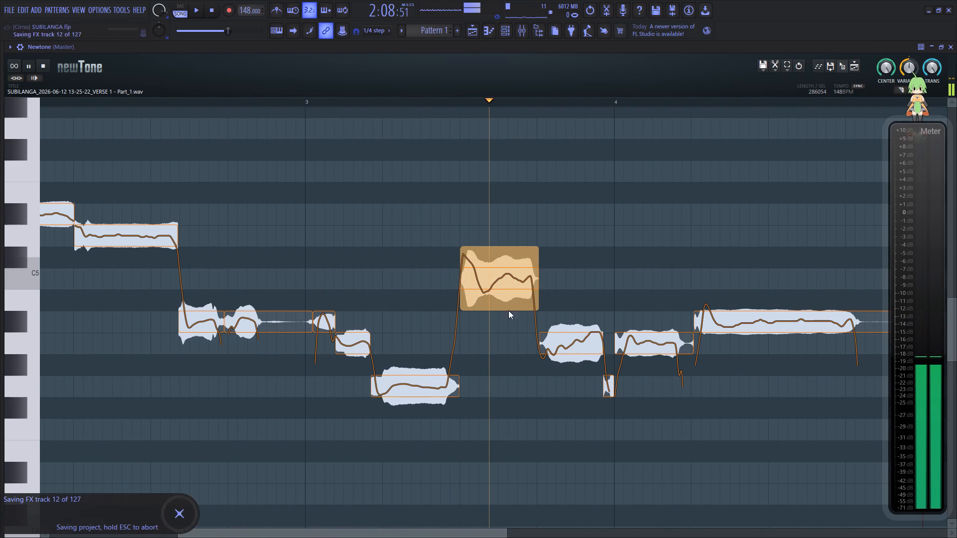
{"action": "key", "text": "space"}
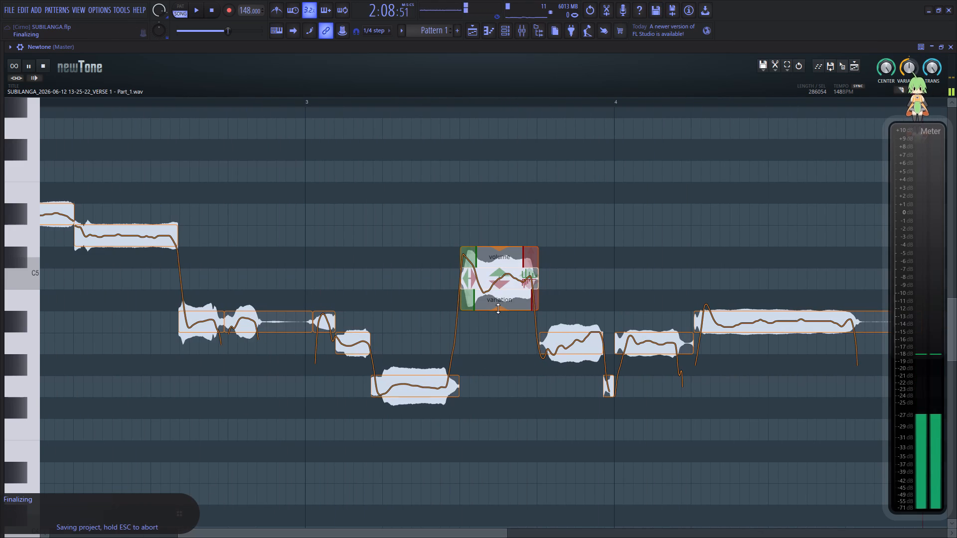
{"action": "left_click_drag", "start_coordinate": [498, 308], "coordinate": [507, 267]}
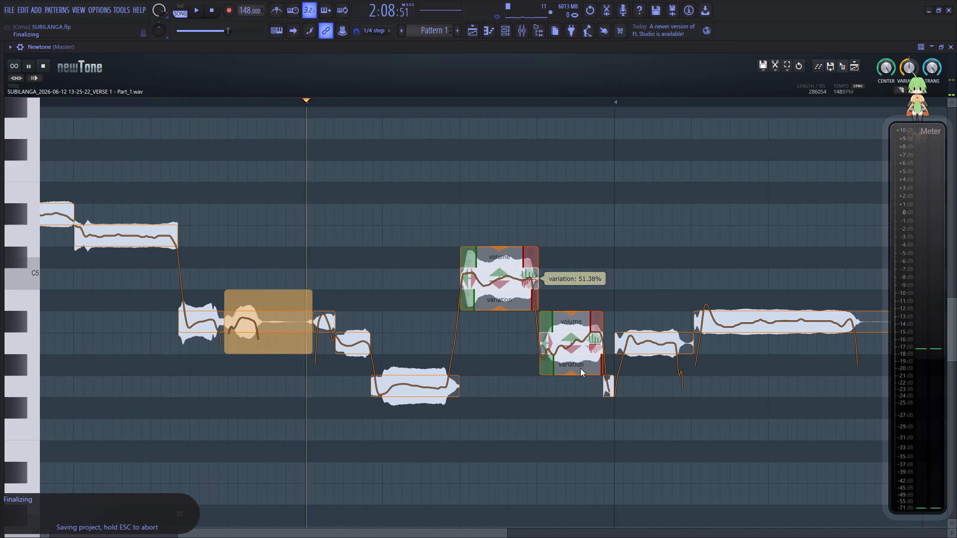
Reduce the variation of the A4 note following that C5 and raise it one semitone to A#4, with playback.
{"action": "left_click_drag", "start_coordinate": [572, 373], "coordinate": [579, 331]}
{"action": "key", "text": "space"}
{"action": "key", "text": "space"}
{"action": "left_click_drag", "start_coordinate": [570, 351], "coordinate": [569, 323]}
{"action": "left_click", "coordinate": [430, 328]}
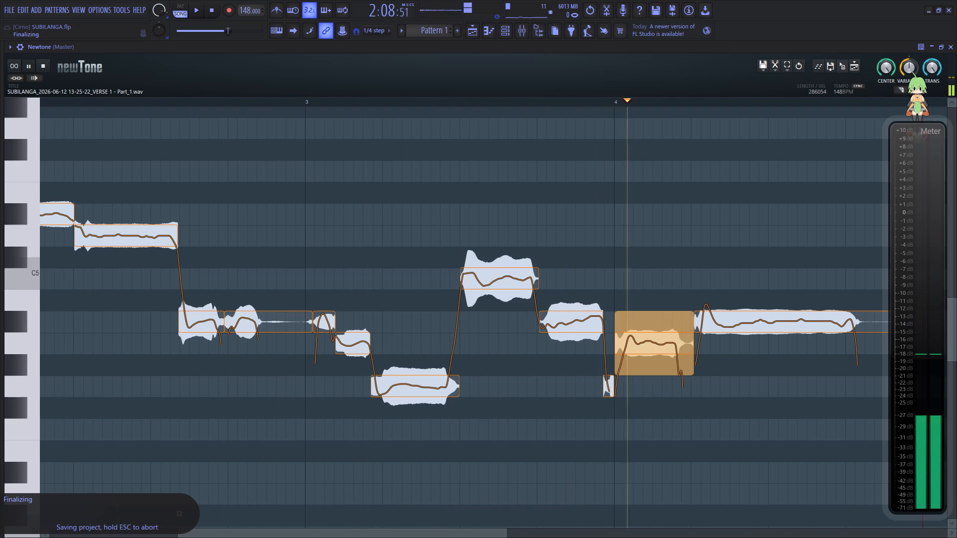
Set the variation of the A4 note at bar 4 below 50% and reduce that of the long final A#4 note.
{"action": "left_click_drag", "start_coordinate": [446, 537], "coordinate": [514, 504]}
{"action": "key", "text": "space"}
{"action": "key", "text": "space"}
{"action": "left_click_drag", "start_coordinate": [477, 529], "coordinate": [514, 527]}
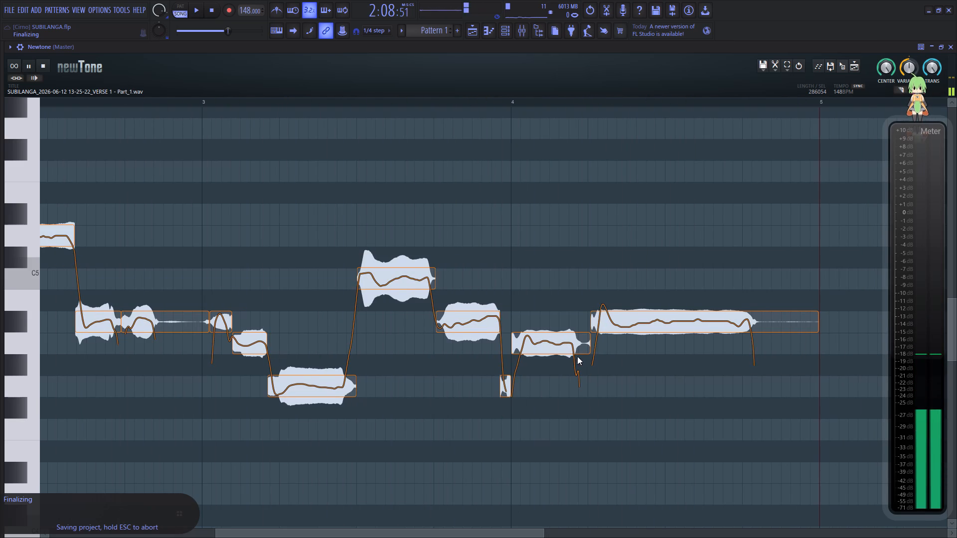
{"action": "key", "text": "space"}
{"action": "left_click_drag", "start_coordinate": [550, 375], "coordinate": [563, 329]}
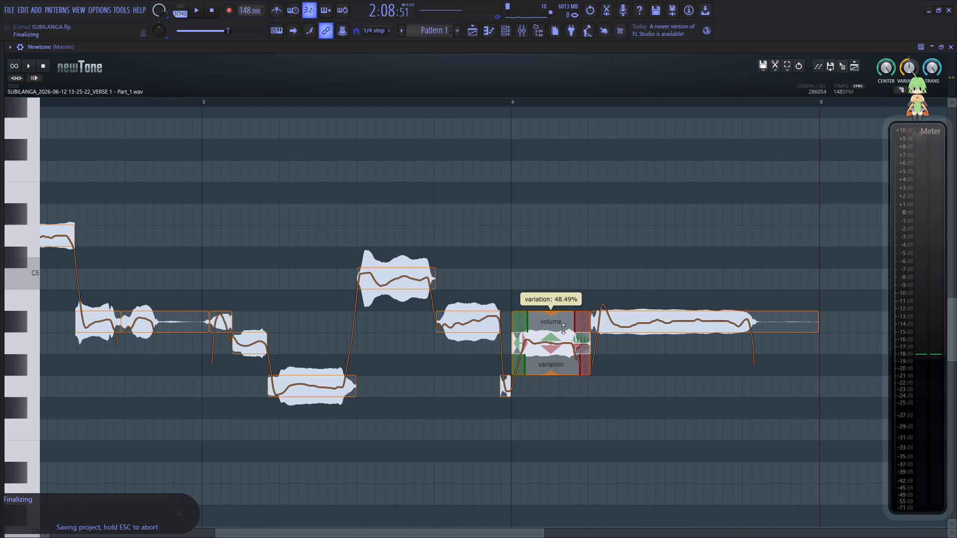
{"action": "left_click_drag", "start_coordinate": [563, 329], "coordinate": [565, 325]}
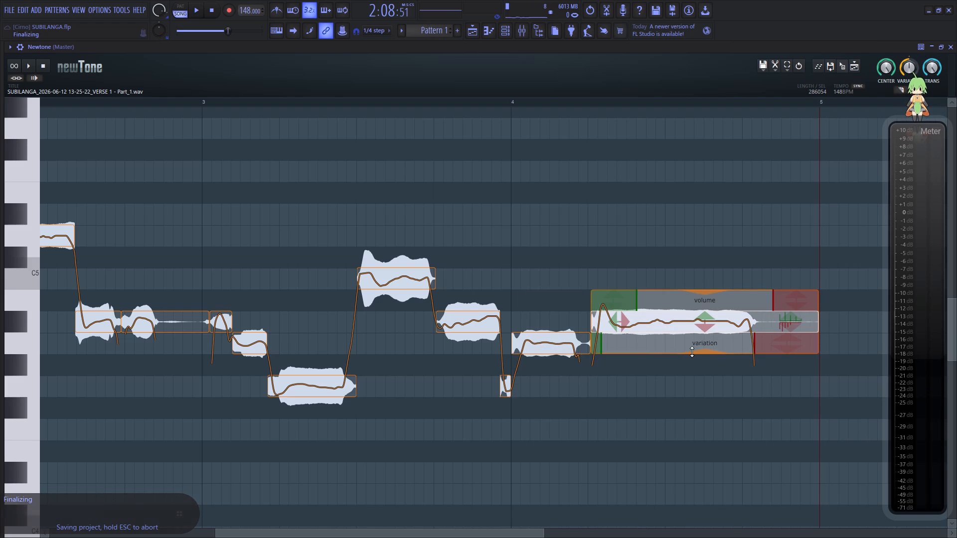
{"action": "left_click_drag", "start_coordinate": [692, 352], "coordinate": [696, 310]}
Raise the very short G4 note just before bar 4 by two semitones to A4, with playback from the C5.
{"action": "left_click", "coordinate": [362, 395]}
{"action": "key", "text": "space"}
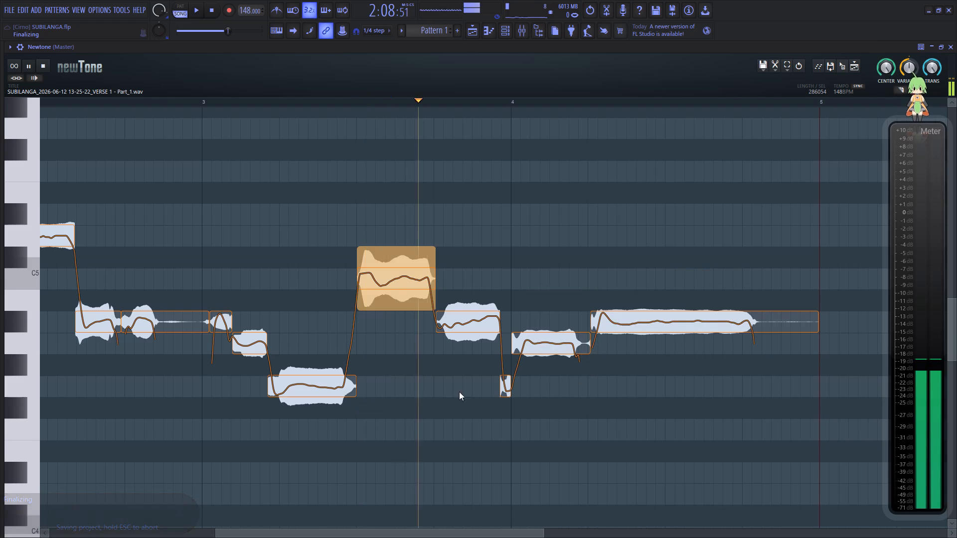
{"action": "key", "text": "space"}
{"action": "key", "text": "space"}
{"action": "left_click_drag", "start_coordinate": [507, 389], "coordinate": [505, 345]}
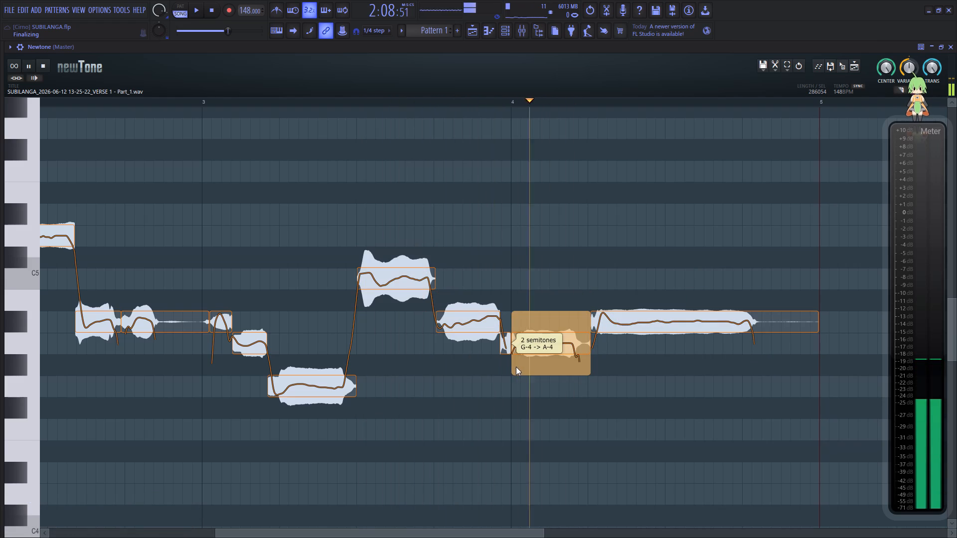
{"action": "key", "text": "space"}
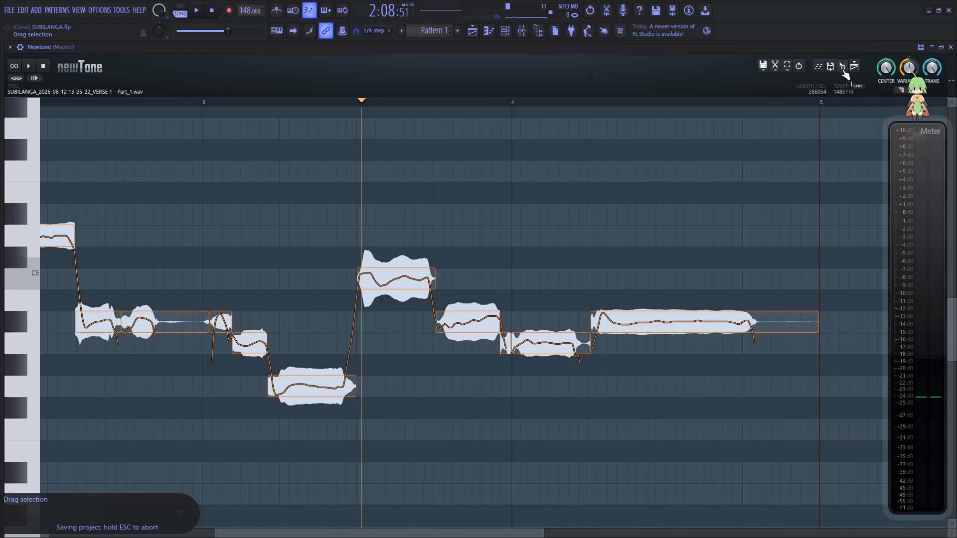
Place the corrected 13-25-22 VERSE 1 audio in the playlist below the original, aligned with its start, and close Newtone.
{"action": "left_click_drag", "start_coordinate": [842, 68], "coordinate": [255, 159]}
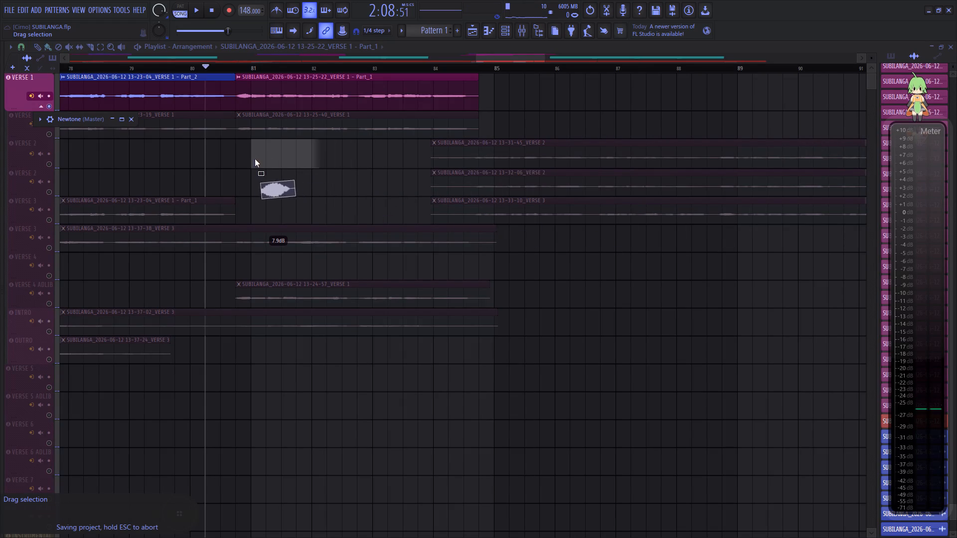
{"action": "left_click_drag", "start_coordinate": [255, 159], "coordinate": [241, 160]}
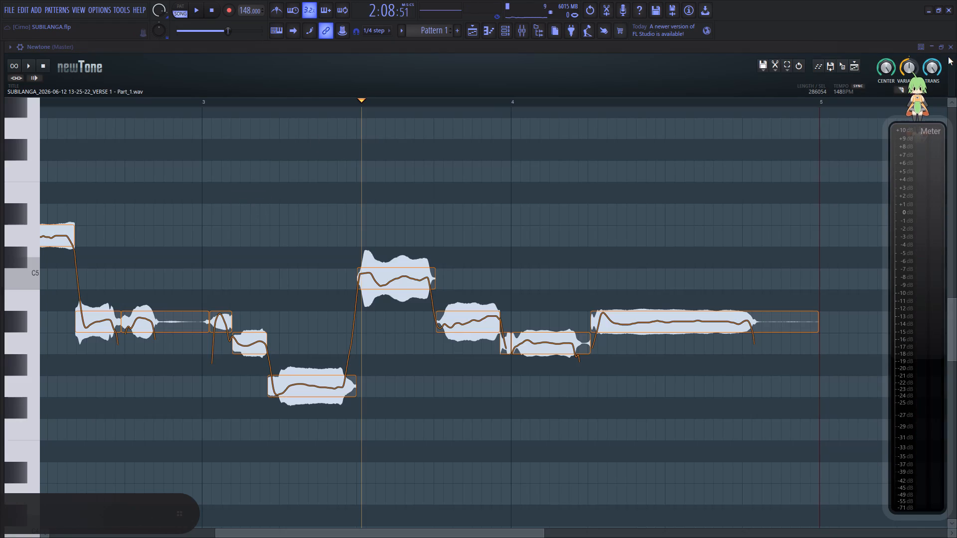
{"action": "left_click", "coordinate": [950, 50]}
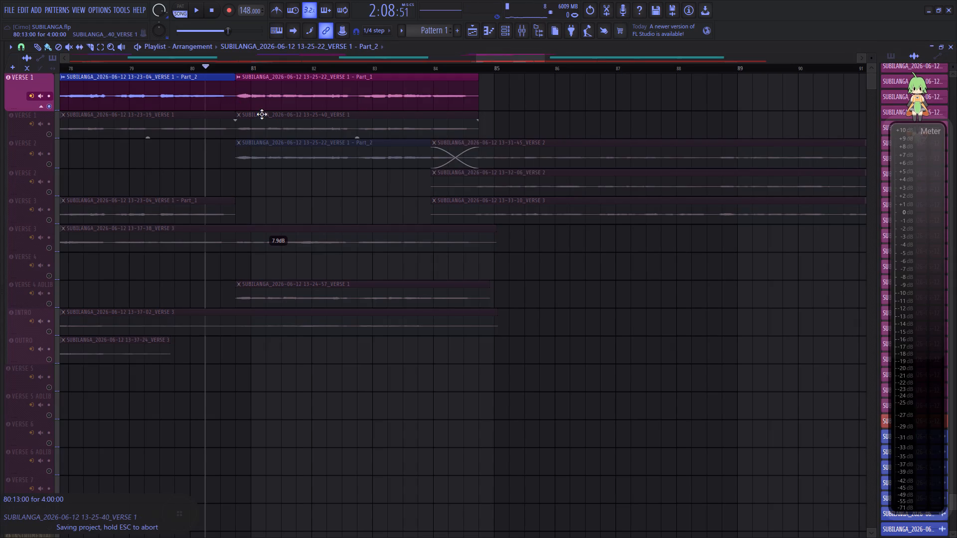
Mute the original 13-25-22 VERSE 1 - Part_1 clip and move it down beside the muted 13-23-04 Part_1 clip.
{"action": "key", "text": "t"}
{"action": "left_click", "coordinate": [298, 92]}
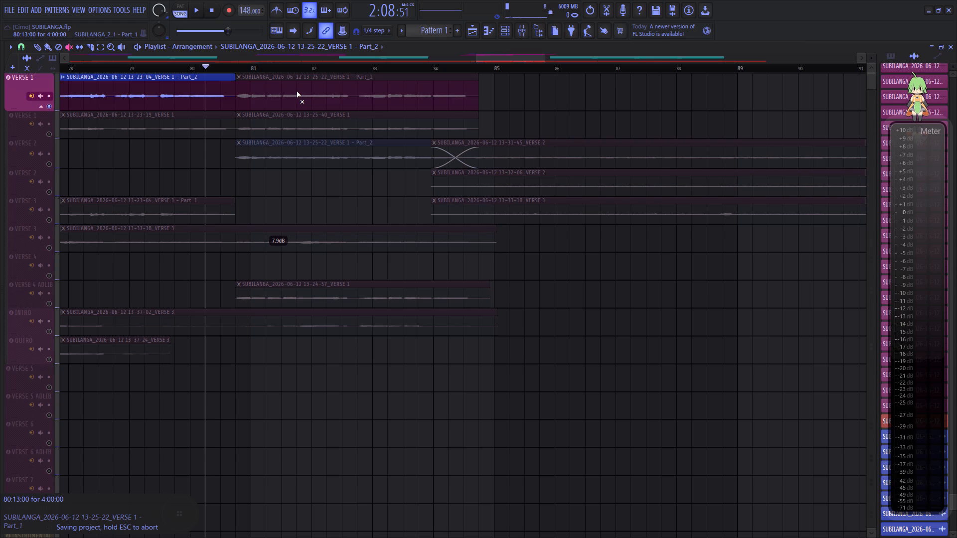
{"action": "key", "text": "t"}
{"action": "key", "text": "b"}
{"action": "left_click_drag", "start_coordinate": [287, 94], "coordinate": [290, 217]}
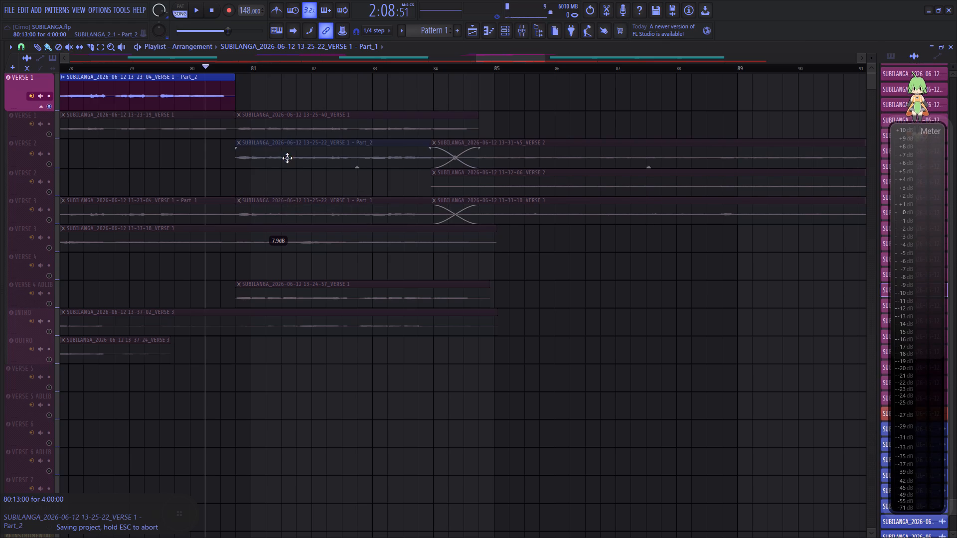
Move the corrected 13-25-22 VERSE 1 - Part_2 clip into the original's place on the first VERSE 1 track and play it.
{"action": "left_click_drag", "start_coordinate": [287, 158], "coordinate": [287, 92]}
{"action": "key", "text": "space"}
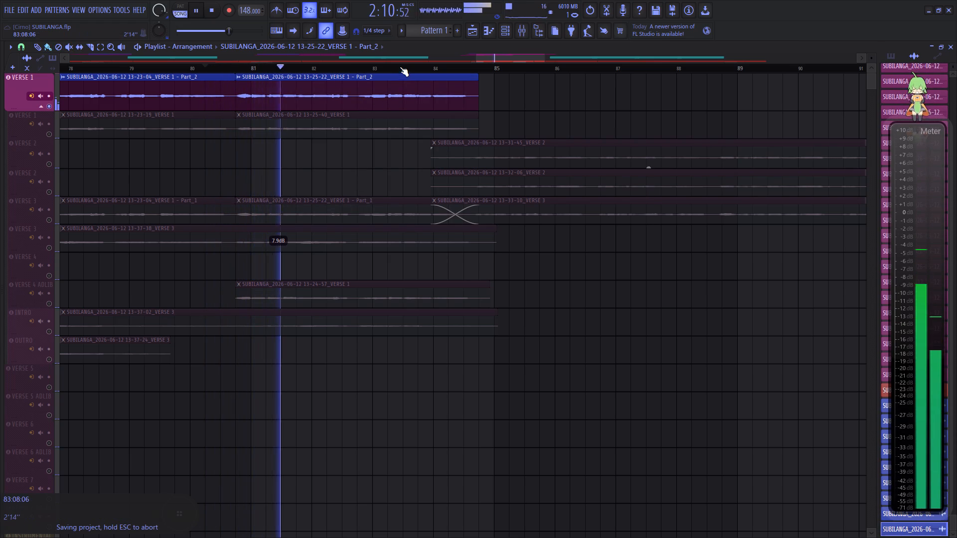
Solo the second VERSE 1 track, set the song position to the start of its clips and stop playback.
{"action": "scroll", "coordinate": [400, 67], "scroll_direction": "down", "scroll_amount": 5}
{"action": "left_click_drag", "start_coordinate": [477, 59], "coordinate": [468, 60]}
{"action": "right_click", "coordinate": [49, 134]}
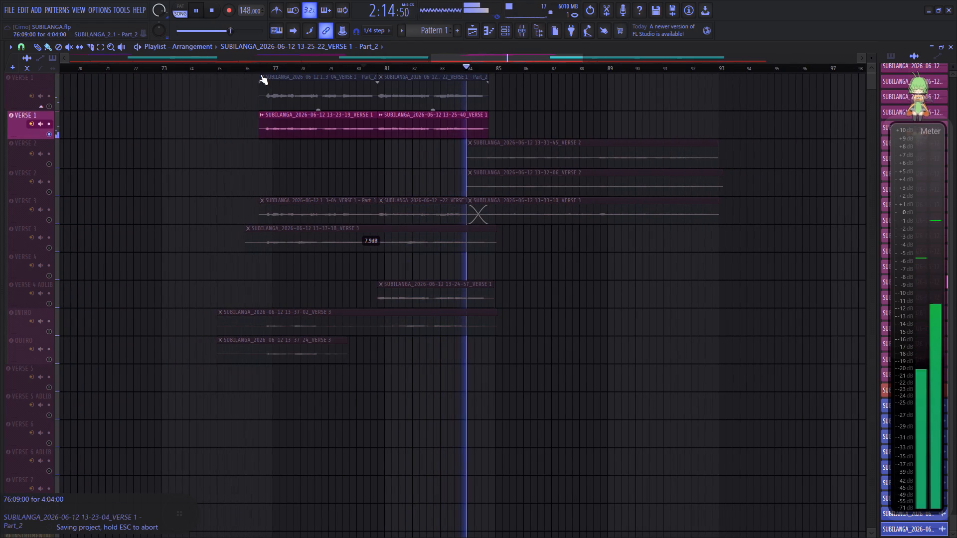
{"action": "left_click", "coordinate": [260, 71]}
{"action": "key", "text": "space"}
Make the 13-23-19 VERSE 1 clip unique as a sample.
{"action": "scroll", "coordinate": [260, 71], "scroll_direction": "up", "scroll_amount": 9}
{"action": "left_click", "coordinate": [261, 114]}
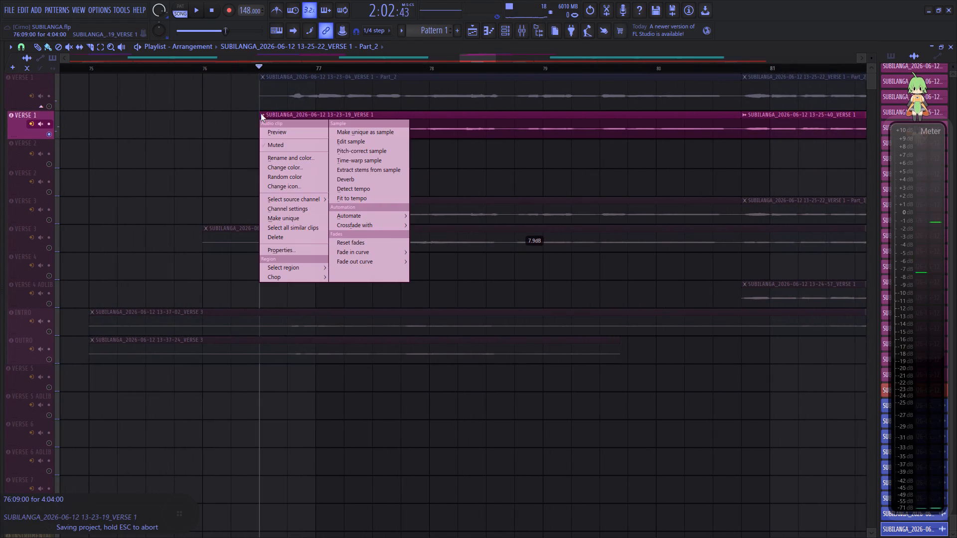
{"action": "left_click", "coordinate": [370, 136]}
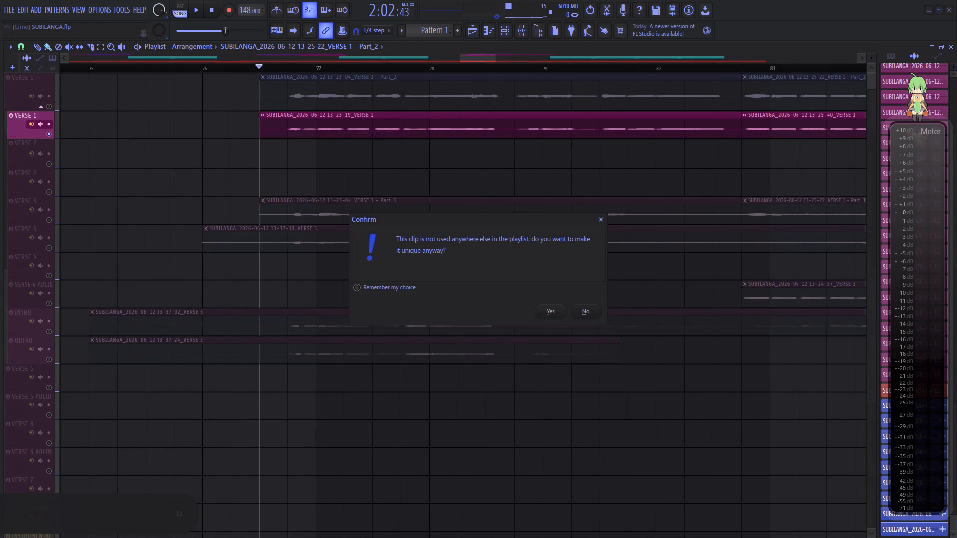
{"action": "left_click", "coordinate": [548, 308]}
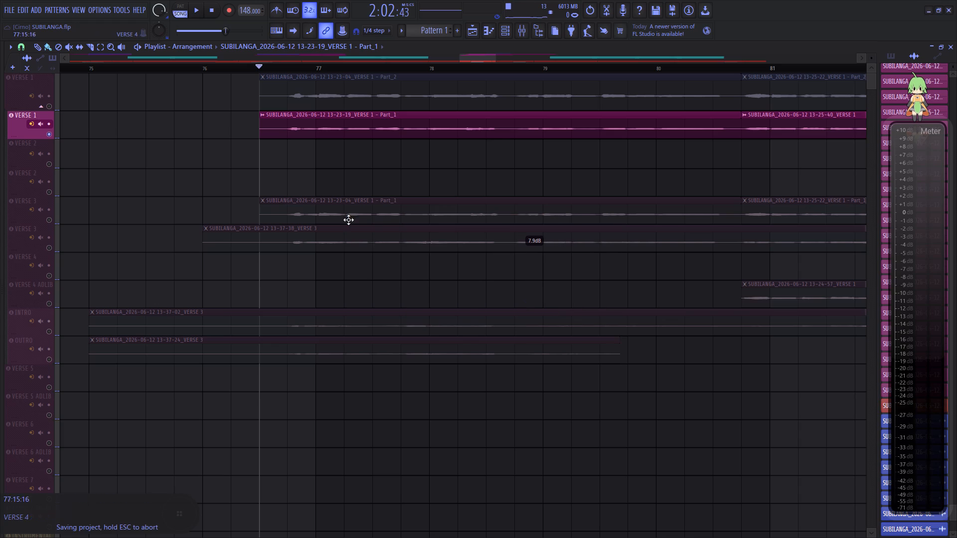
Open the 13-23-19 VERSE 1 - Part_1 clip for pitch correction and snap its off-scale C#5 and G#4 notes to C5 and G4.
{"action": "left_click", "coordinate": [260, 113]}
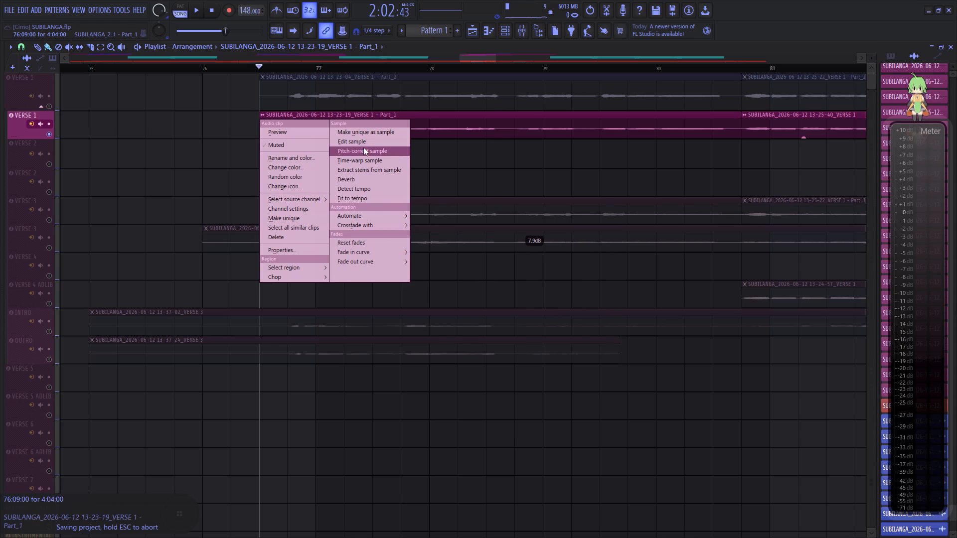
{"action": "left_click", "coordinate": [365, 149]}
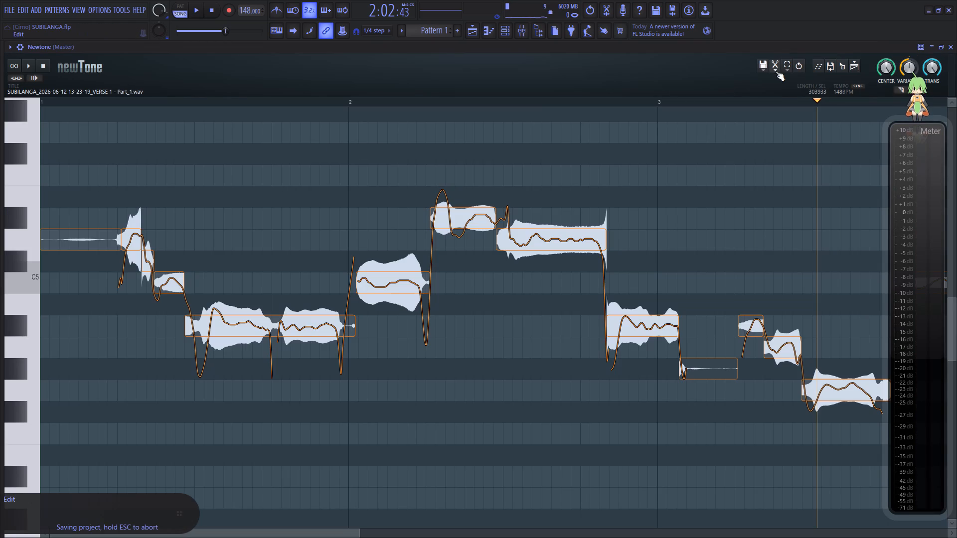
{"action": "left_click", "coordinate": [776, 71]}
{"action": "left_click", "coordinate": [798, 191]}
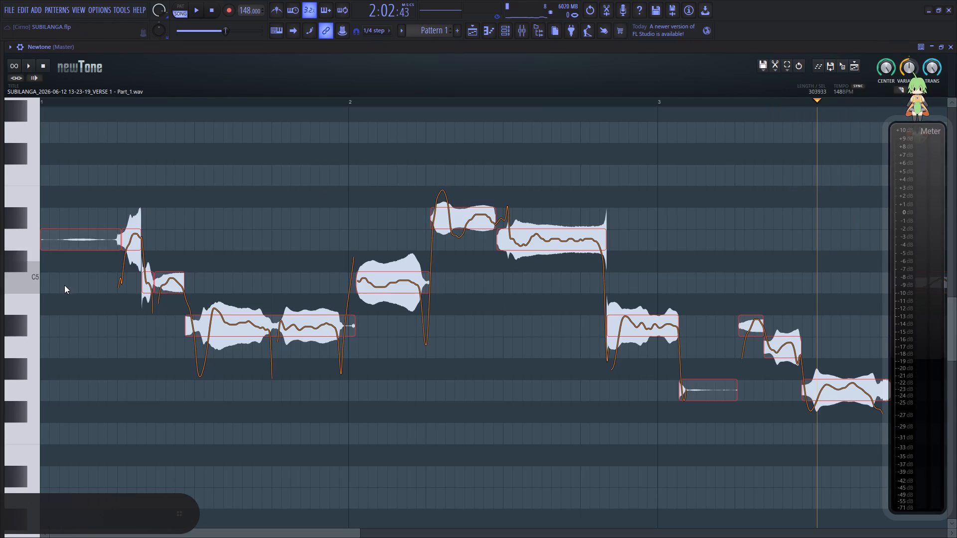
{"action": "left_click", "coordinate": [62, 285]}
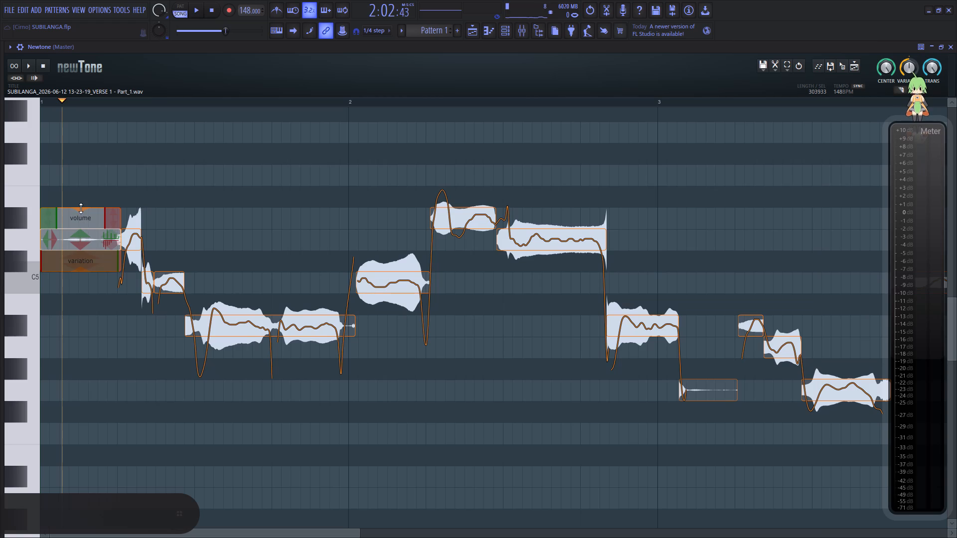
Silence the quiet opening D5 note by lowering its volume, and play the clip.
{"action": "left_click_drag", "start_coordinate": [81, 207], "coordinate": [80, 245]}
{"action": "key", "text": "space"}
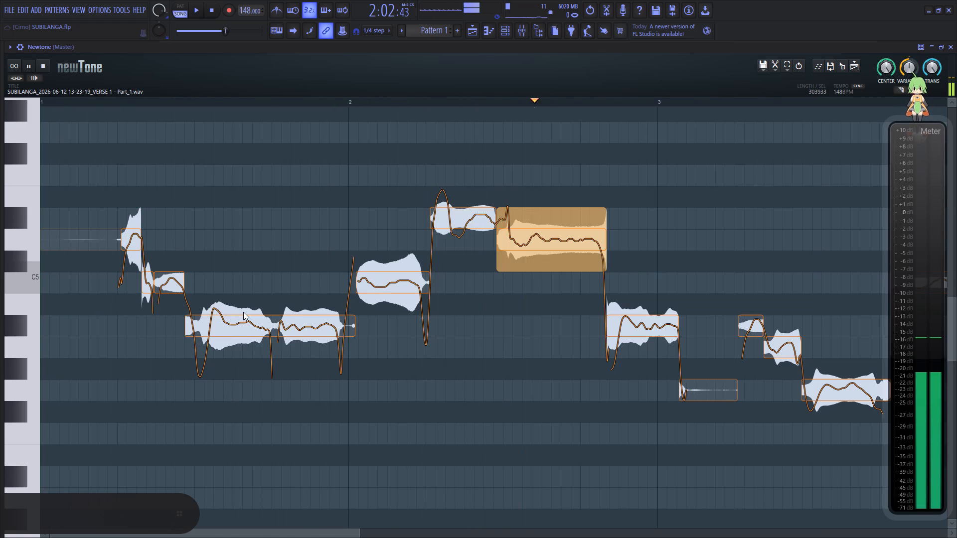
{"action": "key", "text": "space"}
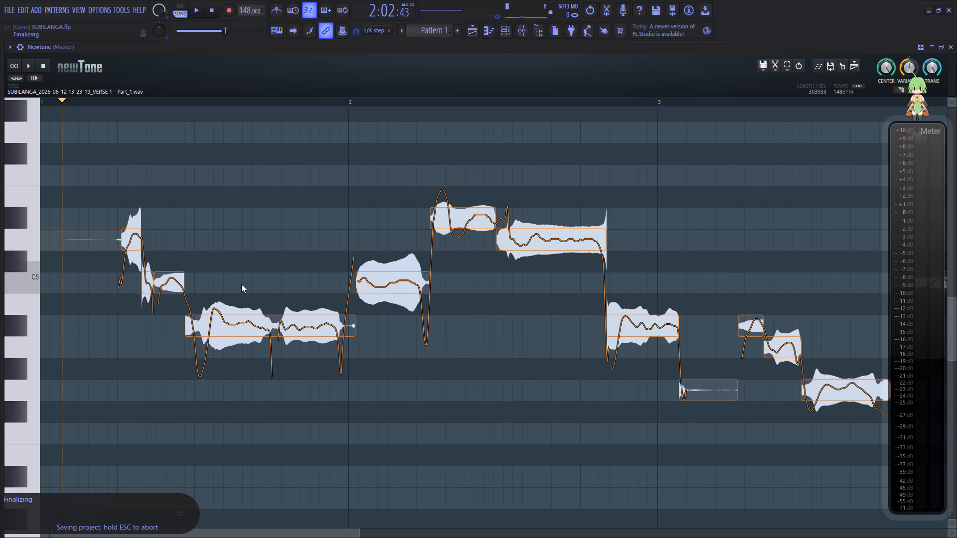
Set the variation of the long A#4 note before bar 2 below 42% and play the clip from the start.
{"action": "key", "text": "space"}
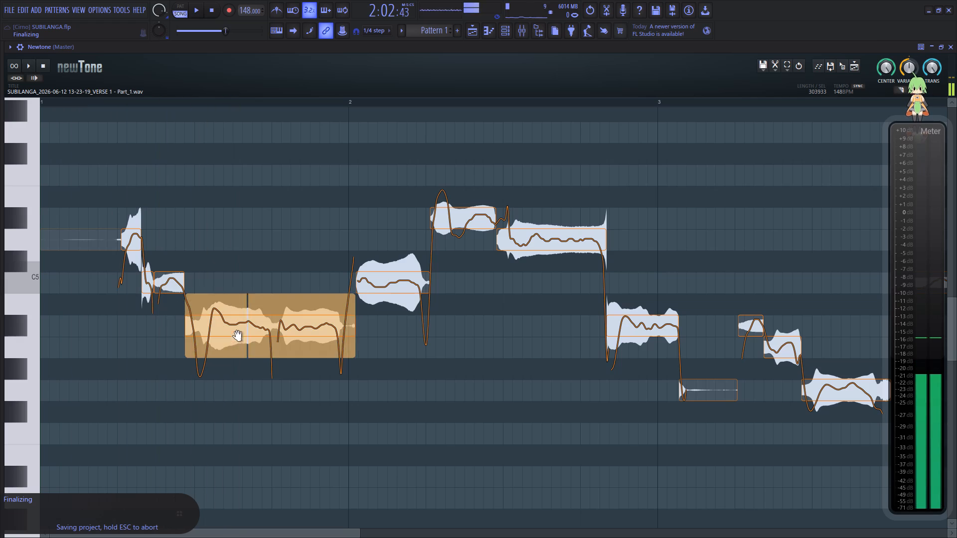
{"action": "key", "text": "space"}
{"action": "left_click", "coordinate": [240, 315]}
{"action": "left_click_drag", "start_coordinate": [260, 356], "coordinate": [265, 306]}
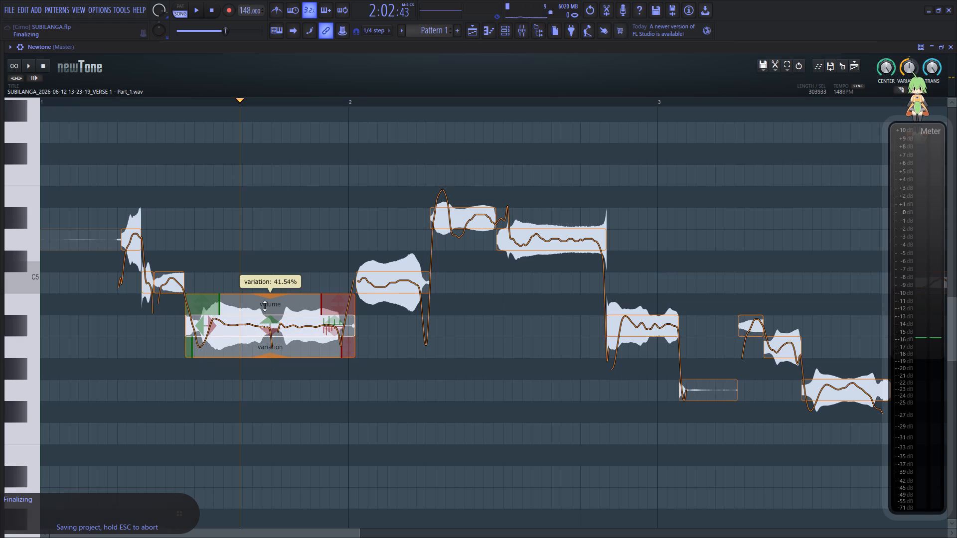
{"action": "left_click_drag", "start_coordinate": [265, 306], "coordinate": [265, 301]}
{"action": "left_click", "coordinate": [87, 324]}
{"action": "key", "text": "space"}
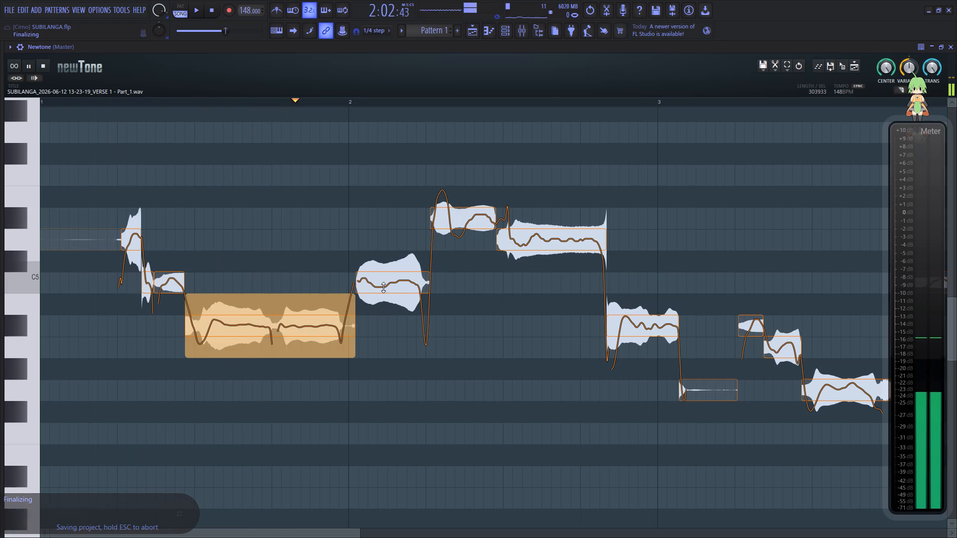
Set the pitch variation of the C5 note just after bar 2 to 33.44% and play the clip from the opening.
{"action": "left_click", "coordinate": [394, 315]}
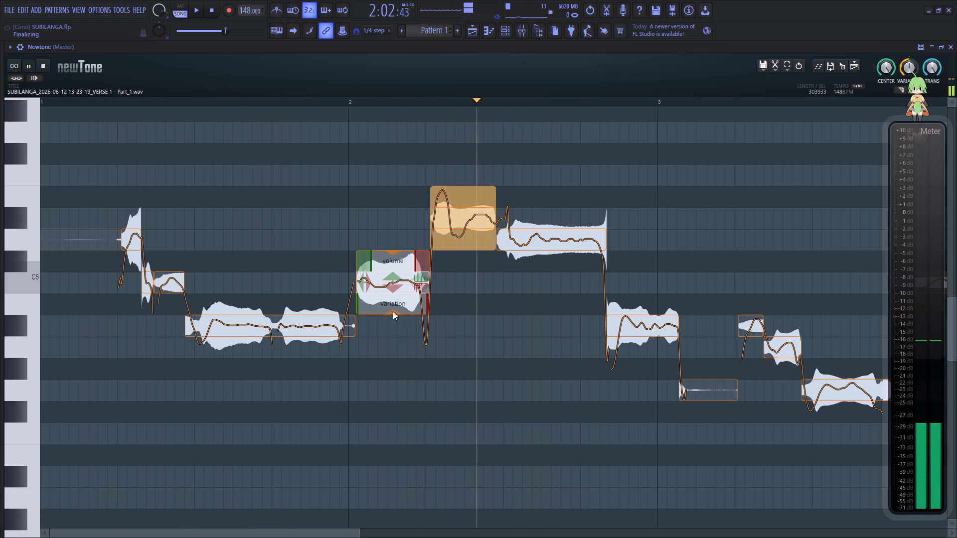
{"action": "key", "text": "space"}
{"action": "left_click_drag", "start_coordinate": [392, 312], "coordinate": [402, 255]}
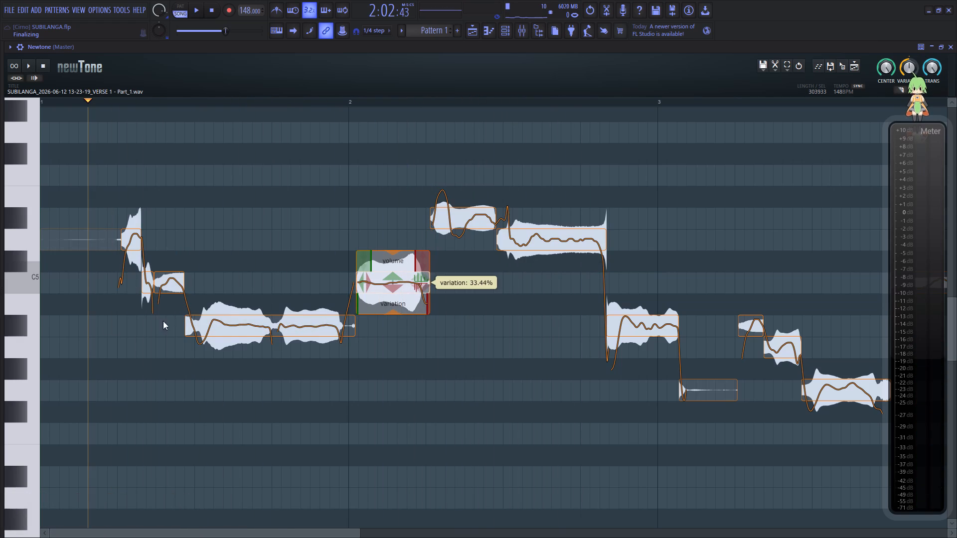
{"action": "left_click", "coordinate": [104, 327]}
{"action": "key", "text": "space"}
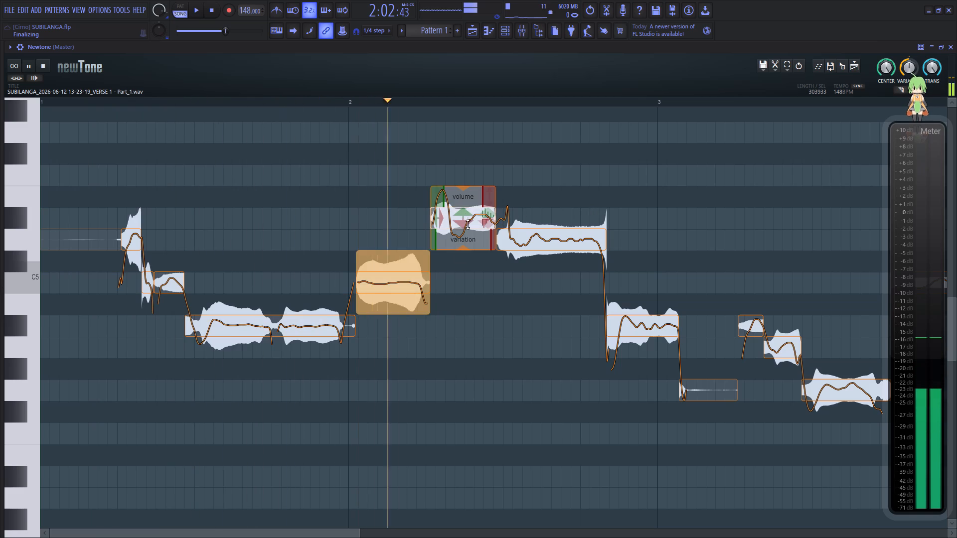
Set the variation of the D#5 note after bar 2 to 45.60% and of the D5 note following it to 36.91%.
{"action": "left_click_drag", "start_coordinate": [462, 249], "coordinate": [475, 202]}
{"action": "key", "text": "space"}
{"action": "key", "text": "space"}
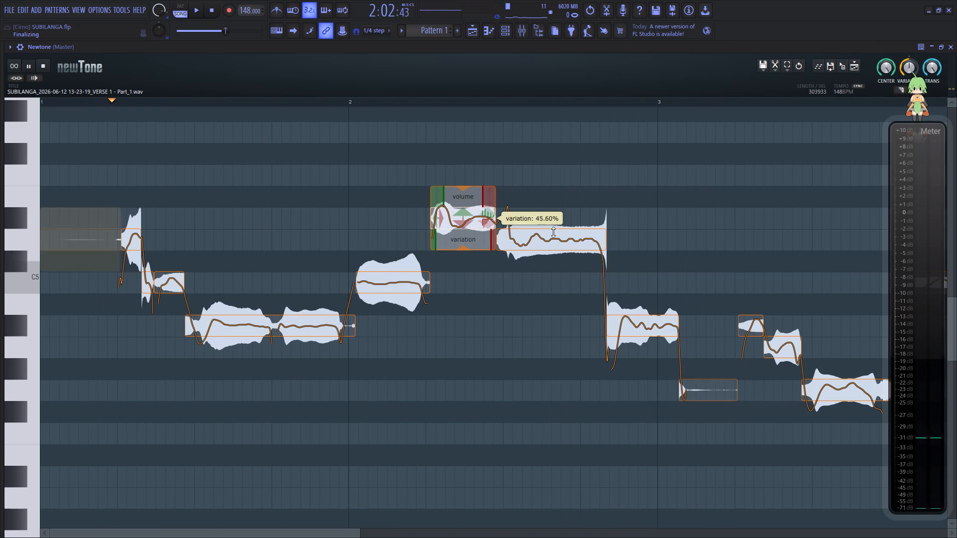
{"action": "left_click_drag", "start_coordinate": [550, 271], "coordinate": [570, 217]}
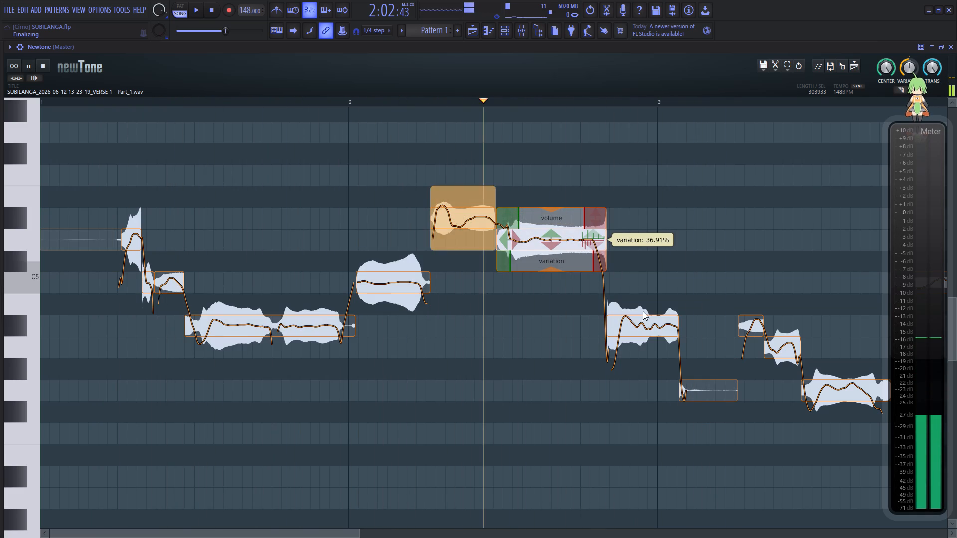
{"action": "key", "text": "space"}
{"action": "key", "text": "space"}
Set the variation of the A#4 note at bar 3 to 35.18% and play the phrase around it.
{"action": "left_click_drag", "start_coordinate": [646, 356], "coordinate": [647, 300]}
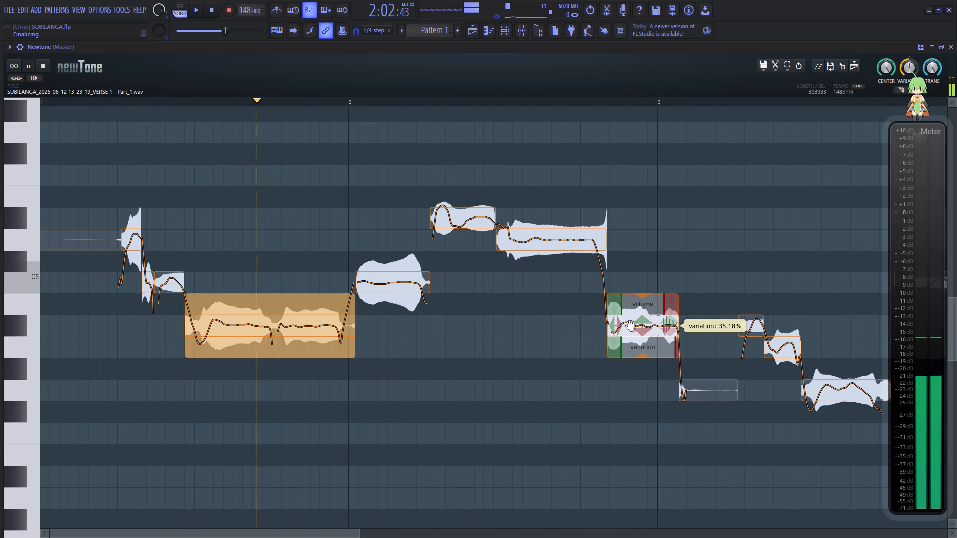
{"action": "key", "text": "space"}
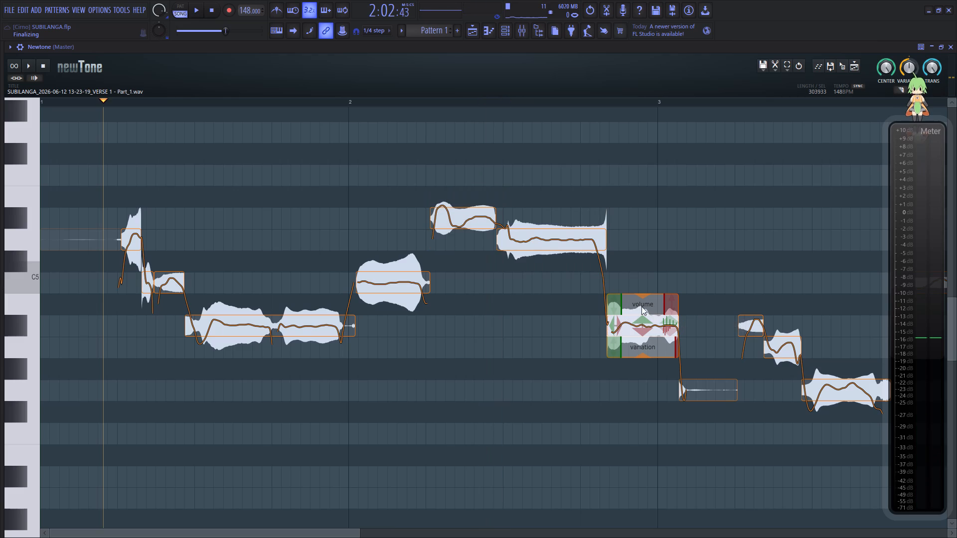
{"action": "left_click", "coordinate": [645, 331]}
{"action": "left_click", "coordinate": [557, 353]}
{"action": "key", "text": "space"}
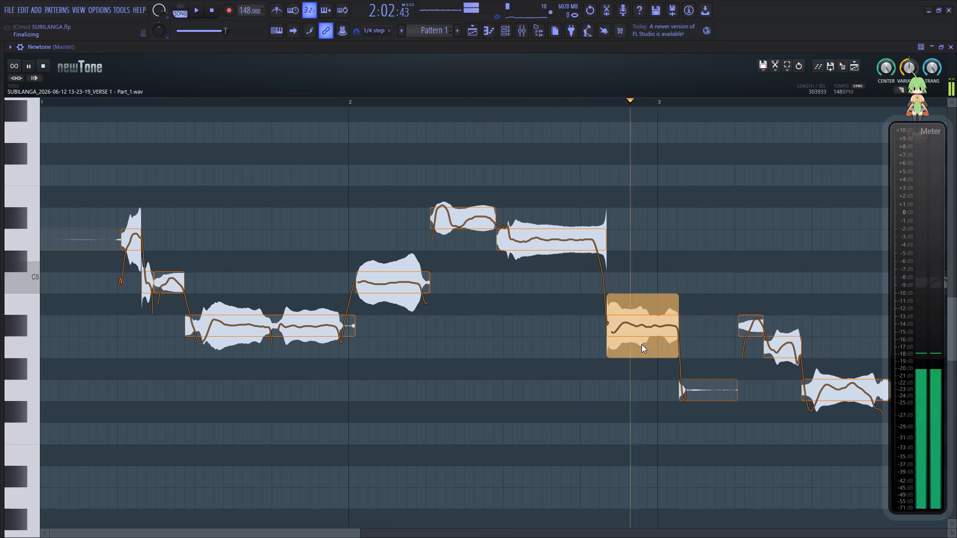
{"action": "left_click", "coordinate": [492, 319]}
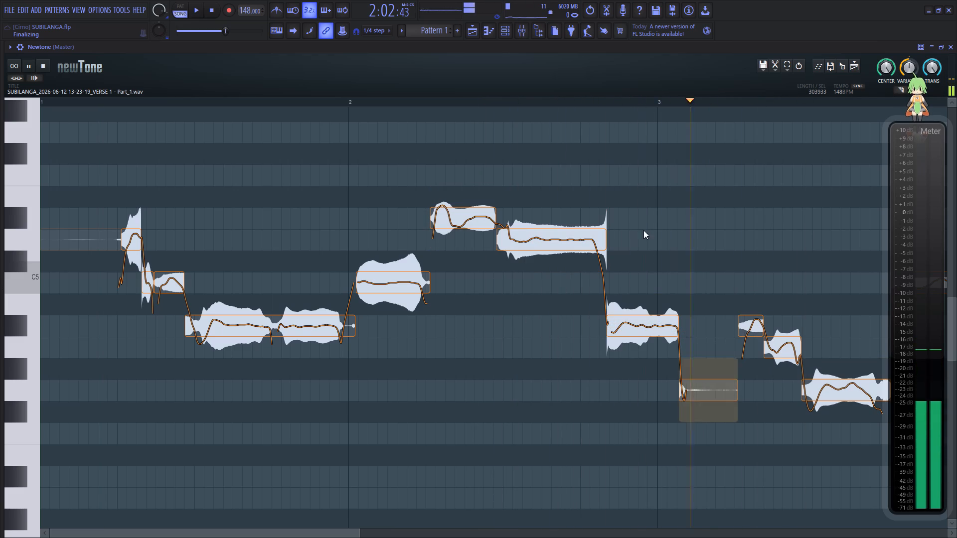
{"action": "key", "text": "space"}
Slice the A#4 note at bar 3 near its start, separating its short opening portion.
{"action": "left_click", "coordinate": [898, 91]}
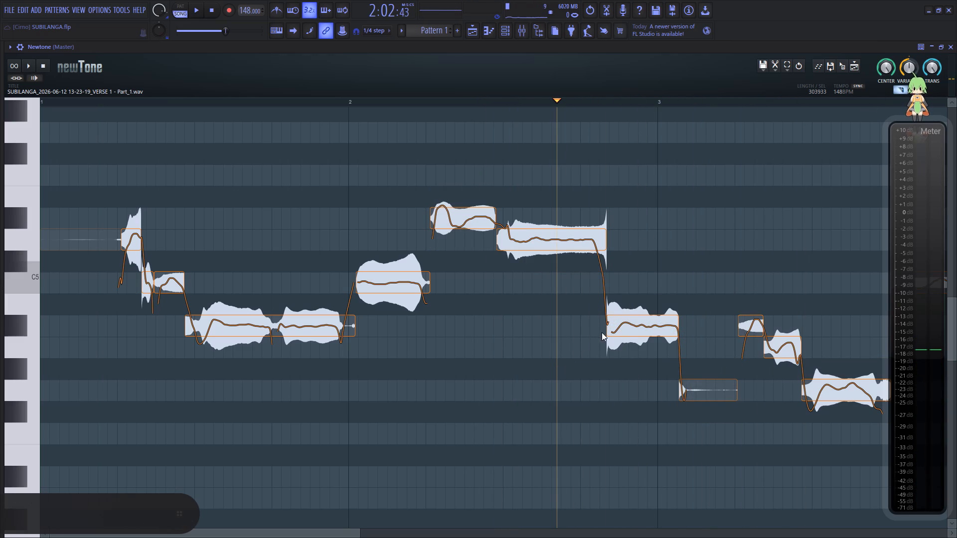
{"action": "left_click", "coordinate": [626, 329]}
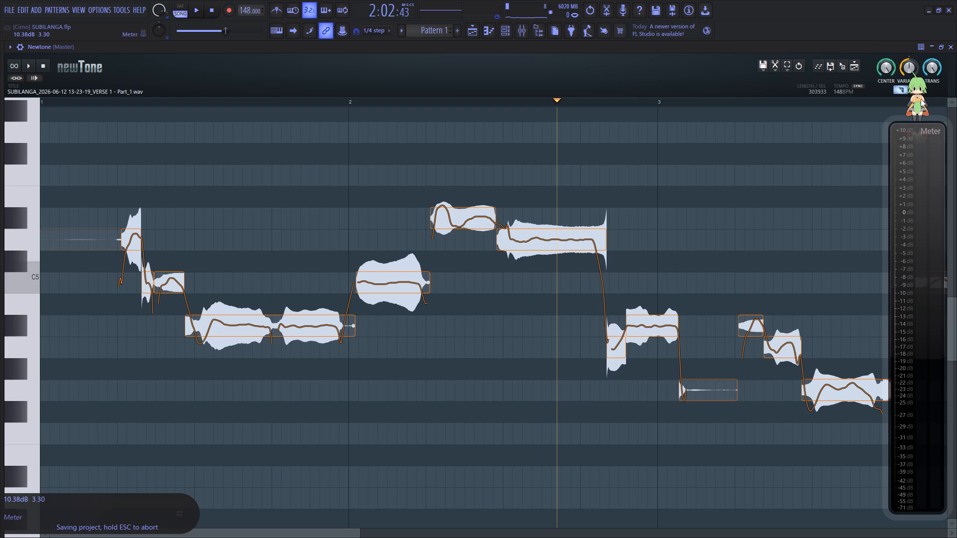
{"action": "left_click", "coordinate": [902, 91]}
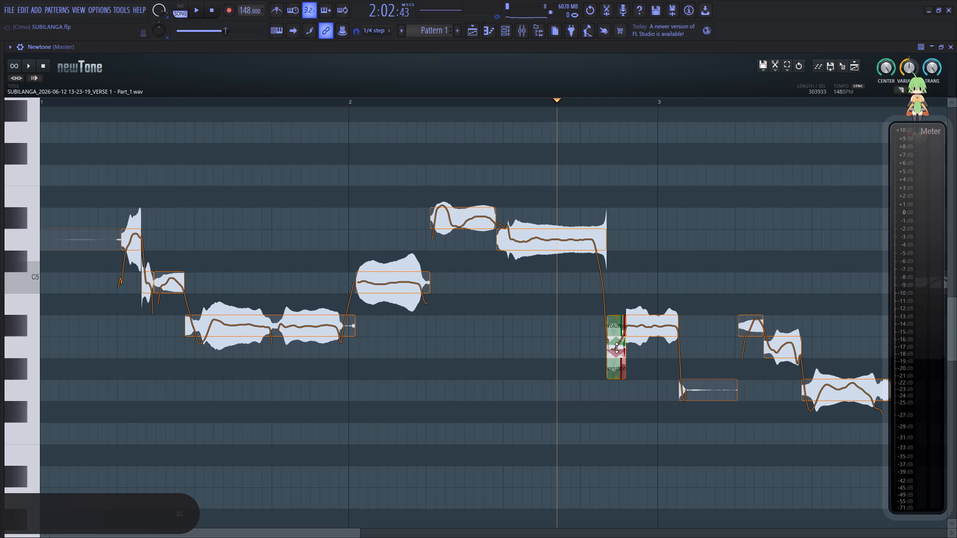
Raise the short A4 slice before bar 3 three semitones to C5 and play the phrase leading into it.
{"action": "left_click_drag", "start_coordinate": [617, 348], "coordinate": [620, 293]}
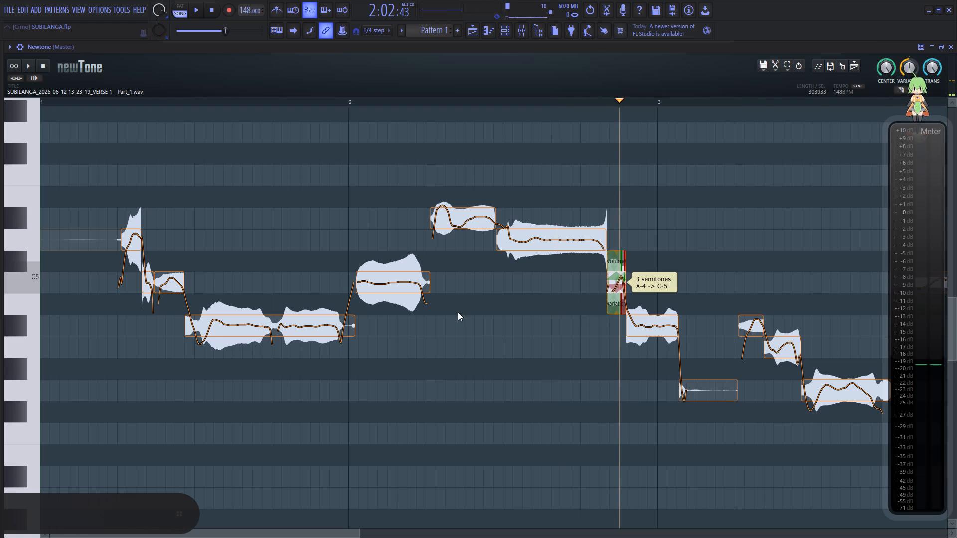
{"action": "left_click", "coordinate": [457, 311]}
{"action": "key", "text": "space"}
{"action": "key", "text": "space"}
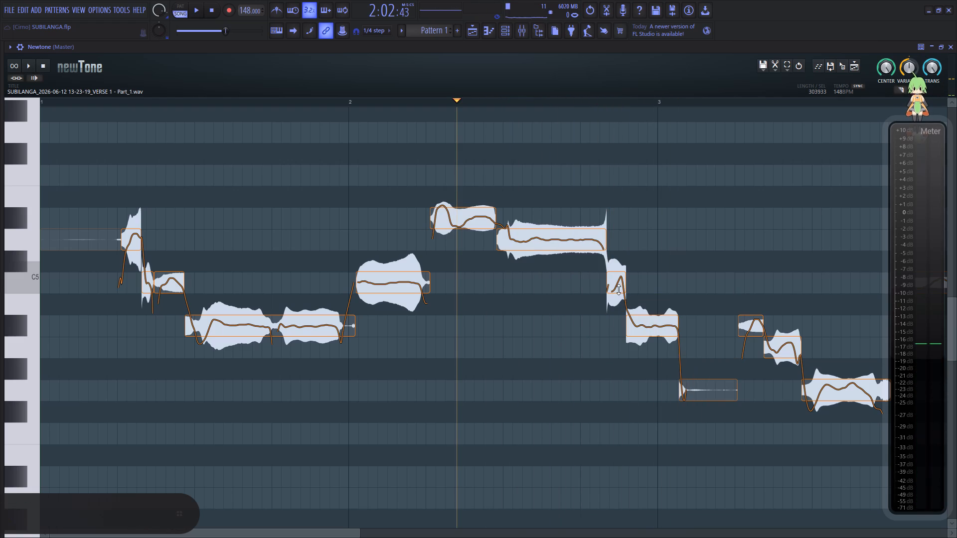
Reduce the pitch variation of the short C5 slice before bar 3 and play the phrase through it.
{"action": "left_click", "coordinate": [619, 286]}
{"action": "left_click_drag", "start_coordinate": [616, 311], "coordinate": [619, 287]}
{"action": "left_click", "coordinate": [291, 386]}
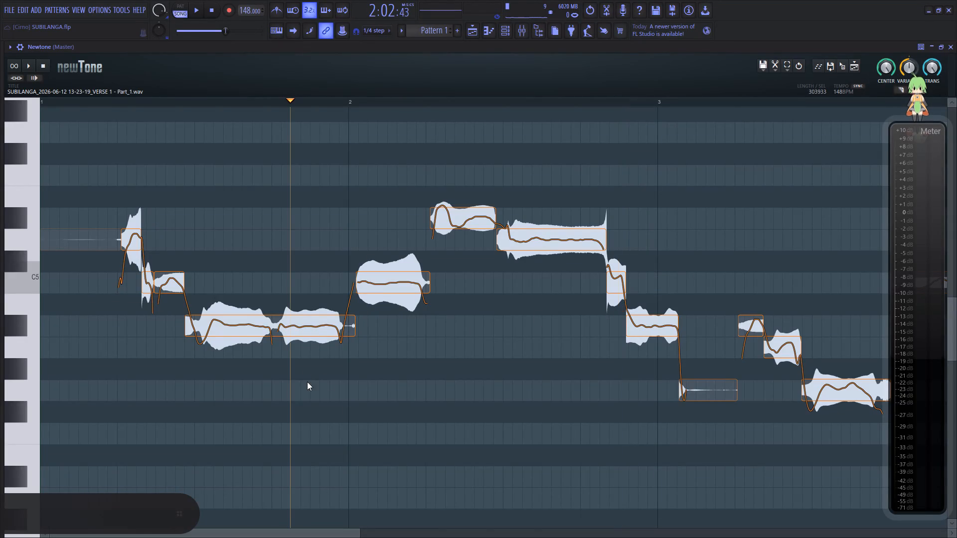
{"action": "key", "text": "space"}
{"action": "left_click_drag", "start_coordinate": [318, 532], "coordinate": [342, 532]}
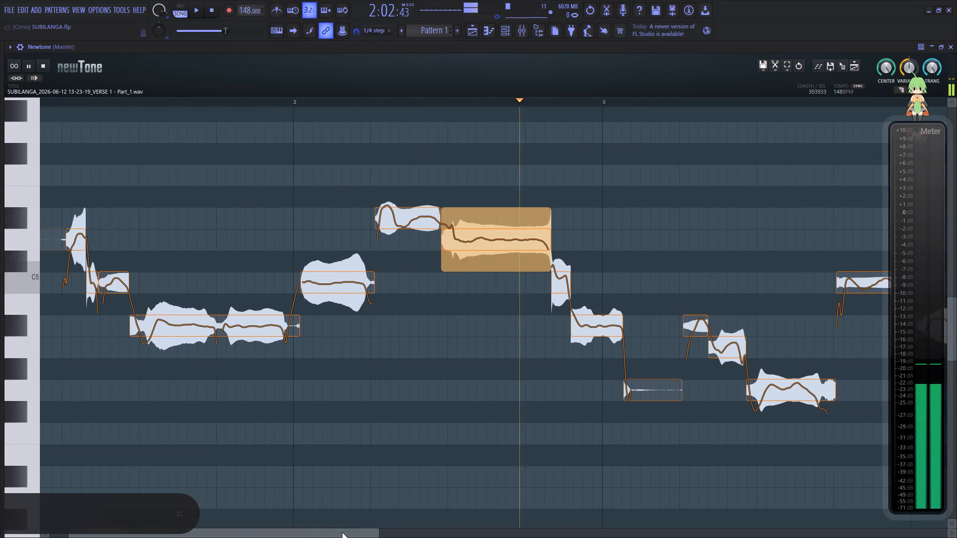
{"action": "left_click_drag", "start_coordinate": [342, 532], "coordinate": [404, 534]}
{"action": "key", "text": "space"}
{"action": "key", "text": "space"}
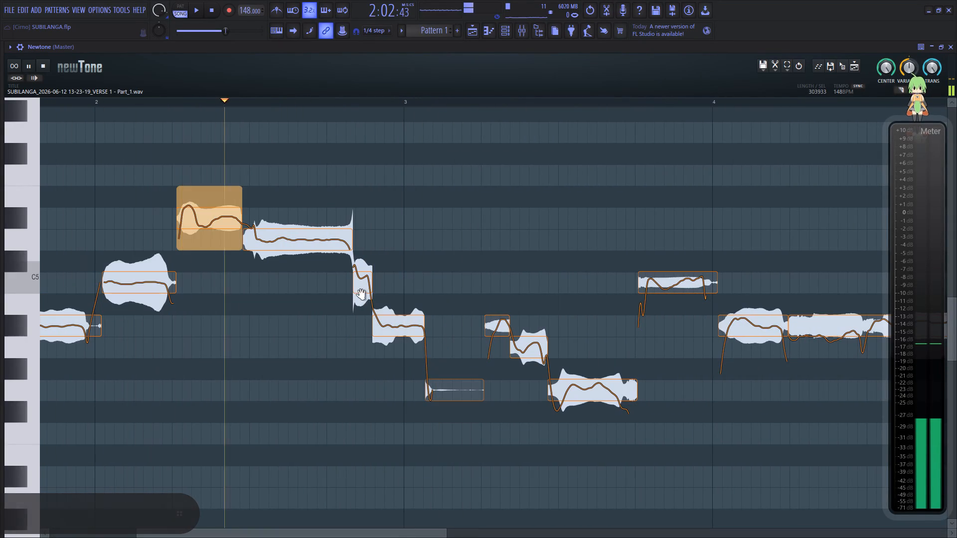
{"action": "key", "text": "space"}
{"action": "left_click", "coordinate": [366, 291]}
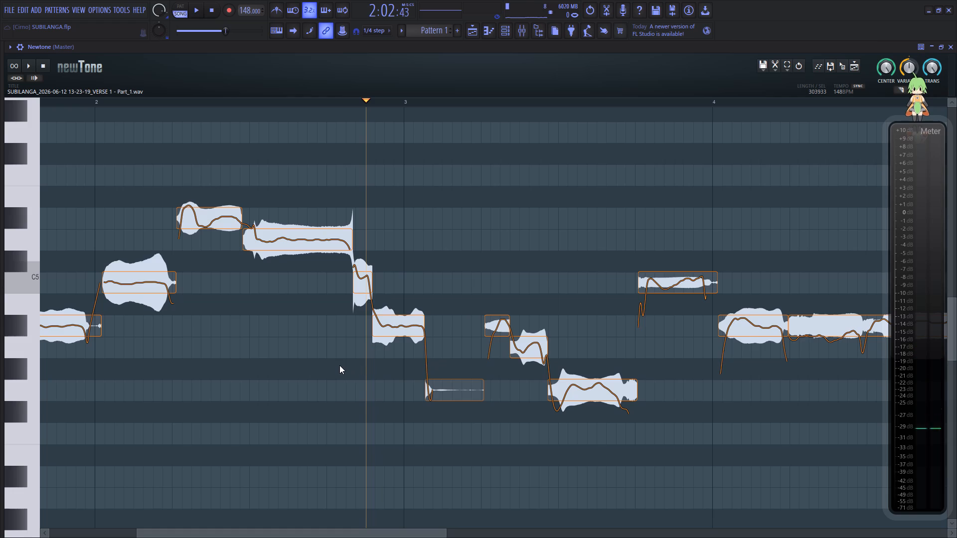
Play the passage into bar 3 and set the short C5 slice's variation ramp out to 48.95%.
{"action": "scroll", "coordinate": [339, 365], "scroll_direction": "up", "scroll_amount": 13, "text": "alt"}
{"action": "scroll", "coordinate": [339, 365], "scroll_direction": "down", "scroll_amount": 7, "text": "alt"}
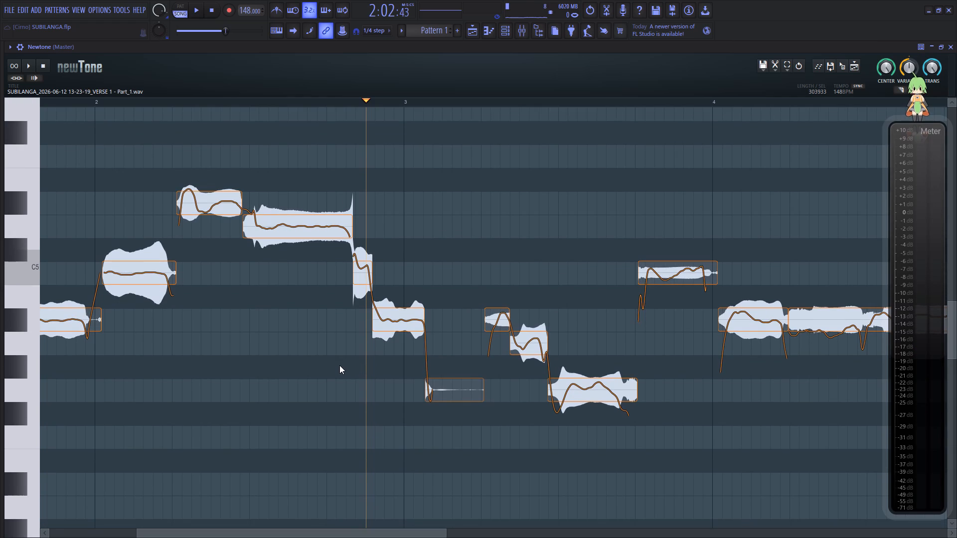
{"action": "scroll", "coordinate": [354, 372], "scroll_direction": "up", "scroll_amount": 6, "text": "ctrl"}
{"action": "scroll", "coordinate": [354, 372], "scroll_direction": "up", "scroll_amount": 18, "text": "ctrl"}
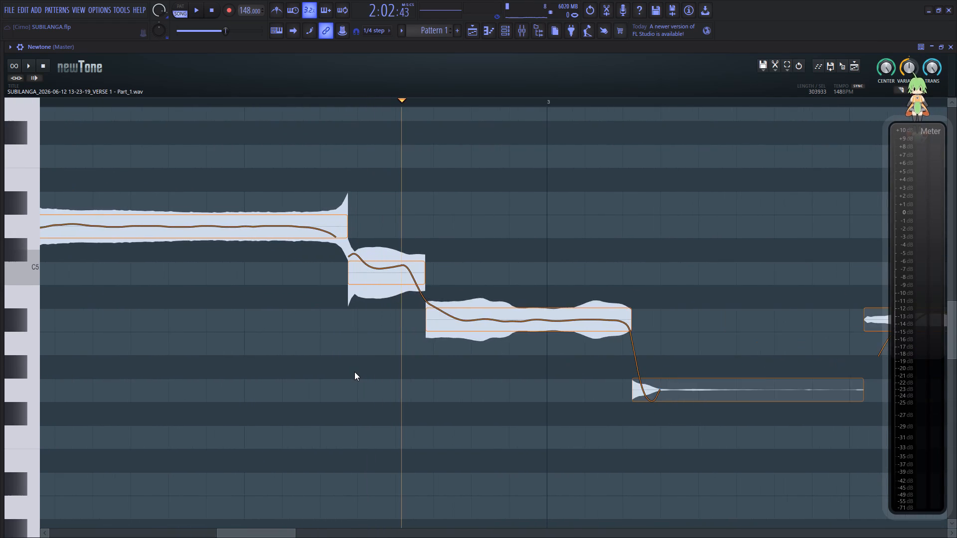
{"action": "scroll", "coordinate": [337, 370], "scroll_direction": "up", "scroll_amount": 6, "text": "ctrl"}
{"action": "left_click", "coordinate": [237, 361]}
{"action": "key", "text": "space"}
{"action": "key", "text": "space"}
{"action": "key", "text": "space"}
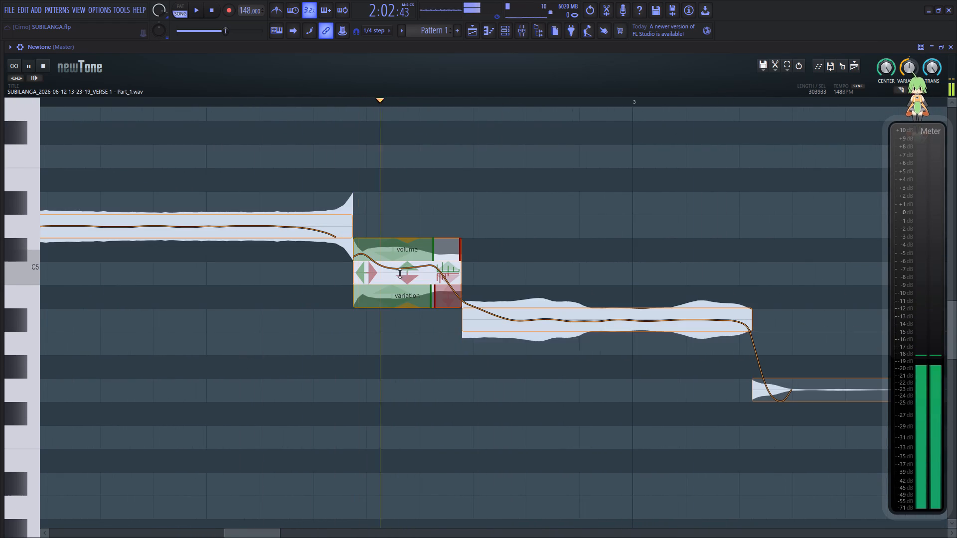
{"action": "key", "text": "space"}
{"action": "left_click_drag", "start_coordinate": [449, 298], "coordinate": [453, 287]}
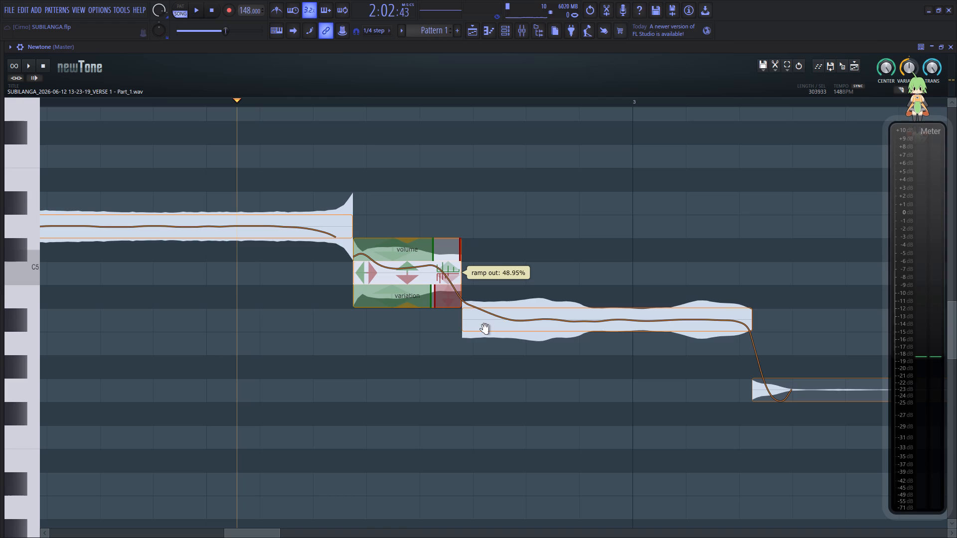
Set the variation ramp in of the A#4 note following the short slice to 166.01% and play the transition.
{"action": "left_click_drag", "start_coordinate": [474, 350], "coordinate": [475, 356]}
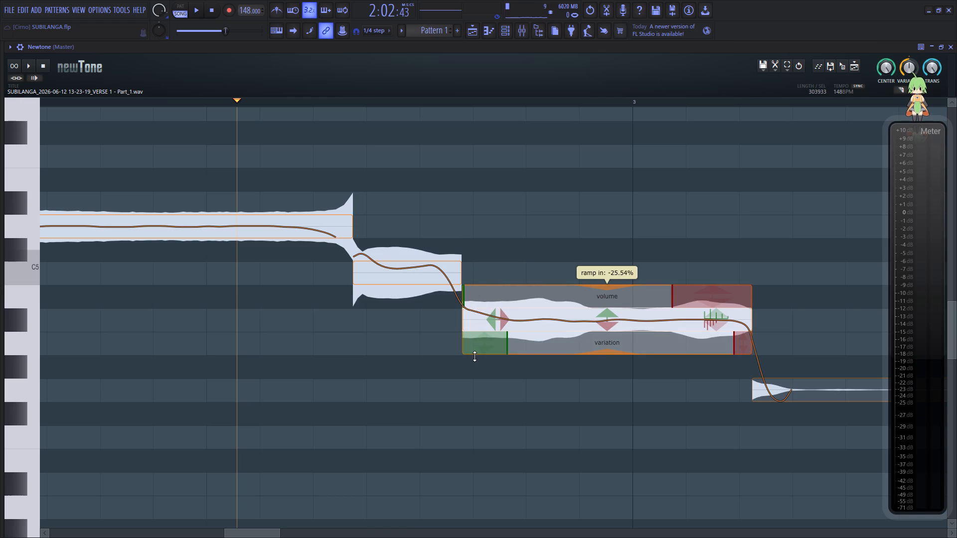
{"action": "left_click_drag", "start_coordinate": [475, 356], "coordinate": [484, 311]}
{"action": "left_click", "coordinate": [250, 338]}
{"action": "key", "text": "space"}
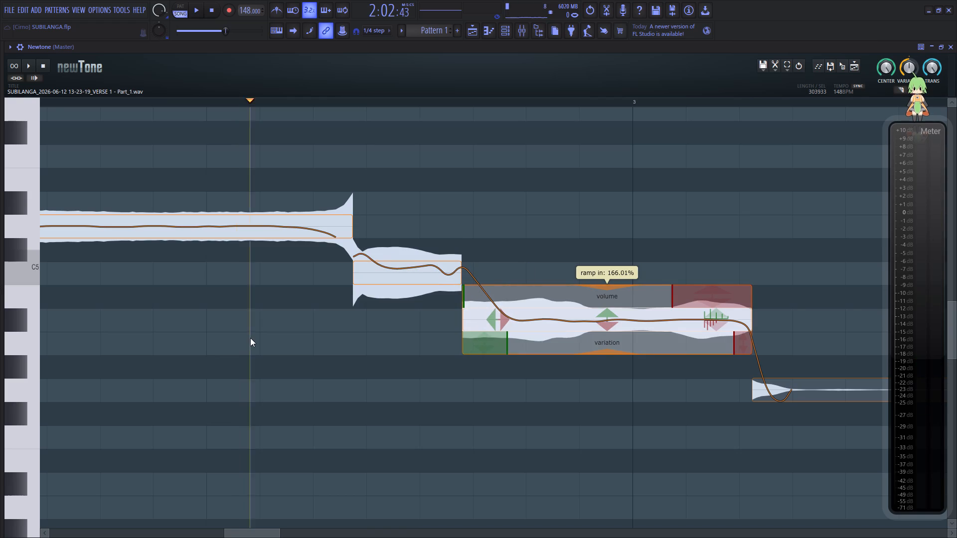
{"action": "key", "text": "space"}
{"action": "key", "text": "space"}
{"action": "key", "text": "space"}
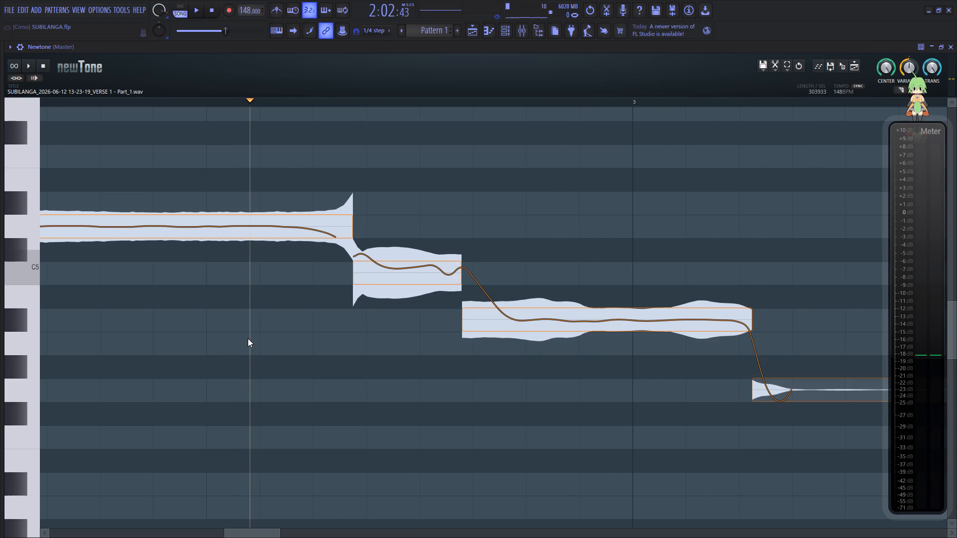
Play the phrase into bar 3, lower the short C5 slice to A#4, and play it again.
{"action": "scroll", "coordinate": [248, 338], "scroll_direction": "down", "scroll_amount": 13, "text": "alt"}
{"action": "scroll", "coordinate": [248, 338], "scroll_direction": "down", "scroll_amount": 2, "text": "ctrl"}
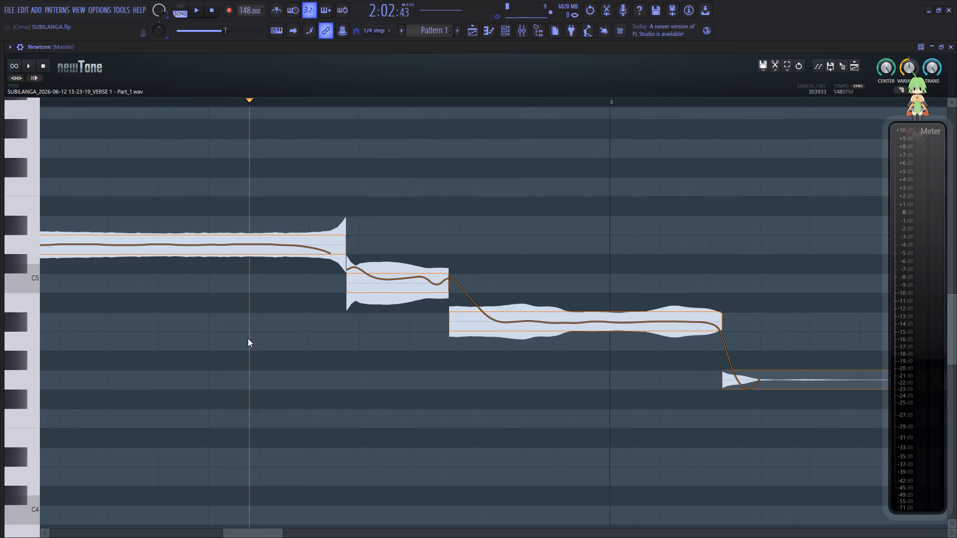
{"action": "scroll", "coordinate": [248, 338], "scroll_direction": "down", "scroll_amount": 11, "text": "ctrl"}
{"action": "scroll", "coordinate": [248, 338], "scroll_direction": "up", "scroll_amount": 1, "text": "ctrl"}
{"action": "scroll", "coordinate": [248, 338], "scroll_direction": "down", "scroll_amount": 20, "text": "ctrl"}
{"action": "scroll", "coordinate": [248, 338], "scroll_direction": "up", "scroll_amount": 1, "text": "ctrl"}
{"action": "left_click", "coordinate": [170, 324]}
{"action": "key", "text": "space"}
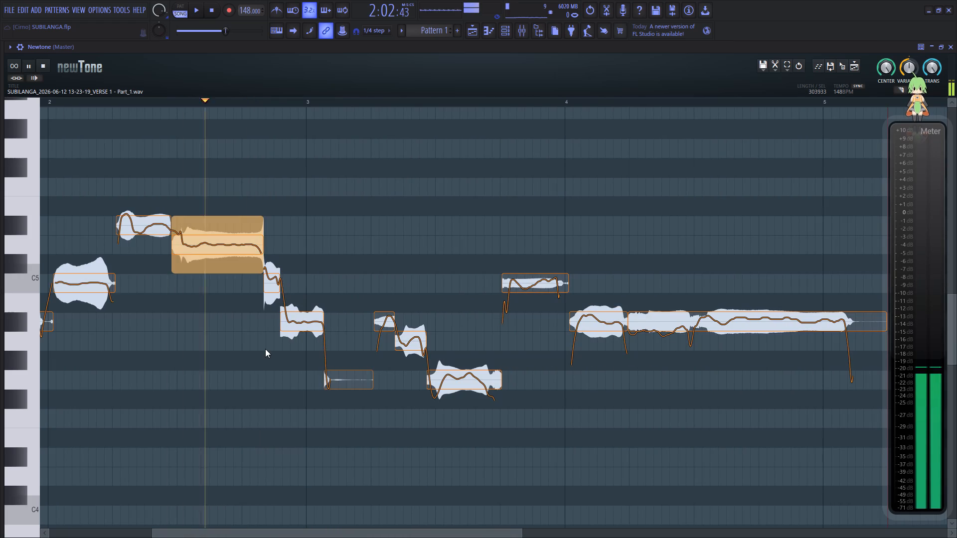
{"action": "key", "text": "space"}
{"action": "key", "text": "space"}
{"action": "left_click_drag", "start_coordinate": [271, 286], "coordinate": [270, 298]}
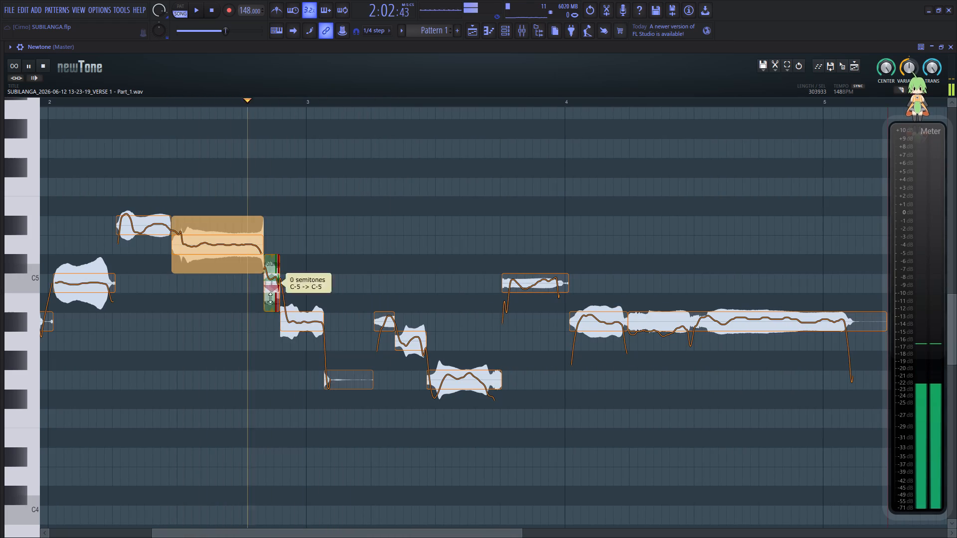
{"action": "left_click_drag", "start_coordinate": [270, 298], "coordinate": [267, 313]}
{"action": "key", "text": "space"}
{"action": "key", "text": "space"}
{"action": "key", "text": "space"}
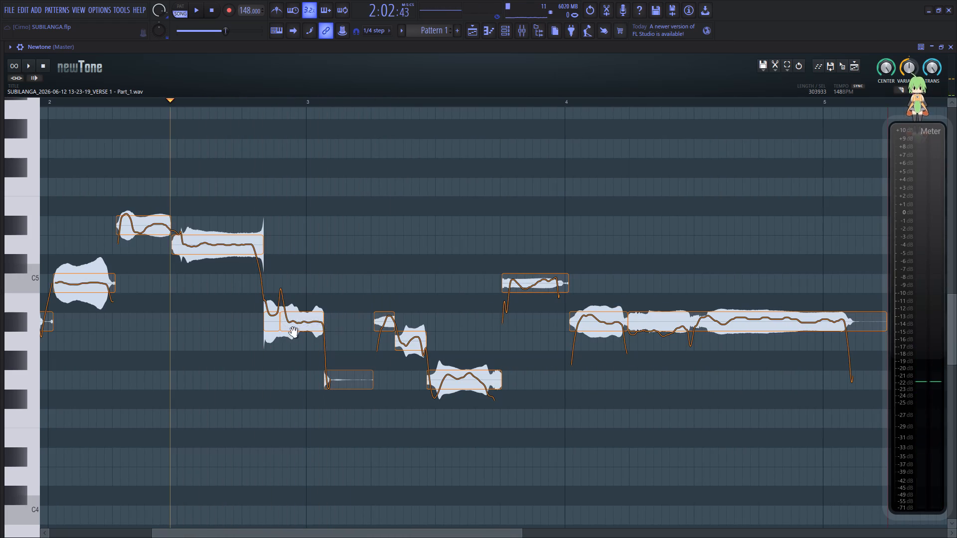
{"action": "key", "text": "space"}
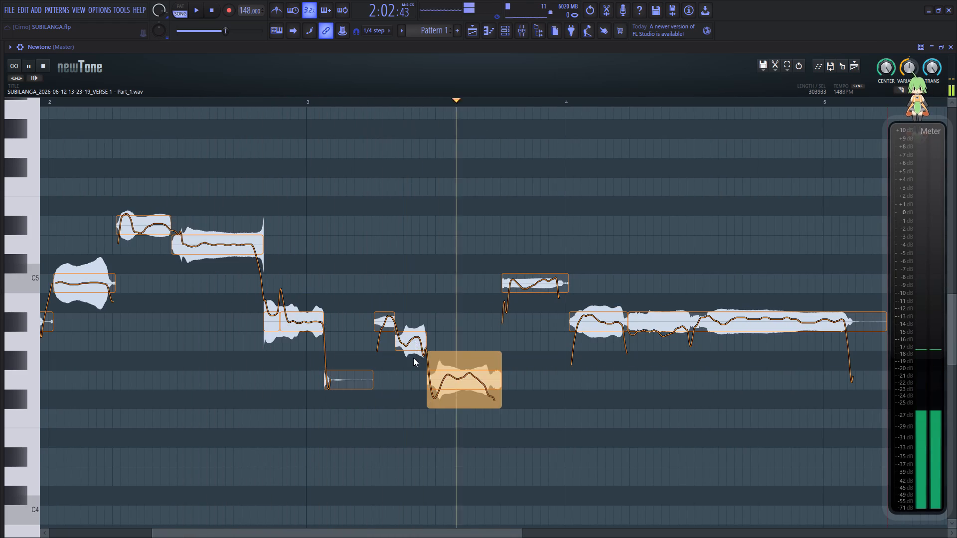
Reduce the variation of the short A4 note between bars 3 and 4 to about 51% and play the phrase.
{"action": "key", "text": "space"}
{"action": "left_click", "coordinate": [411, 346]}
{"action": "left_click_drag", "start_coordinate": [410, 369], "coordinate": [419, 328]}
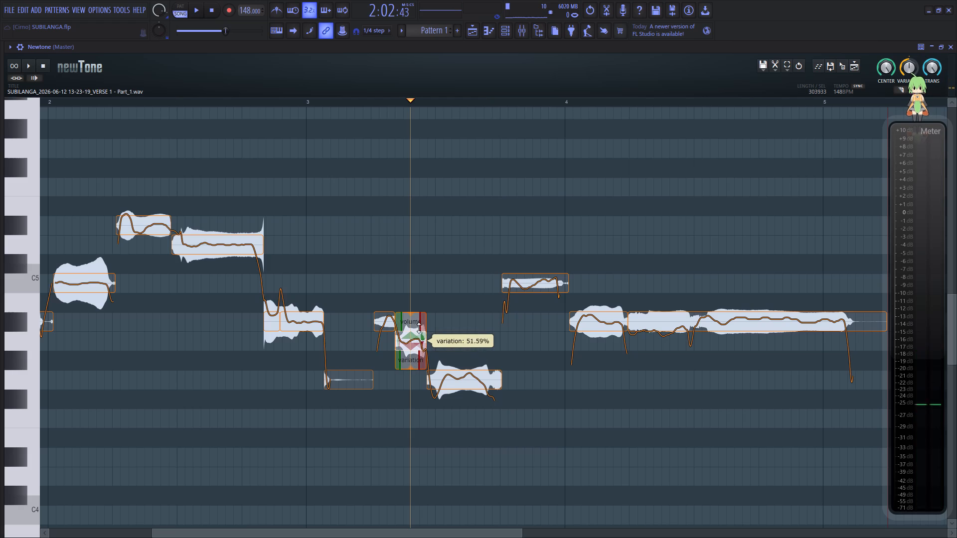
{"action": "left_click_drag", "start_coordinate": [419, 328], "coordinate": [420, 323]}
{"action": "key", "text": "space"}
{"action": "left_click", "coordinate": [360, 351]}
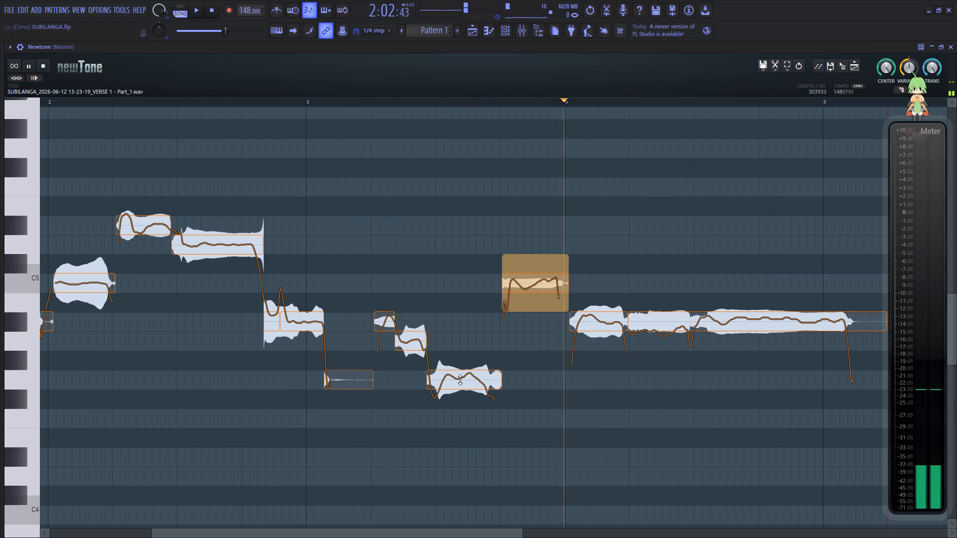
Reduce the variation of the G4 note between bars 3 and 4 below 88% and play on through the closing notes.
{"action": "key", "text": "space"}
{"action": "left_click", "coordinate": [460, 380]}
{"action": "left_click", "coordinate": [459, 378]}
{"action": "left_click_drag", "start_coordinate": [464, 407], "coordinate": [465, 381]}
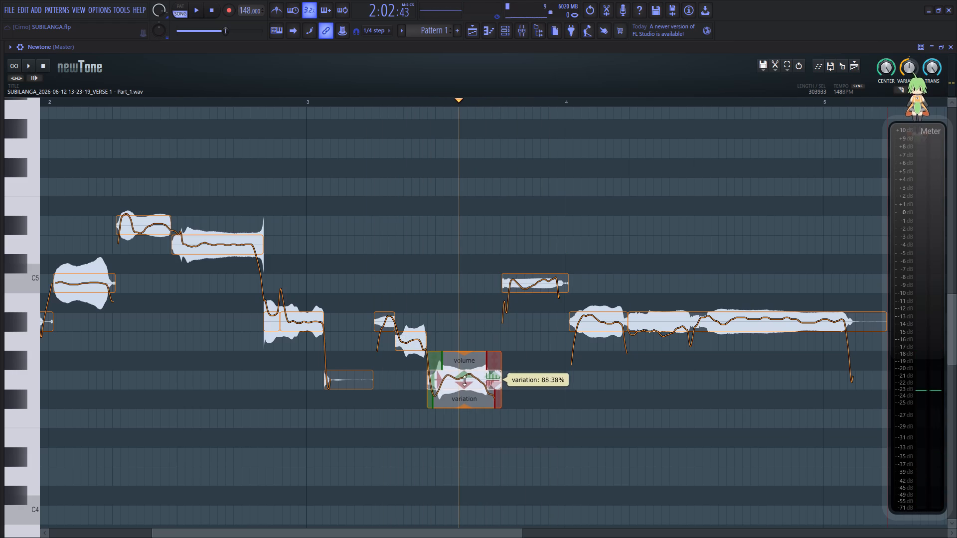
{"action": "left_click_drag", "start_coordinate": [465, 381], "coordinate": [467, 359]}
{"action": "left_click", "coordinate": [346, 404]}
{"action": "key", "text": "space"}
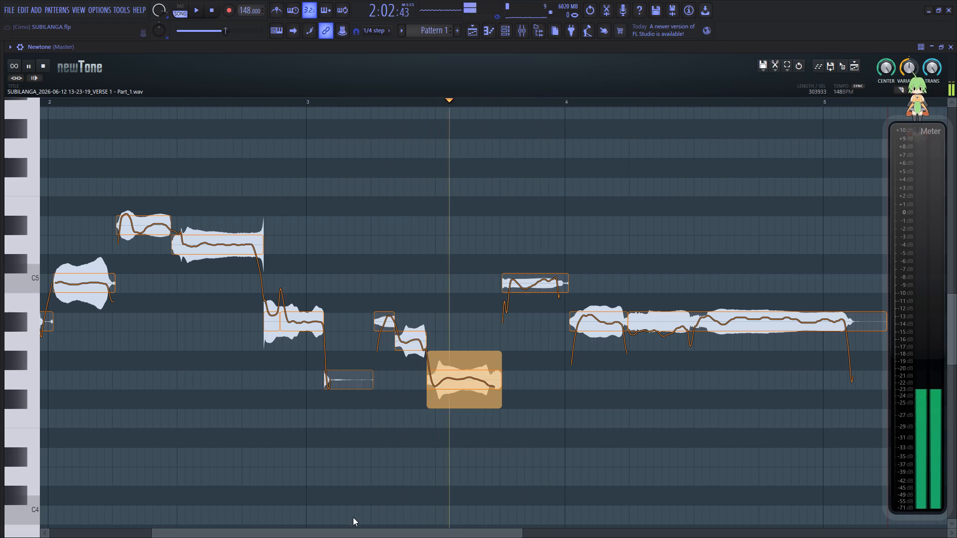
{"action": "left_click_drag", "start_coordinate": [351, 534], "coordinate": [424, 519]}
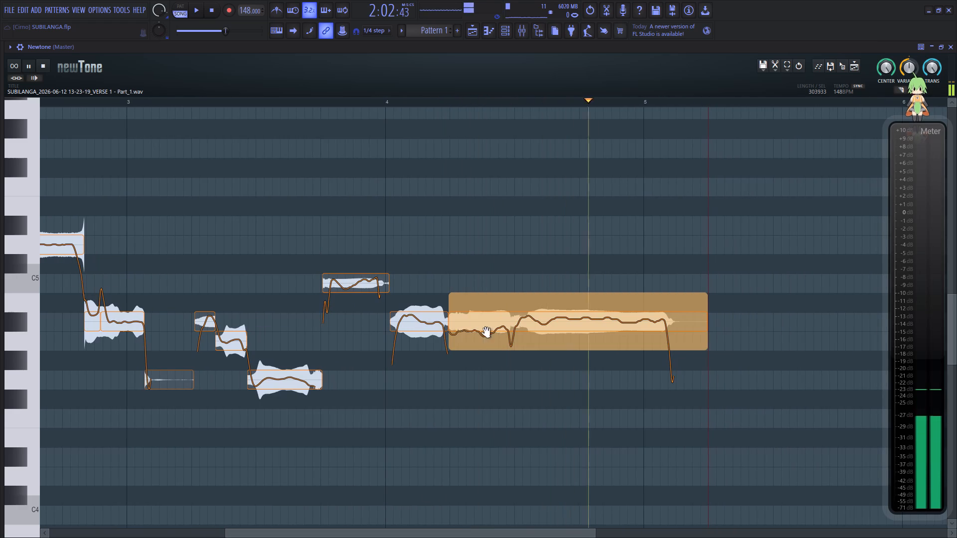
Reduce the variation of the short A#4 note at bar 4 to about 36% and lower the long closing A#4 note's variation.
{"action": "key", "text": "space"}
{"action": "left_click", "coordinate": [417, 347]}
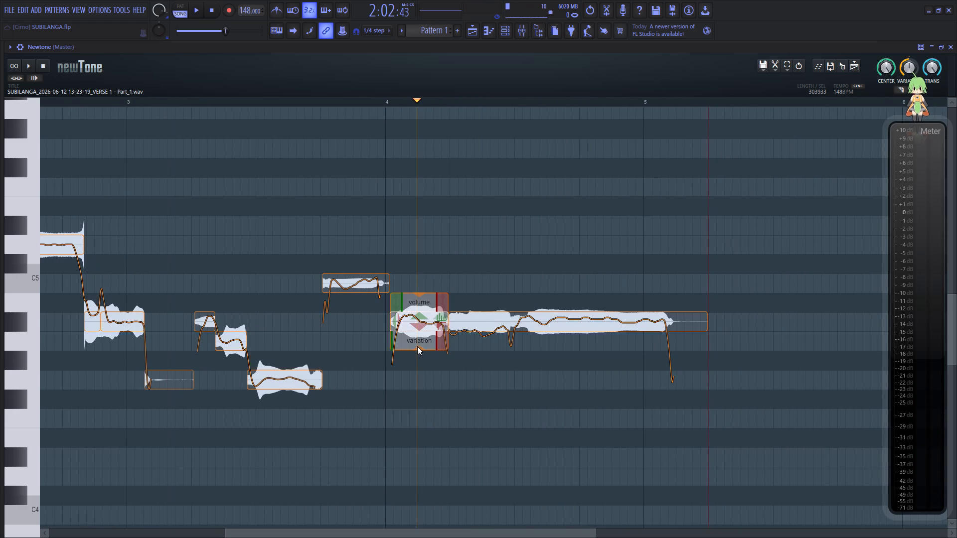
{"action": "left_click_drag", "start_coordinate": [419, 350], "coordinate": [432, 300]}
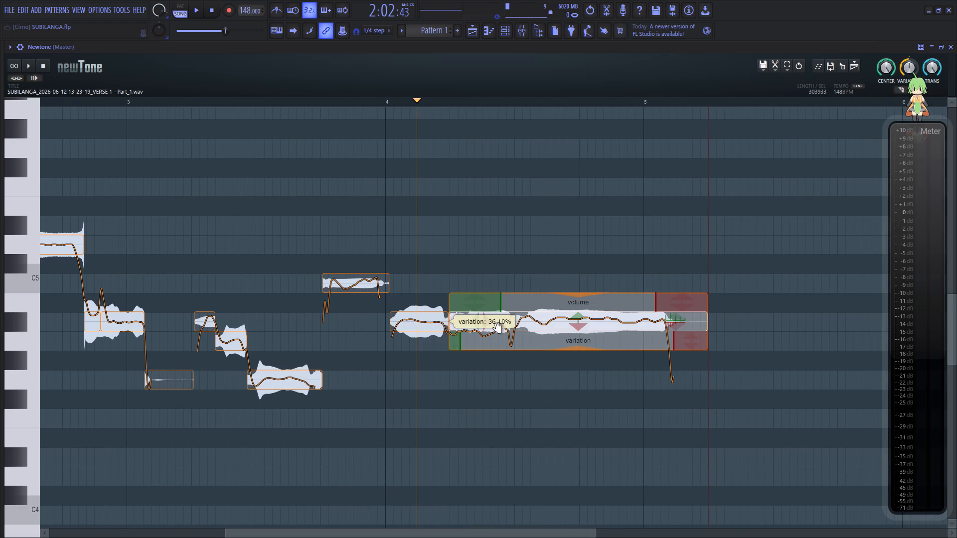
{"action": "left_click_drag", "start_coordinate": [561, 350], "coordinate": [577, 302]}
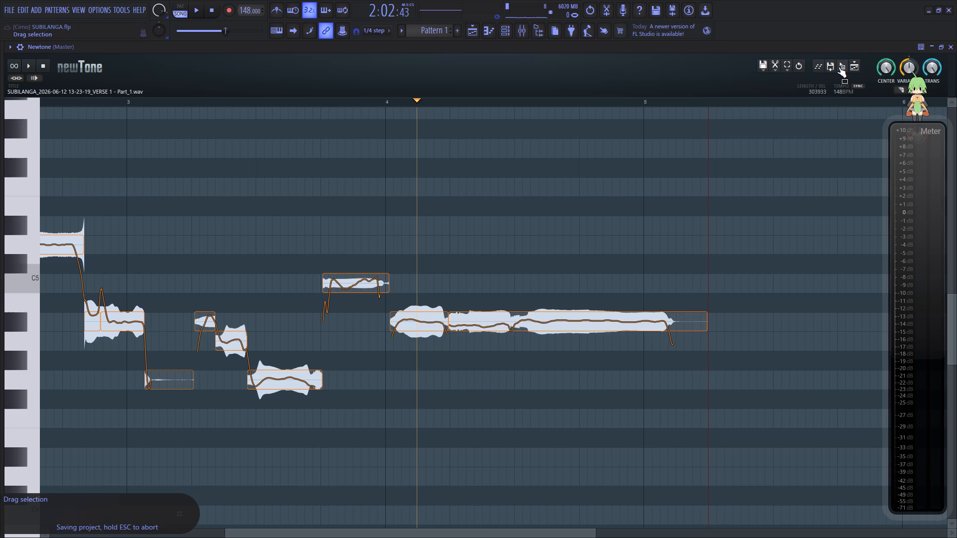
Place the corrected take in the playlist on the first VERSE 2 track, lined up with the original's start, and close Newtone.
{"action": "left_click_drag", "start_coordinate": [838, 67], "coordinate": [287, 163]}
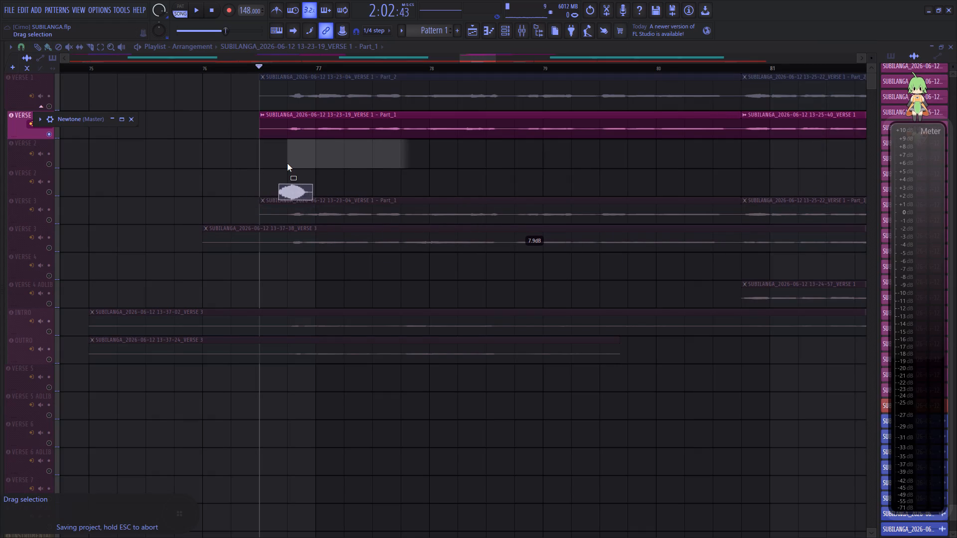
{"action": "left_click_drag", "start_coordinate": [287, 163], "coordinate": [266, 162]}
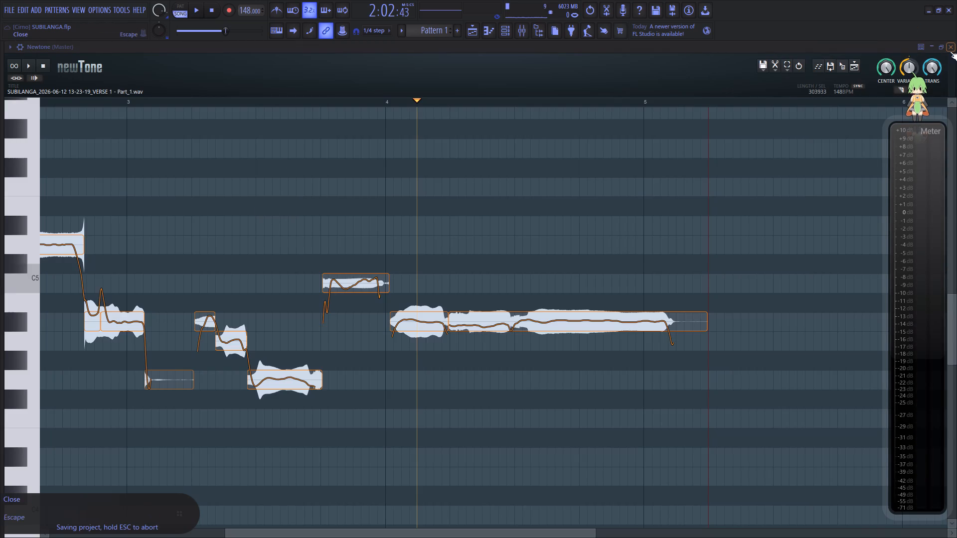
{"action": "left_click", "coordinate": [950, 51]}
Mute the original 13-23-19 VERSE 1 - Part_1 clip, move it to the second VERSE 2 track, and put the corrected clip on VERSE 1.
{"action": "key", "text": "t"}
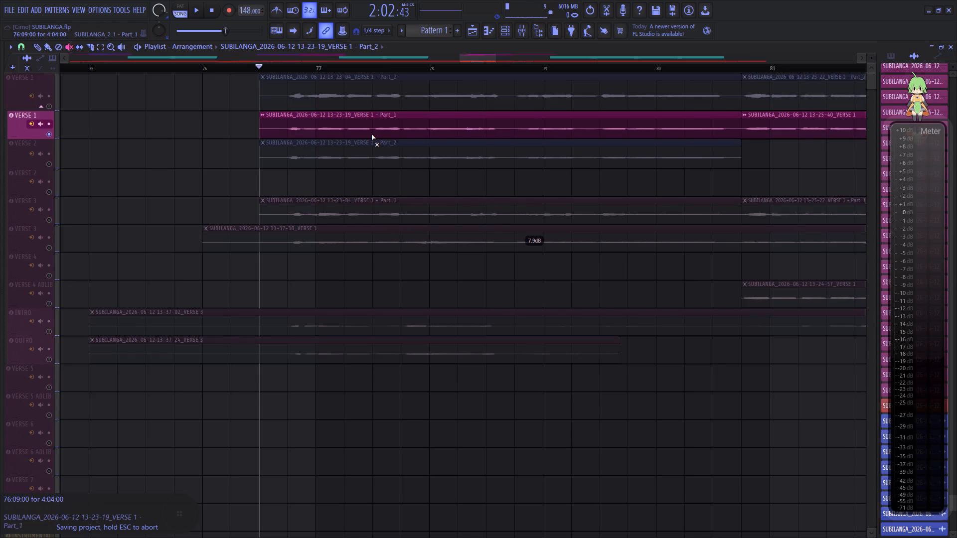
{"action": "left_click", "coordinate": [371, 134]}
{"action": "key", "text": "b"}
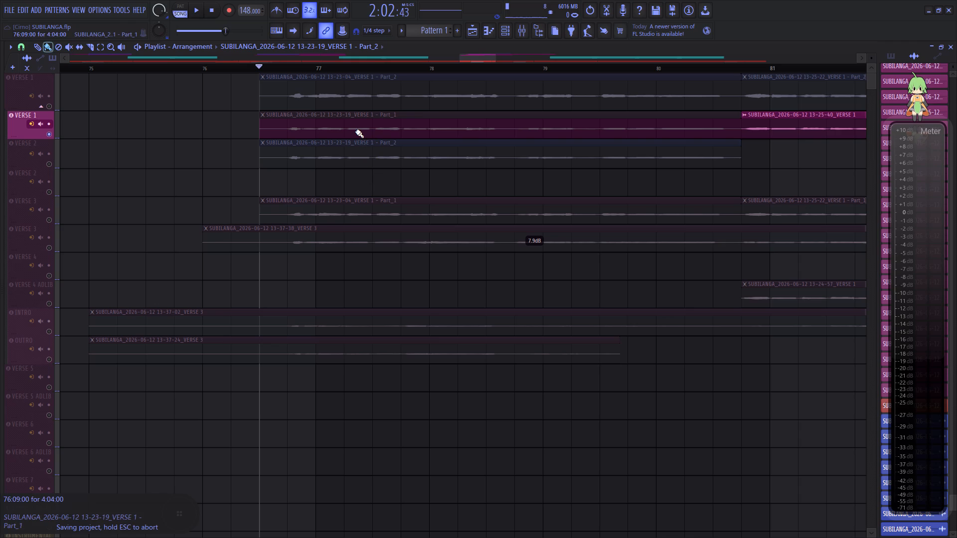
{"action": "left_click_drag", "start_coordinate": [355, 129], "coordinate": [346, 198]}
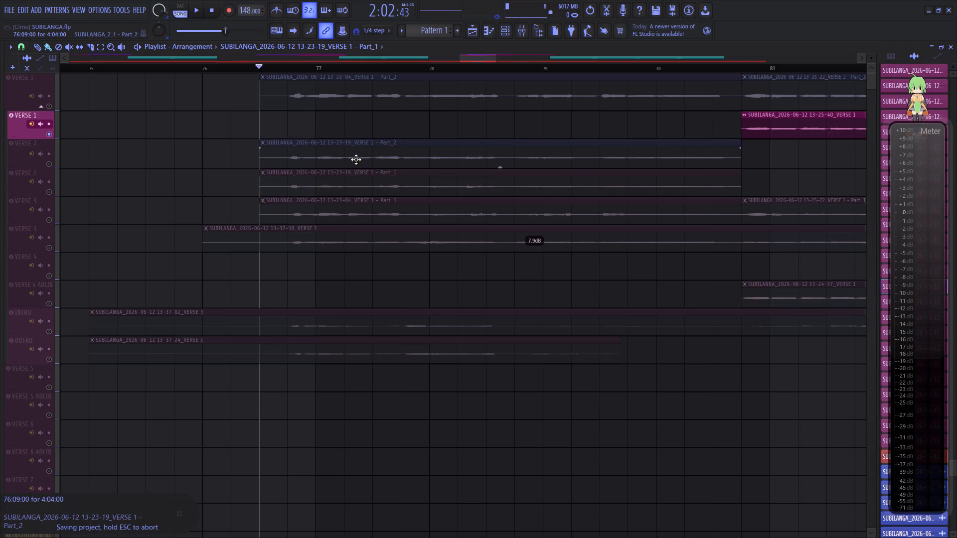
{"action": "left_click_drag", "start_coordinate": [356, 159], "coordinate": [359, 122]}
Play the arrangement with the corrected VERSE 1 clip and replay it from around bar 79.
{"action": "key", "text": "space"}
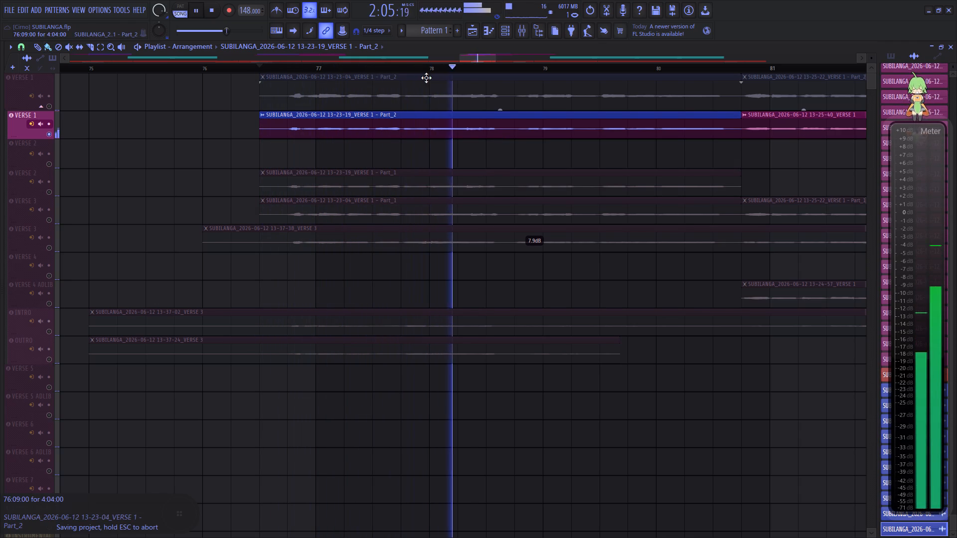
{"action": "left_click_drag", "start_coordinate": [485, 56], "coordinate": [505, 51]}
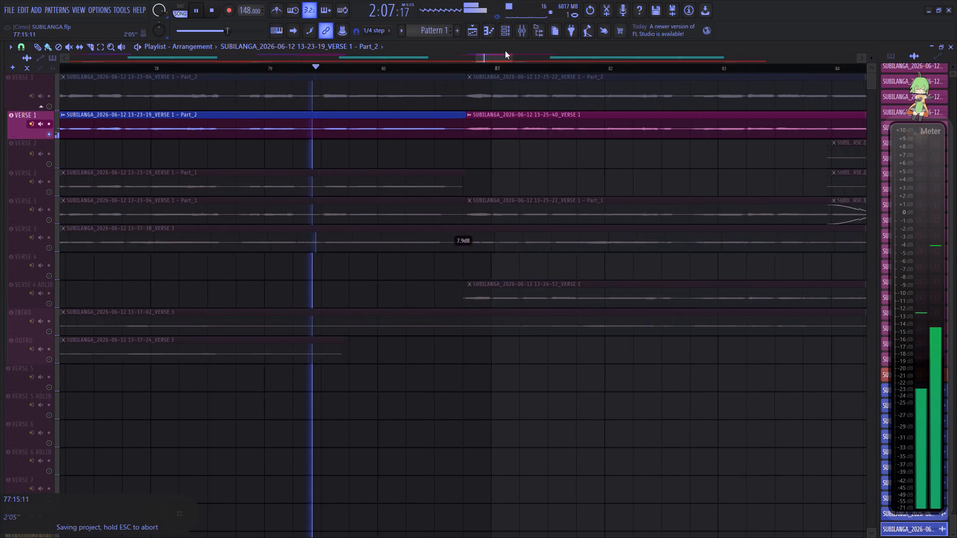
{"action": "left_click_drag", "start_coordinate": [505, 51], "coordinate": [510, 45]}
{"action": "key", "text": "space"}
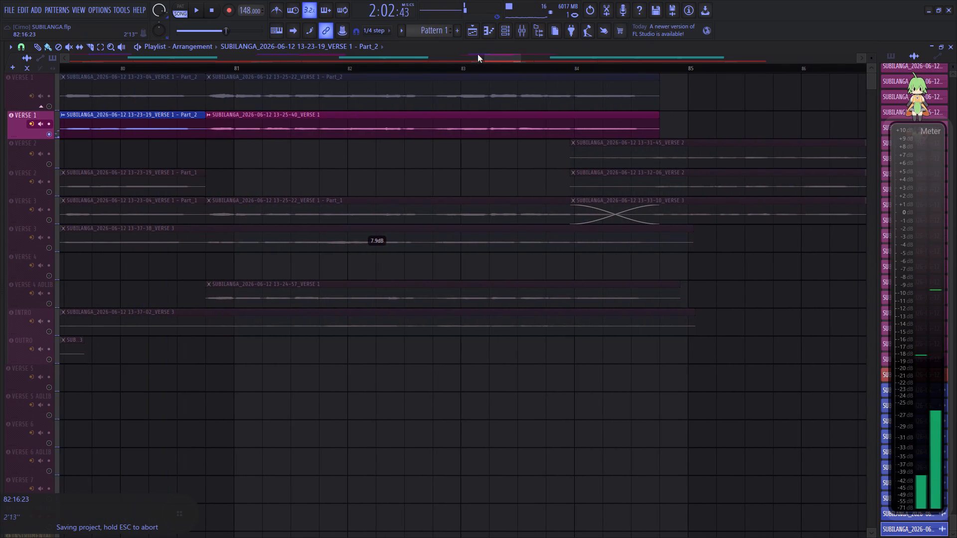
{"action": "left_click_drag", "start_coordinate": [494, 56], "coordinate": [485, 58]}
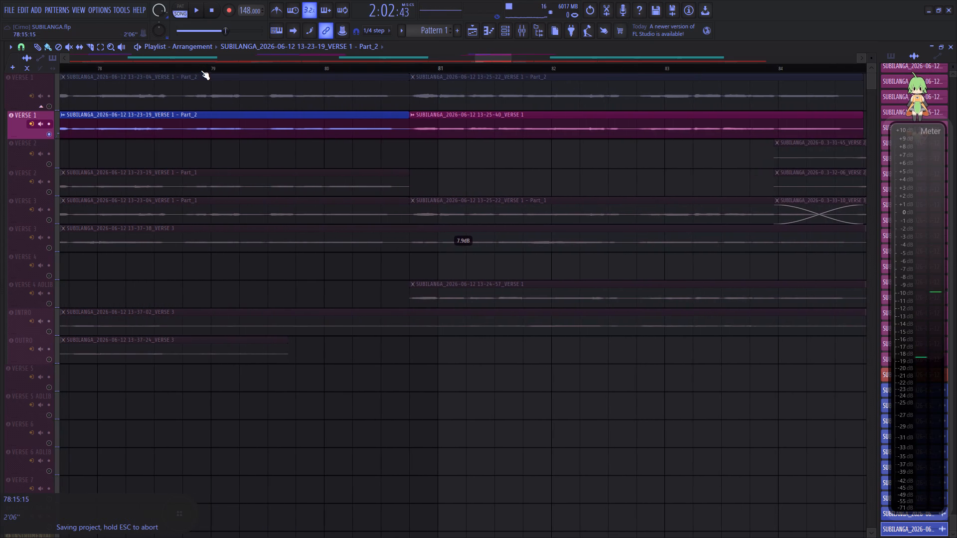
{"action": "left_click", "coordinate": [200, 68]}
{"action": "key", "text": "space"}
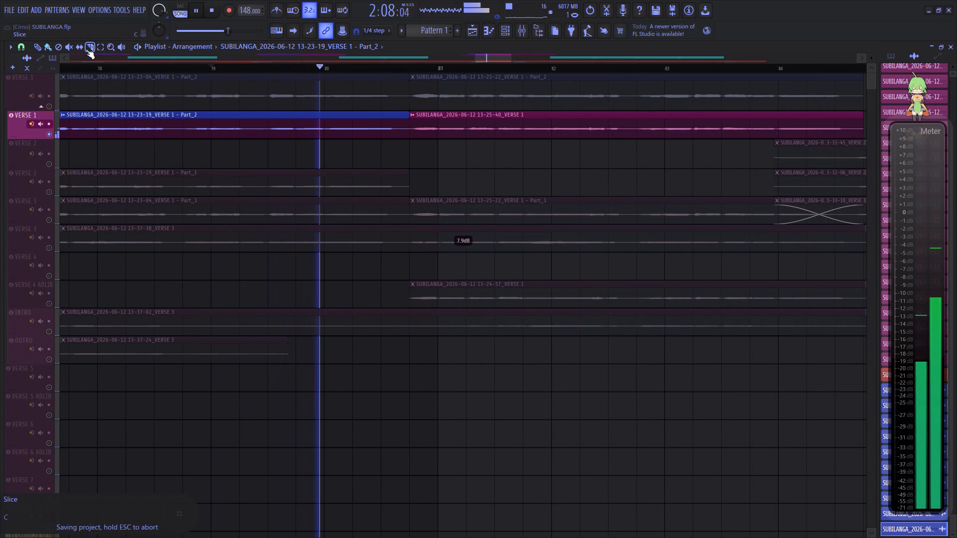
Slice off the corrected VERSE 1 clip's ending from 79:09 and slice the muted original at the same point.
{"action": "left_click", "coordinate": [88, 48]}
{"action": "key", "text": "space"}
{"action": "right_click", "coordinate": [265, 128]}
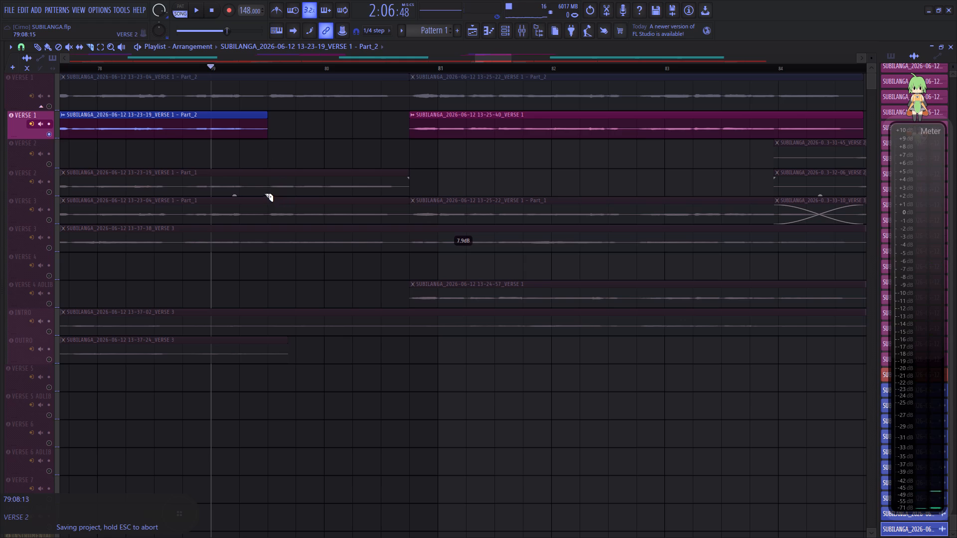
{"action": "left_click", "coordinate": [264, 184]}
Play up to the cut and make the muted original's segment from 79:09 unique as a sample.
{"action": "key", "text": "space"}
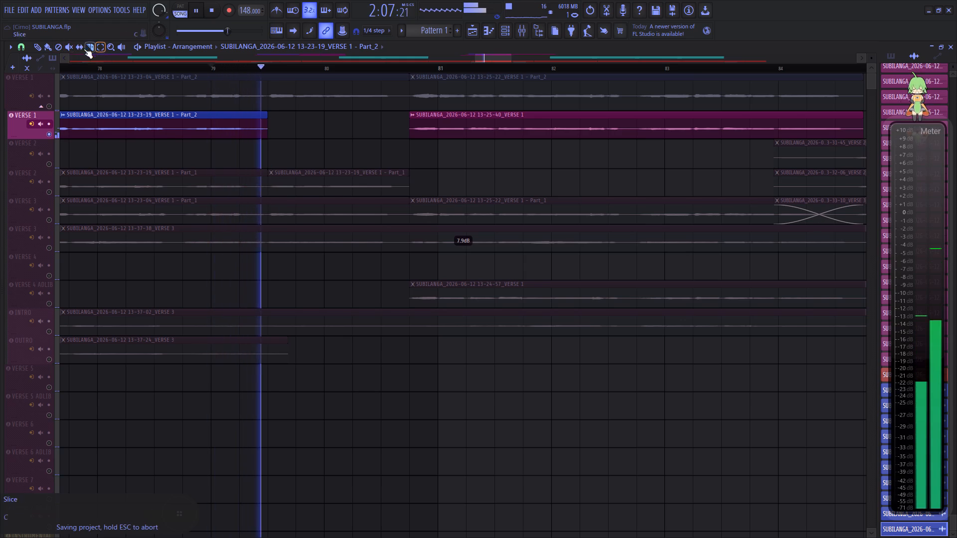
{"action": "left_click_drag", "start_coordinate": [50, 48], "coordinate": [55, 51]}
{"action": "key", "text": "space"}
{"action": "key", "text": "space"}
{"action": "key", "text": "space"}
{"action": "left_click", "coordinate": [269, 172]}
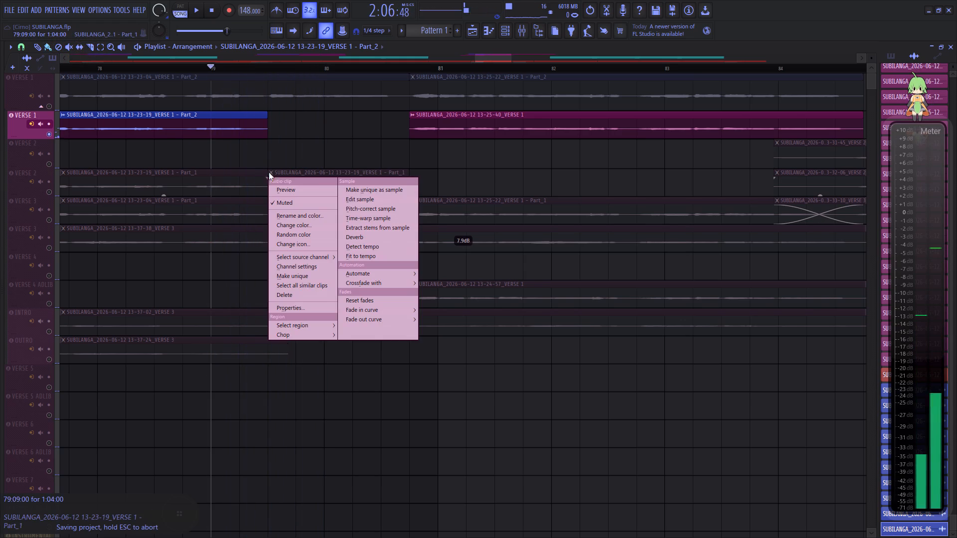
{"action": "left_click", "coordinate": [377, 189]}
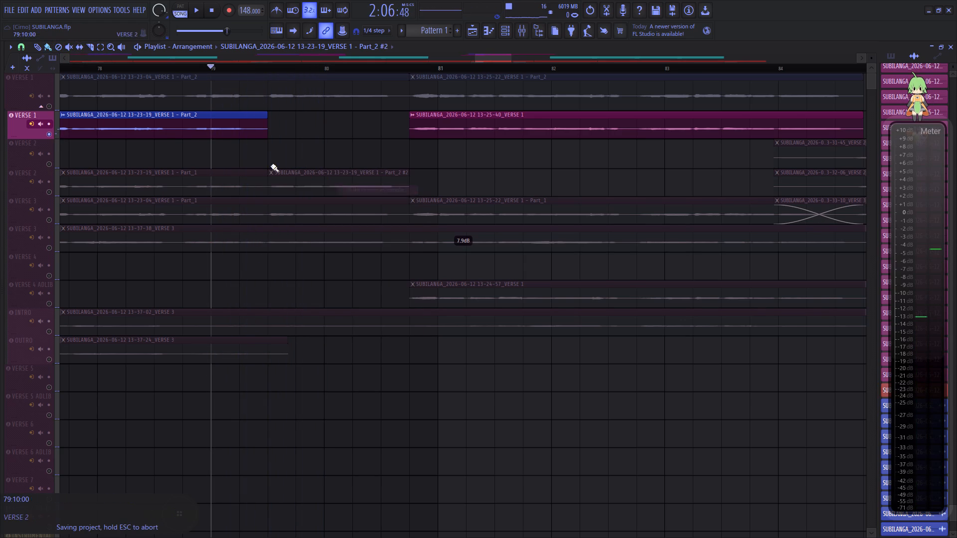
Open the segment from 79:09 for pitch correction and snap its notes to the scale.
{"action": "left_click", "coordinate": [272, 171]}
{"action": "left_click", "coordinate": [378, 206]}
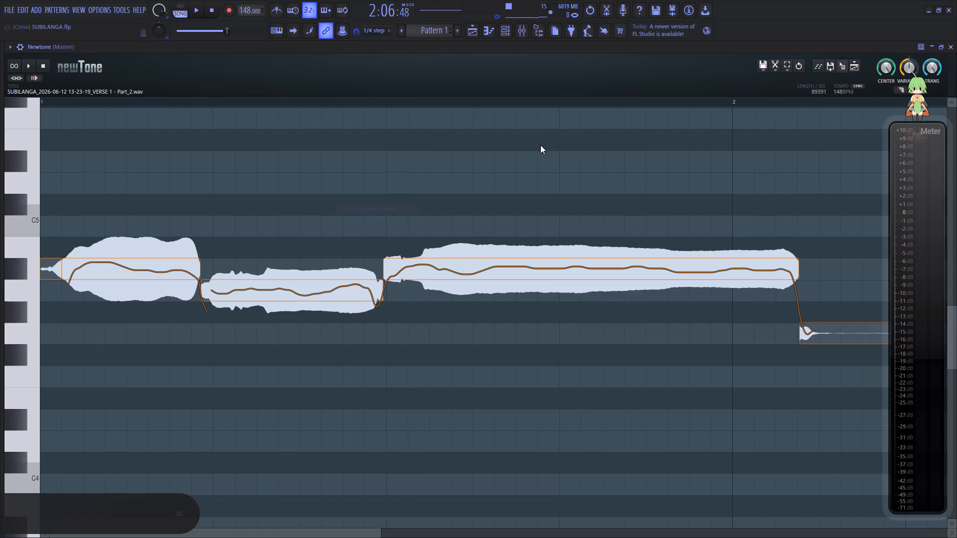
{"action": "left_click", "coordinate": [777, 73]}
{"action": "left_click", "coordinate": [776, 71]}
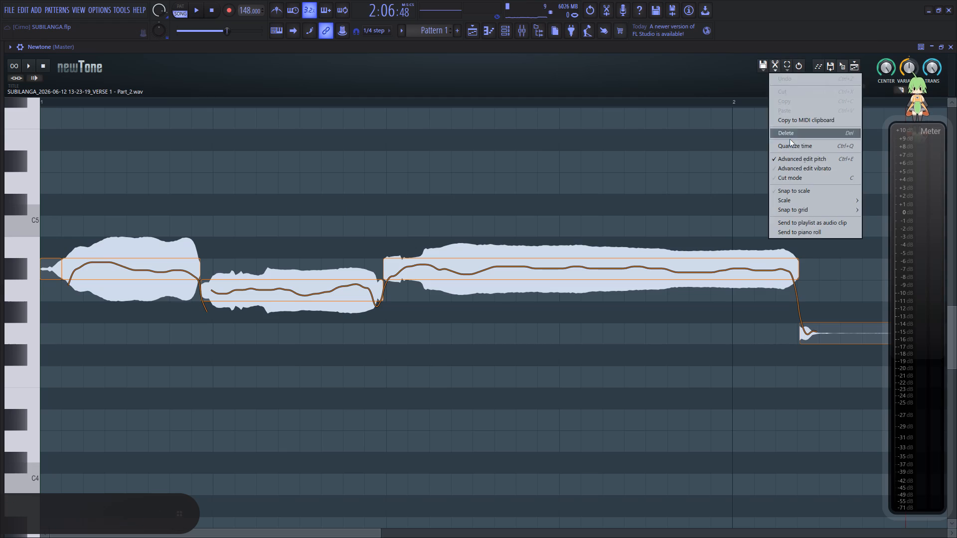
{"action": "left_click", "coordinate": [791, 193]}
Play the segment's opening and reduce the variation of the long A#4 note before bar 2.
{"action": "left_click", "coordinate": [49, 316]}
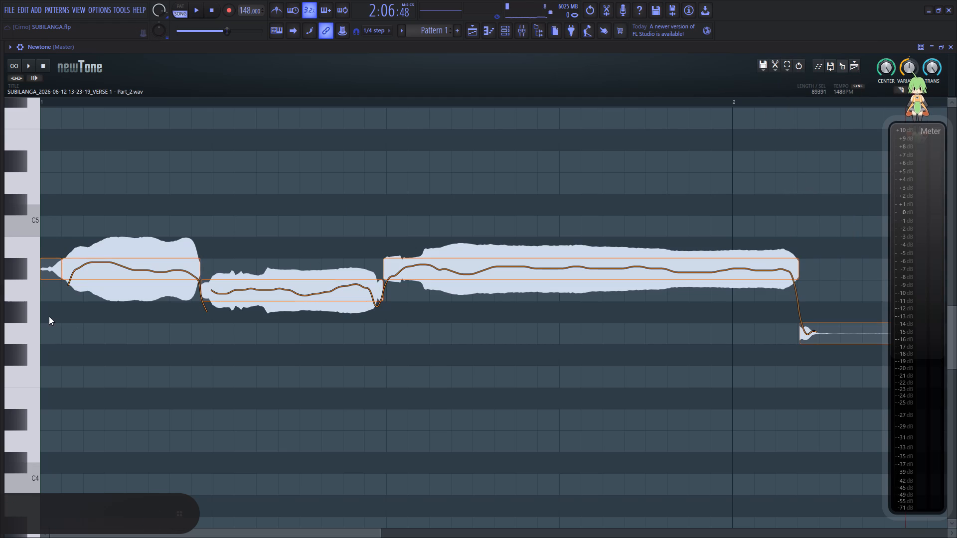
{"action": "key", "text": "space"}
{"action": "key", "text": "space"}
{"action": "key", "text": "space"}
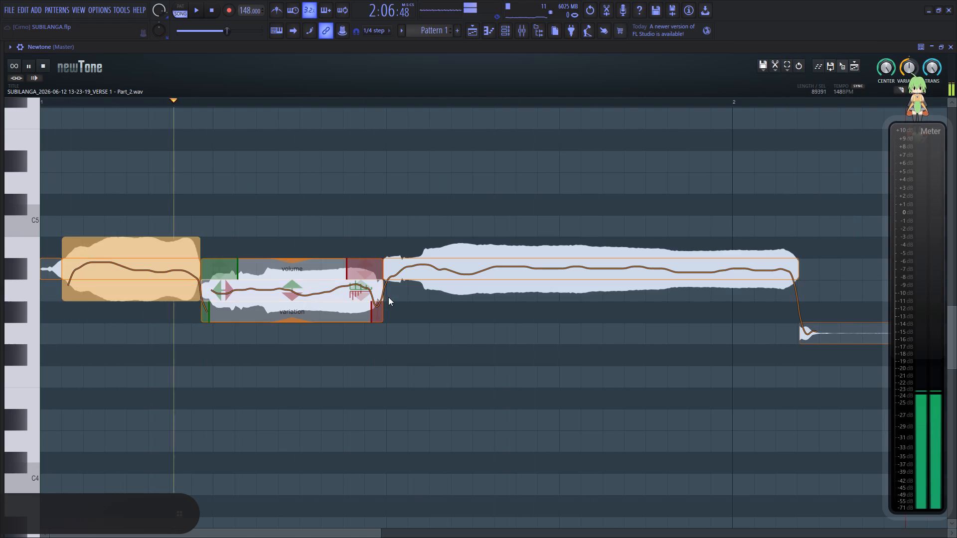
{"action": "key", "text": "space"}
{"action": "key", "text": "space"}
{"action": "left_click_drag", "start_coordinate": [597, 300], "coordinate": [602, 251]}
{"action": "key", "text": "space"}
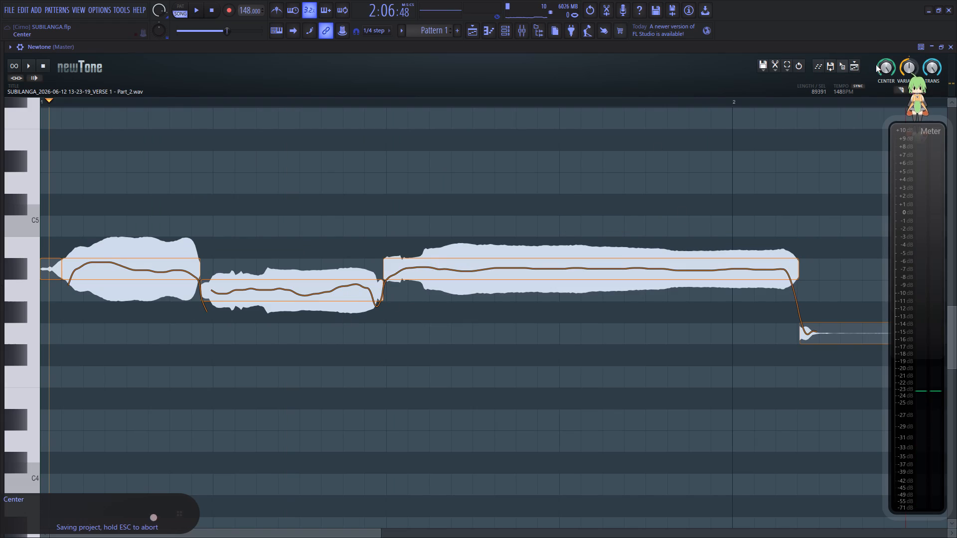
Place the corrected segment in the gap at 79:09 on the VERSE 1 track and close Newtone.
{"action": "left_click_drag", "start_coordinate": [841, 64], "coordinate": [265, 144]}
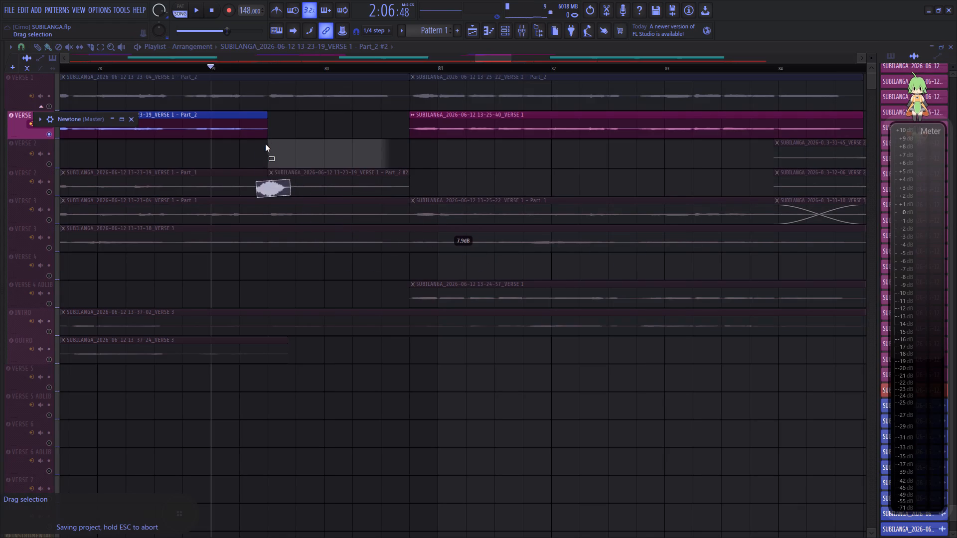
{"action": "left_click_drag", "start_coordinate": [265, 144], "coordinate": [270, 133]}
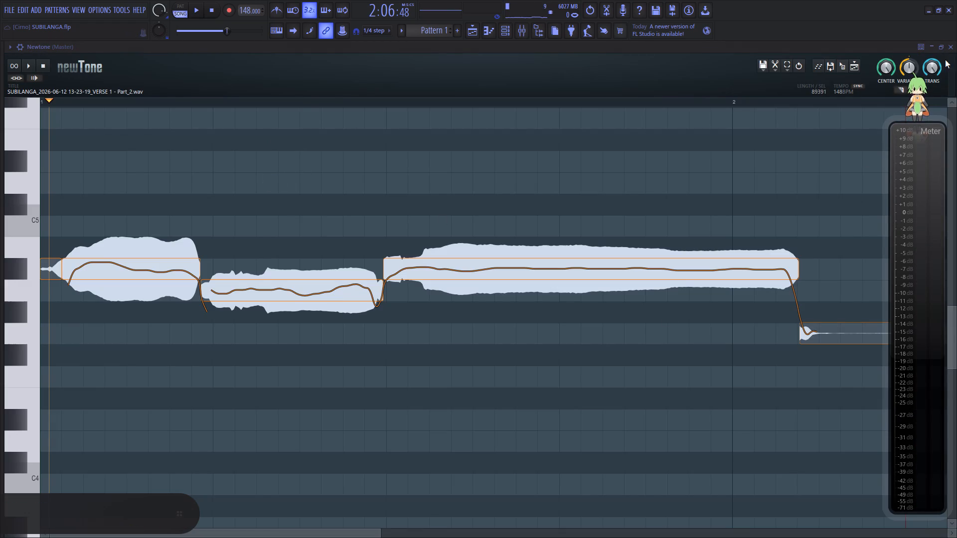
{"action": "left_click", "coordinate": [948, 50]}
Play through the replaced segment, and make the following 13-25-40 VERSE 1 clip unique as a sample.
{"action": "key", "text": "space"}
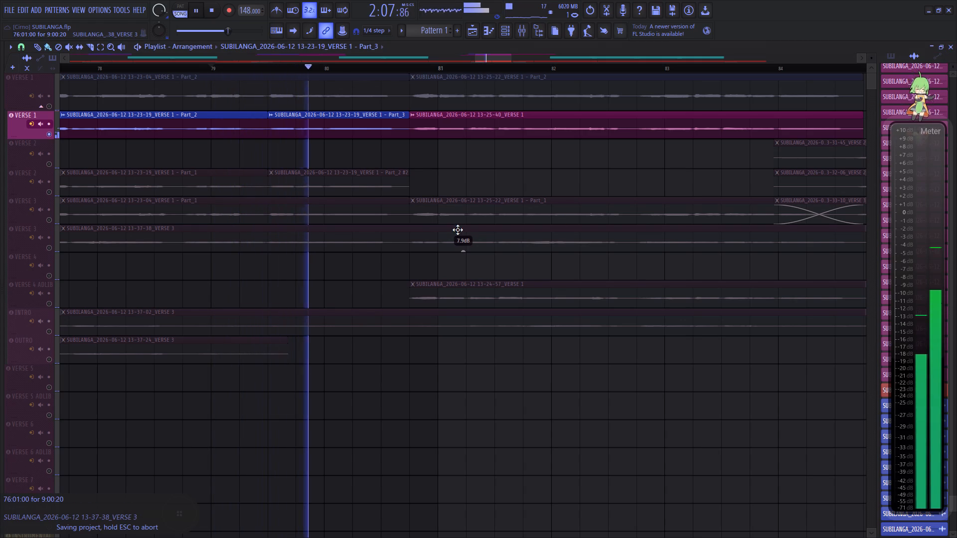
{"action": "left_click_drag", "start_coordinate": [485, 57], "coordinate": [495, 58]}
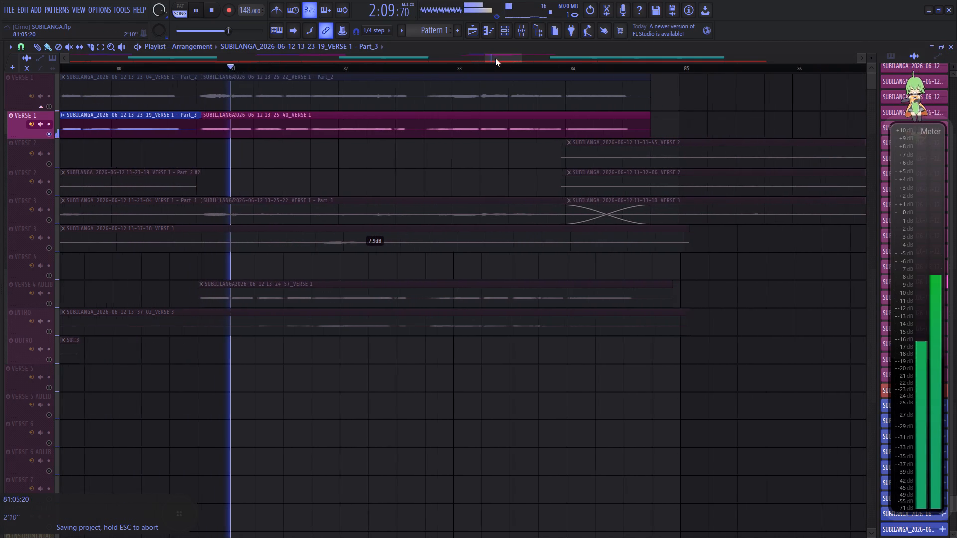
{"action": "left_click_drag", "start_coordinate": [495, 58], "coordinate": [495, 57]}
{"action": "key", "text": "space"}
{"action": "left_click", "coordinate": [188, 113]}
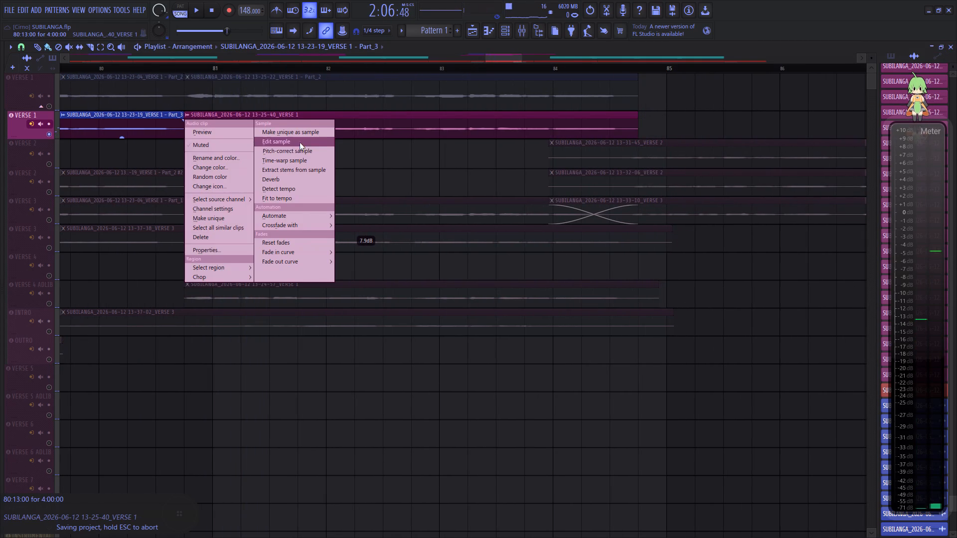
{"action": "left_click", "coordinate": [300, 134]}
{"action": "left_click", "coordinate": [552, 312]}
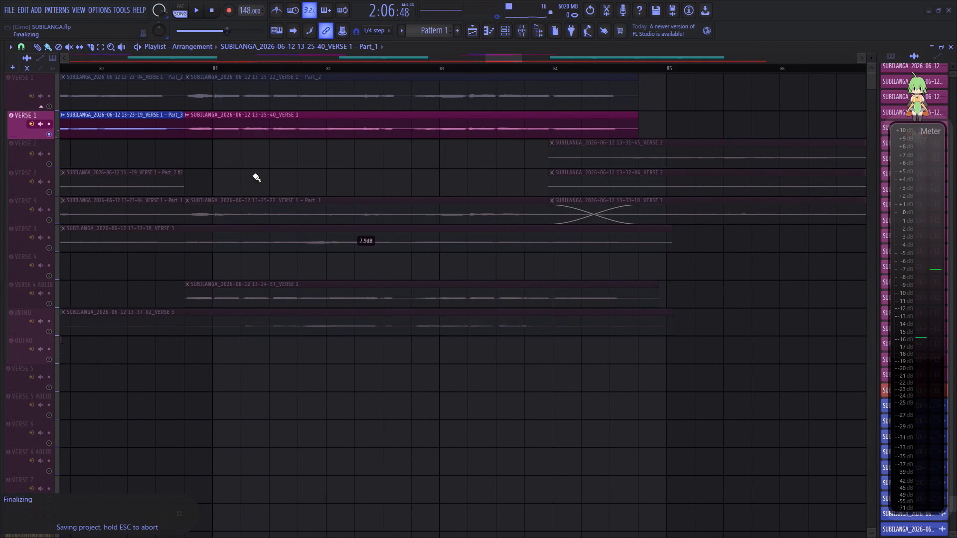
Open the 13-25-40 VERSE 1 - Part_1 clip for pitch correction and snap its notes to the scale.
{"action": "left_click", "coordinate": [188, 115]}
{"action": "left_click", "coordinate": [281, 154]}
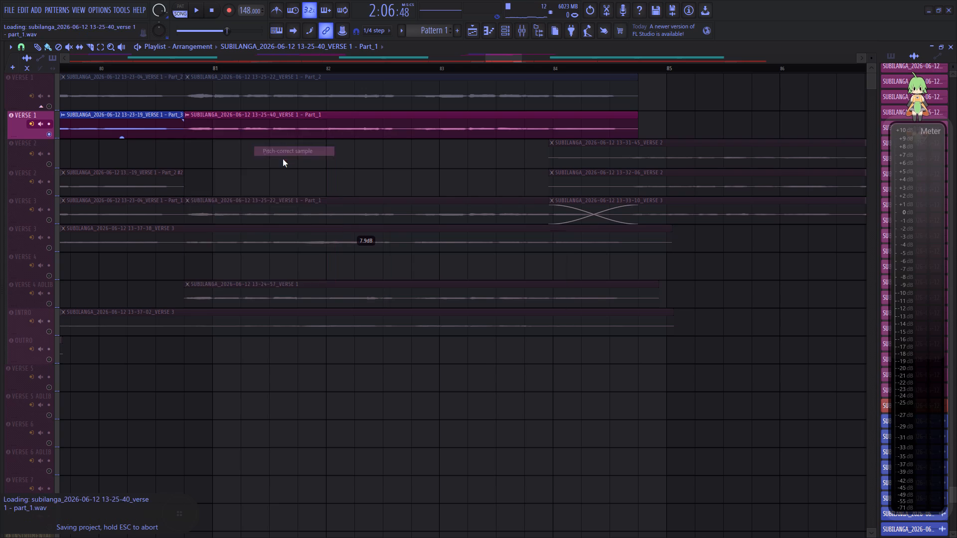
{"action": "left_click", "coordinate": [775, 70]}
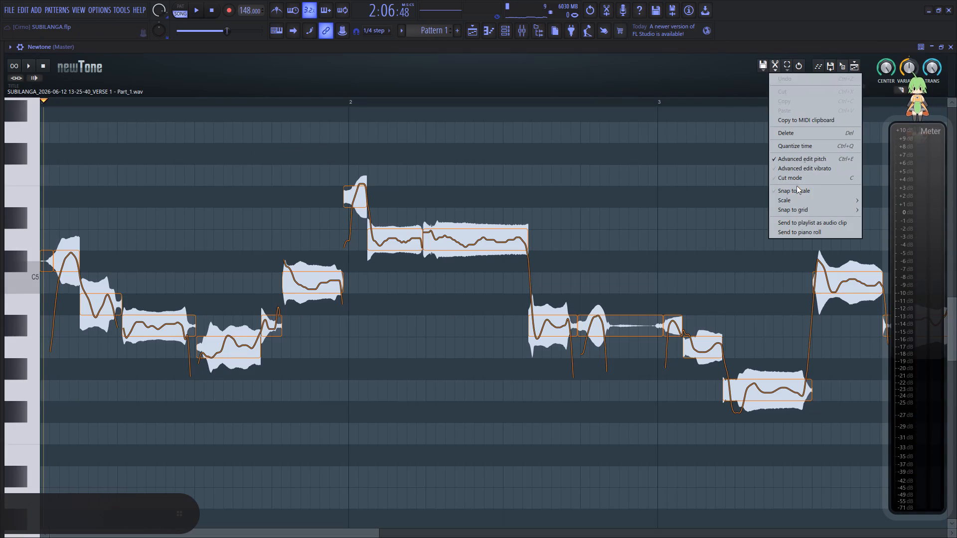
{"action": "double_click", "coordinate": [797, 186]}
Play the clip's opening and raise the A#4 note following the first C5 note by two semitones to C5.
{"action": "left_click", "coordinate": [49, 370]}
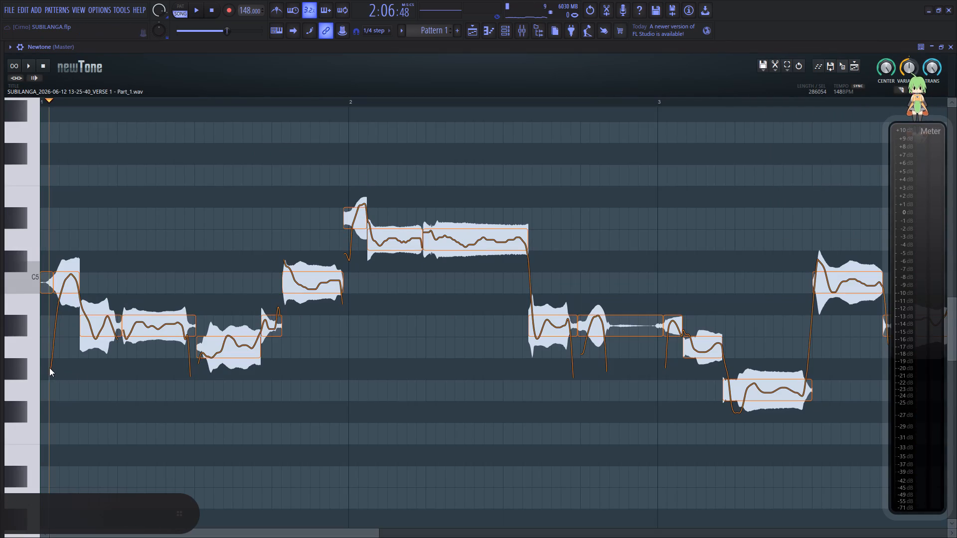
{"action": "key", "text": "space"}
{"action": "key", "text": "space"}
{"action": "key", "text": "space"}
{"action": "key", "text": "space"}
{"action": "left_click_drag", "start_coordinate": [95, 328], "coordinate": [96, 287]}
Play from the start, raise the opening sung C5 note to D5, and play the beginning again.
{"action": "left_click", "coordinate": [49, 325]}
{"action": "key", "text": "space"}
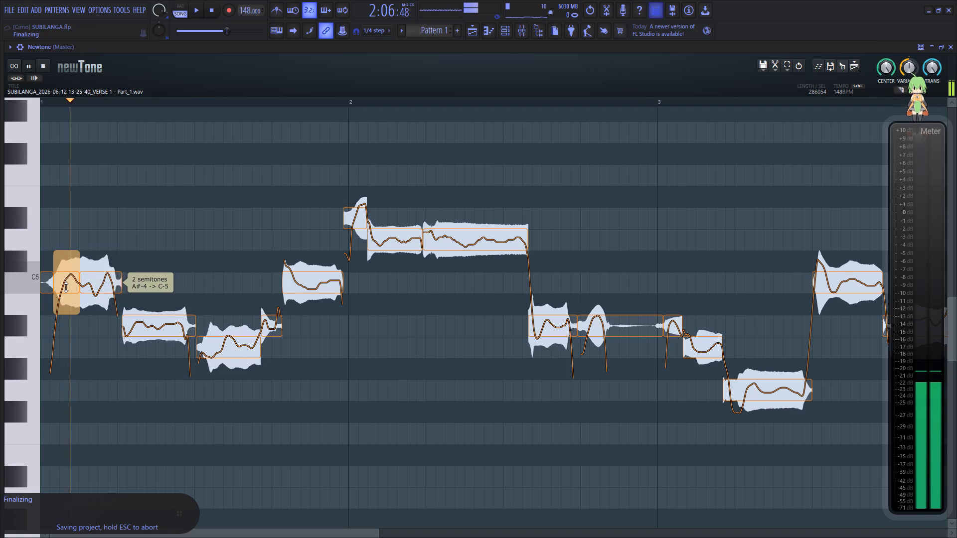
{"action": "left_click_drag", "start_coordinate": [66, 287], "coordinate": [67, 254]}
{"action": "key", "text": "space"}
{"action": "key", "text": "space"}
{"action": "key", "text": "space"}
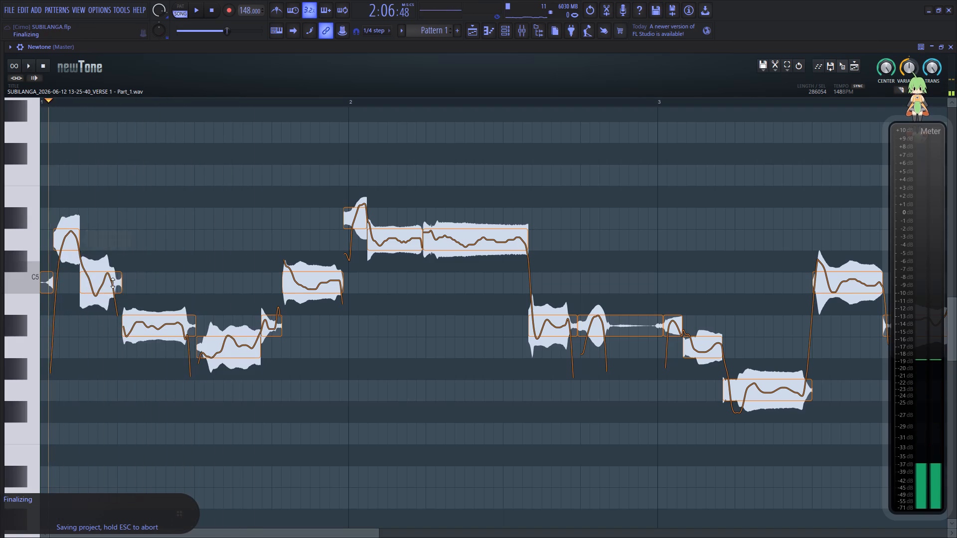
Reduce the variation of the C5 note following the opening D5 note.
{"action": "key", "text": "space"}
{"action": "key", "text": "space"}
{"action": "left_click_drag", "start_coordinate": [102, 313], "coordinate": [108, 268]}
Set the variation of the opening D5 note to 56.59% and play on from it.
{"action": "left_click", "coordinate": [63, 248]}
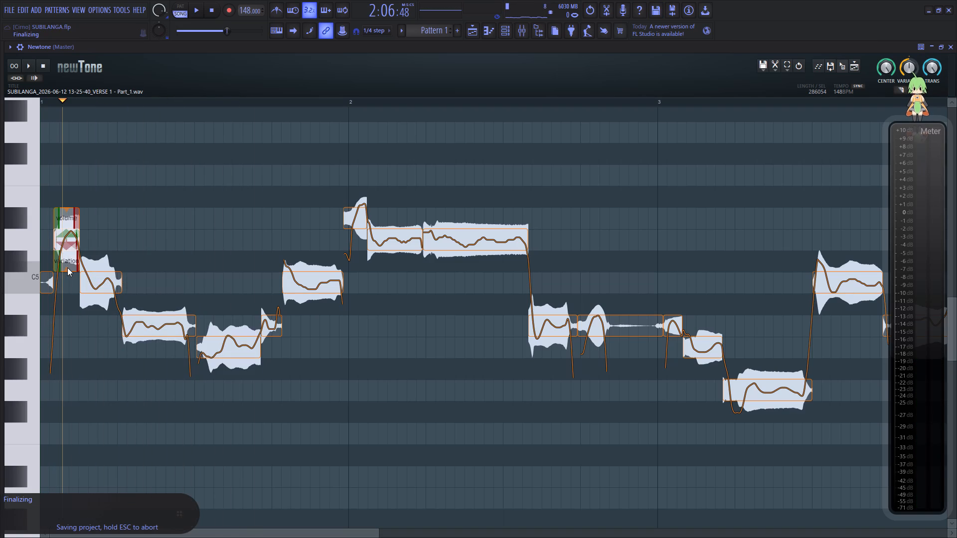
{"action": "left_click_drag", "start_coordinate": [65, 271], "coordinate": [72, 234]}
{"action": "key", "text": "space"}
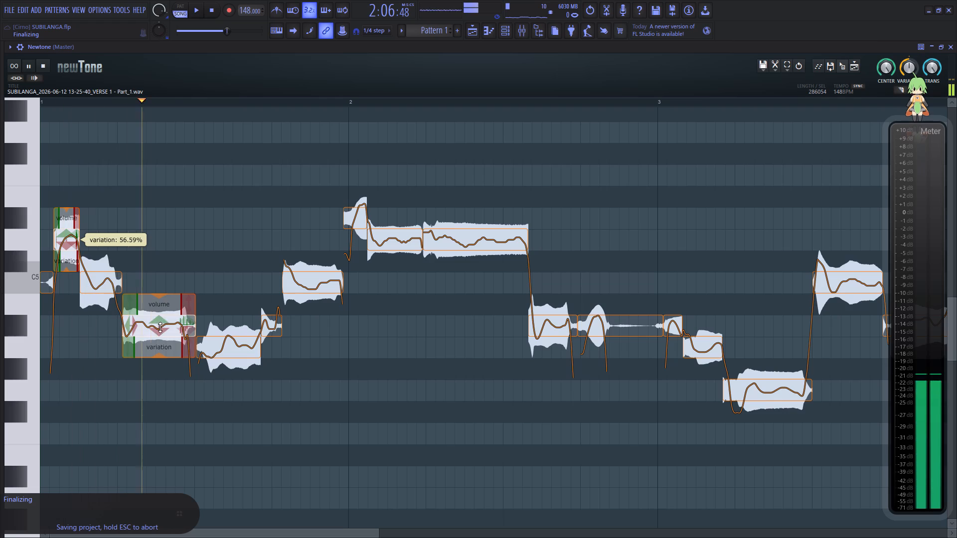
Play briefly and set the variation of the first A#4 note after the opening C5 note to 58.91%.
{"action": "key", "text": "space"}
{"action": "key", "text": "space"}
{"action": "left_click_drag", "start_coordinate": [159, 356], "coordinate": [163, 321]}
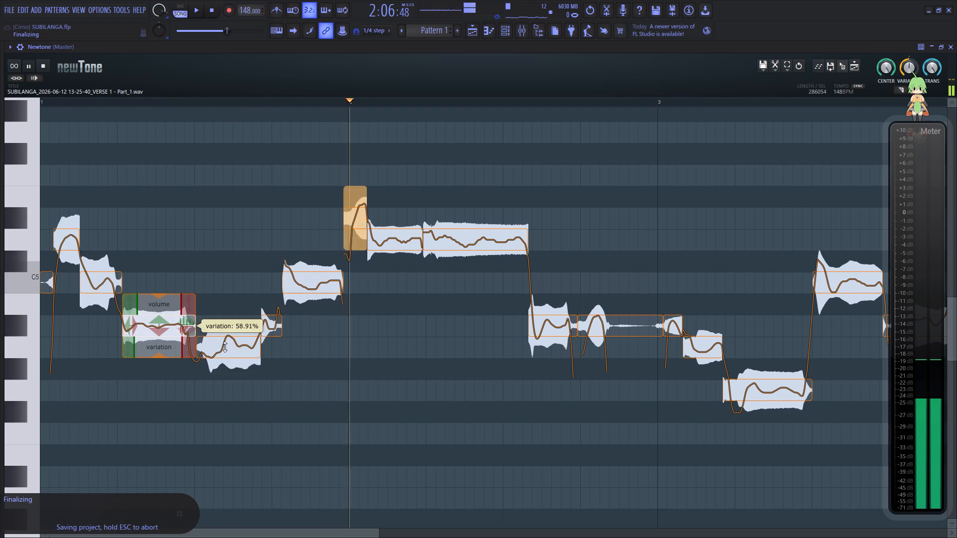
Set the variation of the A4 note before bar 2 to 61.80%, raise it one semitone to A#4, and play the opening.
{"action": "key", "text": "space"}
{"action": "key", "text": "space"}
{"action": "left_click_drag", "start_coordinate": [230, 377], "coordinate": [232, 344]}
{"action": "key", "text": "space"}
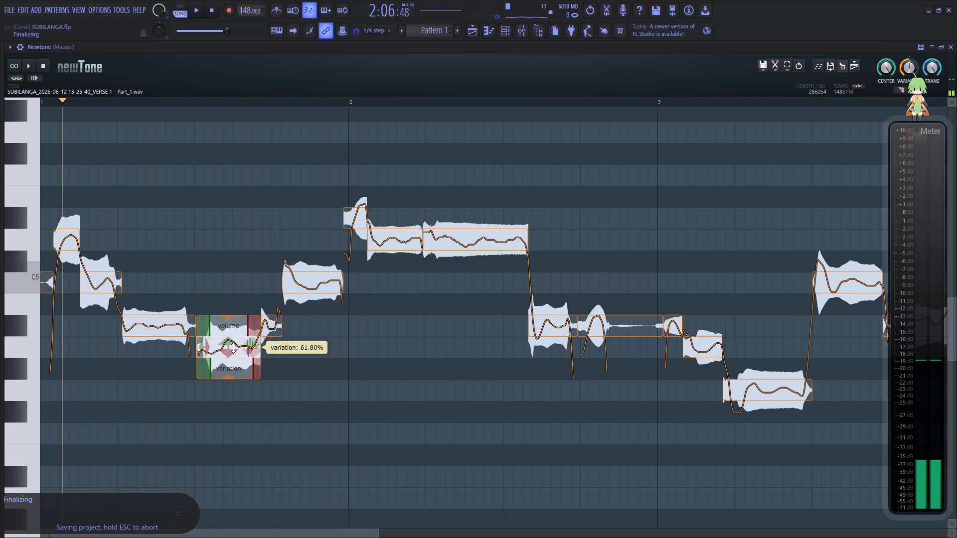
{"action": "left_click_drag", "start_coordinate": [233, 349], "coordinate": [232, 330]}
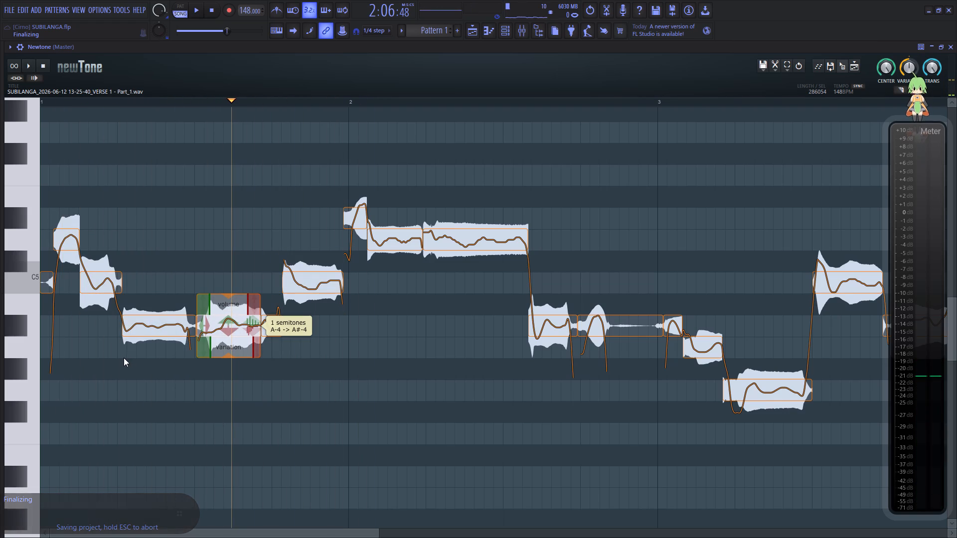
{"action": "left_click", "coordinate": [124, 358]}
{"action": "key", "text": "space"}
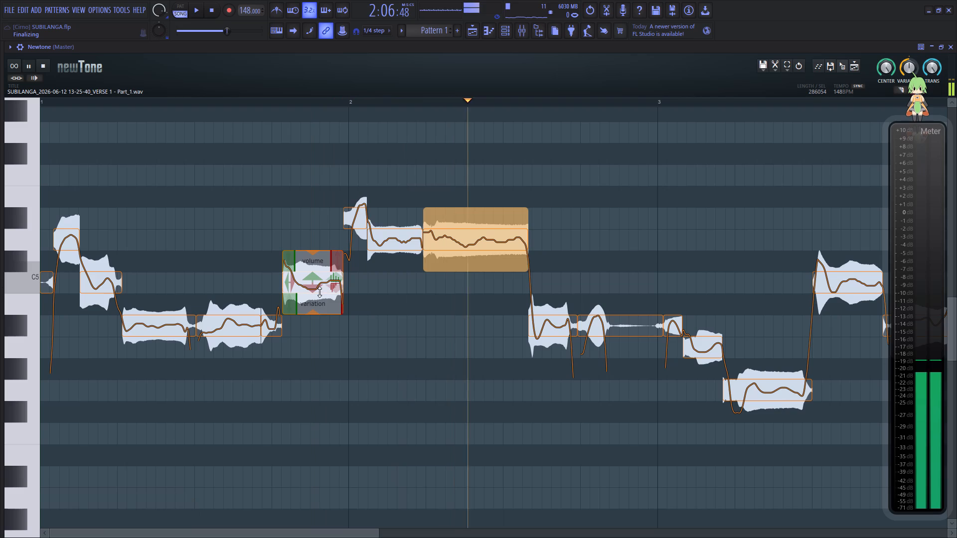
Set the variation of the C5 note just before bar 2 to 70.48% and play it back.
{"action": "key", "text": "space"}
{"action": "left_click_drag", "start_coordinate": [315, 314], "coordinate": [316, 288]}
{"action": "key", "text": "space"}
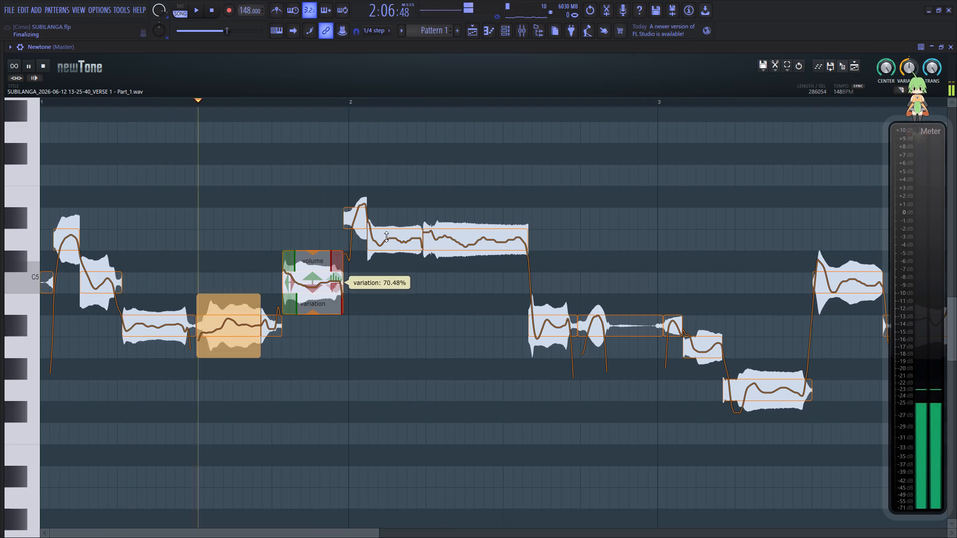
Raise the first D5 note after the start of bar 2 one semitone to D#5 and reduce its variation.
{"action": "left_click_drag", "start_coordinate": [390, 237], "coordinate": [390, 214]}
{"action": "key", "text": "space"}
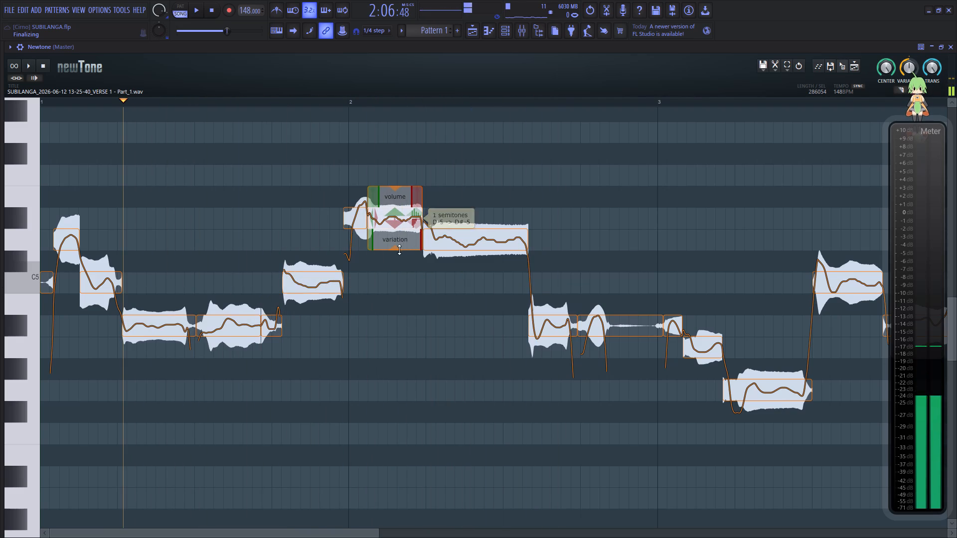
{"action": "left_click_drag", "start_coordinate": [399, 250], "coordinate": [399, 214]}
Set the variation of the short D#5 note at the start of bar 2 to 55.43% and play from the beginning.
{"action": "left_click", "coordinate": [363, 227]}
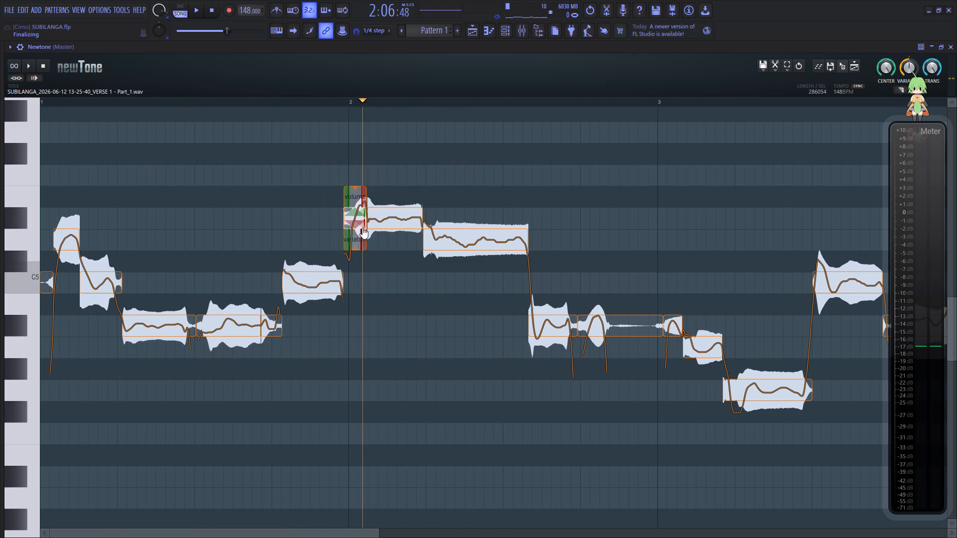
{"action": "left_click_drag", "start_coordinate": [352, 249], "coordinate": [353, 211]}
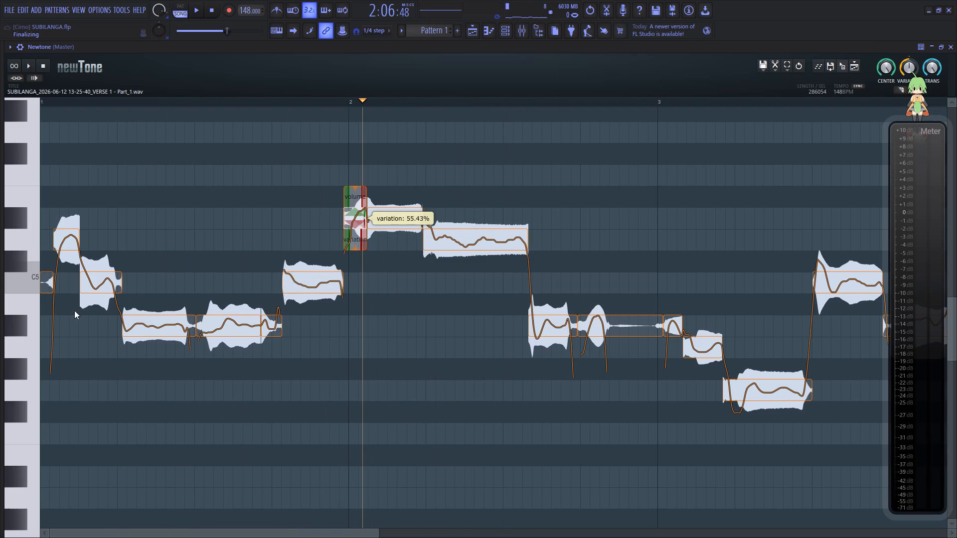
{"action": "left_click", "coordinate": [60, 307]}
{"action": "key", "text": "space"}
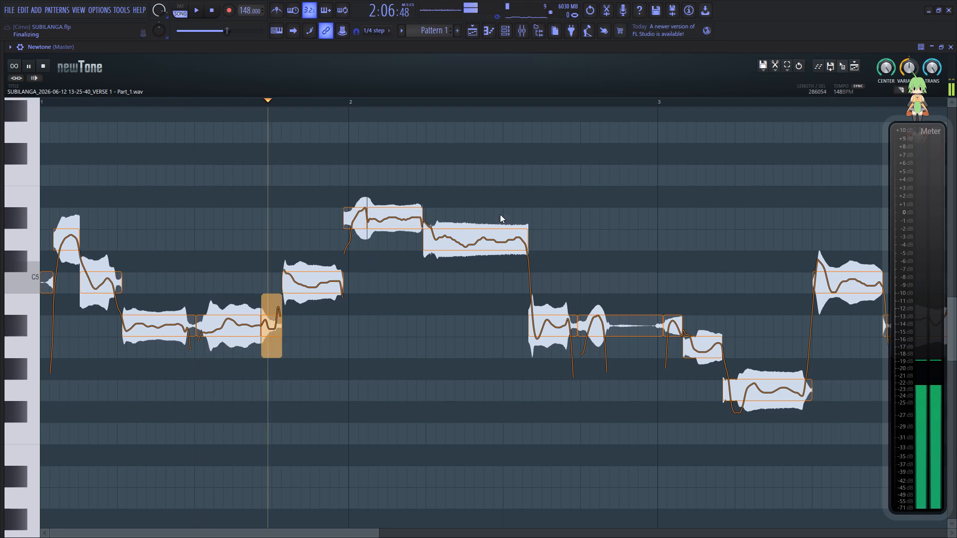
Set the variation of bar 2's long D5 note to 47.91% and of the two A#4 notes following it to 35.18% and 37.49%.
{"action": "left_click_drag", "start_coordinate": [477, 271], "coordinate": [485, 226]}
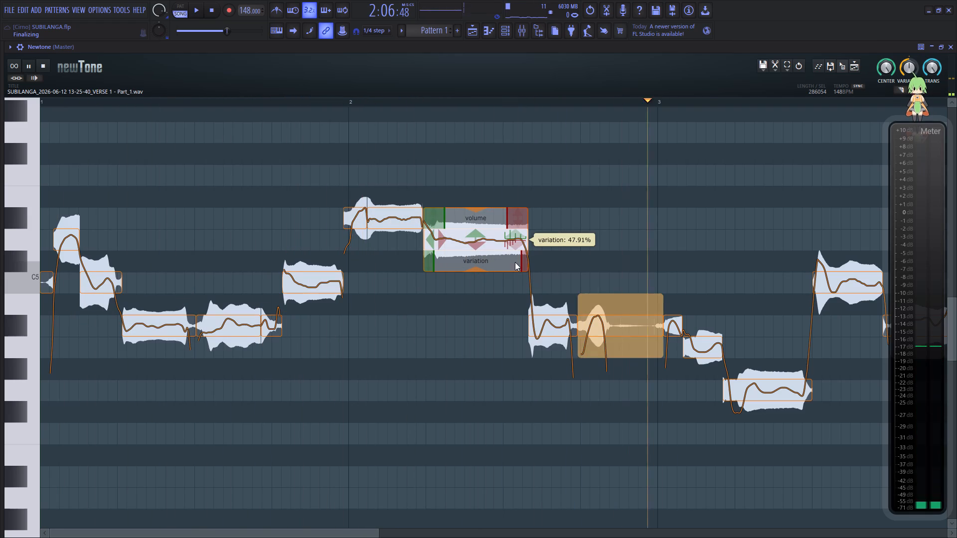
{"action": "key", "text": "space"}
{"action": "left_click_drag", "start_coordinate": [555, 357], "coordinate": [568, 301]}
{"action": "key", "text": "space"}
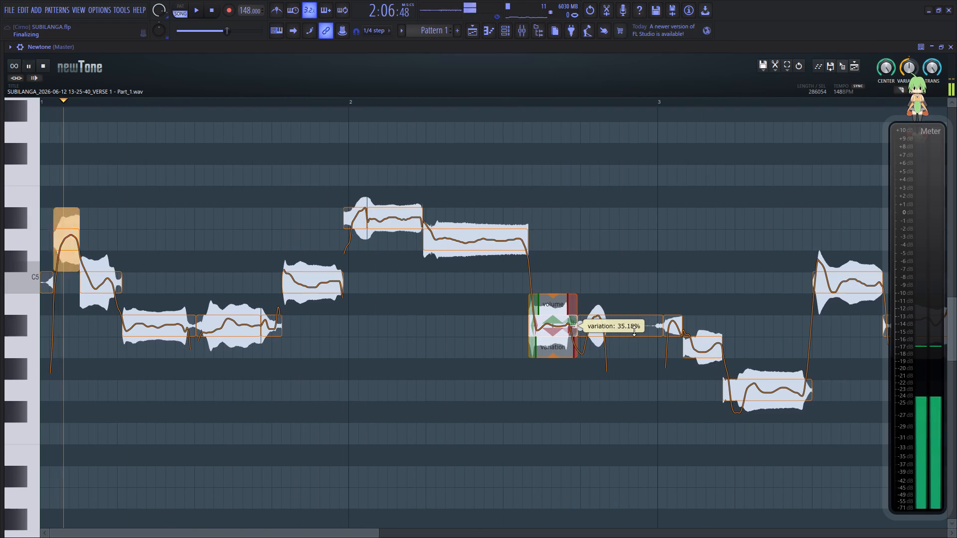
{"action": "key", "text": "space"}
{"action": "left_click_drag", "start_coordinate": [623, 357], "coordinate": [624, 303]}
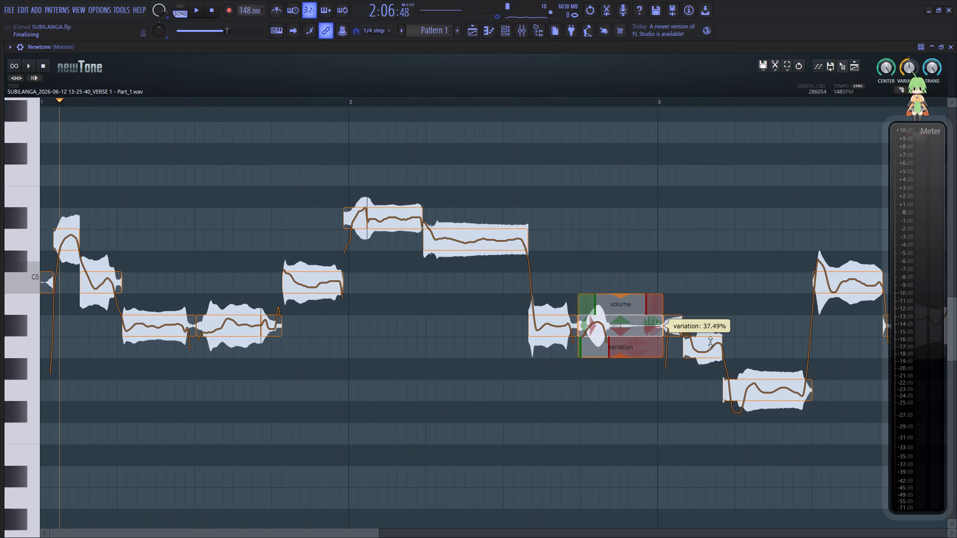
Set the variation of bar 3's A4 note to 33.44%, reduce the variation of the following G4 note, and play from bar 2.
{"action": "key", "text": "space"}
{"action": "key", "text": "space"}
{"action": "key", "text": "space"}
{"action": "left_click", "coordinate": [703, 380]}
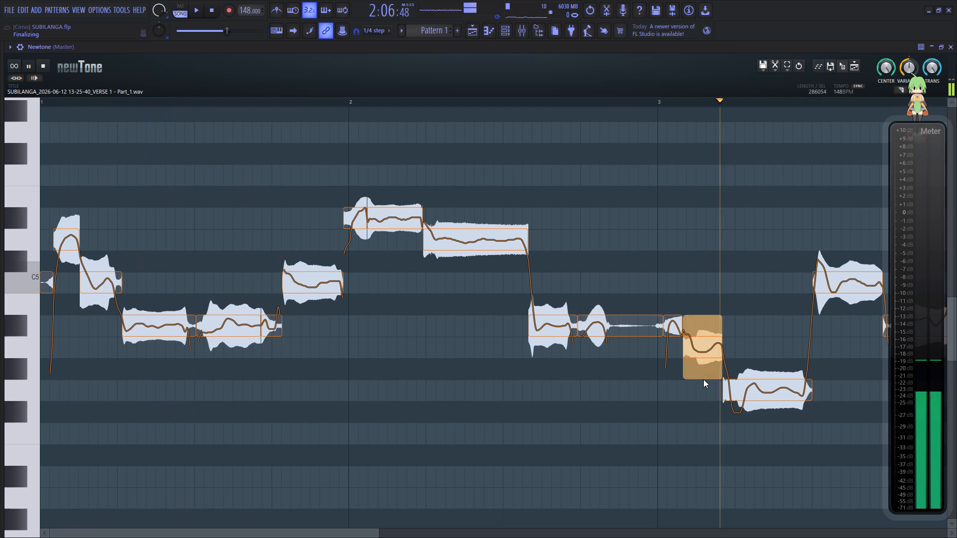
{"action": "left_click", "coordinate": [489, 371]}
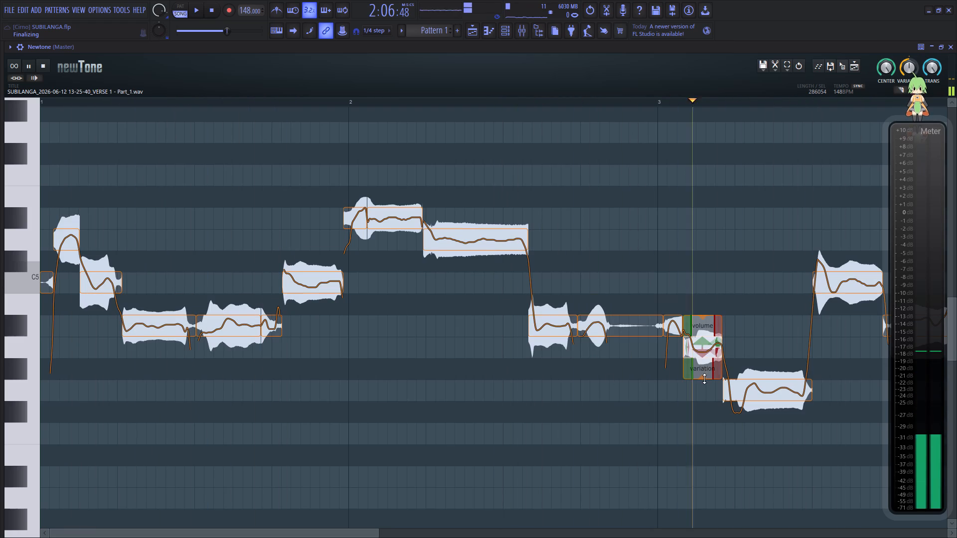
{"action": "left_click_drag", "start_coordinate": [703, 379], "coordinate": [711, 322]}
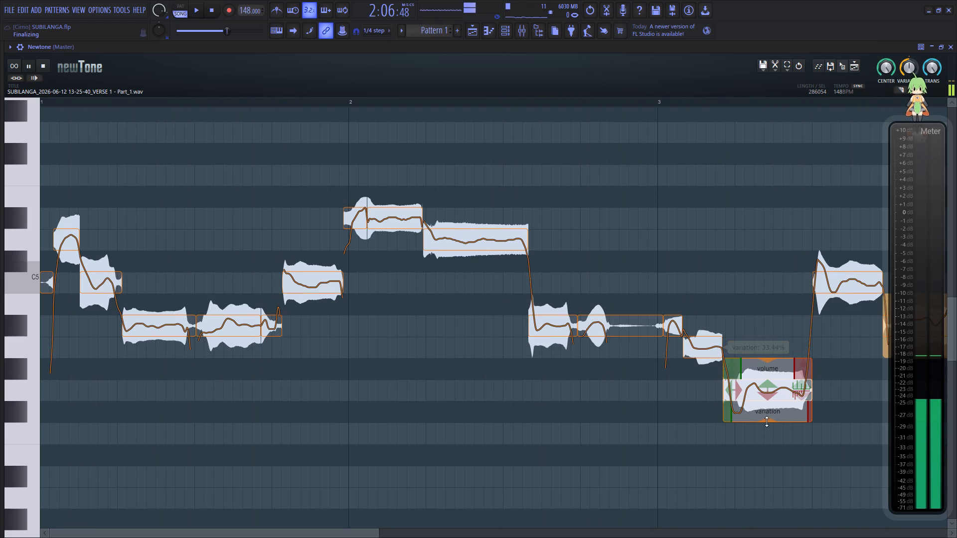
{"action": "left_click_drag", "start_coordinate": [767, 421], "coordinate": [774, 362]}
{"action": "key", "text": "space"}
{"action": "key", "text": "space"}
{"action": "left_click", "coordinate": [366, 386]}
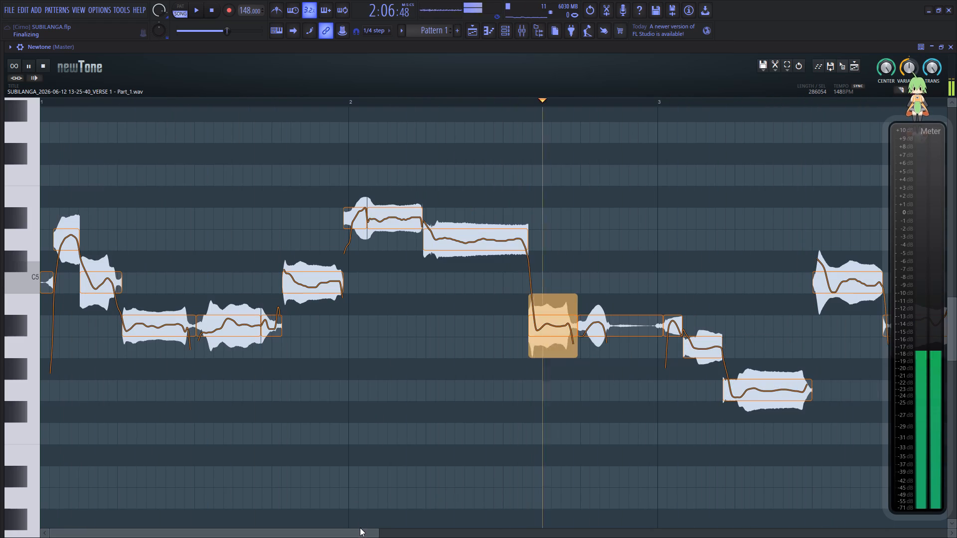
Set the variation of bar 3's C5 note to 37.49% and play on from before it.
{"action": "left_click_drag", "start_coordinate": [360, 529], "coordinate": [465, 504]}
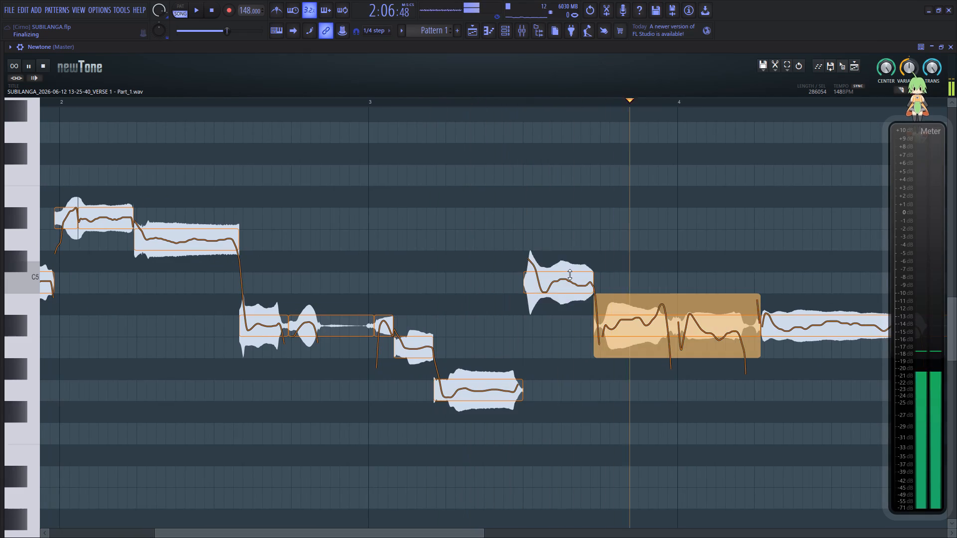
{"action": "key", "text": "space"}
{"action": "left_click_drag", "start_coordinate": [563, 313], "coordinate": [568, 260]}
{"action": "left_click", "coordinate": [423, 298]}
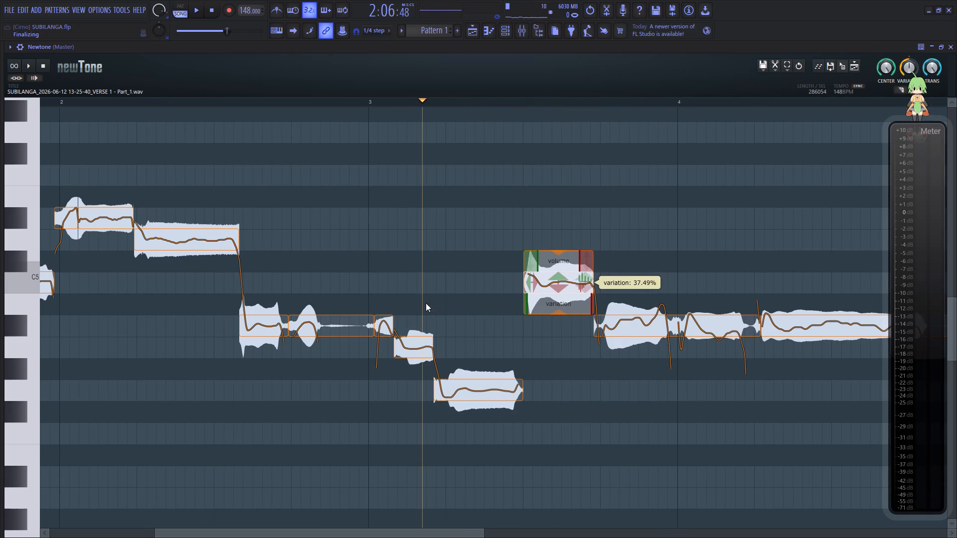
{"action": "key", "text": "space"}
{"action": "left_click_drag", "start_coordinate": [402, 533], "coordinate": [475, 519]}
{"action": "key", "text": "space"}
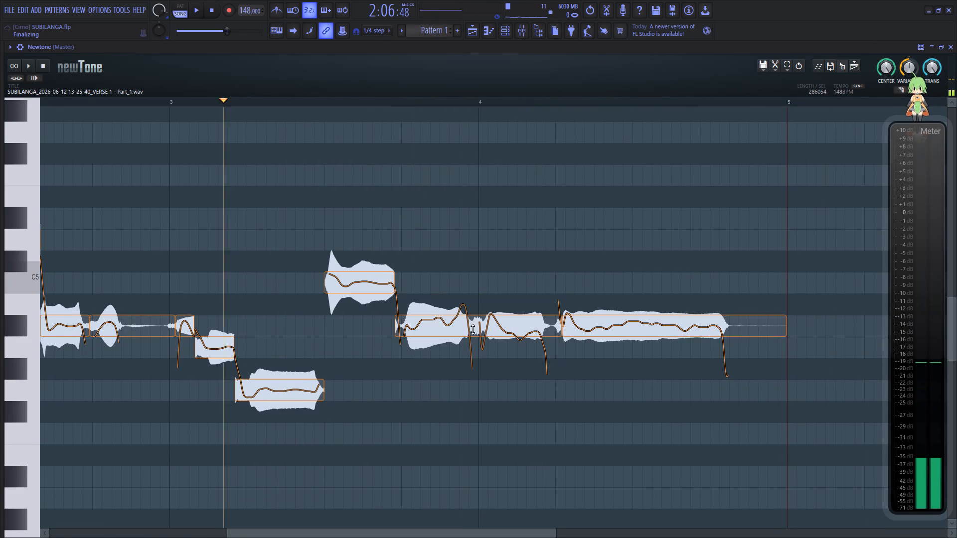
Reduce the variation of the A#4 note that spans the start of bar 4 and play it back.
{"action": "key", "text": "space"}
{"action": "key", "text": "space"}
{"action": "left_click_drag", "start_coordinate": [484, 356], "coordinate": [484, 350]}
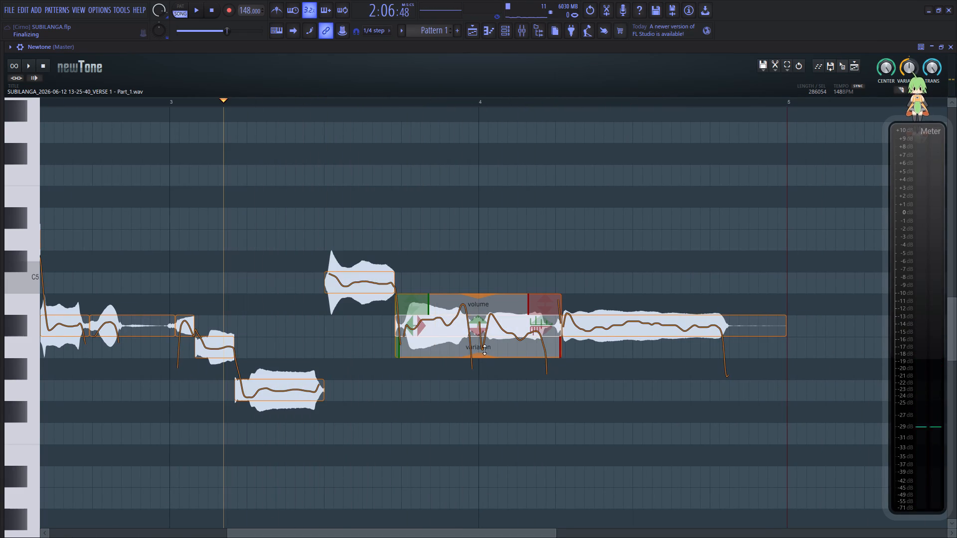
{"action": "left_click_drag", "start_coordinate": [484, 350], "coordinate": [486, 320]}
{"action": "key", "text": "space"}
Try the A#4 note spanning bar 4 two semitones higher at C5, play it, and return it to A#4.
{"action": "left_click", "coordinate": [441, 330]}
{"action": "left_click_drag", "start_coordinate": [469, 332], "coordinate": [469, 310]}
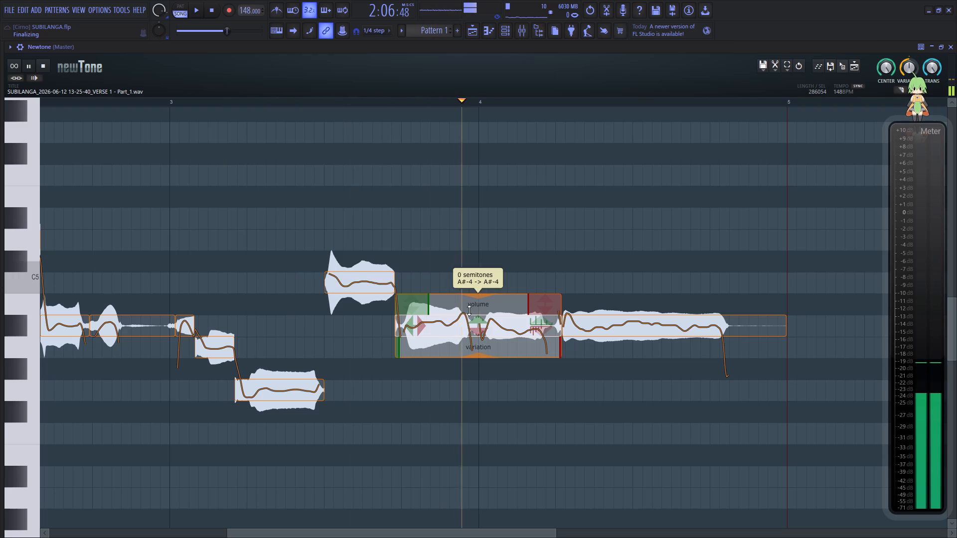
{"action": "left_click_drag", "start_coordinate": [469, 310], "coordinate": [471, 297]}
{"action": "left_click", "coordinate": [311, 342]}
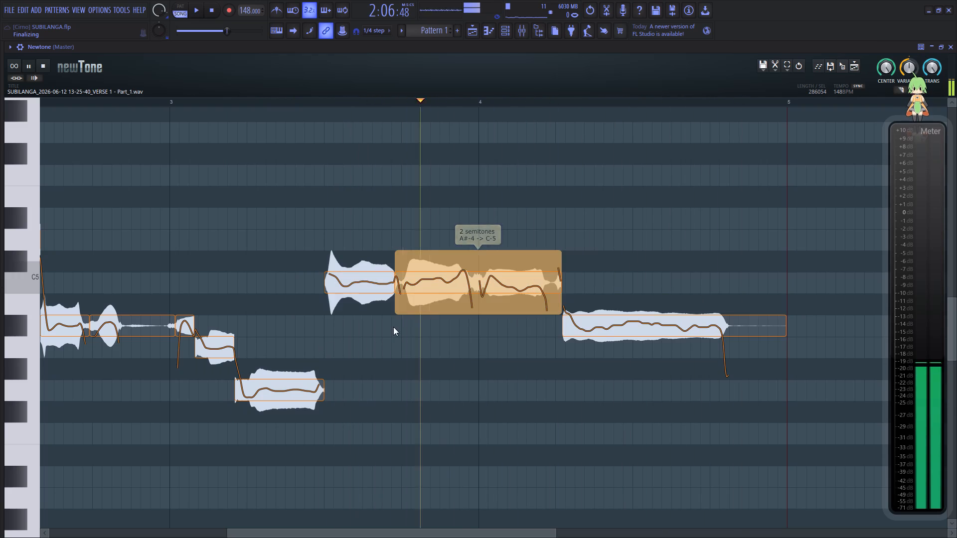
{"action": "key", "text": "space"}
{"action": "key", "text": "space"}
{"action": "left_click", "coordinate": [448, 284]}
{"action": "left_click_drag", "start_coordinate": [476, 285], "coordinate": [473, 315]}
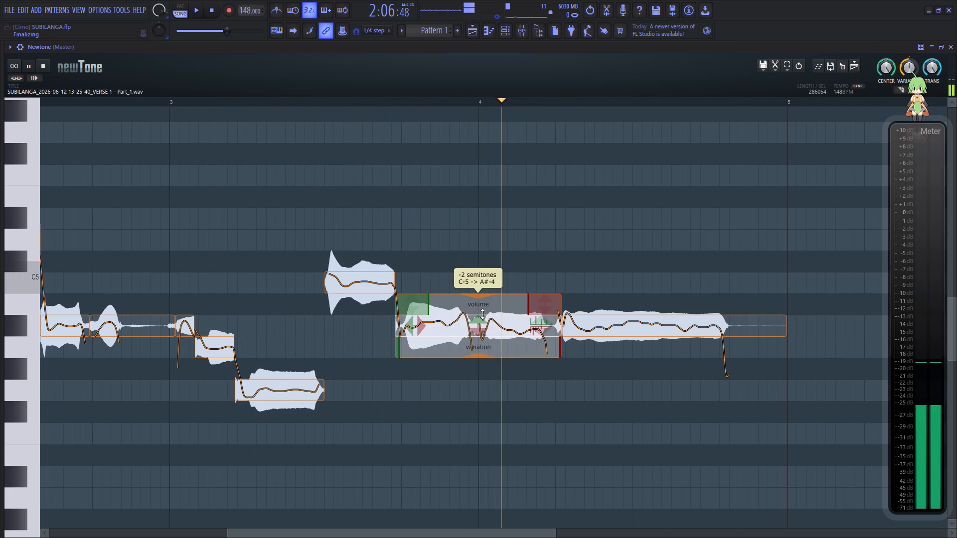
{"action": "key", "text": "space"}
Slice the long A#4 note in two at the start of bar 4 and play across the cut.
{"action": "left_click", "coordinate": [899, 93]}
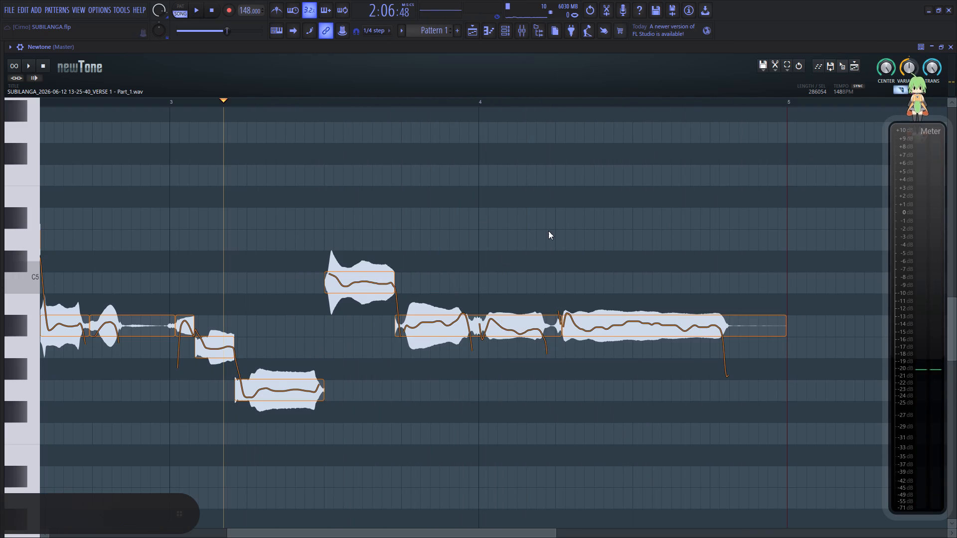
{"action": "left_click", "coordinate": [479, 317]}
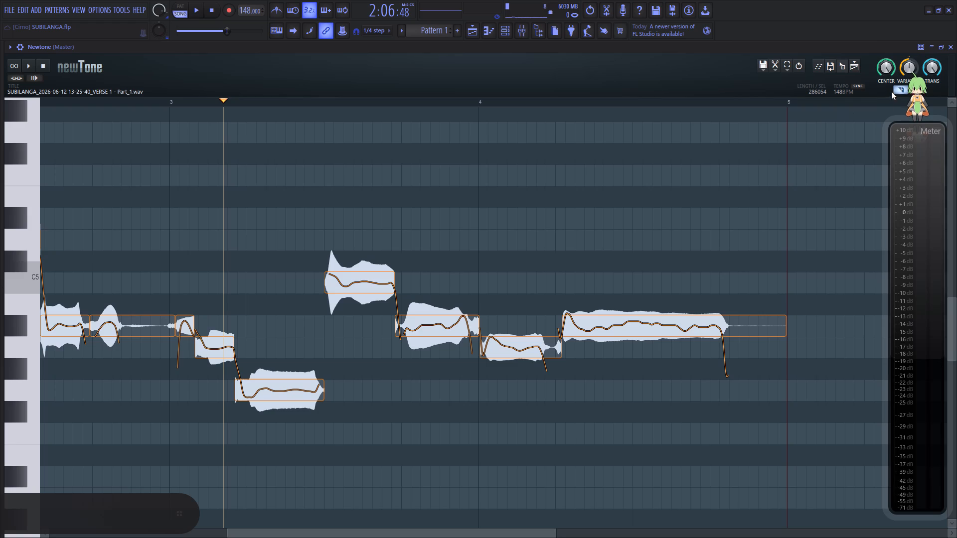
{"action": "left_click", "coordinate": [897, 87]}
{"action": "key", "text": "space"}
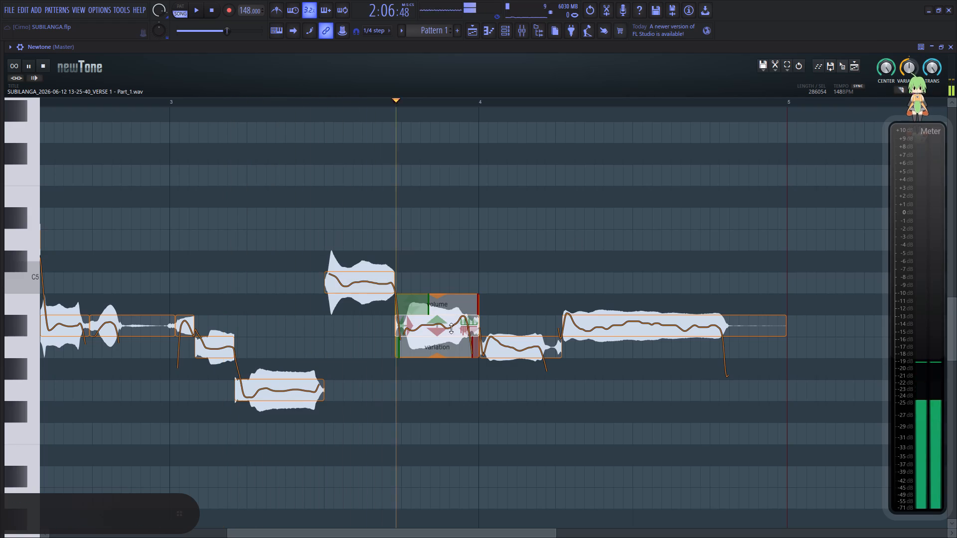
{"action": "key", "text": "space"}
{"action": "key", "text": "space"}
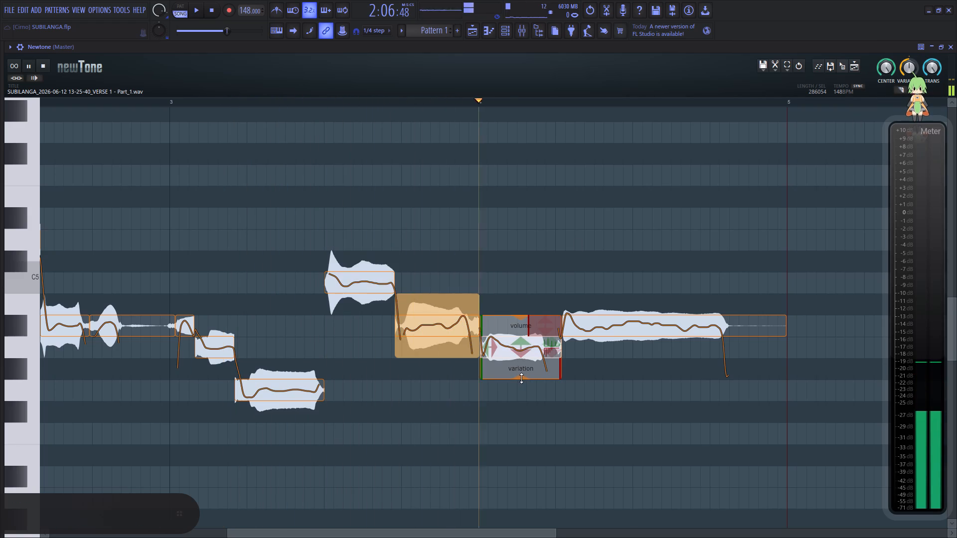
Set the variation of the A4 note at the start of bar 4 to -1.86% and play the passage.
{"action": "left_click_drag", "start_coordinate": [521, 378], "coordinate": [531, 326]}
{"action": "key", "text": "space"}
{"action": "key", "text": "space"}
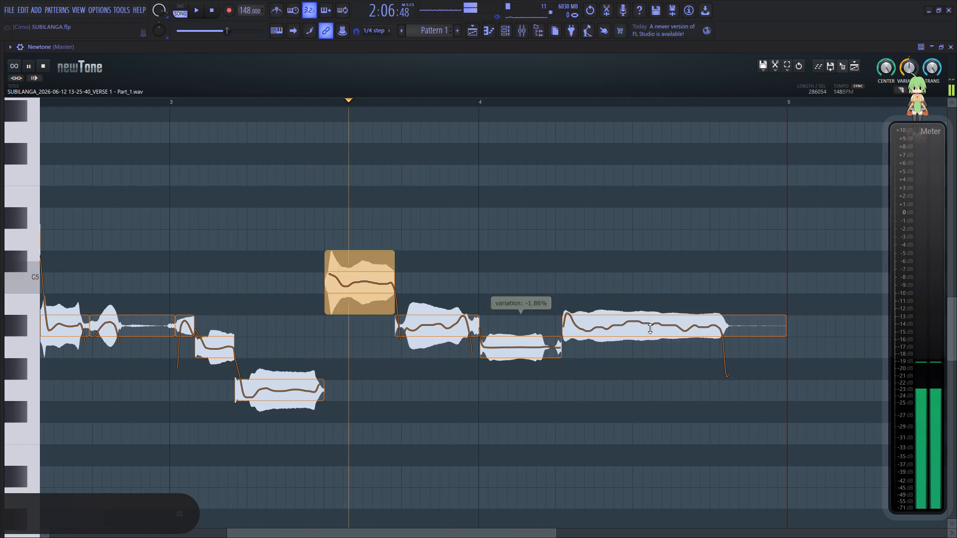
Set the variation of the final A#4 note in bar 4 to 38.65%.
{"action": "left_click", "coordinate": [650, 328]}
{"action": "key", "text": "space"}
{"action": "left_click", "coordinate": [652, 325]}
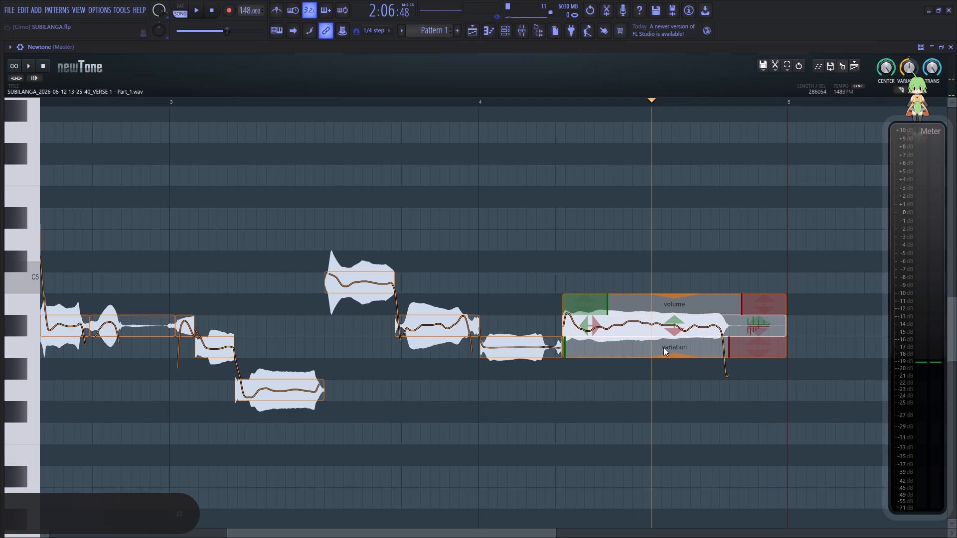
{"action": "left_click", "coordinate": [675, 355]}
{"action": "left_click", "coordinate": [676, 359]}
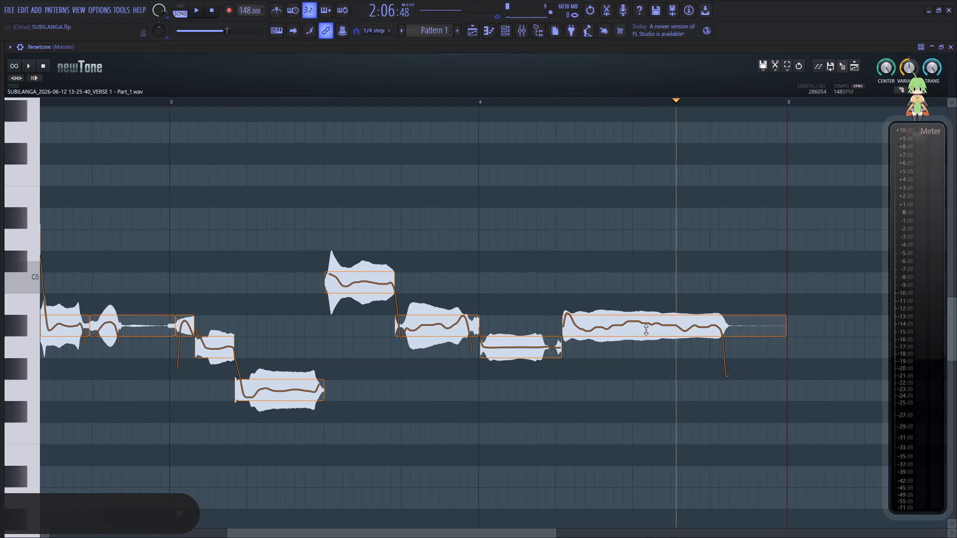
{"action": "left_click", "coordinate": [646, 330]}
{"action": "left_click_drag", "start_coordinate": [667, 357], "coordinate": [677, 304]}
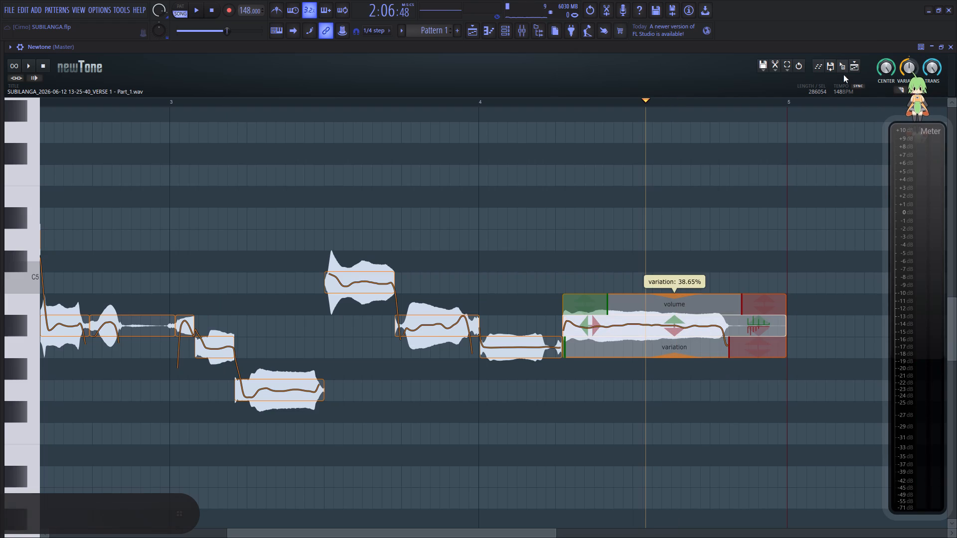
Send the corrected audio to the playlist track below the original VERSE 1 clip, aligned with its start, and close Newtone.
{"action": "left_click_drag", "start_coordinate": [845, 66], "coordinate": [222, 158]}
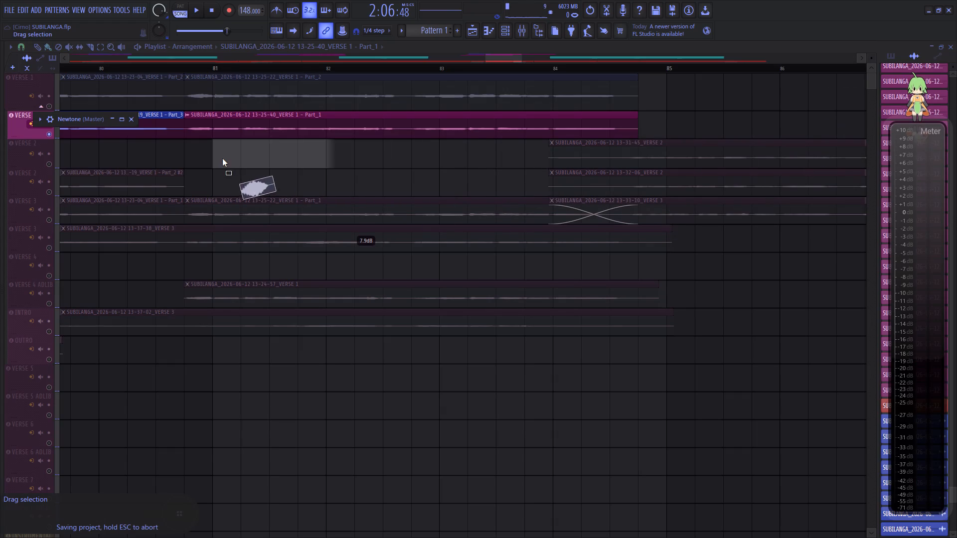
{"action": "left_click_drag", "start_coordinate": [222, 158], "coordinate": [194, 153]}
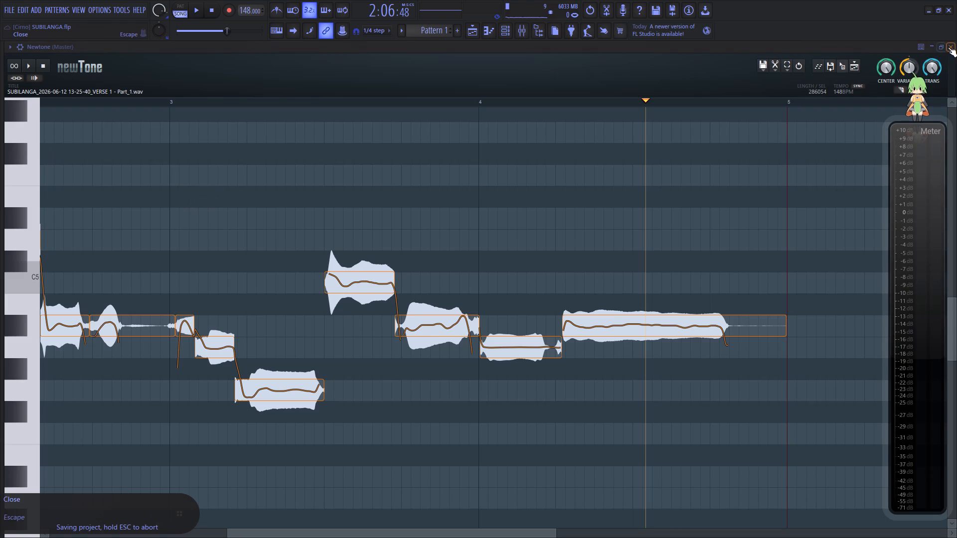
{"action": "left_click", "coordinate": [951, 48]}
{"action": "left_click", "coordinate": [69, 49]}
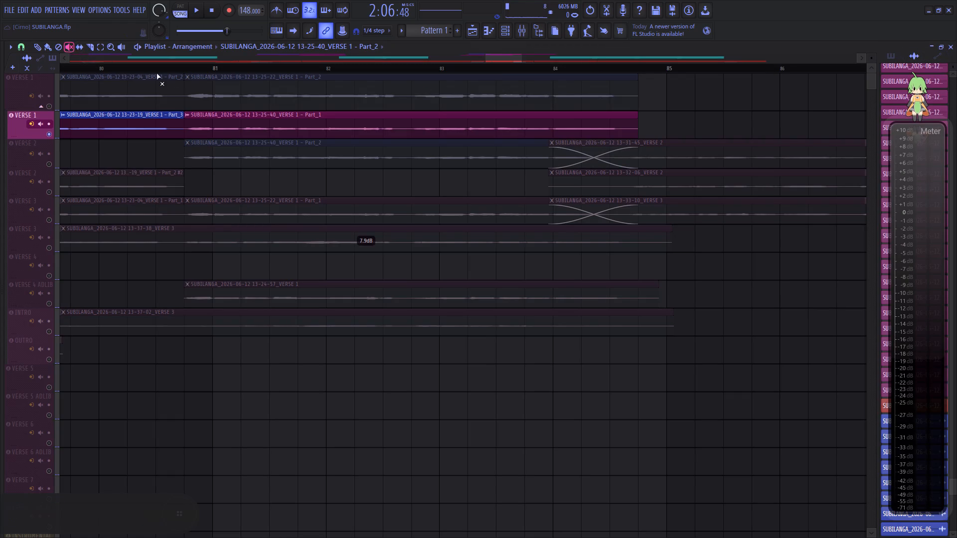
{"action": "left_click", "coordinate": [319, 118]}
{"action": "left_click", "coordinate": [51, 50]}
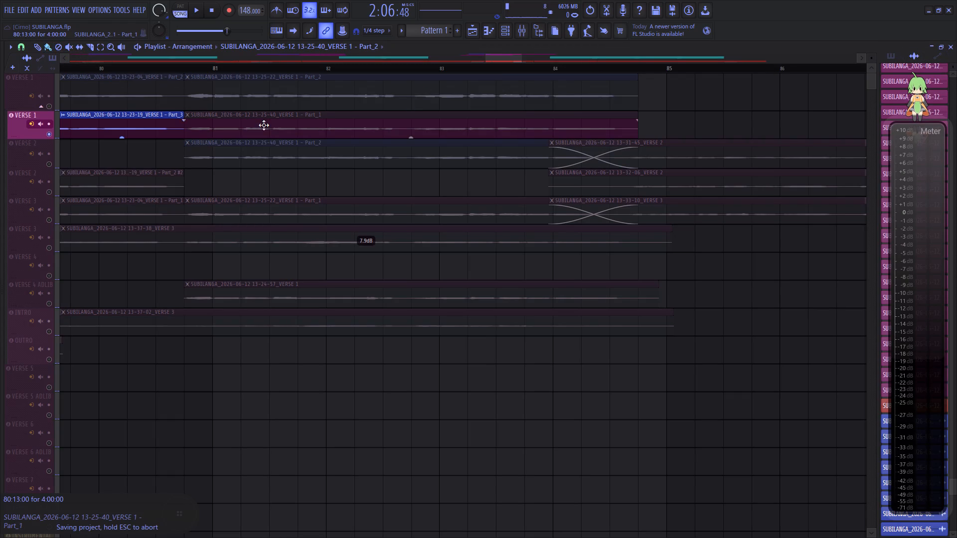
Move the muted 13-25-40_VERSE 1 - Part_1 original to the OUTRO track and its corrected Part_2 clip up to the second VERSE 1 track.
{"action": "left_click_drag", "start_coordinate": [259, 123], "coordinate": [269, 353]}
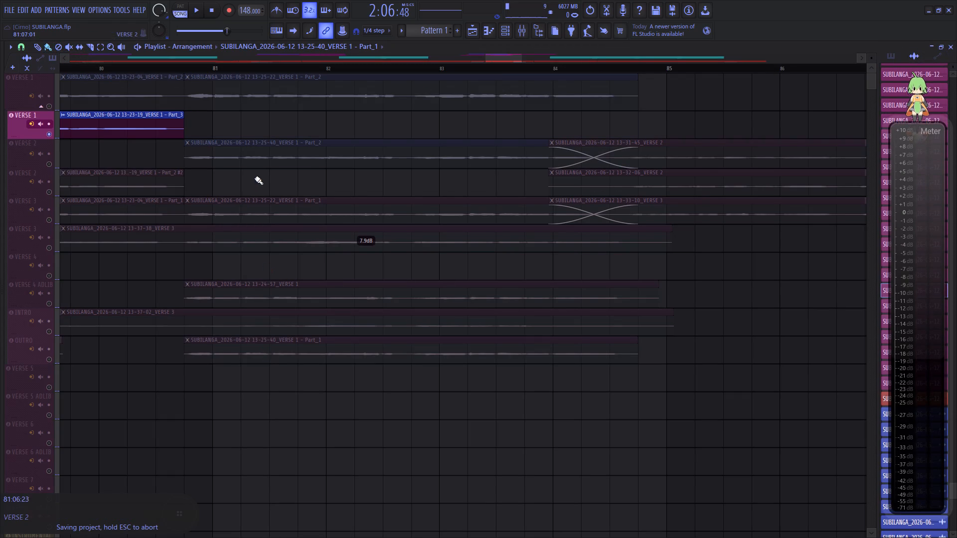
{"action": "left_click_drag", "start_coordinate": [251, 163], "coordinate": [249, 127]}
Solo both VERSE 1 tracks together and play the corrected vocals.
{"action": "key", "text": "space"}
{"action": "left_click", "coordinate": [48, 107]}
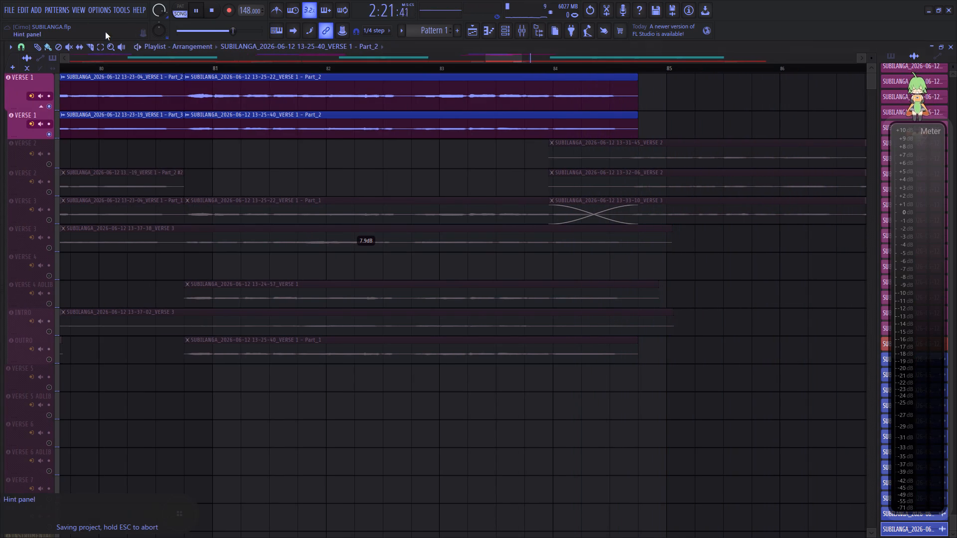
{"action": "scroll", "coordinate": [291, 64], "scroll_direction": "down", "scroll_amount": 15}
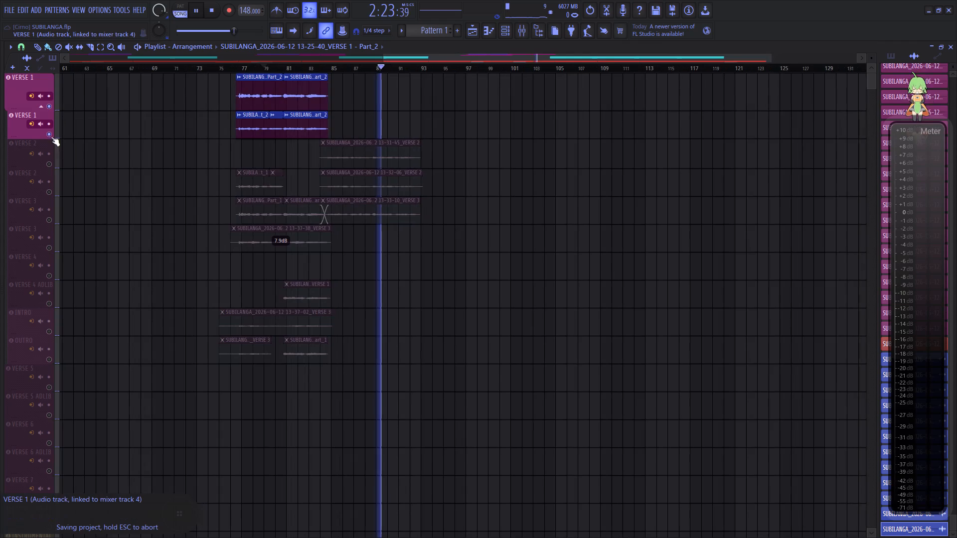
Unsolo the VERSE 1 tracks, play the full mix from bar 76 and lower the main volume.
{"action": "right_click", "coordinate": [51, 136]}
{"action": "right_click", "coordinate": [51, 136]}
{"action": "left_click", "coordinate": [237, 67]}
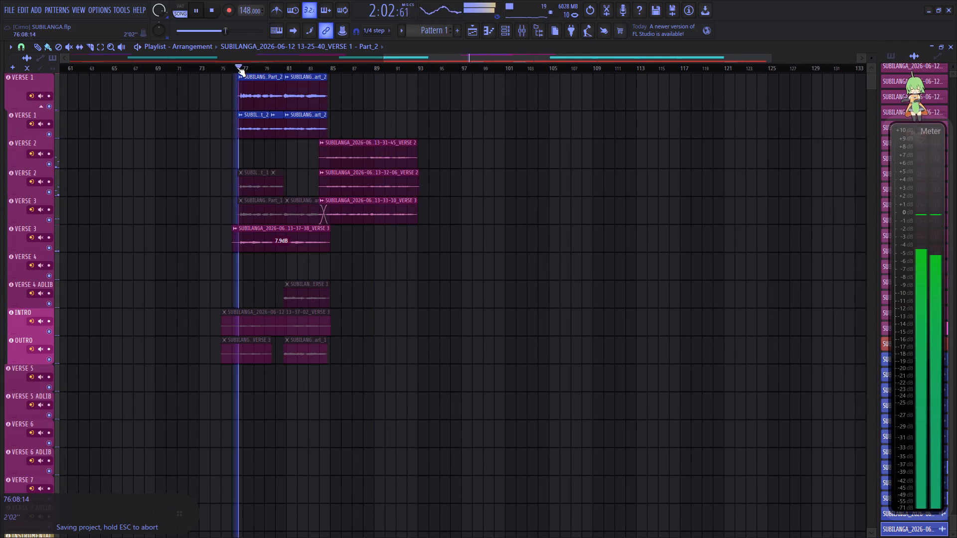
{"action": "scroll", "coordinate": [161, 8], "scroll_direction": "down", "scroll_amount": 15}
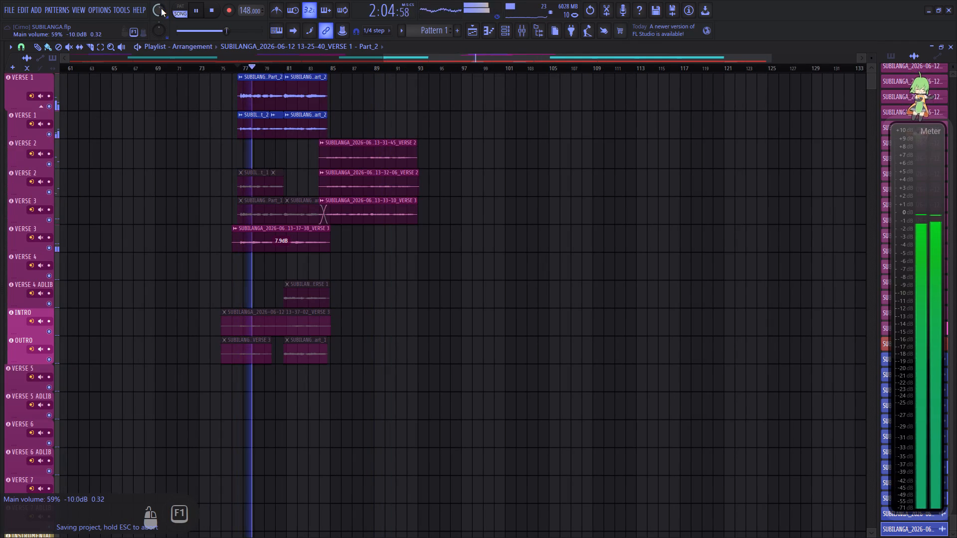
{"action": "scroll", "coordinate": [161, 8], "scroll_direction": "down", "scroll_amount": 1}
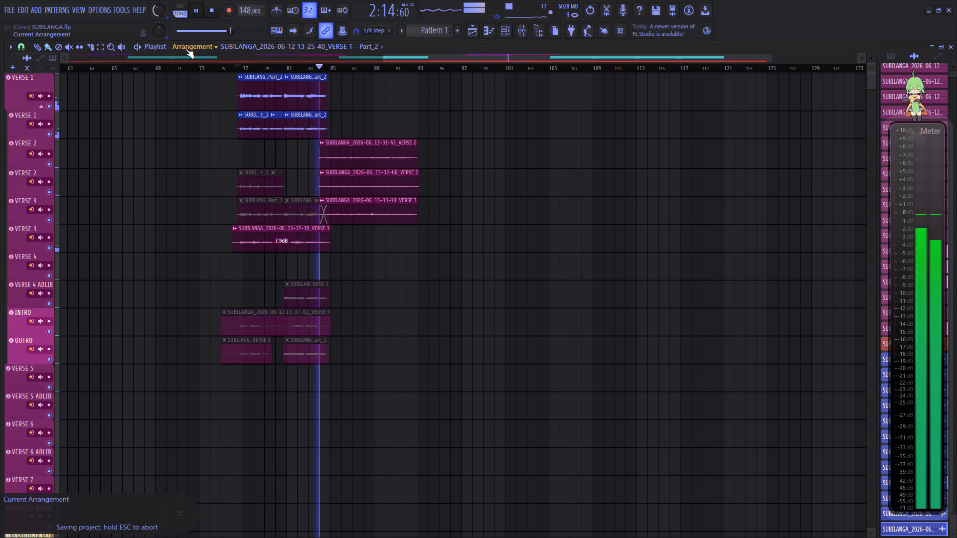
{"action": "key", "text": "space"}
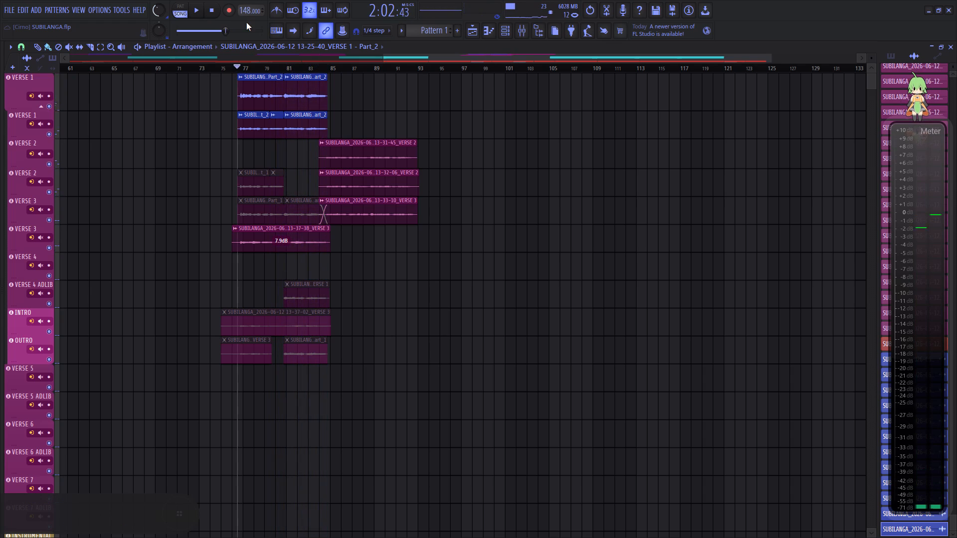
Save the project.
{"action": "key", "text": "ctrl+s"}
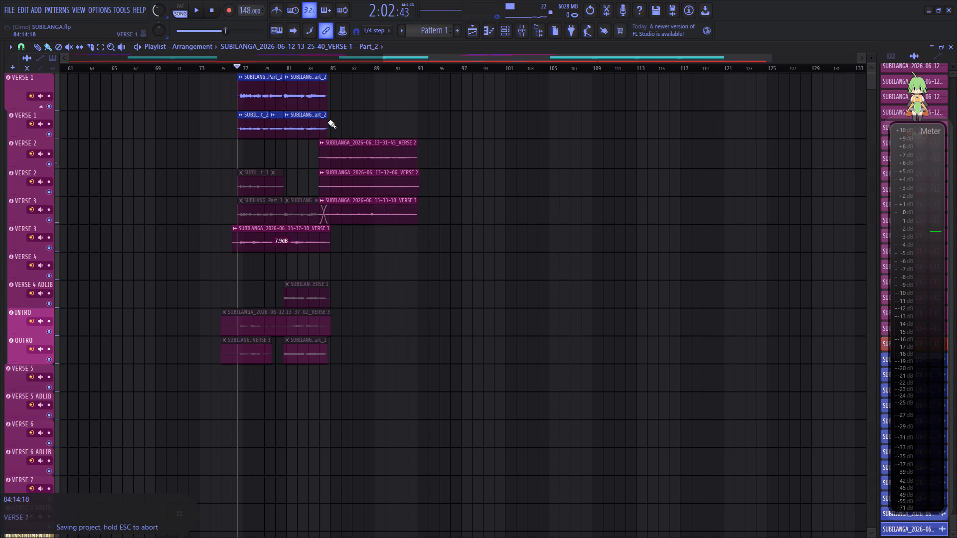
Move the 13-37-38_VERSE 3 clip so it starts at 76:09:00, aligned with the VERSE 1 clips.
{"action": "scroll", "coordinate": [290, 137], "scroll_direction": "down", "scroll_amount": 3}
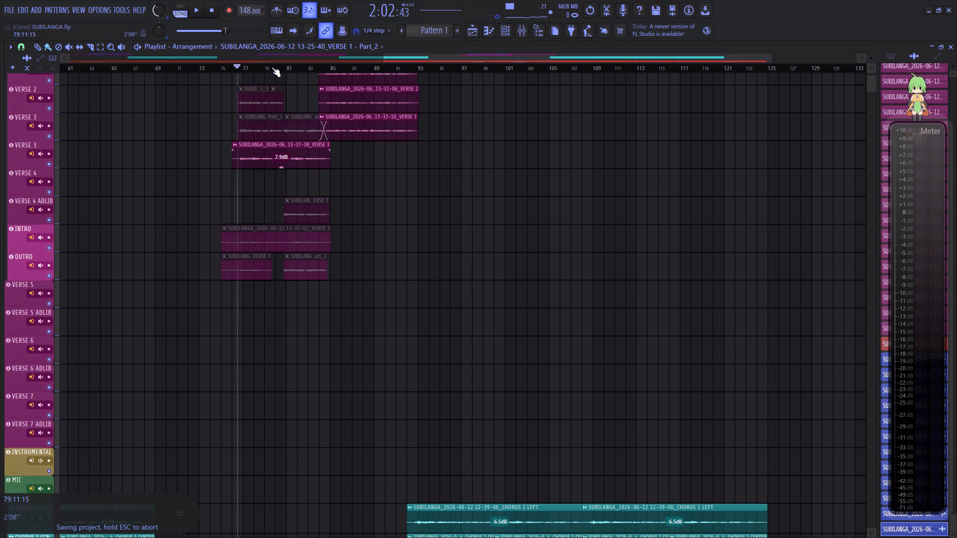
{"action": "scroll", "coordinate": [272, 67], "scroll_direction": "up", "scroll_amount": 10}
{"action": "scroll", "coordinate": [118, 137], "scroll_direction": "up", "scroll_amount": 1}
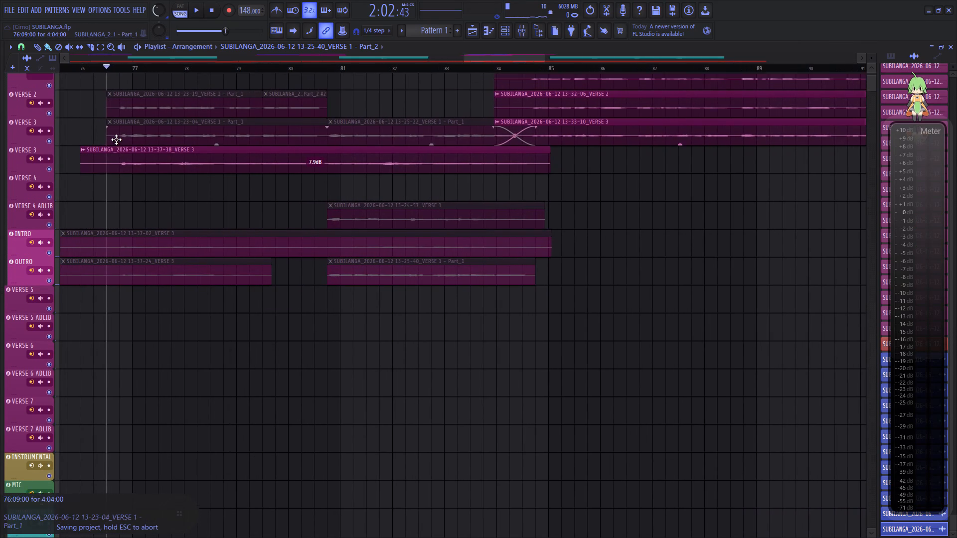
{"action": "left_click_drag", "start_coordinate": [83, 190], "coordinate": [113, 196]}
{"action": "scroll", "coordinate": [133, 207], "scroll_direction": "up", "scroll_amount": 13}
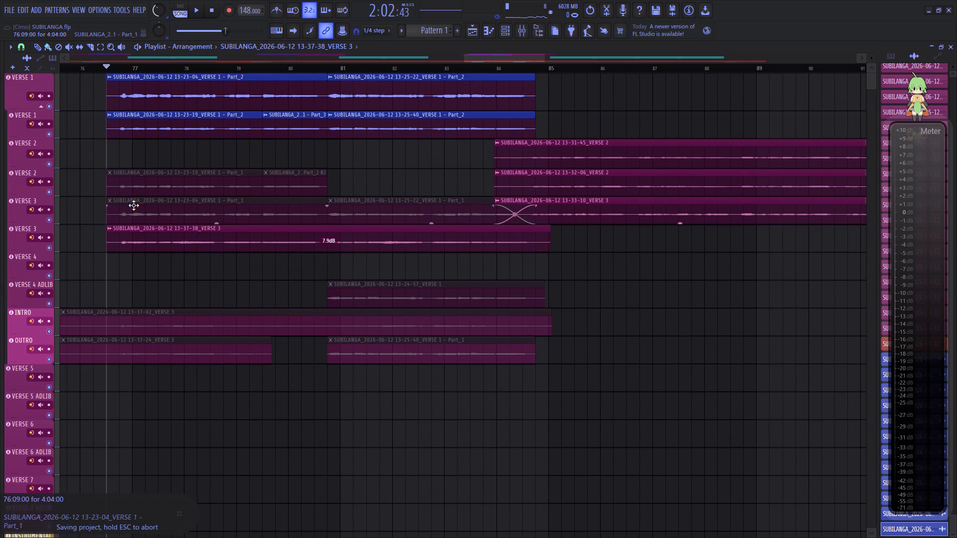
Make the 13-37-38_VERSE 3 clip unique as a sample and open it for pitch correction in Newtone.
{"action": "scroll", "coordinate": [134, 205], "scroll_direction": "down", "scroll_amount": 5}
{"action": "scroll", "coordinate": [127, 162], "scroll_direction": "up", "scroll_amount": 1}
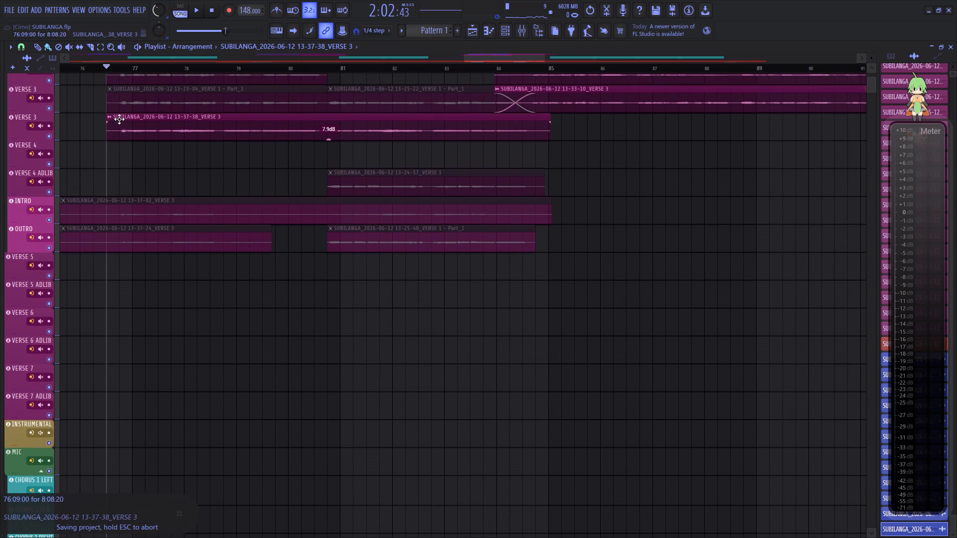
{"action": "left_click", "coordinate": [111, 118]}
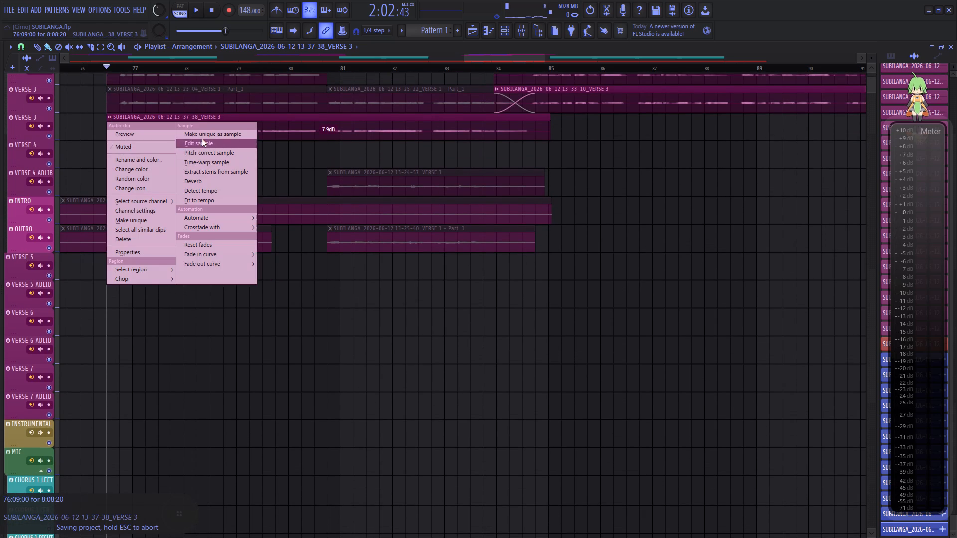
{"action": "left_click", "coordinate": [205, 135]}
{"action": "left_click", "coordinate": [548, 309]}
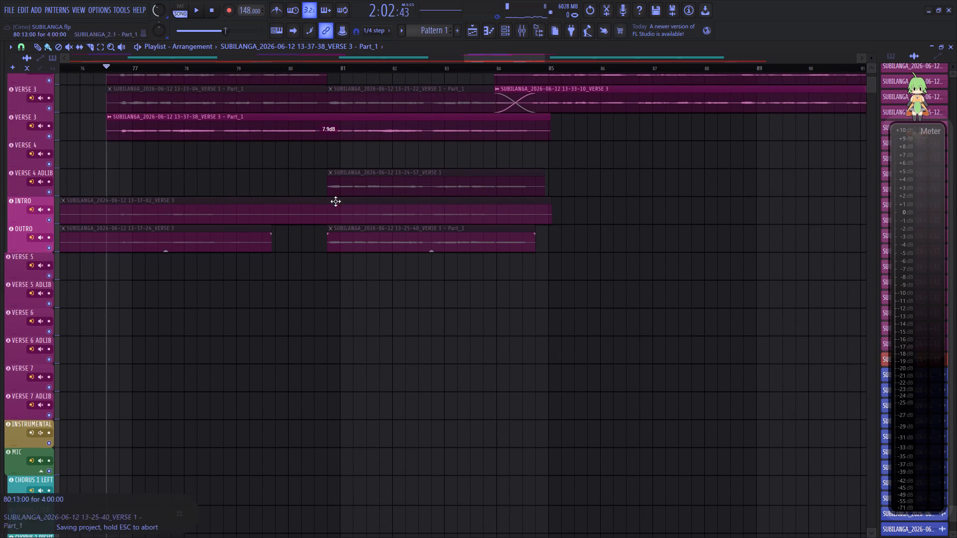
{"action": "left_click", "coordinate": [112, 119]}
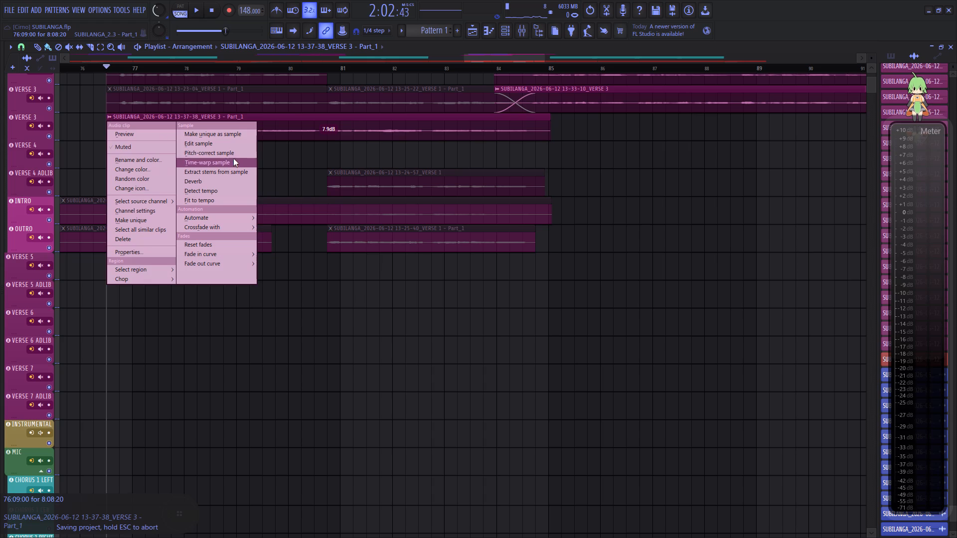
{"action": "left_click", "coordinate": [229, 155]}
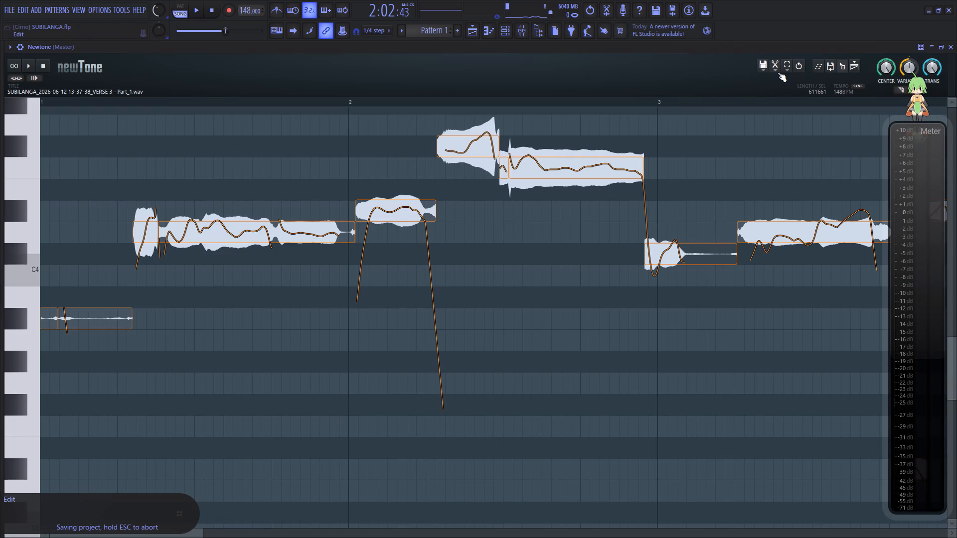
Snap all detected notes to the scale, shifting the F#4 and C#4 notes to F4 and C4, and play the opening.
{"action": "left_click", "coordinate": [777, 69]}
{"action": "left_click", "coordinate": [795, 188]}
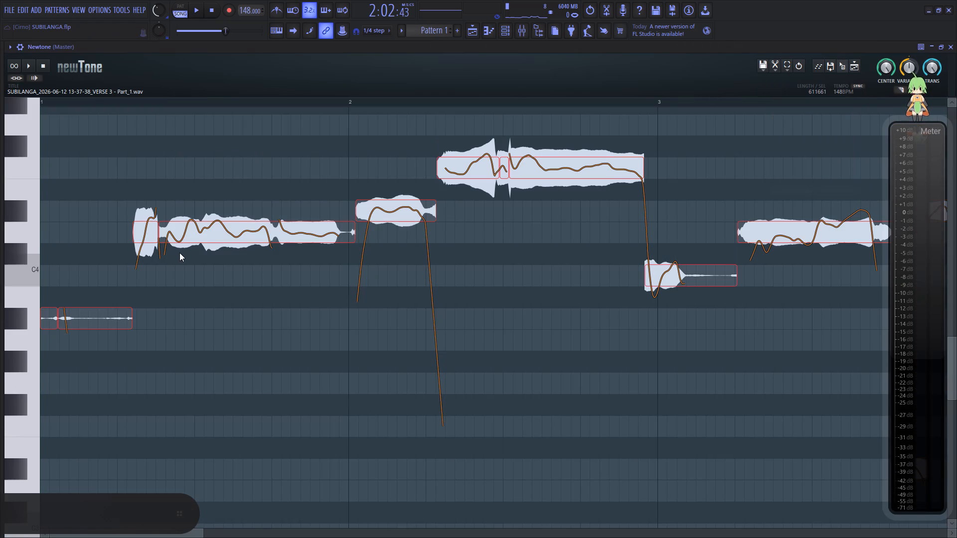
{"action": "left_click", "coordinate": [81, 254]}
{"action": "key", "text": "space"}
{"action": "key", "text": "space"}
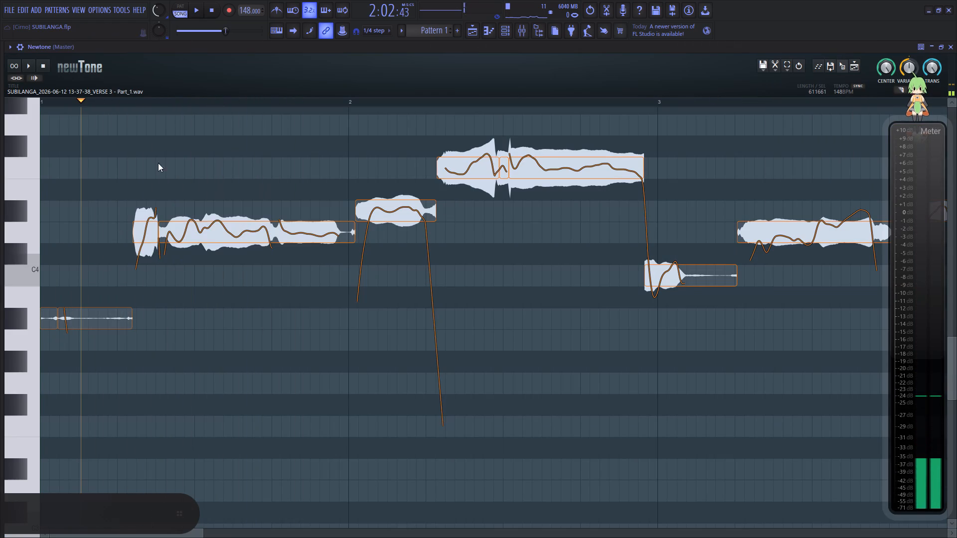
{"action": "scroll", "coordinate": [158, 14], "scroll_direction": "up", "scroll_amount": 14}
{"action": "key", "text": "space"}
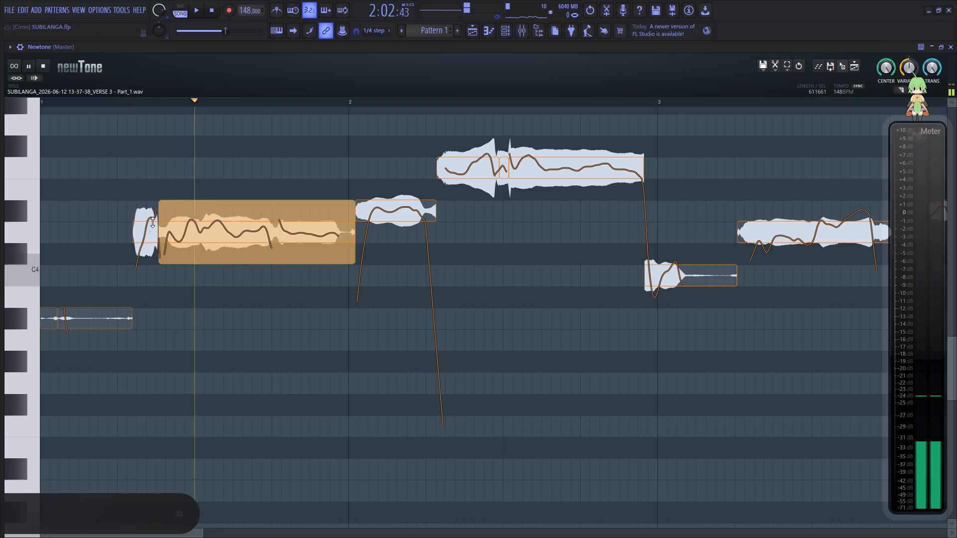
{"action": "key", "text": "space"}
Raise the short D4 note at the start of the phrase in bar 1 to F4 and play the passage.
{"action": "left_click_drag", "start_coordinate": [150, 232], "coordinate": [147, 228]}
{"action": "left_click_drag", "start_coordinate": [142, 236], "coordinate": [139, 205]}
{"action": "left_click", "coordinate": [93, 230]}
{"action": "key", "text": "space"}
{"action": "key", "text": "space"}
{"action": "left_click_drag", "start_coordinate": [143, 211], "coordinate": [143, 173]}
{"action": "left_click", "coordinate": [90, 209]}
{"action": "key", "text": "space"}
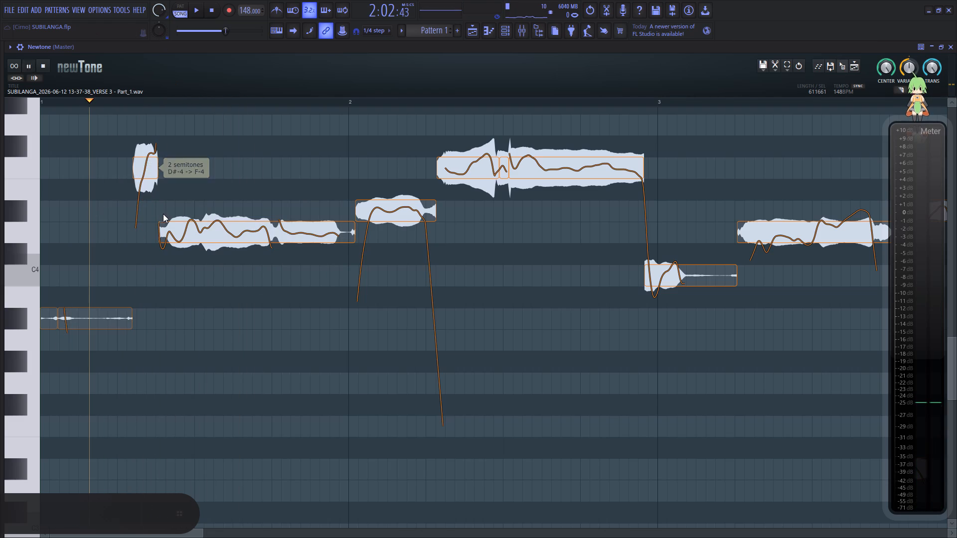
{"action": "key", "text": "space"}
{"action": "key", "text": "space"}
{"action": "key", "text": "space"}
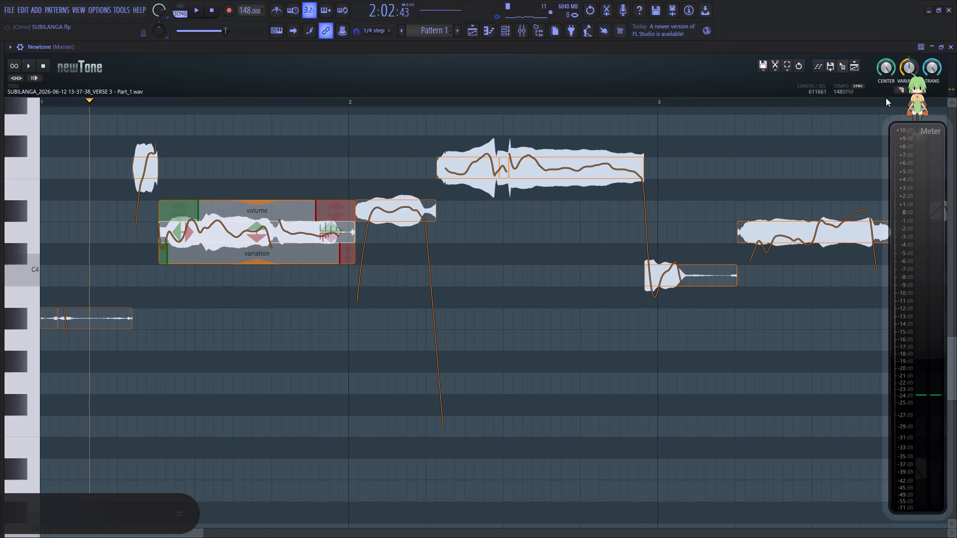
Slice the long D4 note in bar 1 shortly after its start.
{"action": "left_click", "coordinate": [896, 91]}
{"action": "left_click", "coordinate": [199, 236]}
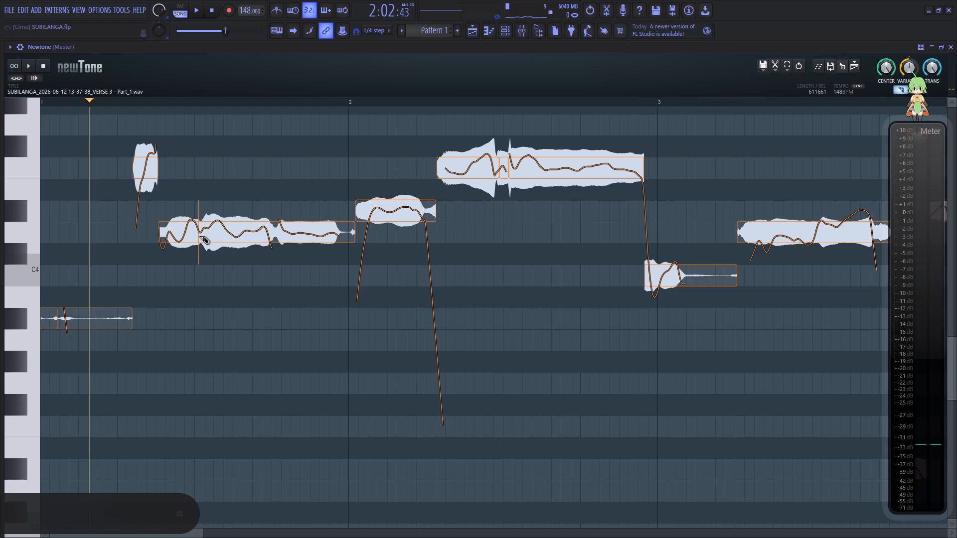
{"action": "left_click", "coordinate": [902, 92]}
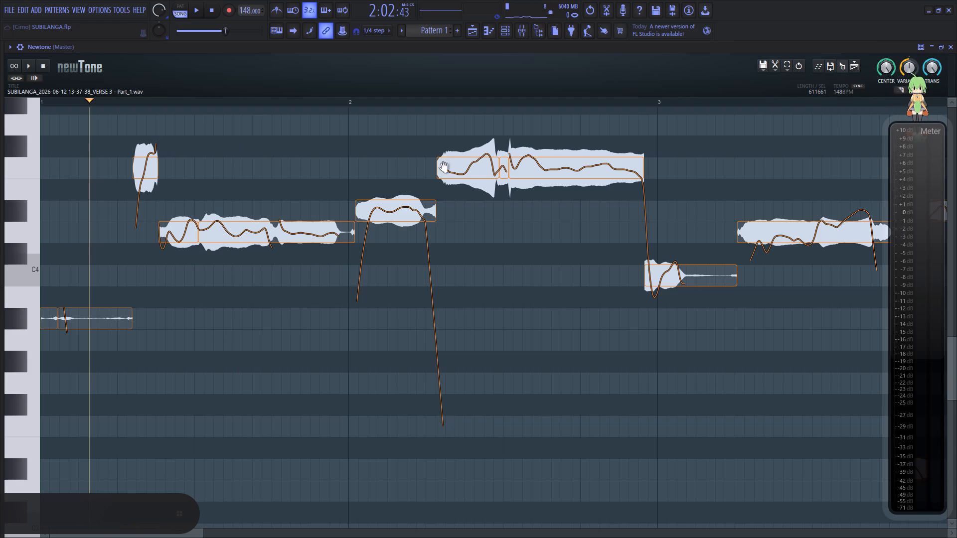
Raise the short first slice of the D4 note to D#4 and play the passage.
{"action": "left_click_drag", "start_coordinate": [179, 233], "coordinate": [177, 207]}
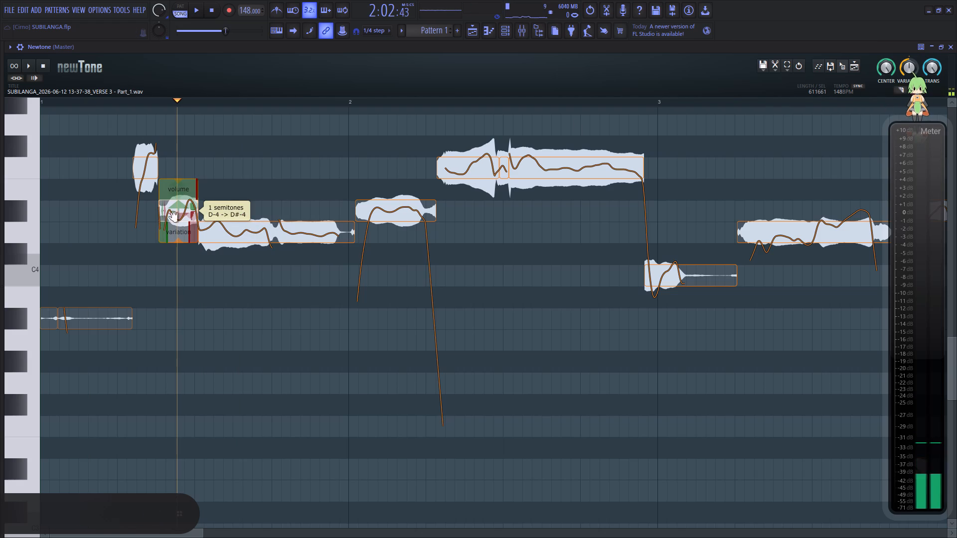
{"action": "left_click", "coordinate": [85, 227]}
{"action": "key", "text": "space"}
{"action": "key", "text": "space"}
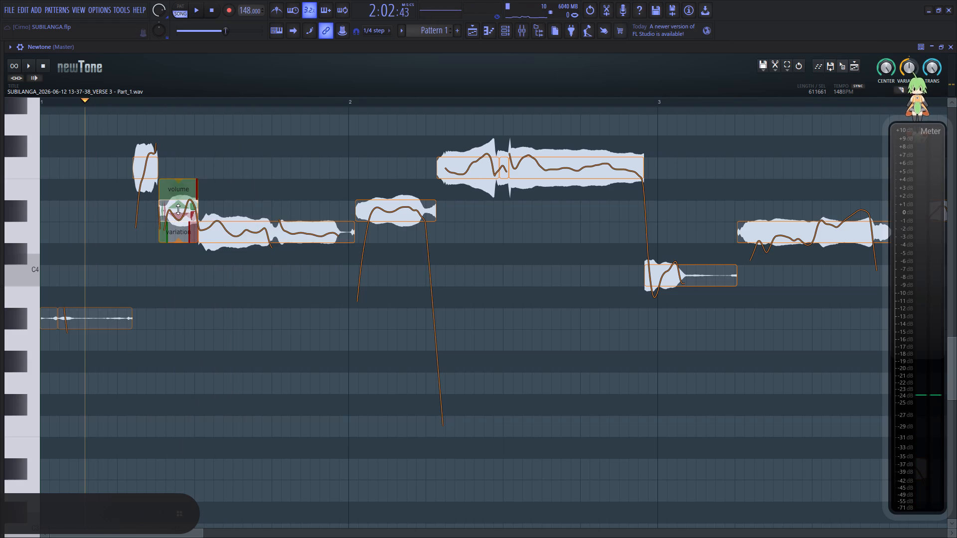
Set the variation of the short D#4 slice in bar 1 to 43.28%.
{"action": "left_click", "coordinate": [178, 209]}
{"action": "left_click_drag", "start_coordinate": [177, 242], "coordinate": [190, 193]}
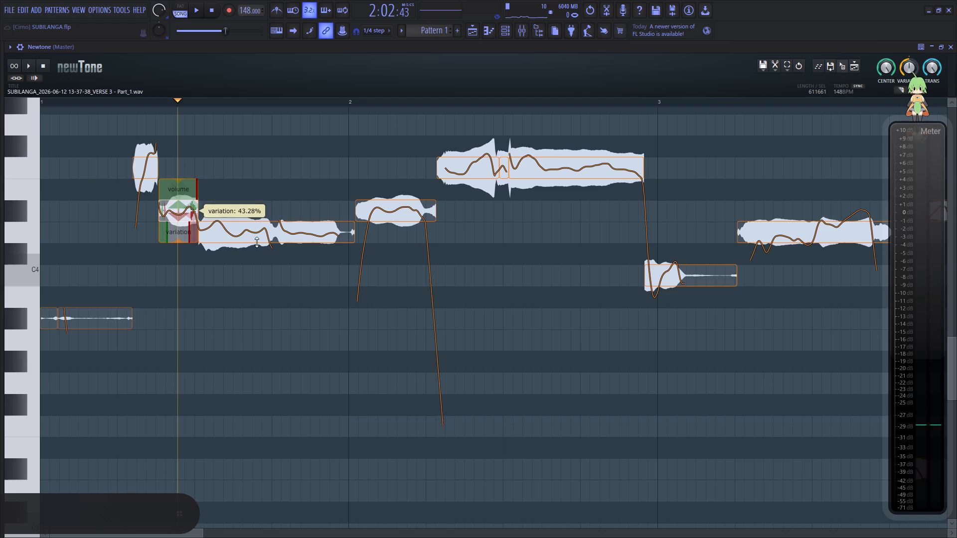
Reduce the variation of the remaining long D4 slice in bar 1 and play the passage.
{"action": "left_click_drag", "start_coordinate": [274, 264], "coordinate": [281, 223]}
{"action": "key", "text": "space"}
{"action": "key", "text": "space"}
{"action": "left_click", "coordinate": [106, 251]}
{"action": "key", "text": "space"}
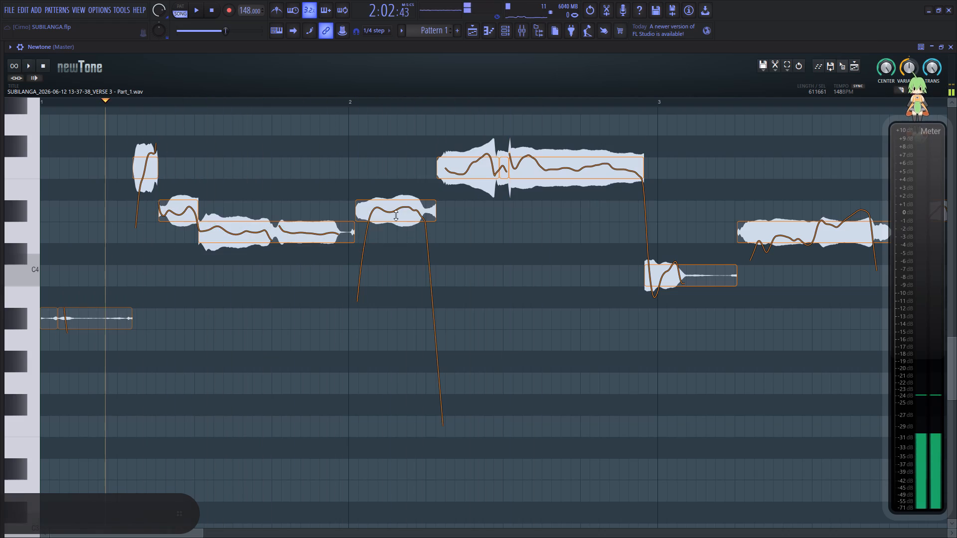
{"action": "key", "text": "space"}
{"action": "key", "text": "space"}
{"action": "key", "text": "space"}
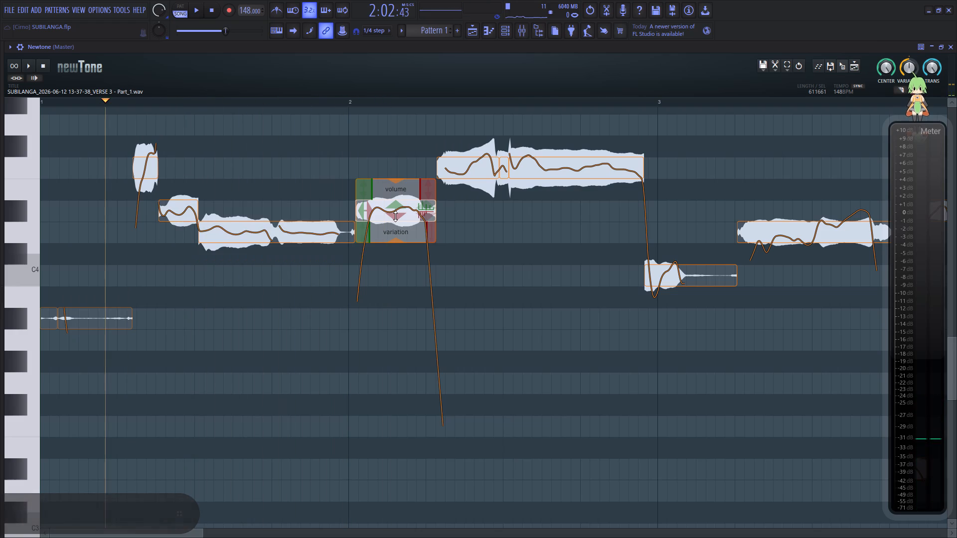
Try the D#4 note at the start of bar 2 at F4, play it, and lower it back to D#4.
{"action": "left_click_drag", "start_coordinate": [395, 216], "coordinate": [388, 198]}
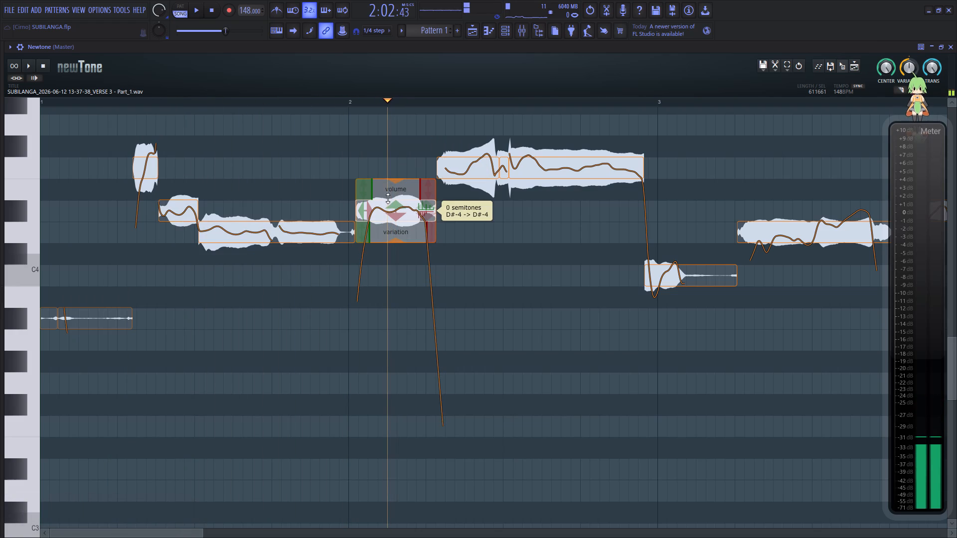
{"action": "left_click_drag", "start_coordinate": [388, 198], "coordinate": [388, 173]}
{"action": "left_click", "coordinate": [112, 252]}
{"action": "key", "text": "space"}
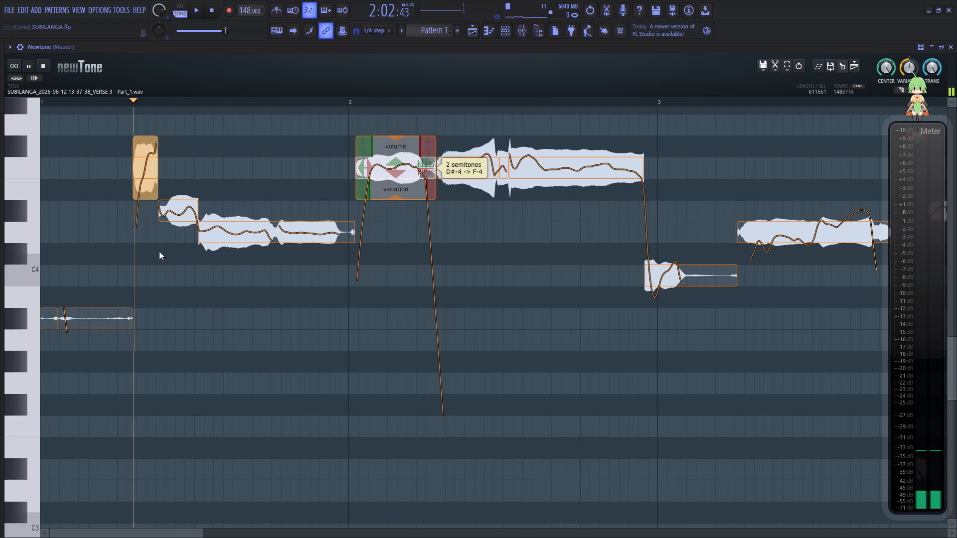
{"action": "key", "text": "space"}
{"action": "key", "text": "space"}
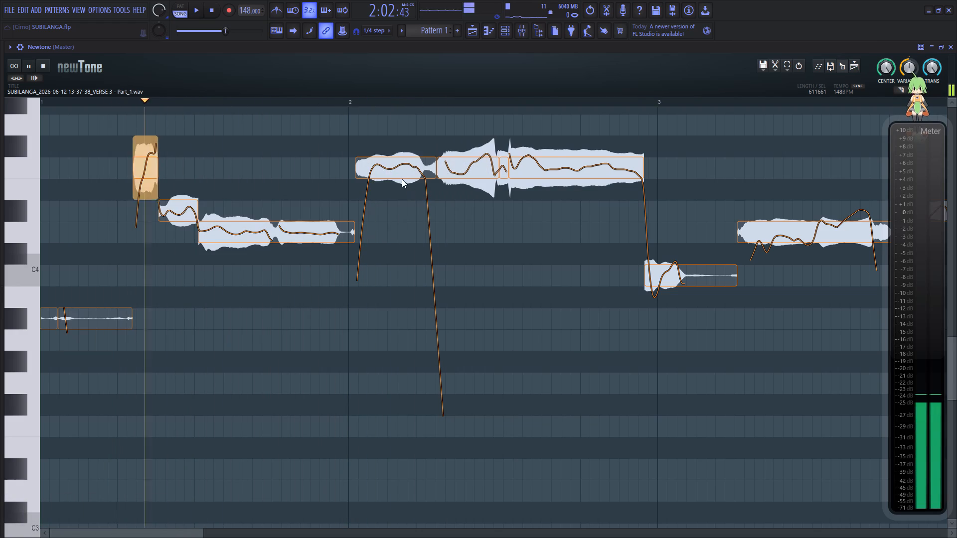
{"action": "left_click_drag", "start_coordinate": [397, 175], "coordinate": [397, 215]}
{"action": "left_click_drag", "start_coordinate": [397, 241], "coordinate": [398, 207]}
Raise the first F4 note in bar 2 to G4 and play the passage.
{"action": "left_click_drag", "start_coordinate": [471, 175], "coordinate": [469, 144]}
{"action": "key", "text": "space"}
{"action": "key", "text": "space"}
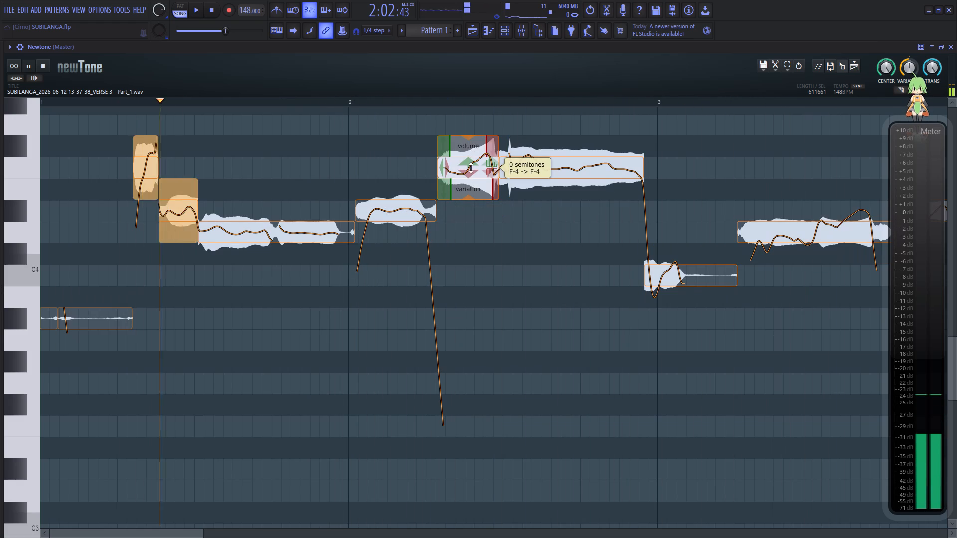
{"action": "left_click_drag", "start_coordinate": [471, 164], "coordinate": [467, 123]}
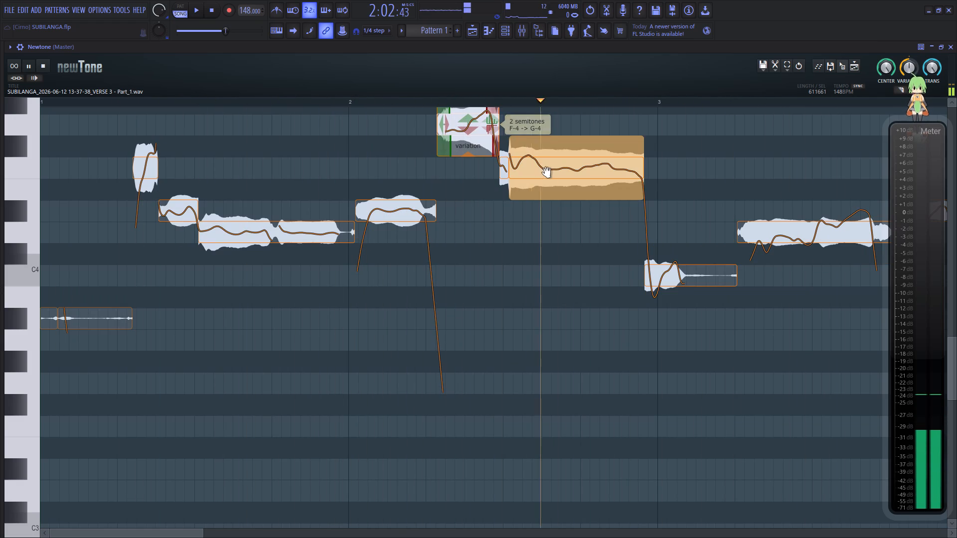
{"action": "key", "text": "space"}
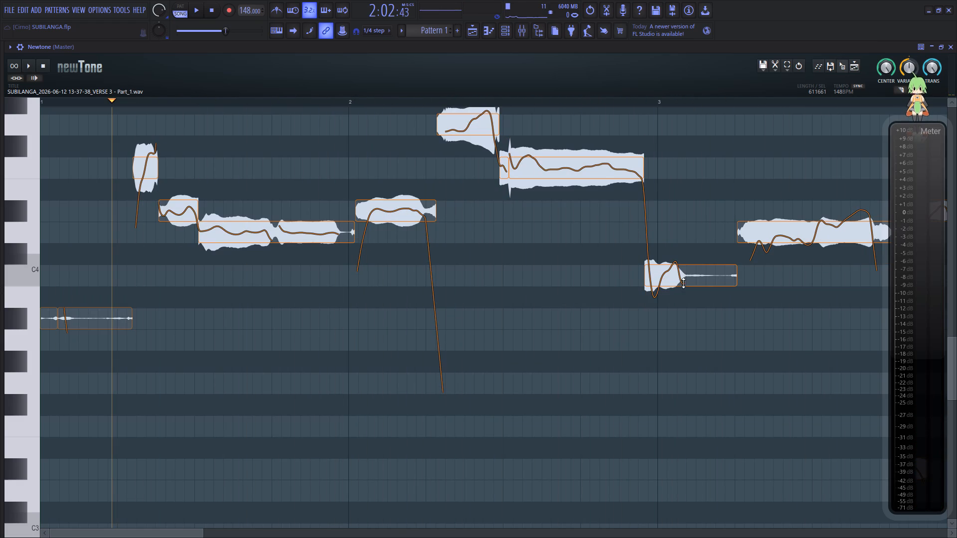
Raise the C4 note at bar 3 to D4 and return the playback position to bar 1.
{"action": "left_click_drag", "start_coordinate": [683, 283], "coordinate": [683, 242]}
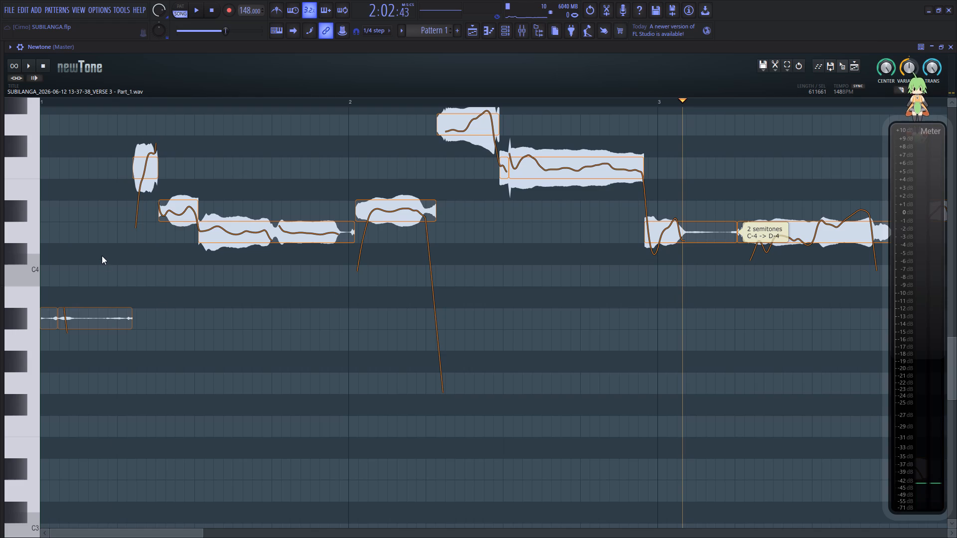
{"action": "left_click", "coordinate": [102, 256]}
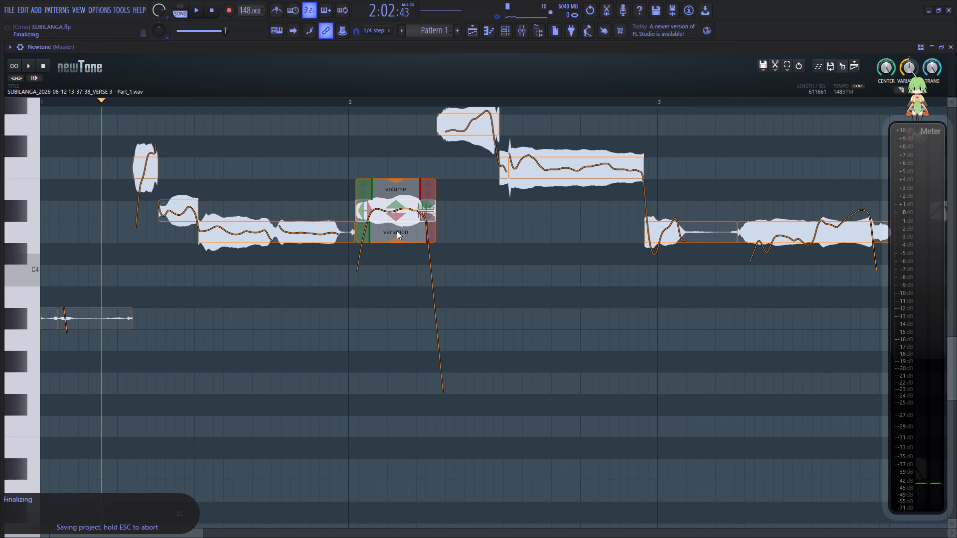
Set the variation of the D#4 note at the start of bar 2 to 22.45%.
{"action": "left_click_drag", "start_coordinate": [399, 241], "coordinate": [400, 208]}
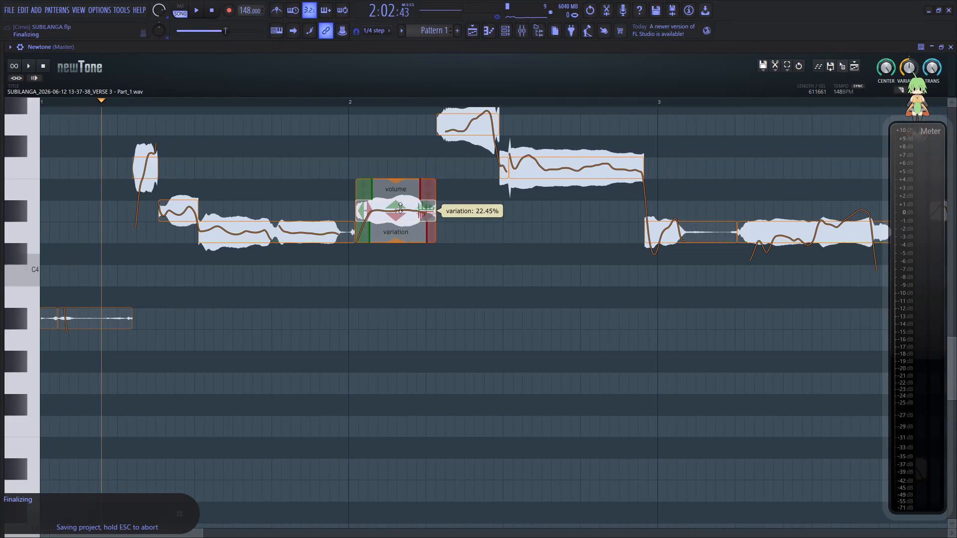
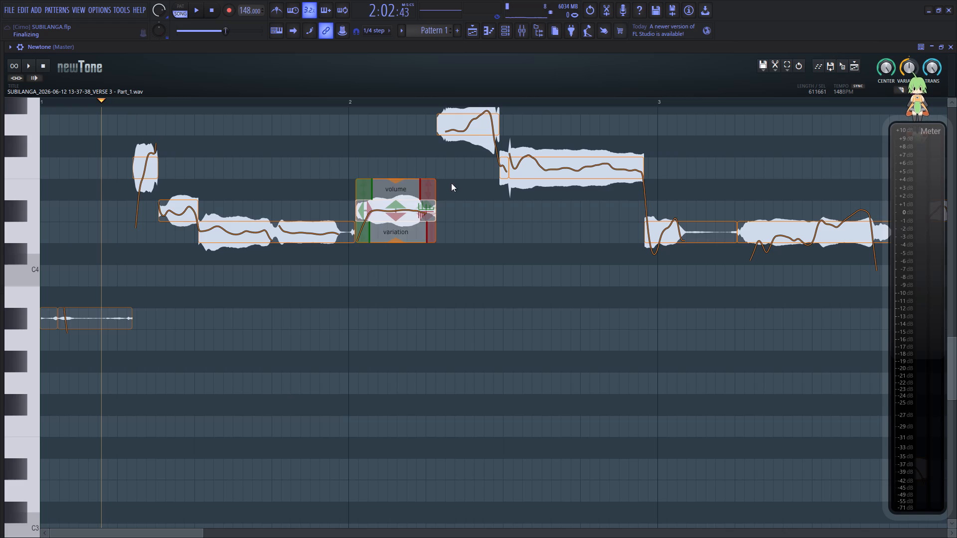
Audition the vocal and reduce the pitch variation of the note that starts at bar 3.
{"action": "key", "text": "space"}
{"action": "scroll", "coordinate": [363, 343], "scroll_direction": "up", "scroll_amount": 4}
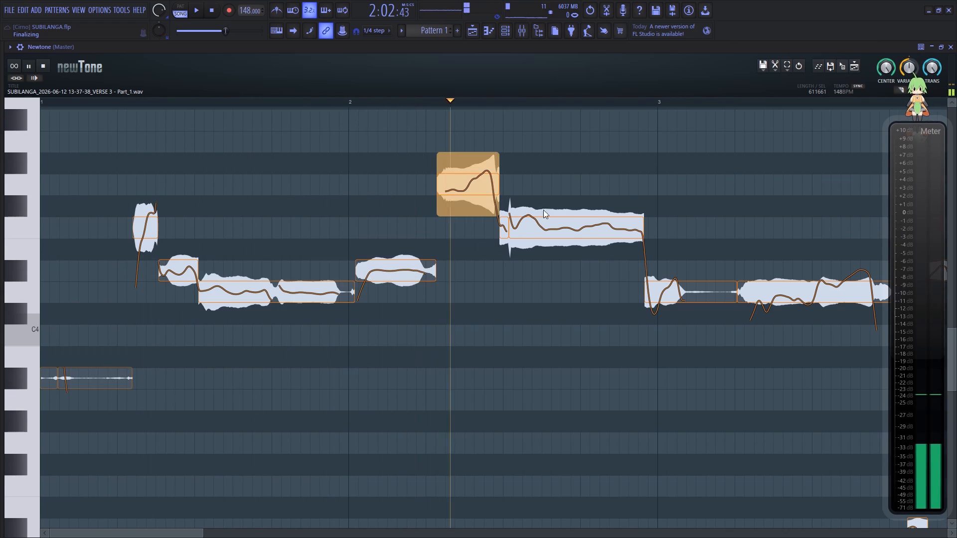
{"action": "key", "text": "space"}
{"action": "left_click", "coordinate": [673, 297]}
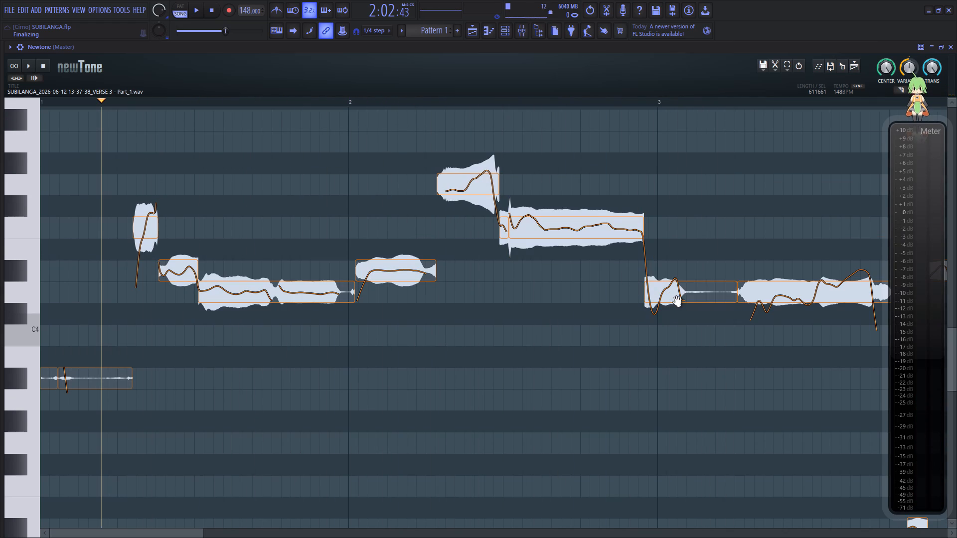
{"action": "left_click_drag", "start_coordinate": [678, 323], "coordinate": [680, 298]}
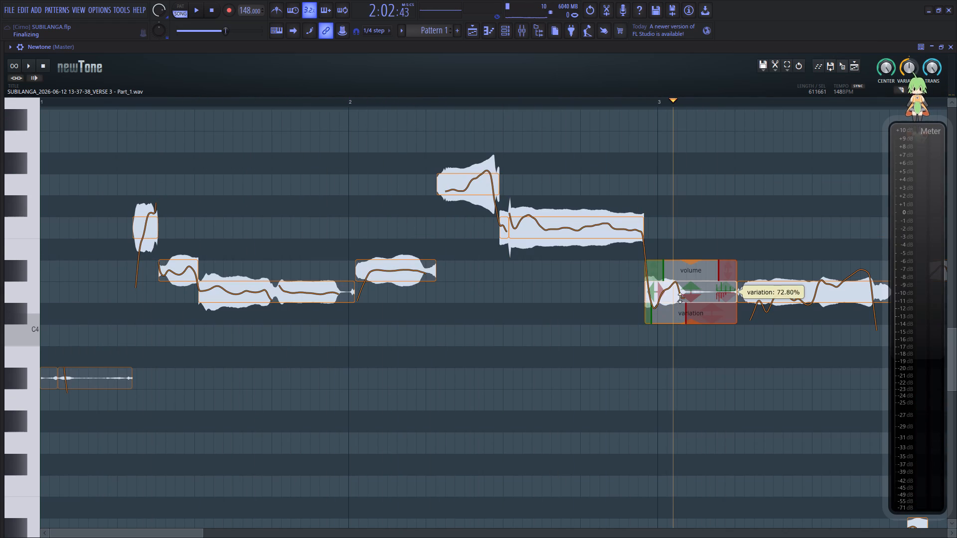
{"action": "left_click_drag", "start_coordinate": [680, 298], "coordinate": [680, 292]}
Play back the phrase around bars 3 and 4 and reduce the pitch variation of the long note in mid-bar 3.
{"action": "left_click", "coordinate": [275, 333]}
{"action": "key", "text": "space"}
{"action": "left_click_drag", "start_coordinate": [184, 537], "coordinate": [198, 535]}
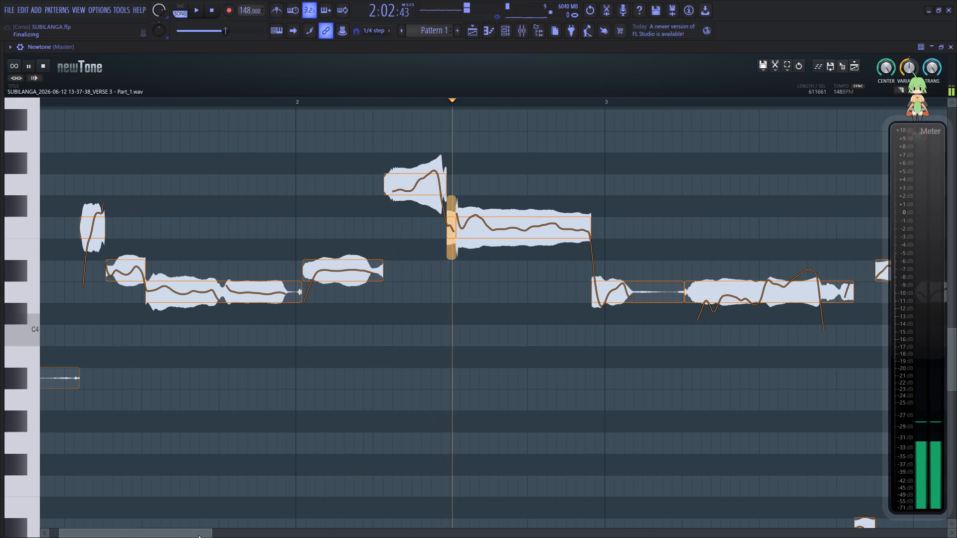
{"action": "left_click_drag", "start_coordinate": [198, 535], "coordinate": [255, 530]}
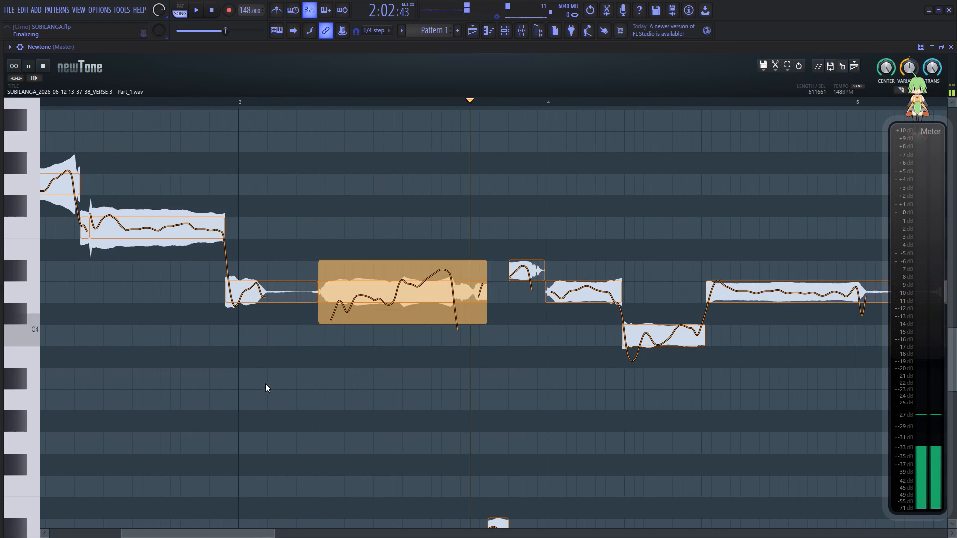
{"action": "key", "text": "space"}
{"action": "key", "text": "space"}
{"action": "left_click", "coordinate": [143, 333]}
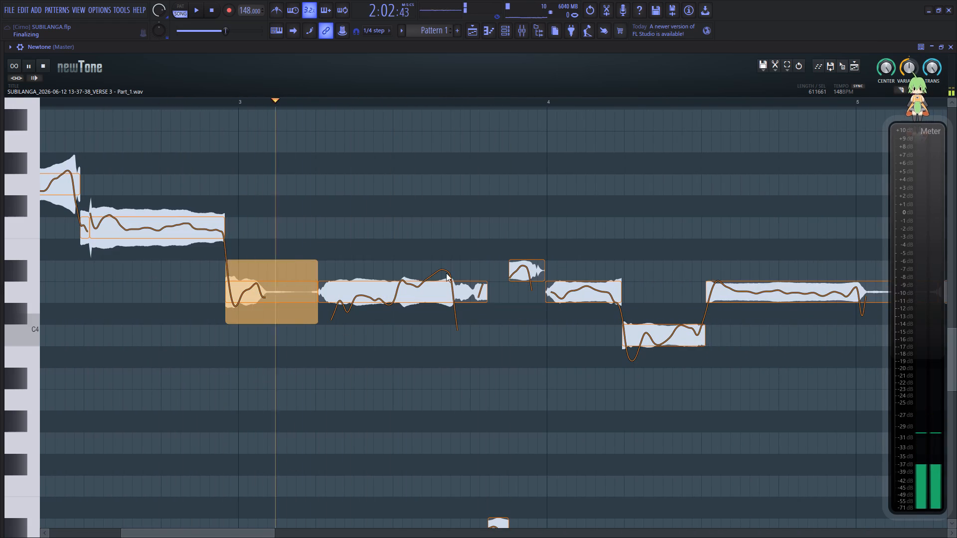
{"action": "key", "text": "space"}
{"action": "key", "text": "space"}
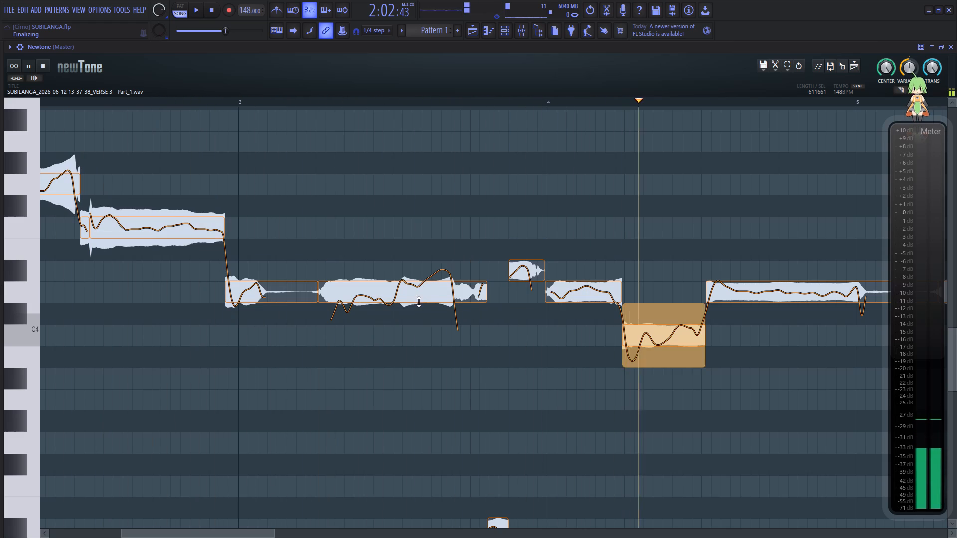
{"action": "key", "text": "space"}
{"action": "left_click", "coordinate": [417, 300]}
{"action": "left_click_drag", "start_coordinate": [404, 322], "coordinate": [402, 301]}
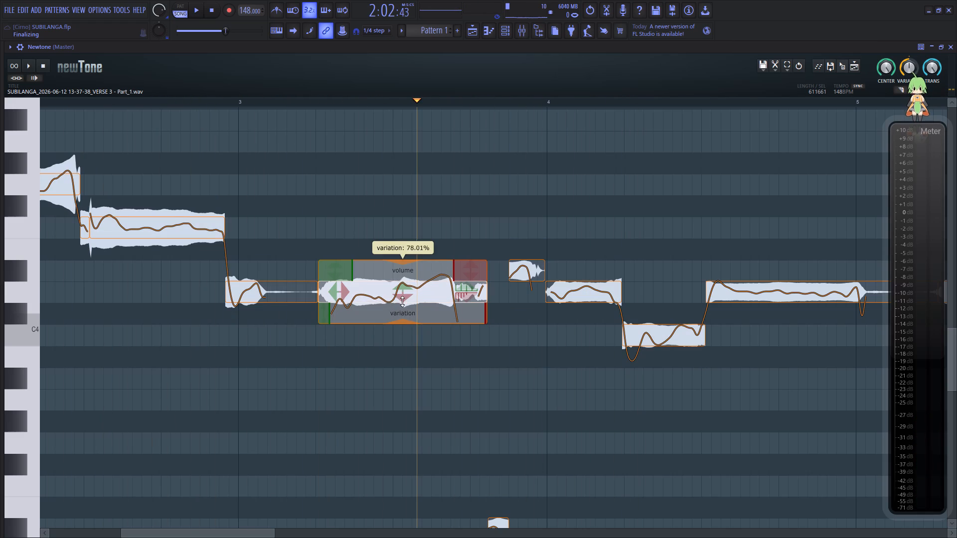
{"action": "left_click_drag", "start_coordinate": [402, 301], "coordinate": [404, 293]}
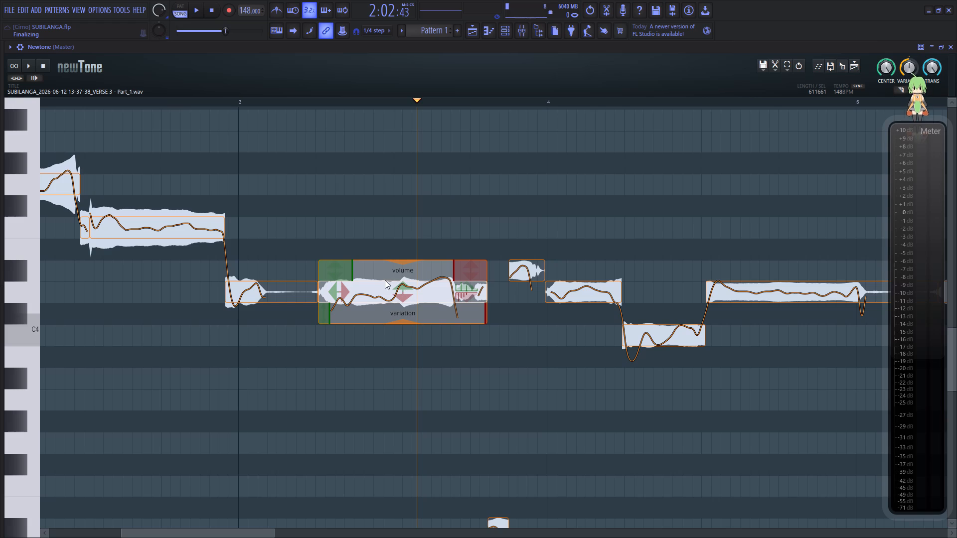
Reduce the pitch variation of the note at the start of bar 3 further, to below 40%.
{"action": "left_click_drag", "start_coordinate": [262, 323], "coordinate": [262, 298]}
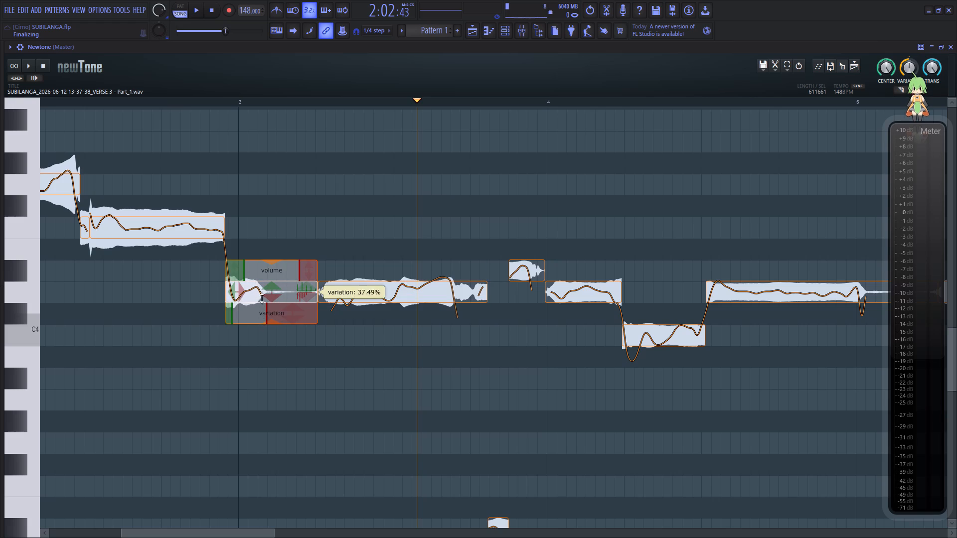
{"action": "left_click_drag", "start_coordinate": [262, 298], "coordinate": [262, 295]}
Audition the phrase and reduce the pitch variation of the C4 note in bar 4.
{"action": "left_click", "coordinate": [141, 321]}
{"action": "key", "text": "space"}
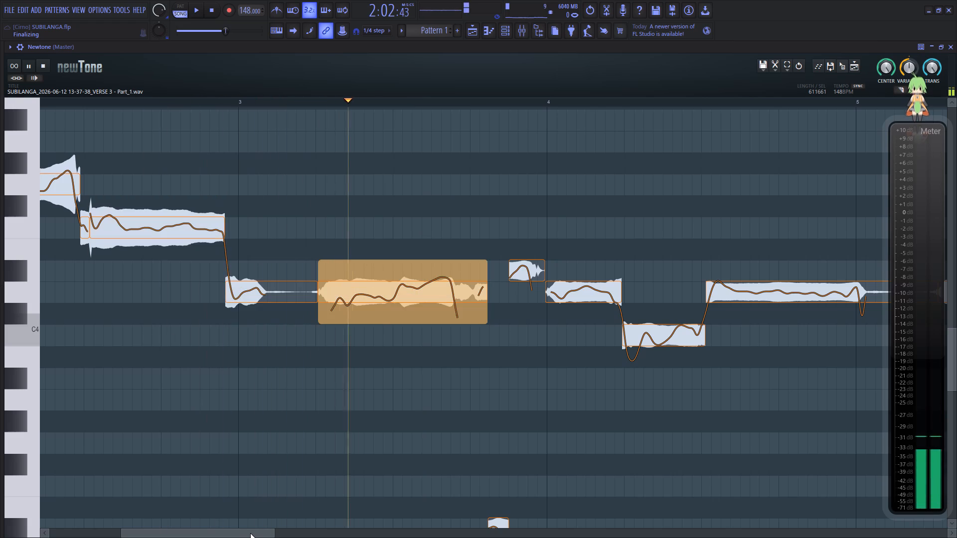
{"action": "left_click_drag", "start_coordinate": [250, 533], "coordinate": [275, 530]}
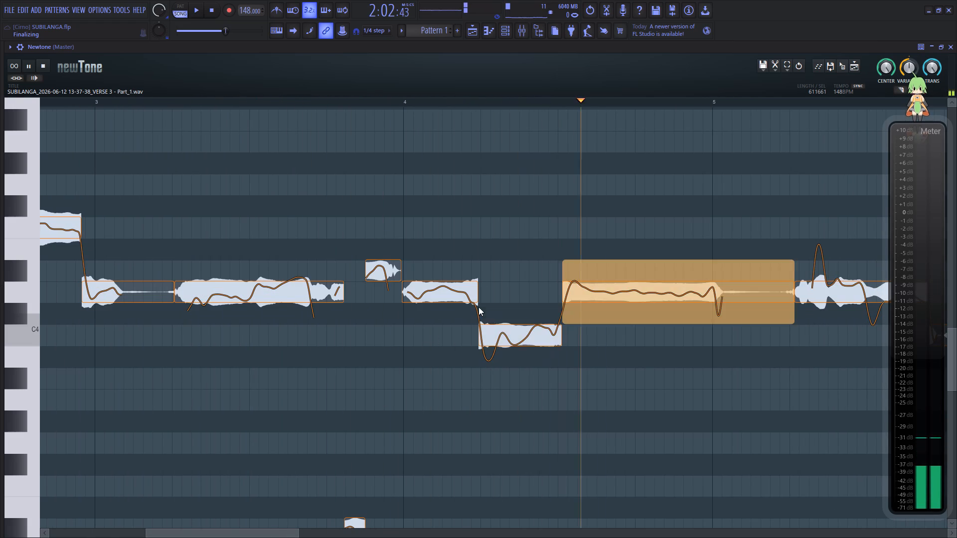
{"action": "key", "text": "space"}
{"action": "left_click", "coordinate": [513, 334]}
{"action": "left_click_drag", "start_coordinate": [521, 365], "coordinate": [523, 337]}
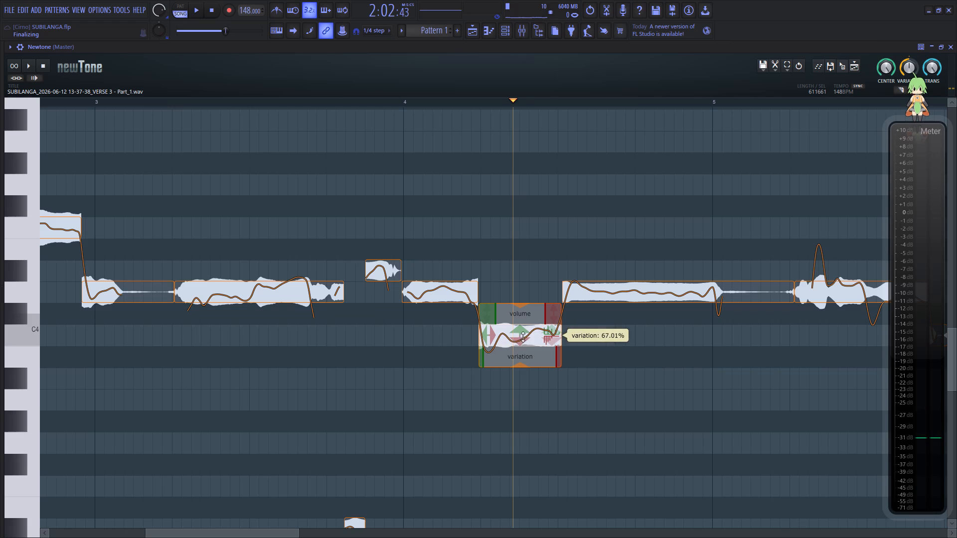
{"action": "left_click_drag", "start_coordinate": [523, 337], "coordinate": [524, 330]}
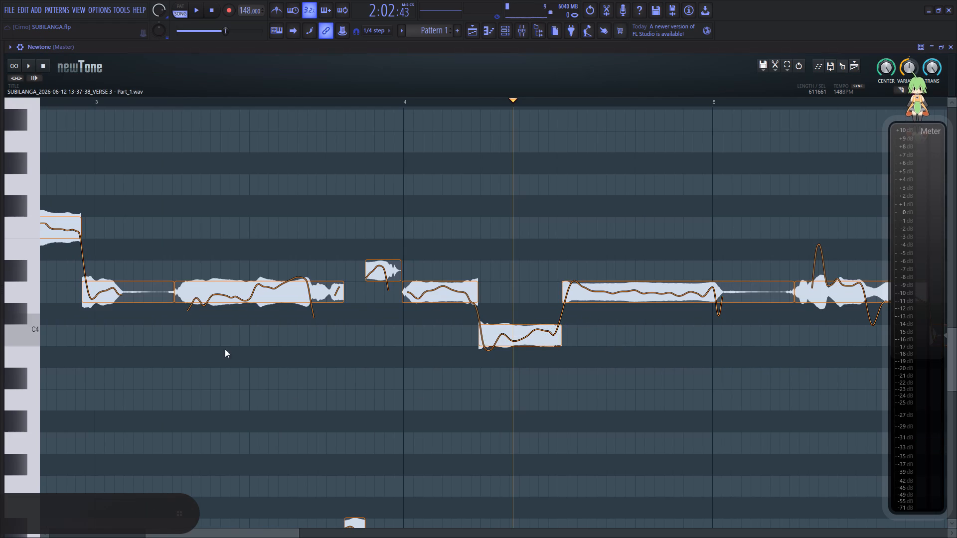
Audition bar 4 and set the pitch variation of the long note leading into bar 5 to 79.74%.
{"action": "left_click", "coordinate": [168, 366]}
{"action": "key", "text": "space"}
{"action": "left_click_drag", "start_coordinate": [267, 535], "coordinate": [273, 534]}
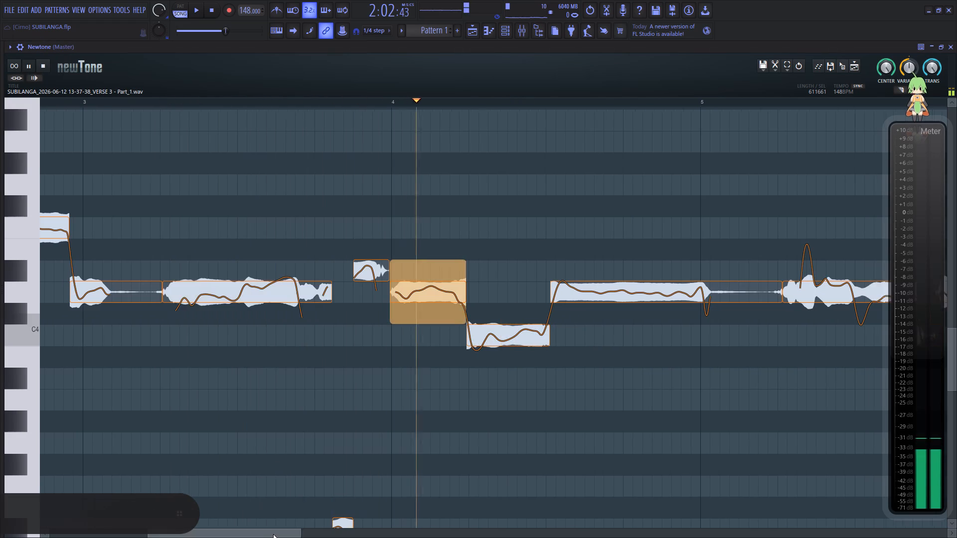
{"action": "left_click_drag", "start_coordinate": [273, 534], "coordinate": [310, 527]}
{"action": "key", "text": "space"}
{"action": "left_click", "coordinate": [429, 294]}
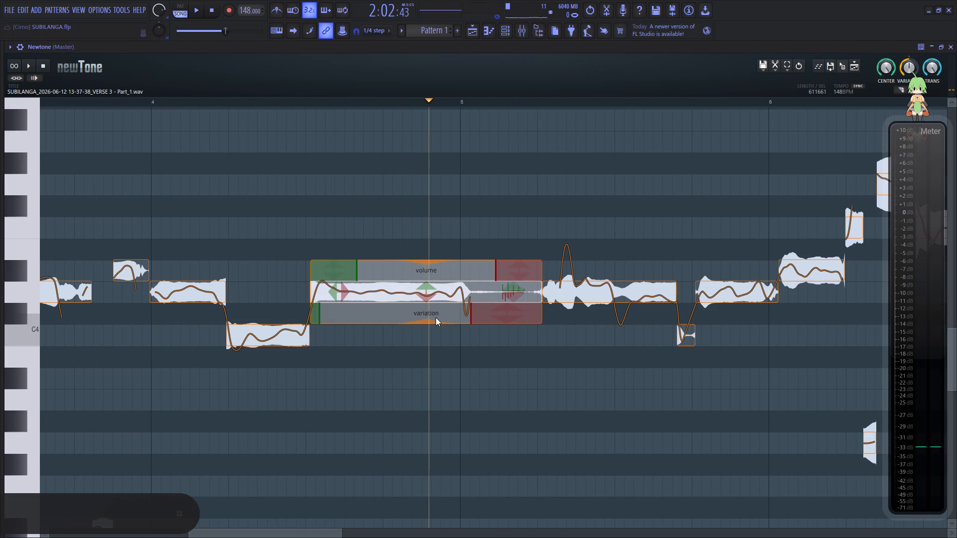
{"action": "left_click_drag", "start_coordinate": [431, 324], "coordinate": [427, 306]}
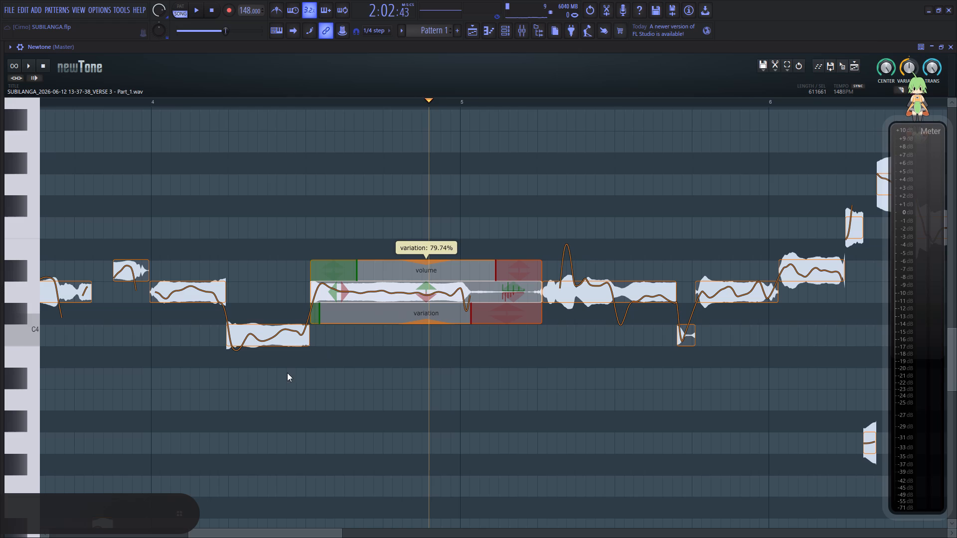
Audition bar 5 and reduce the pitch variation of the note with the sharp pitch peak to below 70%.
{"action": "left_click", "coordinate": [271, 376]}
{"action": "key", "text": "space"}
{"action": "left_click_drag", "start_coordinate": [285, 533], "coordinate": [320, 524]}
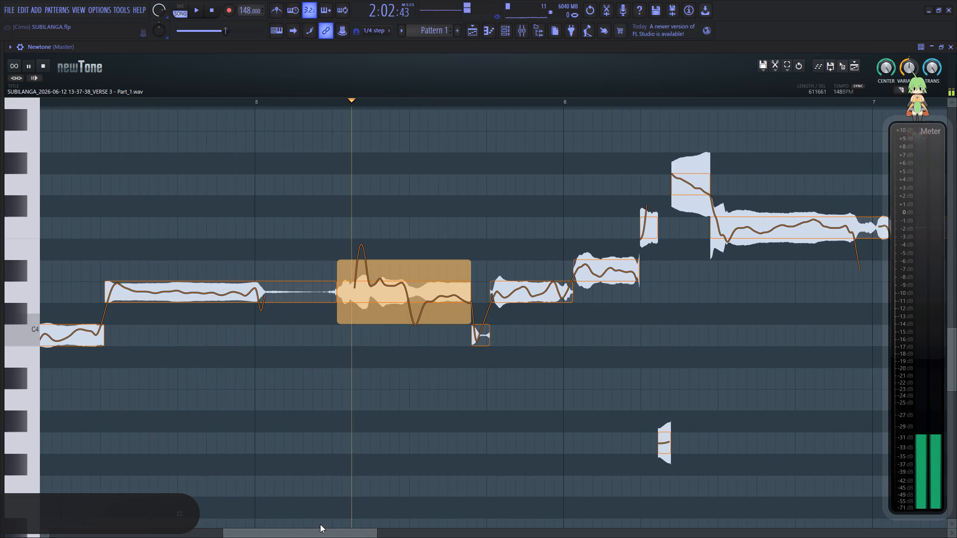
{"action": "left_click_drag", "start_coordinate": [320, 524], "coordinate": [322, 523]}
{"action": "key", "text": "space"}
{"action": "key", "text": "space"}
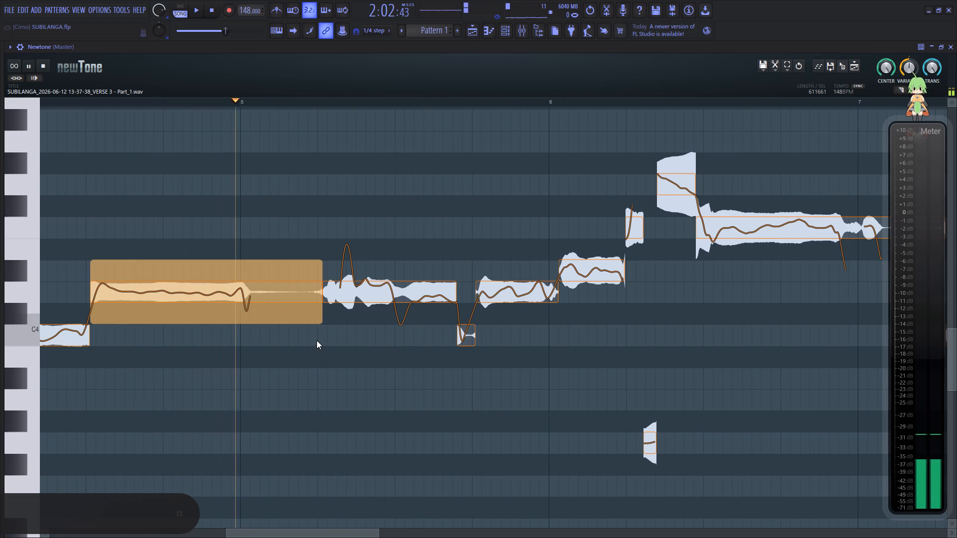
{"action": "key", "text": "space"}
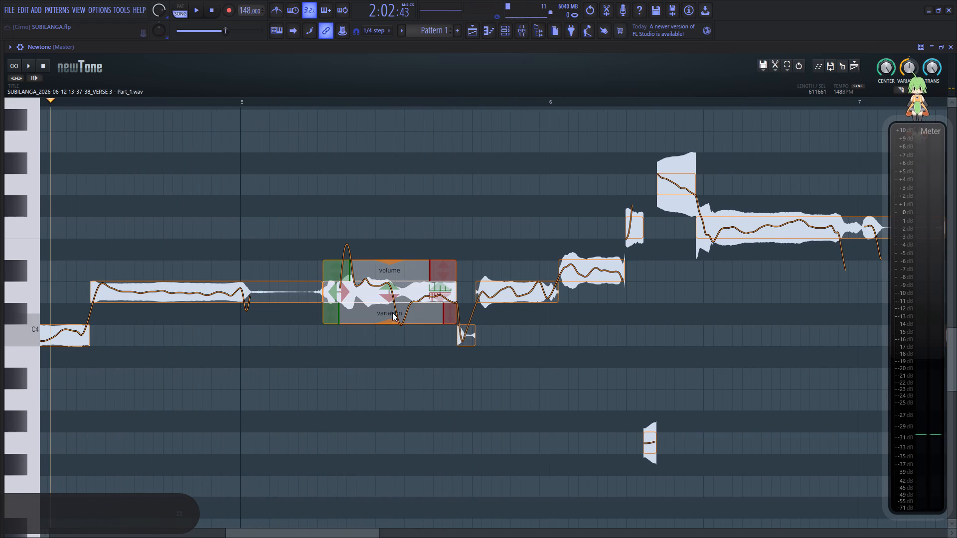
{"action": "left_click_drag", "start_coordinate": [389, 323], "coordinate": [396, 295]}
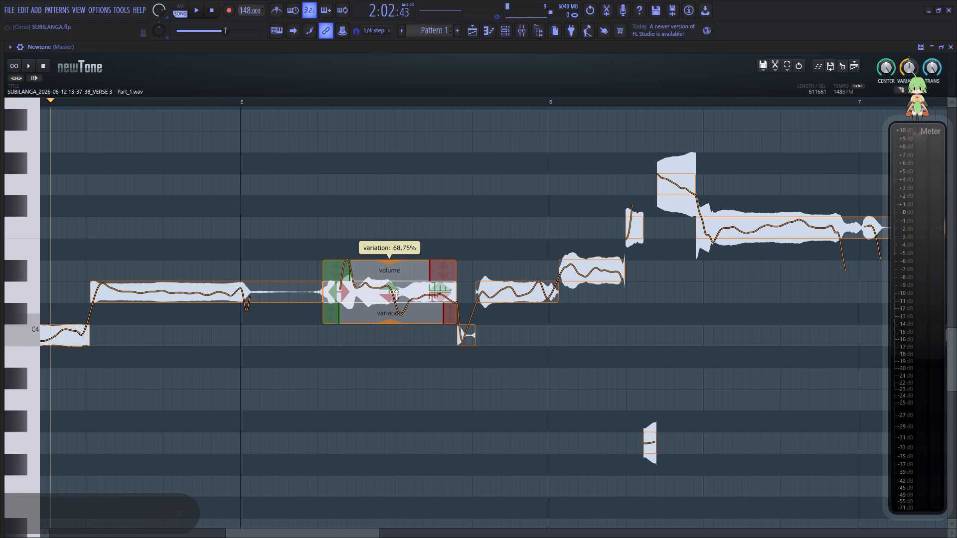
{"action": "left_click_drag", "start_coordinate": [396, 295], "coordinate": [398, 291]}
Slice the peaking note in bar 5 right after its pitch peak, separating it into two notes.
{"action": "key", "text": "space"}
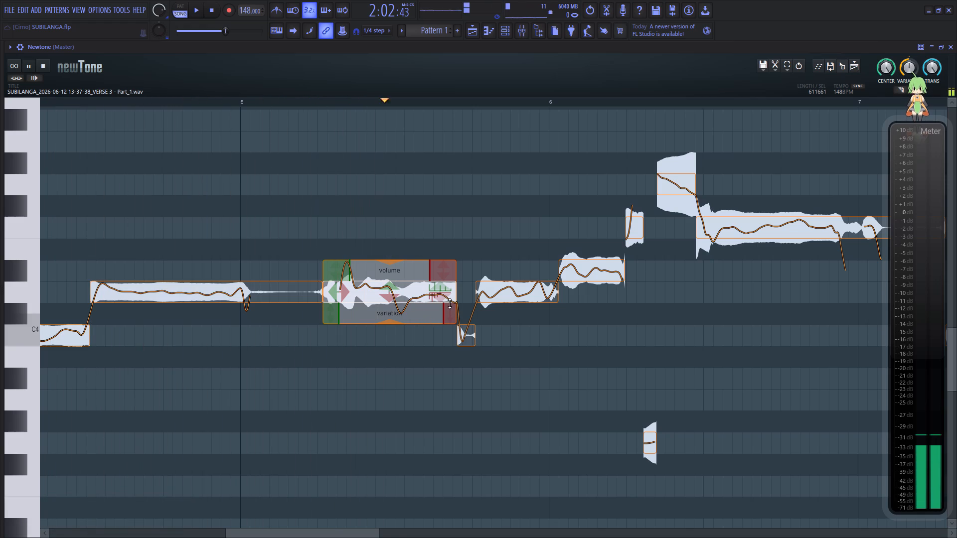
{"action": "key", "text": "space"}
{"action": "left_click", "coordinate": [902, 89]}
{"action": "key", "text": "space"}
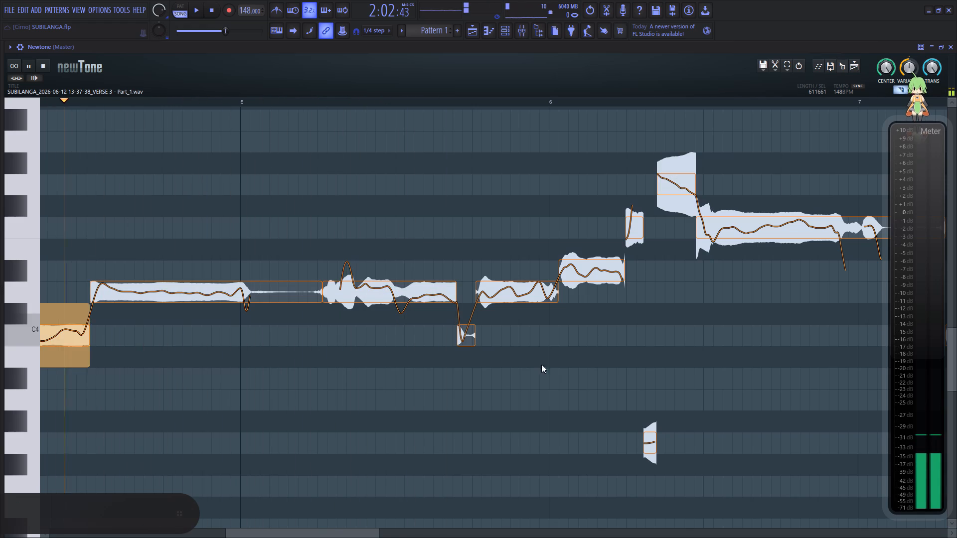
{"action": "key", "text": "space"}
{"action": "left_click", "coordinate": [358, 295]}
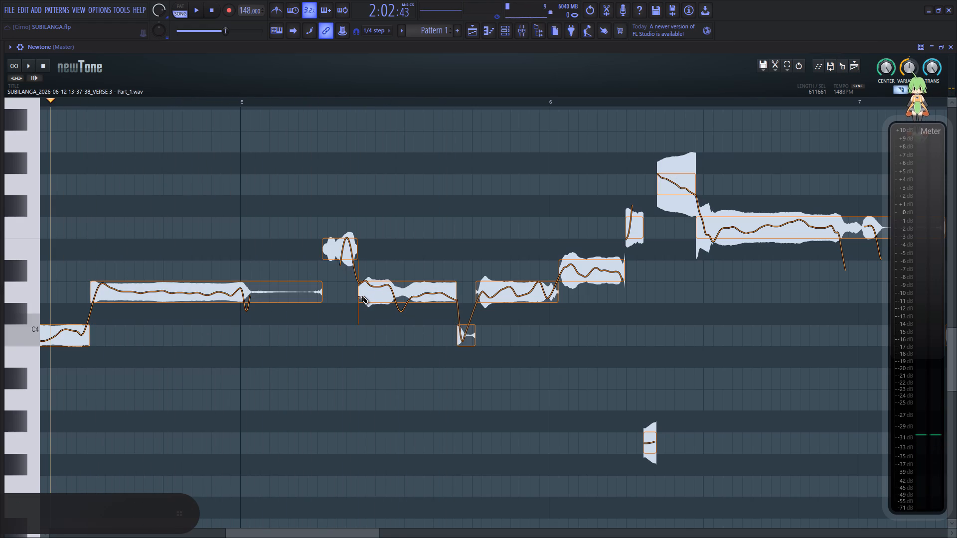
Turn off slicing and set the pitch variation of the first split note to 34.60% and the second to 38.65%.
{"action": "left_click", "coordinate": [187, 337]}
{"action": "key", "text": "space"}
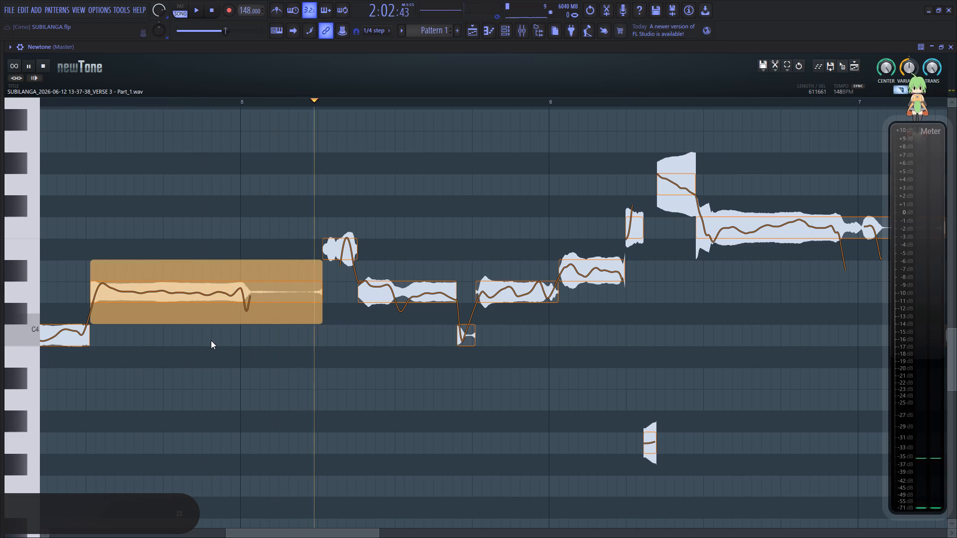
{"action": "key", "text": "space"}
{"action": "left_click", "coordinate": [899, 91]}
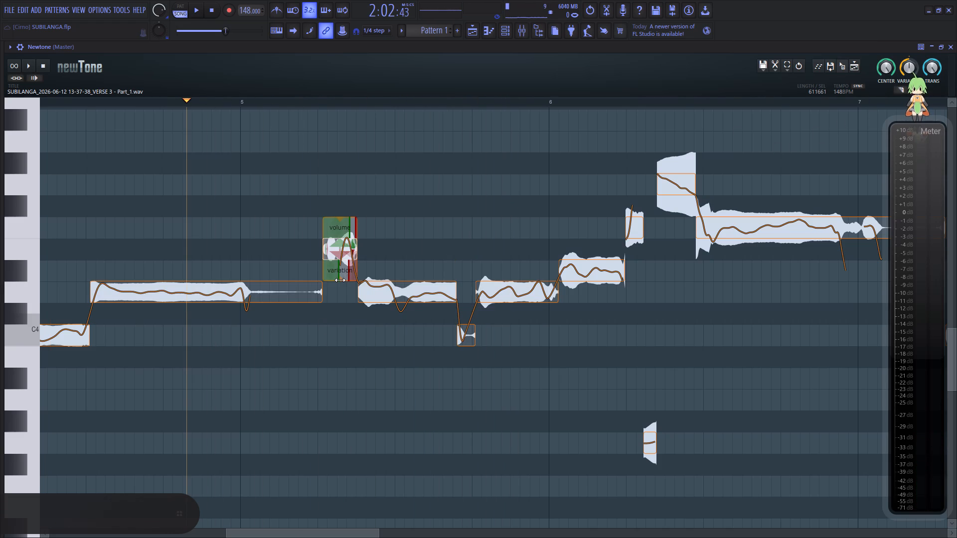
{"action": "left_click_drag", "start_coordinate": [342, 280], "coordinate": [341, 255]}
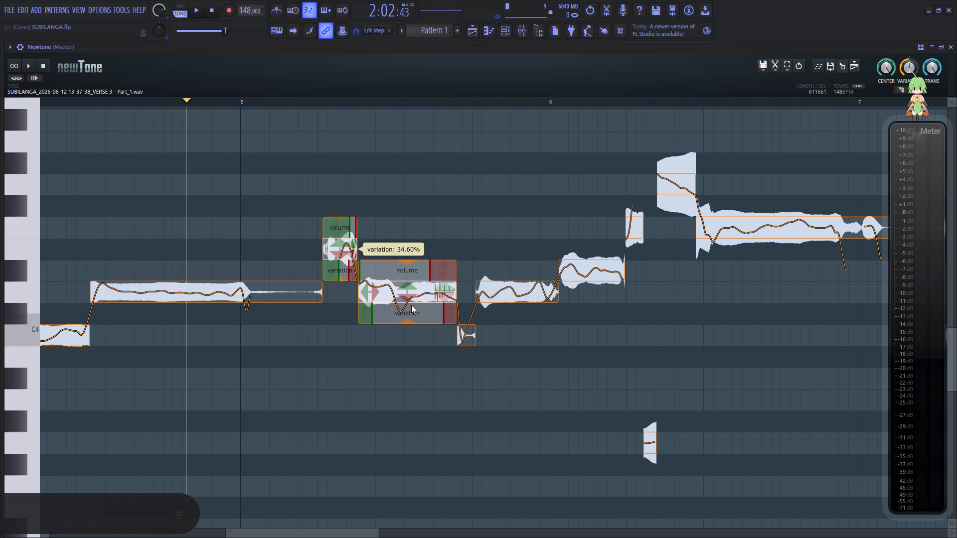
{"action": "left_click_drag", "start_coordinate": [408, 323], "coordinate": [410, 302]}
Reduce the pitch variation of the note leading into bar 6, and set the following note's variation to 75.69%.
{"action": "key", "text": "space"}
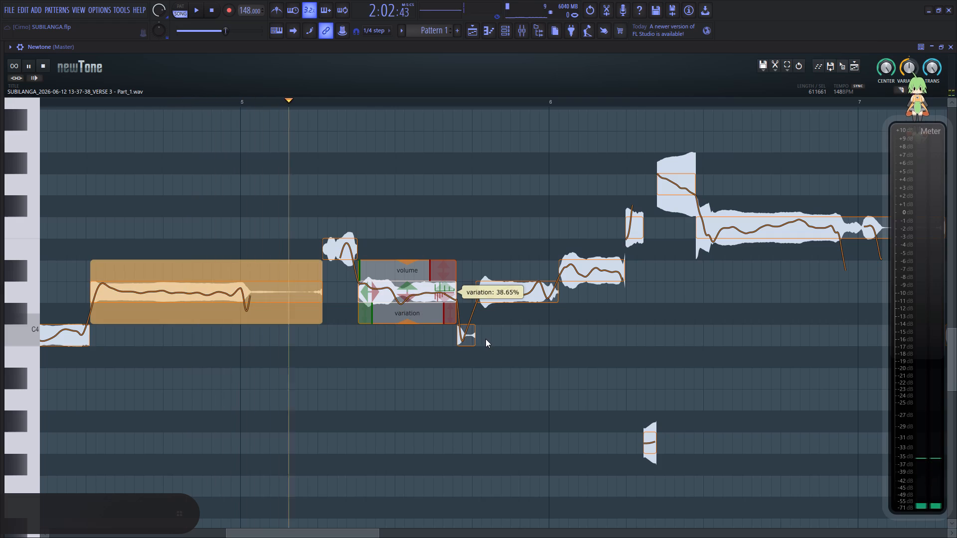
{"action": "key", "text": "space"}
{"action": "left_click", "coordinate": [519, 298]}
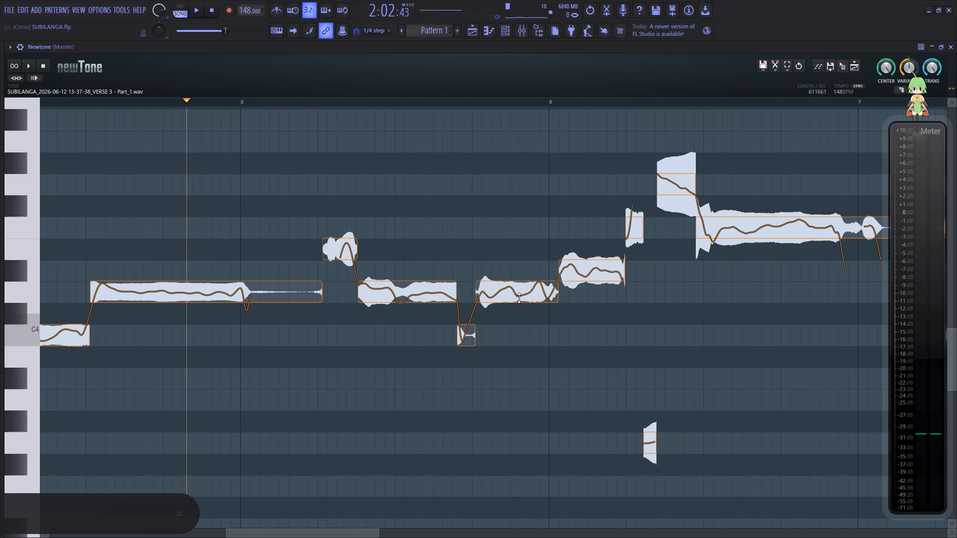
{"action": "left_click_drag", "start_coordinate": [519, 322], "coordinate": [521, 296]}
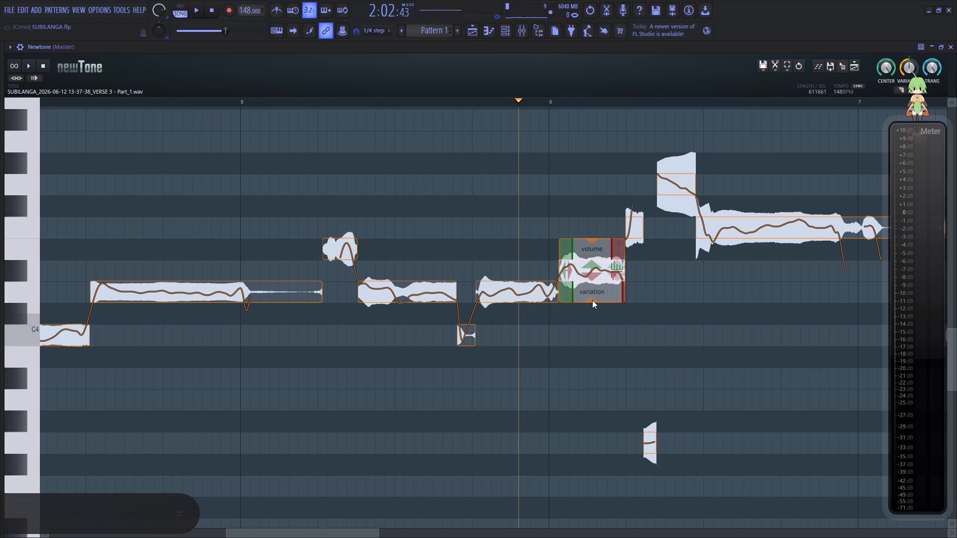
{"action": "left_click_drag", "start_coordinate": [593, 302], "coordinate": [602, 281]}
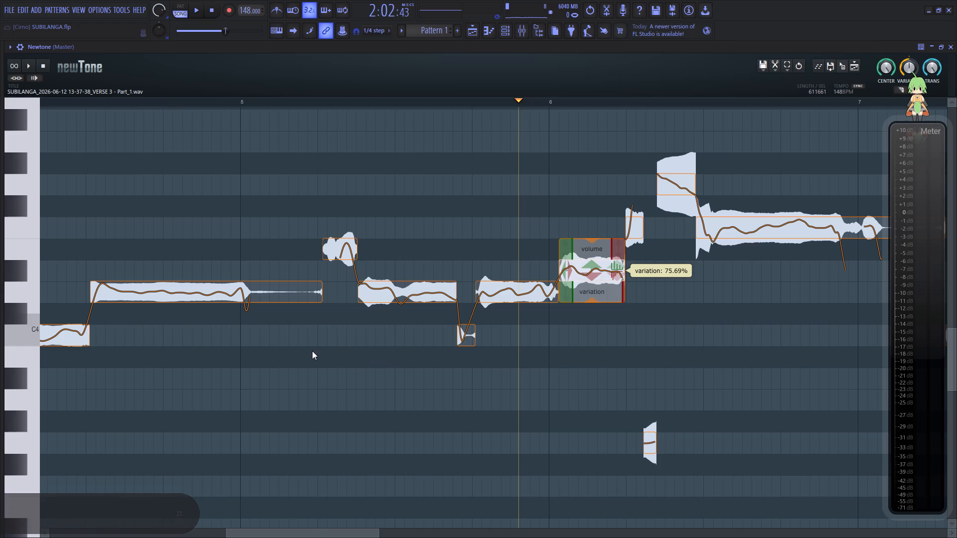
Audition the phrase and reduce the pitch variation of the long note leading into bar 7 to below 65%.
{"action": "left_click", "coordinate": [312, 350]}
{"action": "key", "text": "space"}
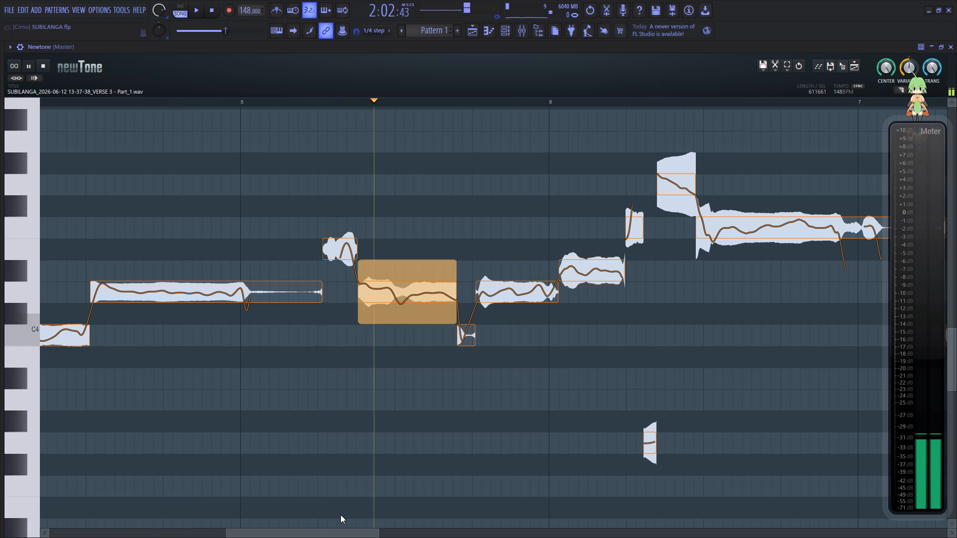
{"action": "left_click_drag", "start_coordinate": [334, 537], "coordinate": [377, 530]}
{"action": "key", "text": "space"}
{"action": "left_click_drag", "start_coordinate": [556, 259], "coordinate": [561, 228]}
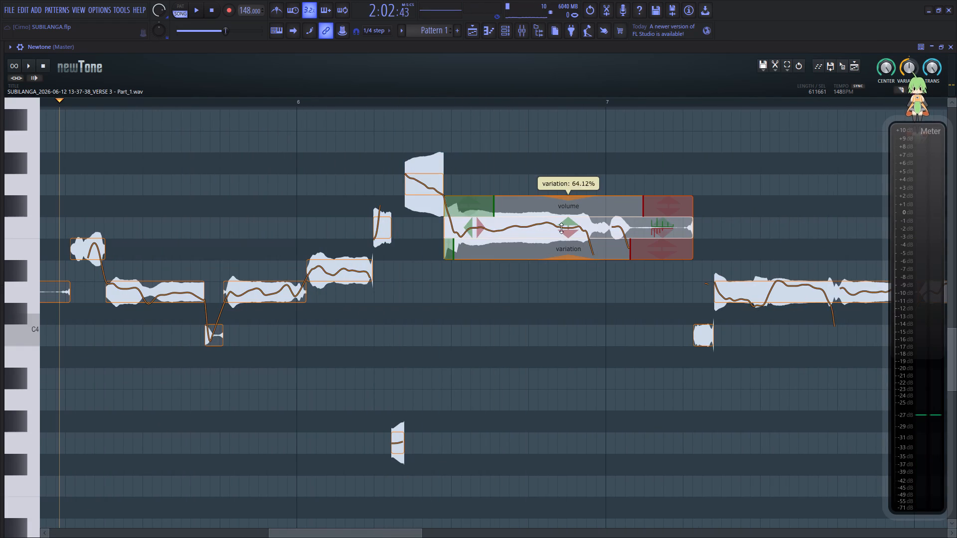
{"action": "left_click_drag", "start_coordinate": [561, 228], "coordinate": [563, 223]}
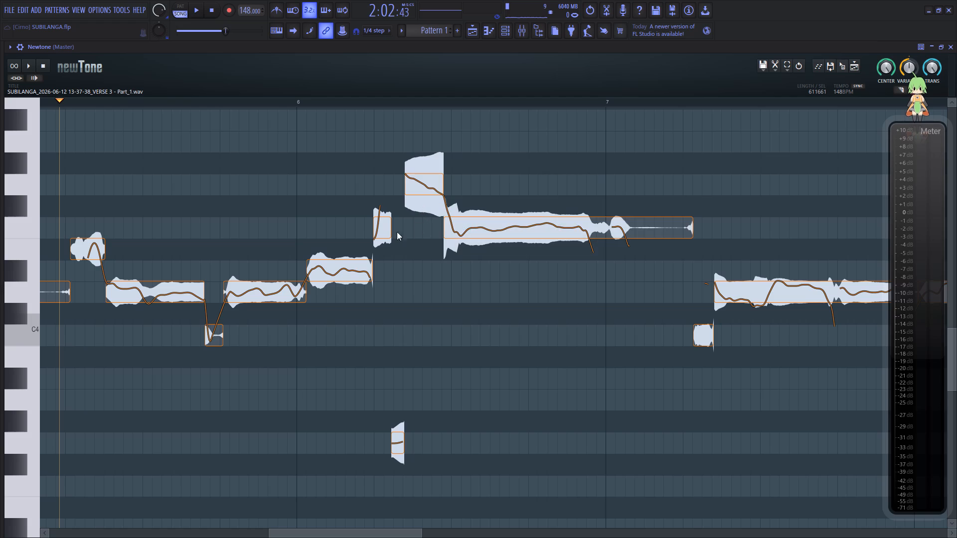
Play back the phrase around bars 6 and 7, and reduce the pitch variation of the long note ending at bar 8.
{"action": "left_click", "coordinate": [208, 359]}
{"action": "key", "text": "space"}
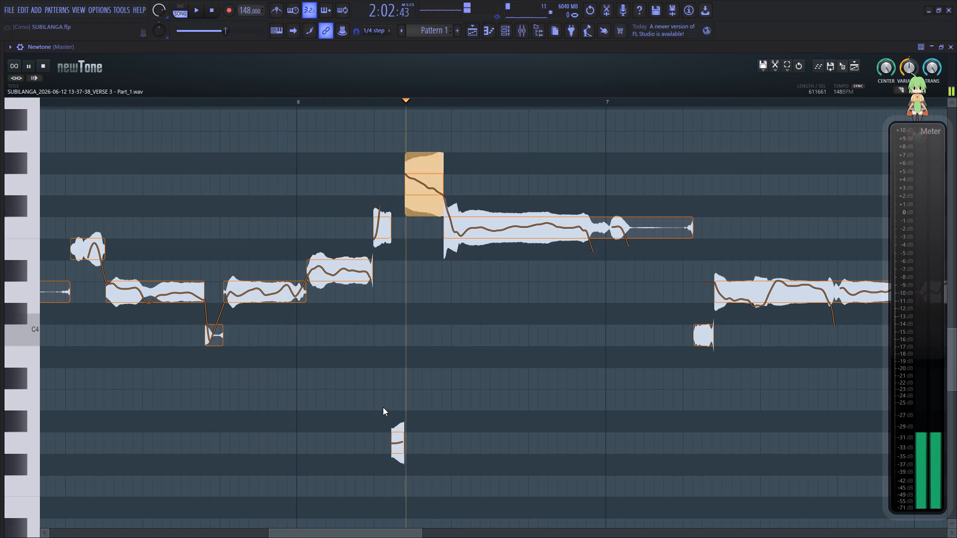
{"action": "key", "text": "space"}
{"action": "key", "text": "space"}
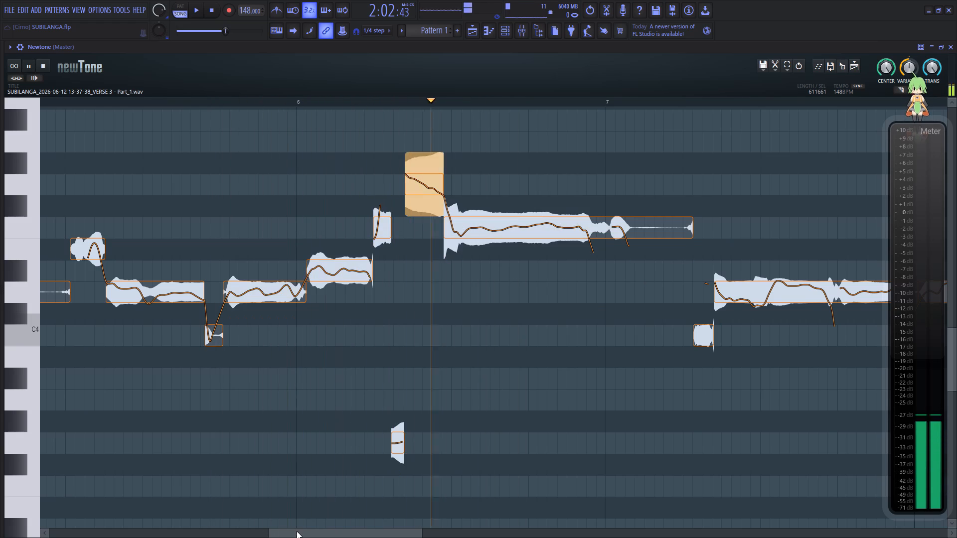
{"action": "left_click_drag", "start_coordinate": [297, 531], "coordinate": [356, 533]}
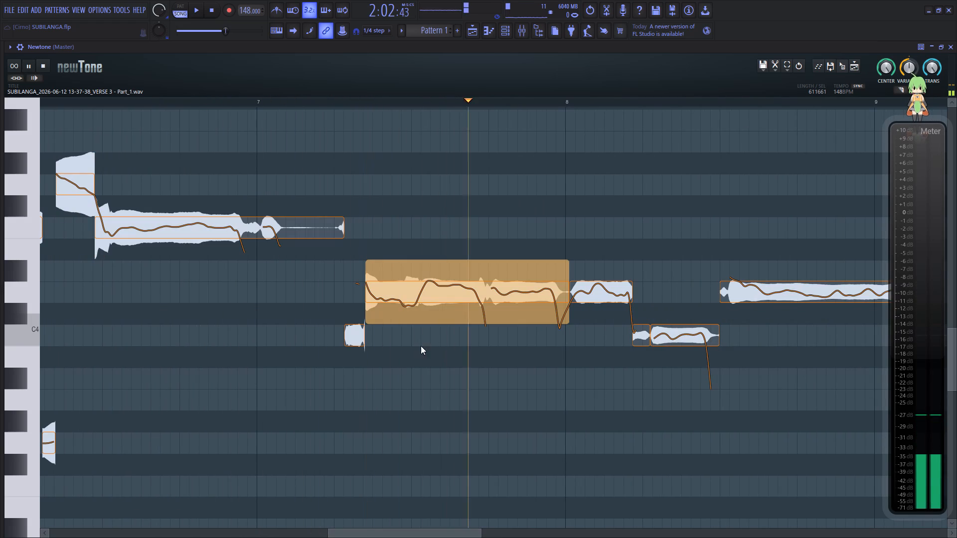
{"action": "key", "text": "space"}
{"action": "left_click", "coordinate": [447, 298]}
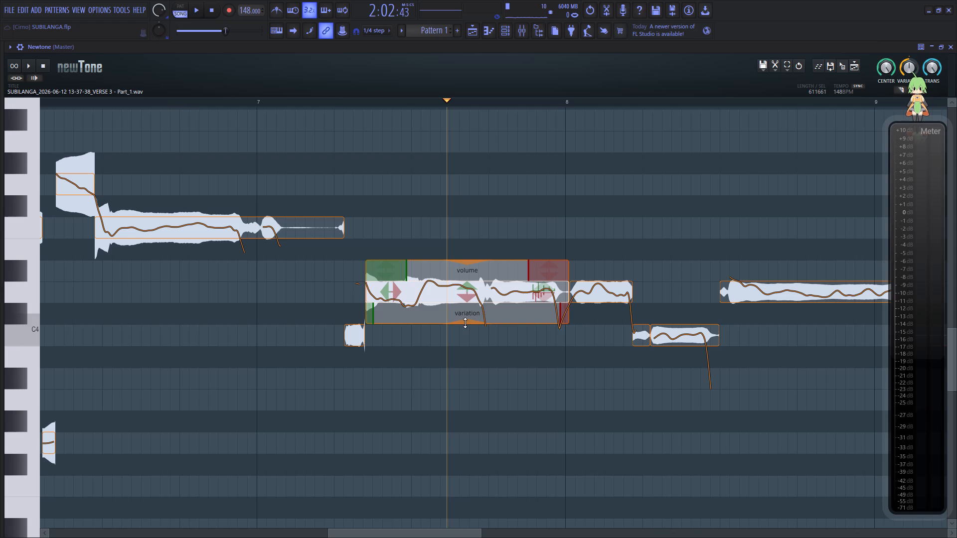
{"action": "left_click_drag", "start_coordinate": [465, 323], "coordinate": [476, 275]}
Audition the long note ending at bar 8, slice it at its pitch rise and at its mid-note dip, and turn slicing off.
{"action": "left_click", "coordinate": [264, 320]}
{"action": "key", "text": "space"}
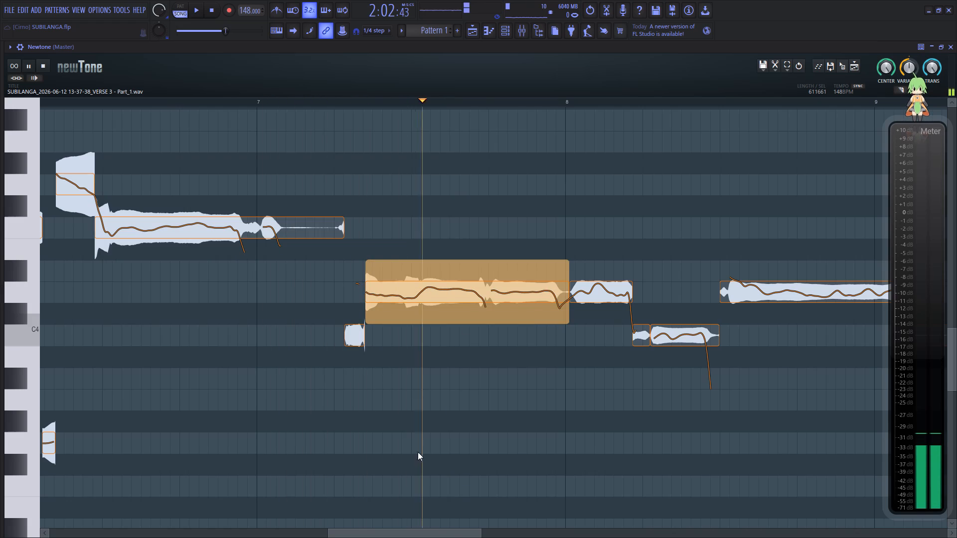
{"action": "key", "text": "space"}
{"action": "key", "text": "space"}
{"action": "key", "text": "space"}
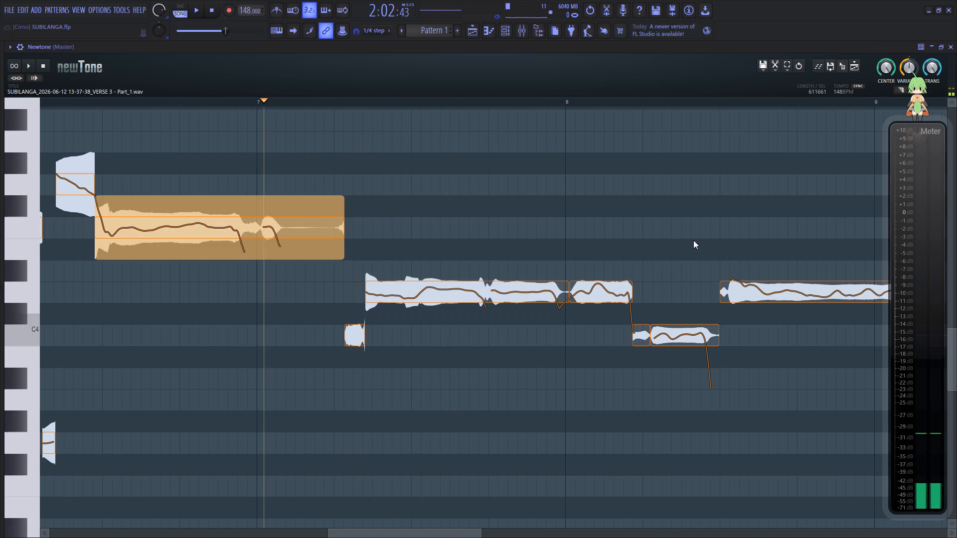
{"action": "key", "text": "space"}
{"action": "key", "text": "space"}
{"action": "left_click", "coordinate": [900, 89]}
{"action": "key", "text": "space"}
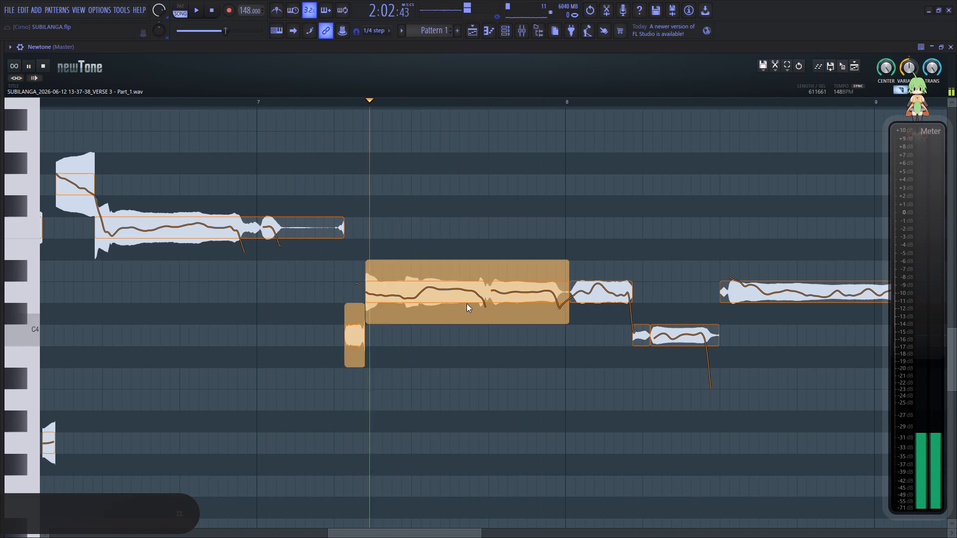
{"action": "key", "text": "space"}
{"action": "left_click", "coordinate": [421, 298]}
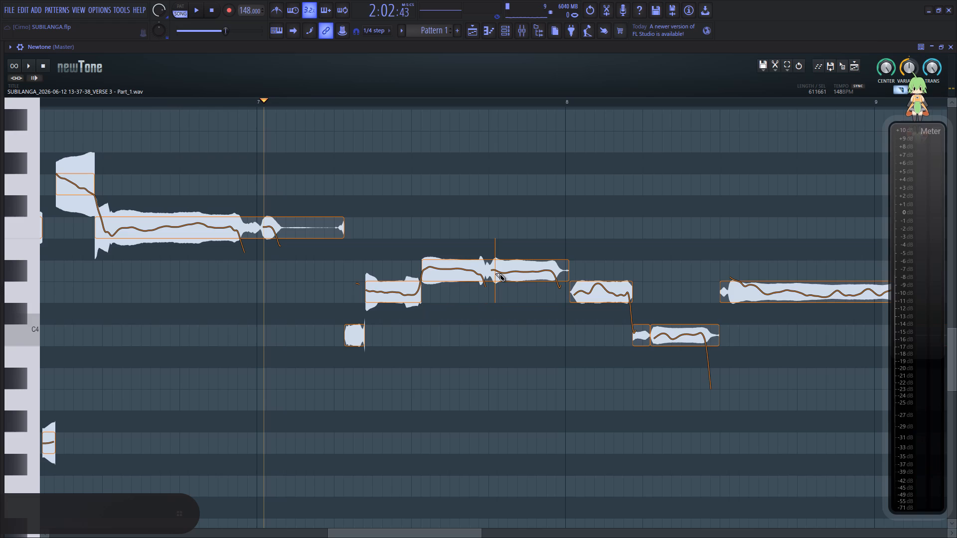
{"action": "left_click", "coordinate": [489, 274]}
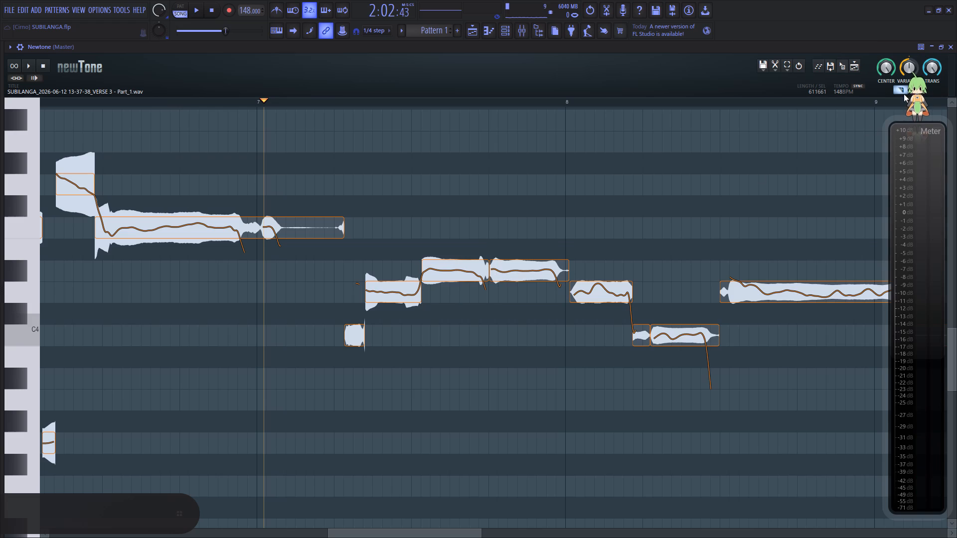
{"action": "left_click", "coordinate": [904, 92]}
Audition the sliced notes, set the last slice's pitch variation to 18.97%, and reduce the middle slice's variation.
{"action": "key", "text": "space"}
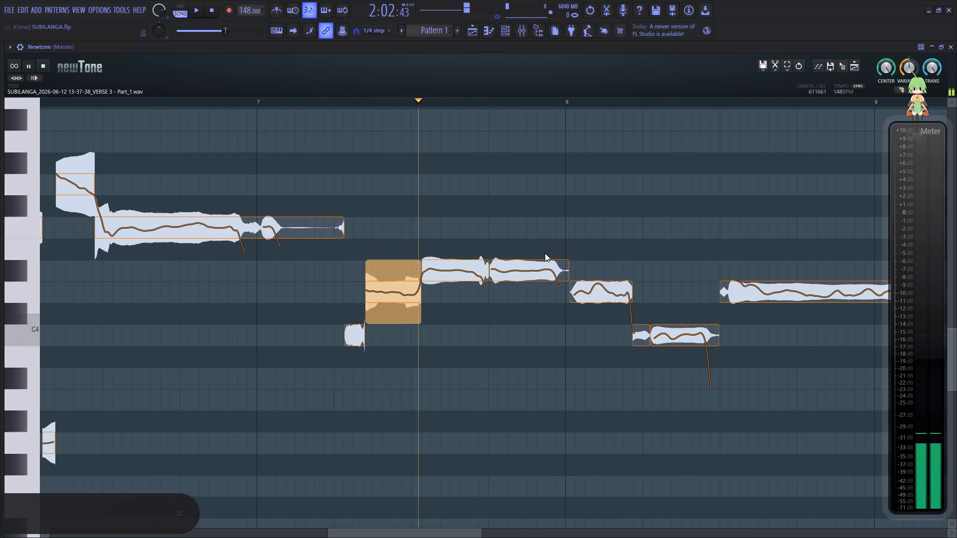
{"action": "key", "text": "space"}
{"action": "key", "text": "space"}
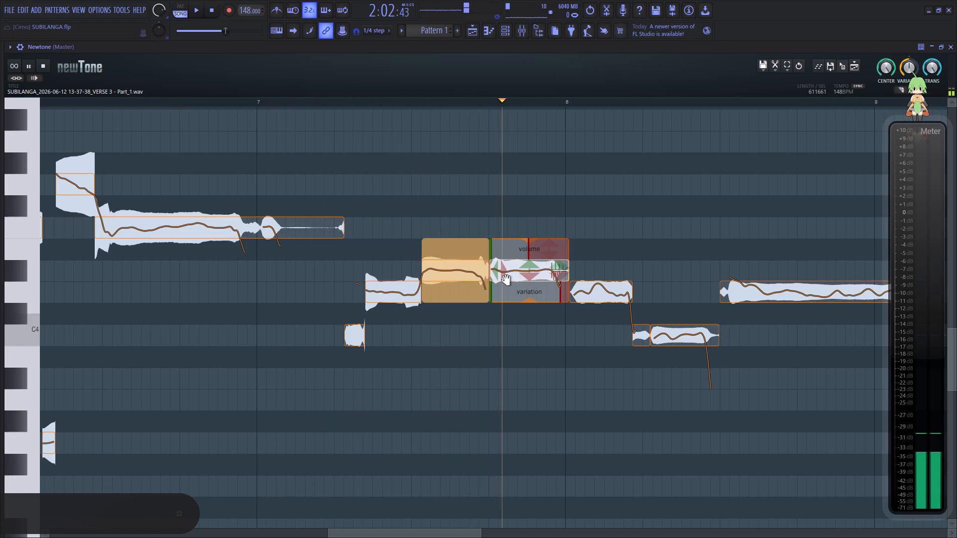
{"action": "key", "text": "space"}
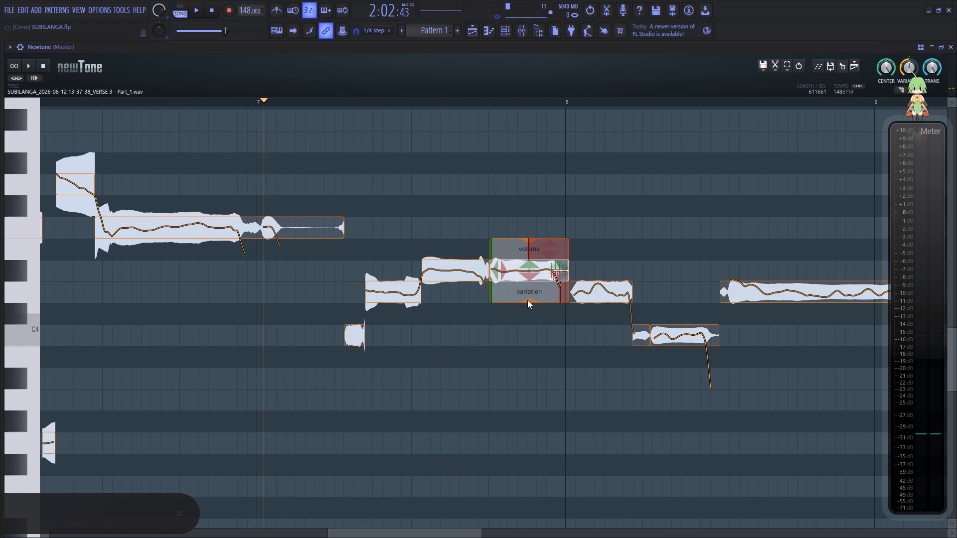
{"action": "left_click", "coordinate": [527, 300]}
{"action": "left_click_drag", "start_coordinate": [529, 302], "coordinate": [529, 280]}
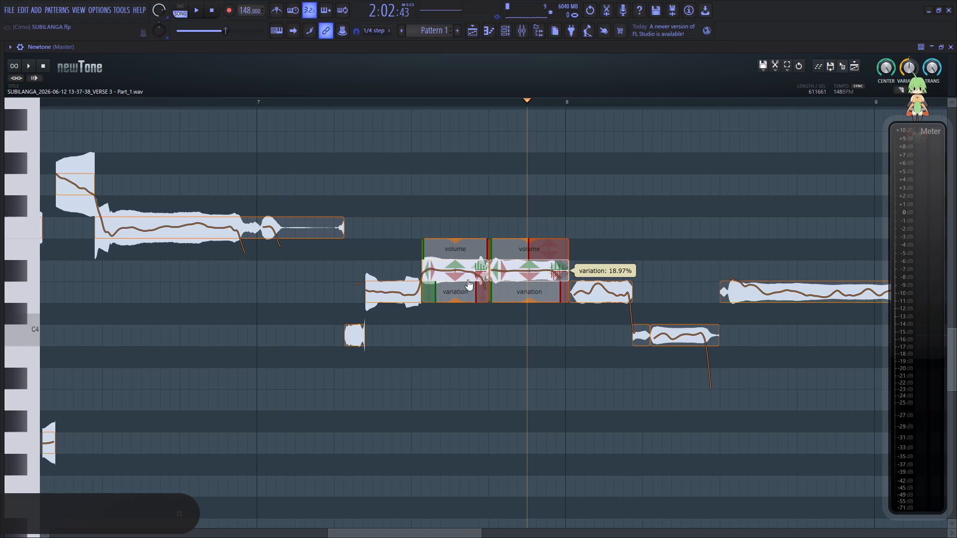
{"action": "left_click_drag", "start_coordinate": [459, 302], "coordinate": [462, 277]}
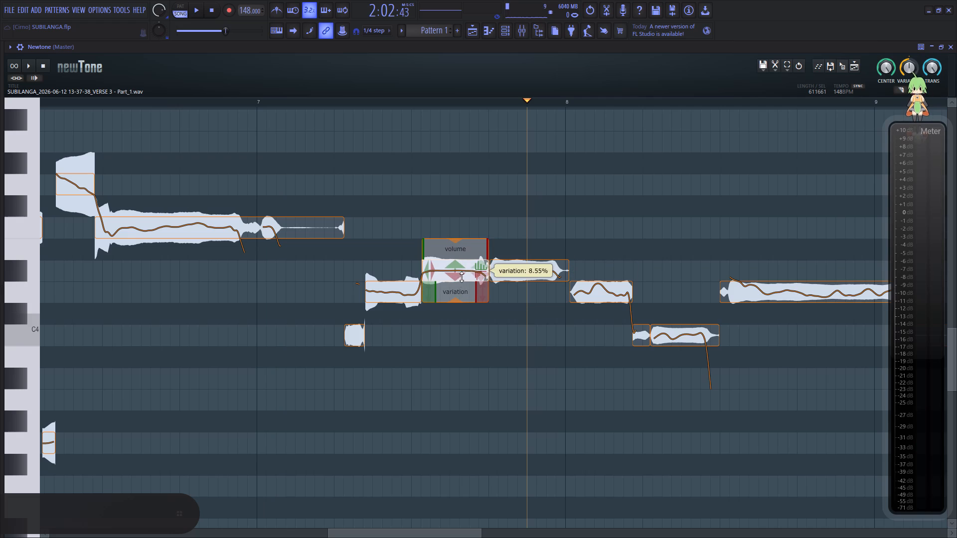
{"action": "left_click_drag", "start_coordinate": [462, 277], "coordinate": [461, 286]}
Play back from bar 7 and reduce the pitch variation of the long note leading into bar 9.
{"action": "left_click", "coordinate": [325, 285]}
{"action": "key", "text": "space"}
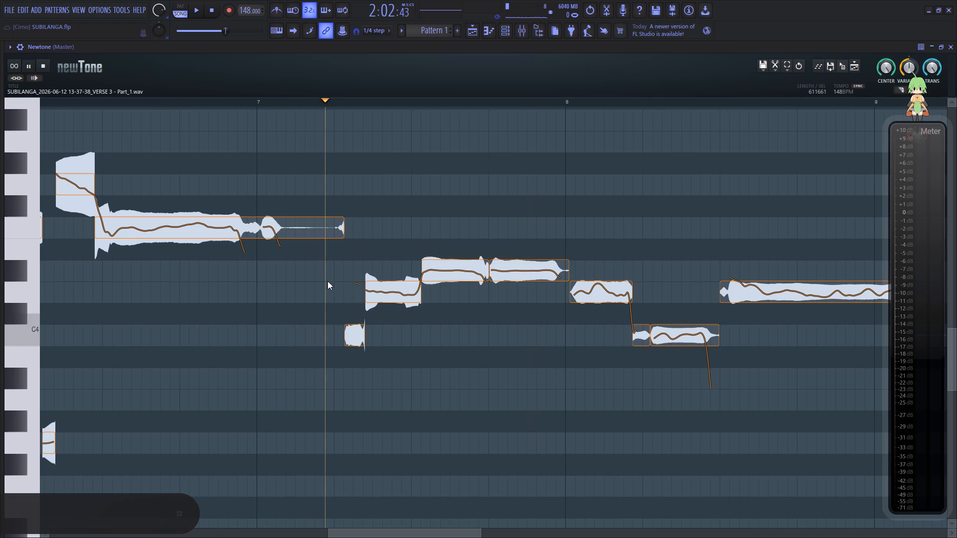
{"action": "left_click_drag", "start_coordinate": [423, 533], "coordinate": [466, 521]}
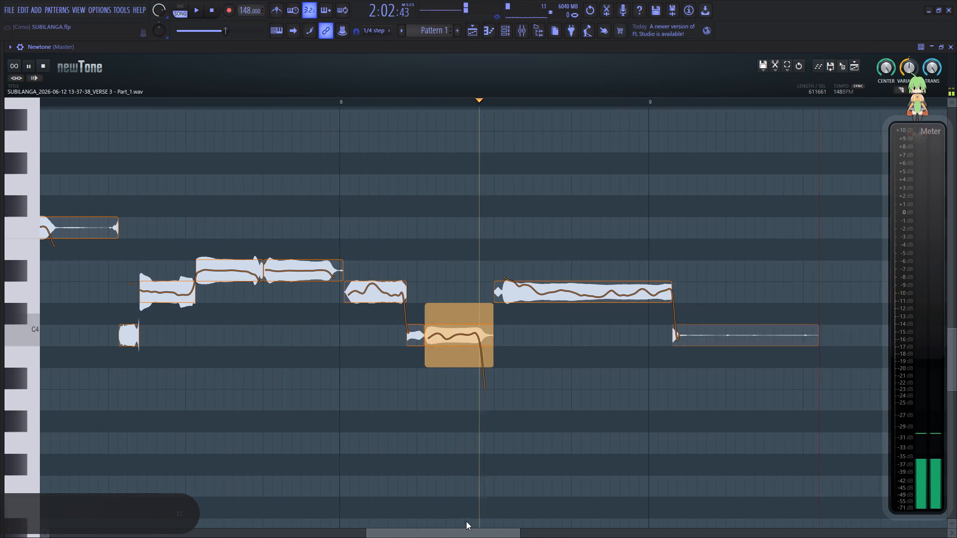
{"action": "left_click_drag", "start_coordinate": [466, 521], "coordinate": [476, 518]}
{"action": "key", "text": "space"}
{"action": "left_click_drag", "start_coordinate": [502, 322], "coordinate": [503, 316]}
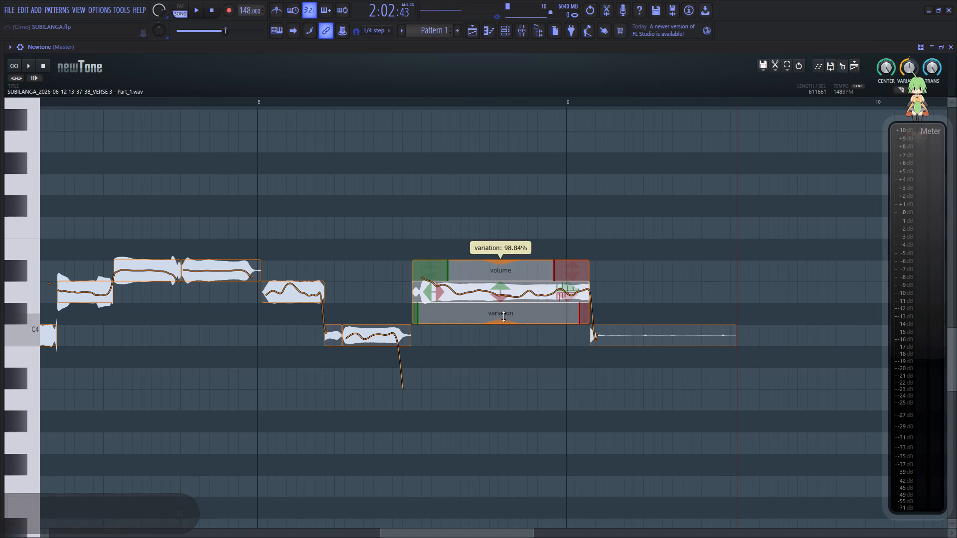
{"action": "left_click_drag", "start_coordinate": [503, 316], "coordinate": [507, 289]}
Reduce the pitch variation of the longer low note in bar 8 and of the note that opens bar 8.
{"action": "left_click_drag", "start_coordinate": [377, 367], "coordinate": [377, 345]}
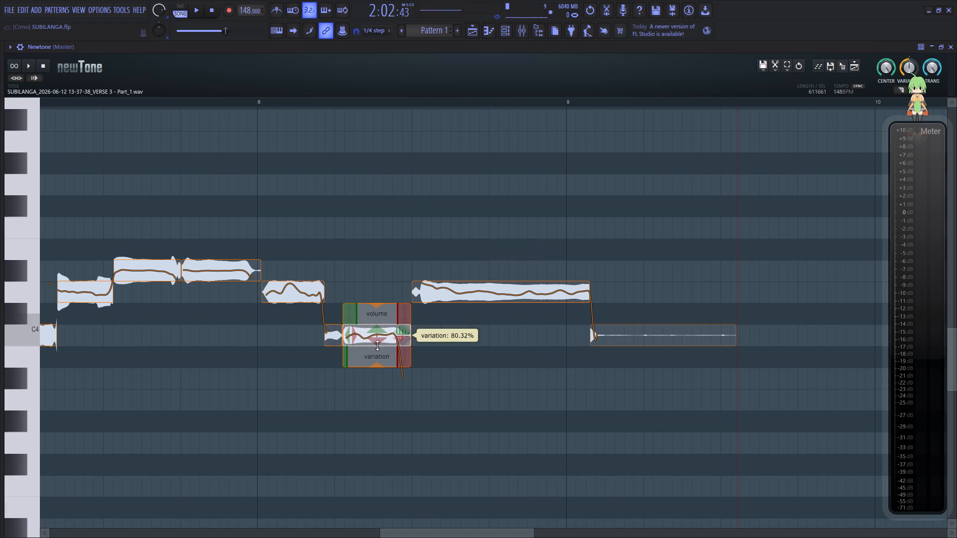
{"action": "left_click_drag", "start_coordinate": [377, 345], "coordinate": [380, 336]}
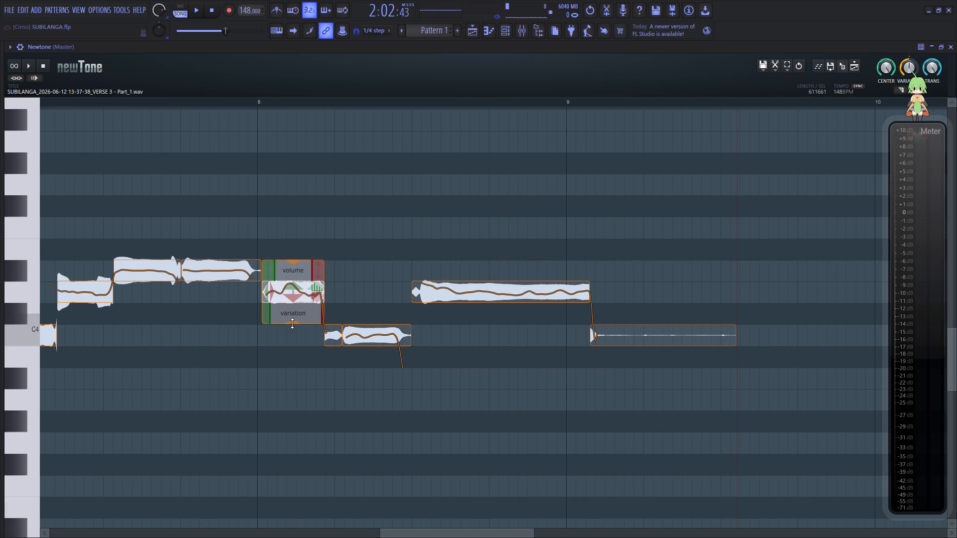
{"action": "left_click_drag", "start_coordinate": [292, 323], "coordinate": [300, 294]}
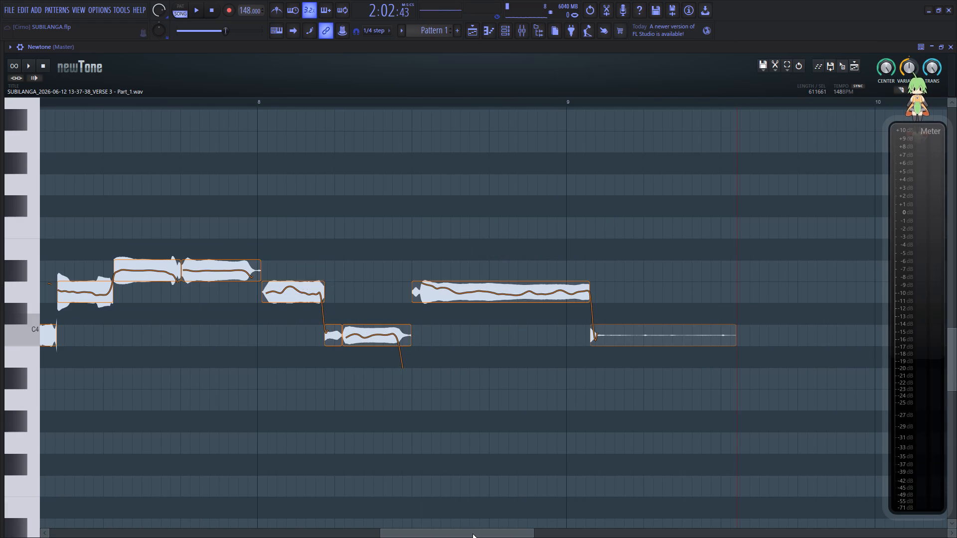
Play back the vocal from the beginning through bar 3 to check the corrected notes, and look ahead to bar 5.
{"action": "left_click_drag", "start_coordinate": [473, 534], "coordinate": [45, 503]}
{"action": "left_click", "coordinate": [75, 330]}
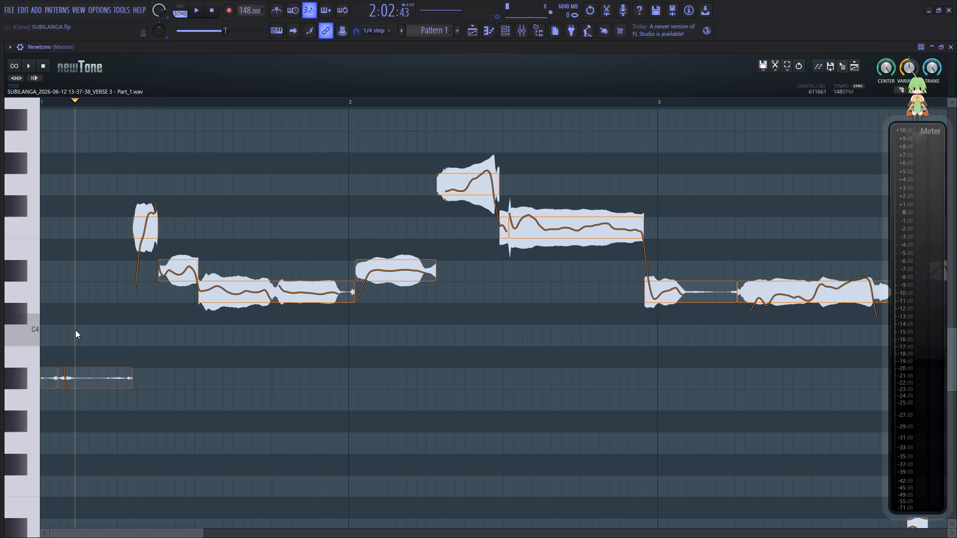
{"action": "left_click", "coordinate": [41, 283]}
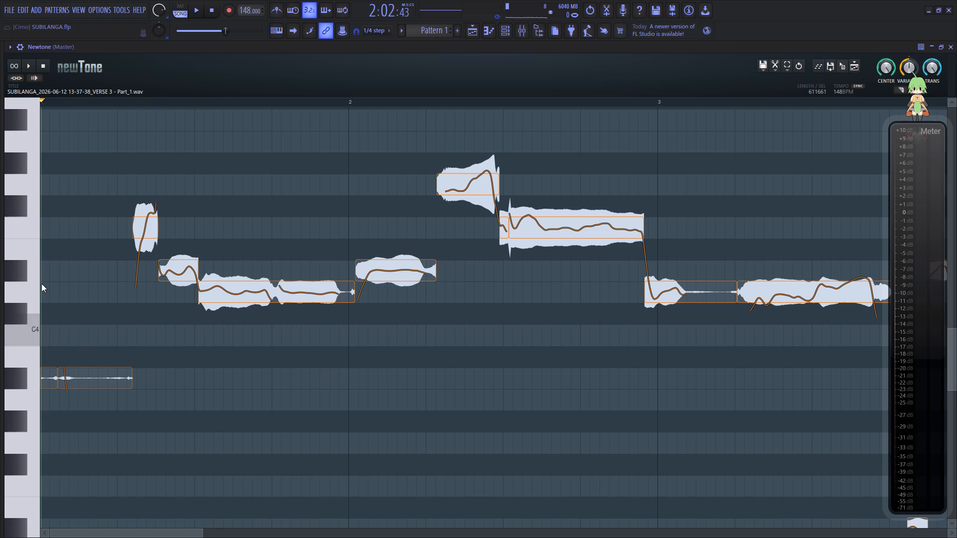
{"action": "key", "text": "space"}
{"action": "key", "text": "space"}
{"action": "key", "text": "space"}
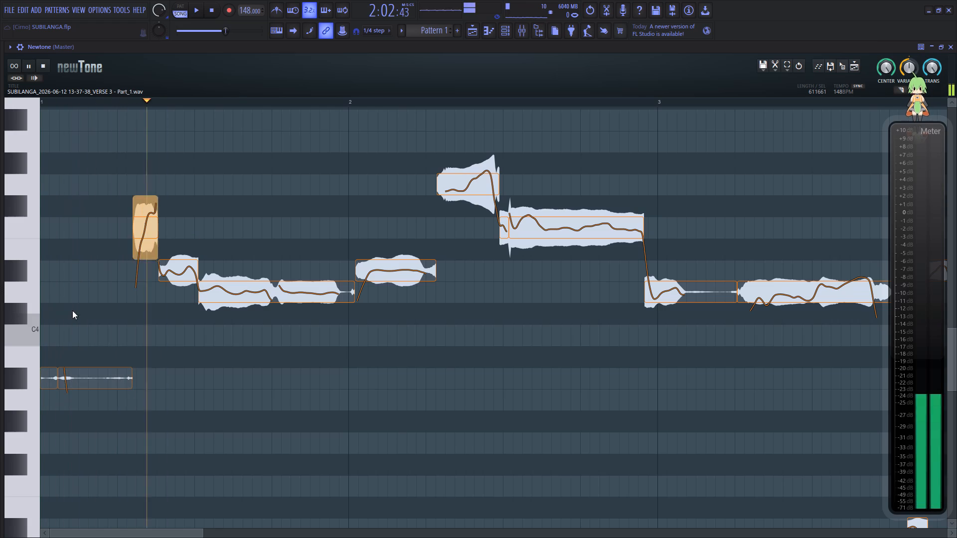
{"action": "left_click_drag", "start_coordinate": [181, 534], "coordinate": [188, 536]}
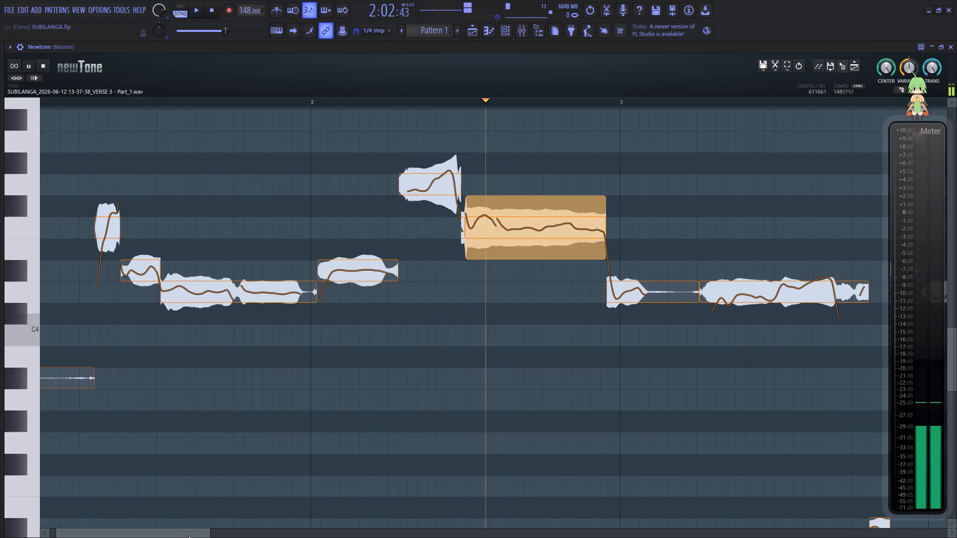
{"action": "left_click_drag", "start_coordinate": [188, 536], "coordinate": [261, 530]}
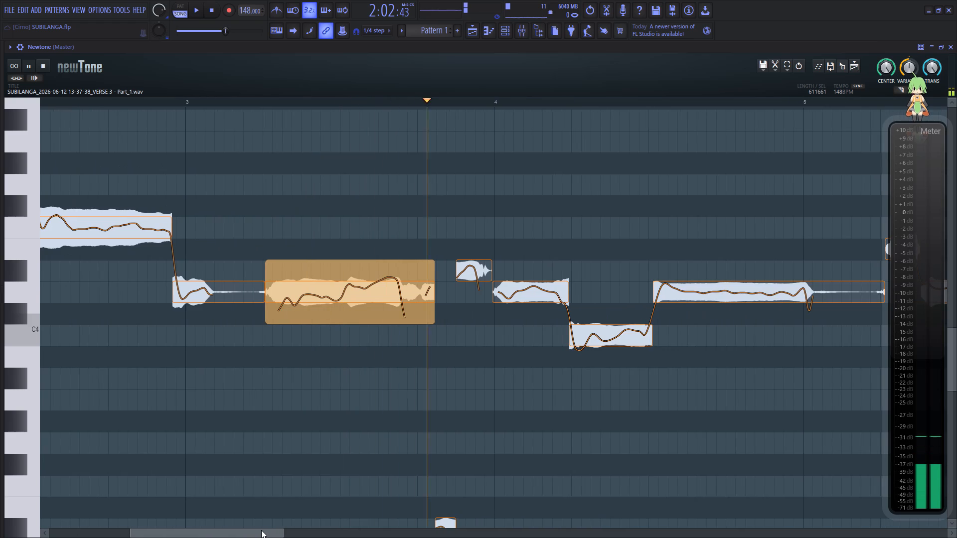
{"action": "left_click_drag", "start_coordinate": [261, 530], "coordinate": [359, 519]}
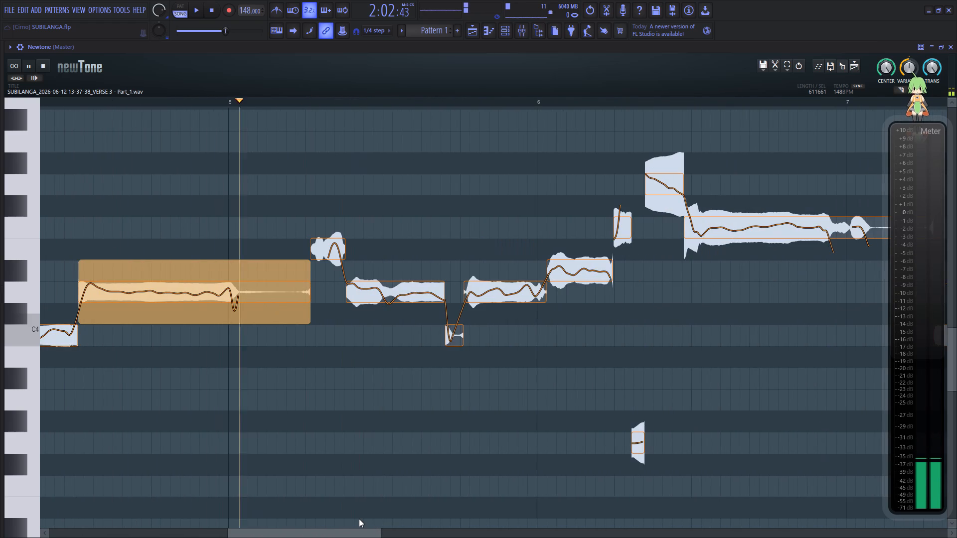
{"action": "left_click_drag", "start_coordinate": [359, 519], "coordinate": [274, 520]}
Replay from bar 3 and reduce the pitch variation of the low note in bar 4.
{"action": "left_click", "coordinate": [204, 434]}
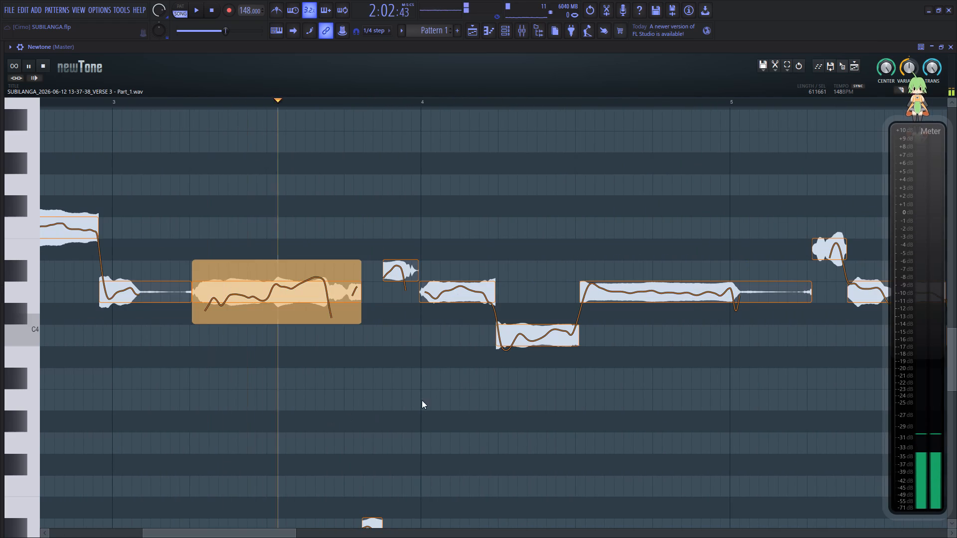
{"action": "left_click_drag", "start_coordinate": [537, 367], "coordinate": [537, 366]}
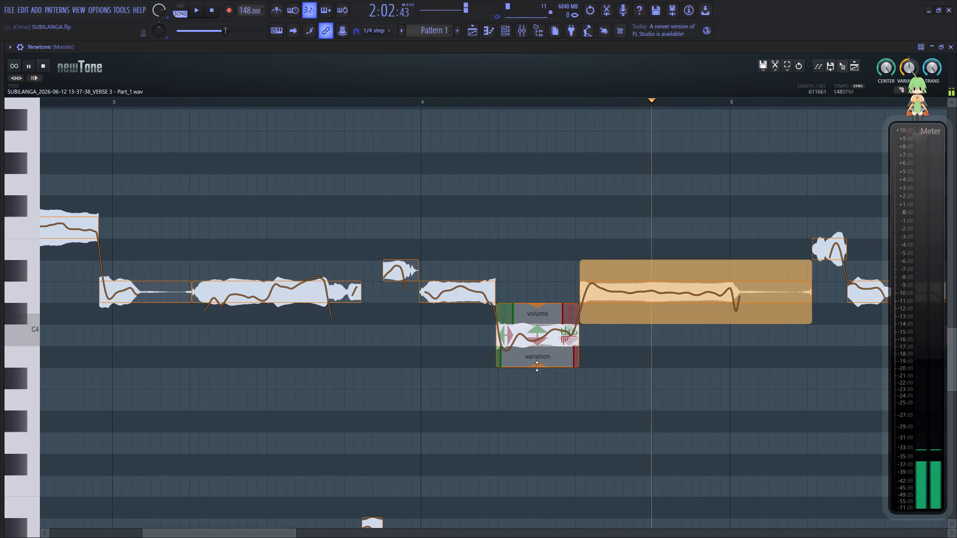
{"action": "left_click_drag", "start_coordinate": [537, 366], "coordinate": [540, 344]}
Play back the vocal from just before bar 4 up to bar 7 to check the corrected notes.
{"action": "left_click_drag", "start_coordinate": [271, 530], "coordinate": [283, 531]}
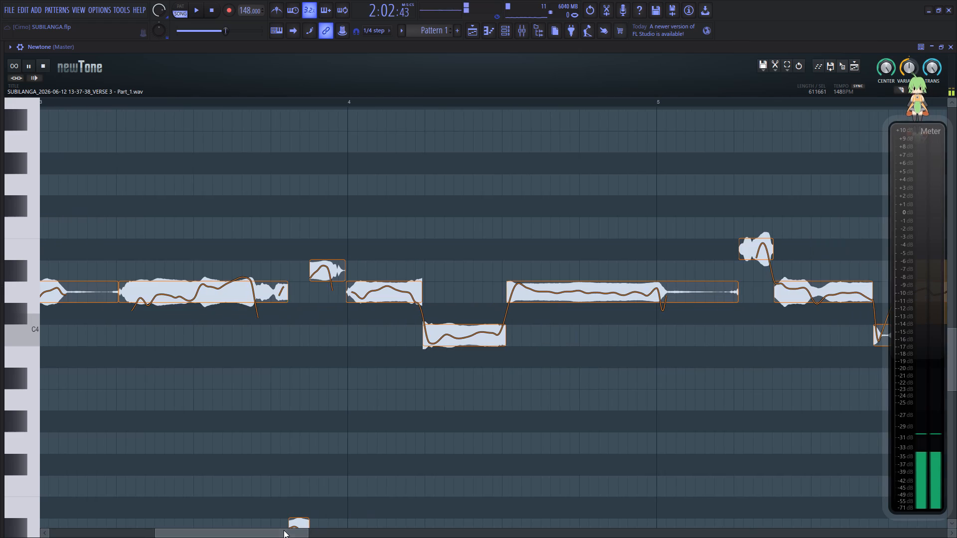
{"action": "left_click", "coordinate": [310, 444]}
{"action": "key", "text": "space"}
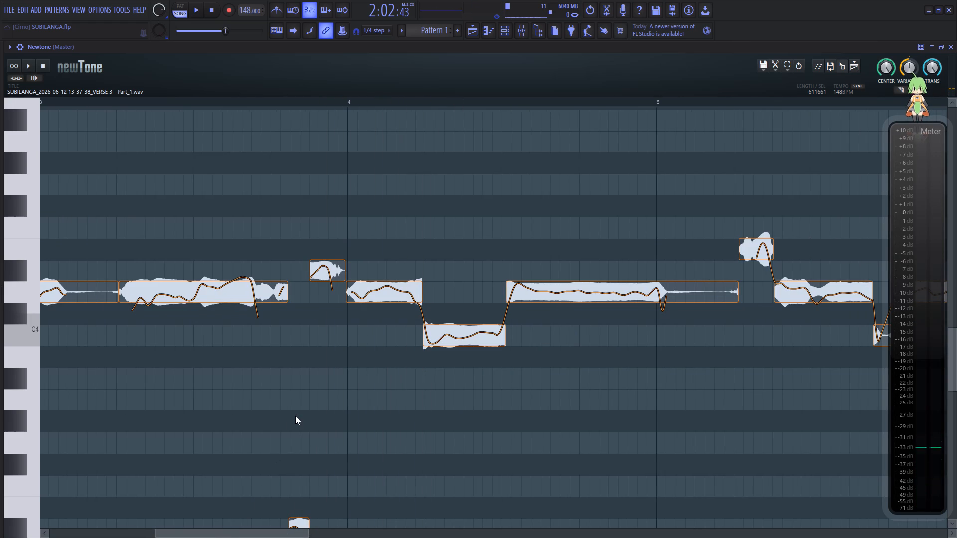
{"action": "left_click", "coordinate": [295, 416]}
{"action": "key", "text": "space"}
{"action": "key", "text": "space"}
{"action": "left_click_drag", "start_coordinate": [230, 533], "coordinate": [255, 532]}
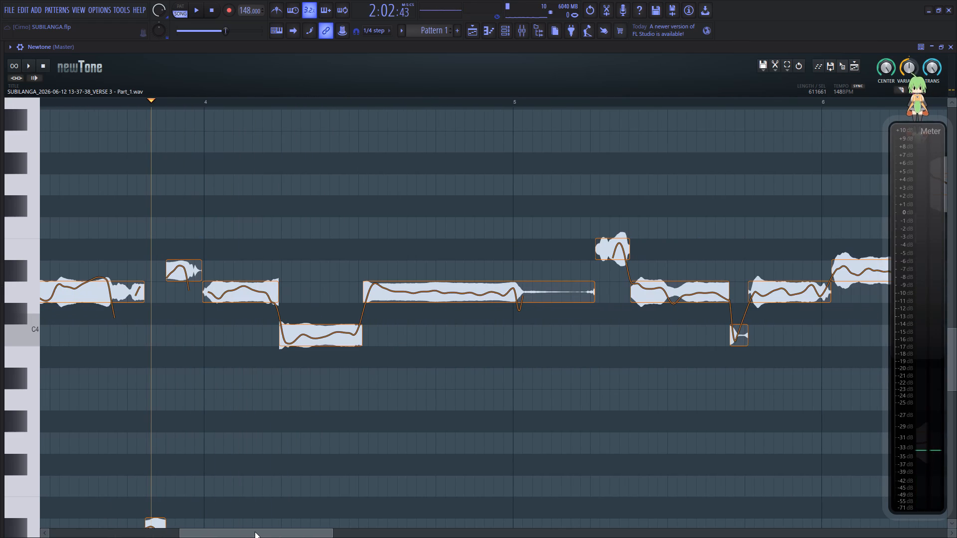
{"action": "left_click_drag", "start_coordinate": [255, 532], "coordinate": [274, 532]}
{"action": "key", "text": "space"}
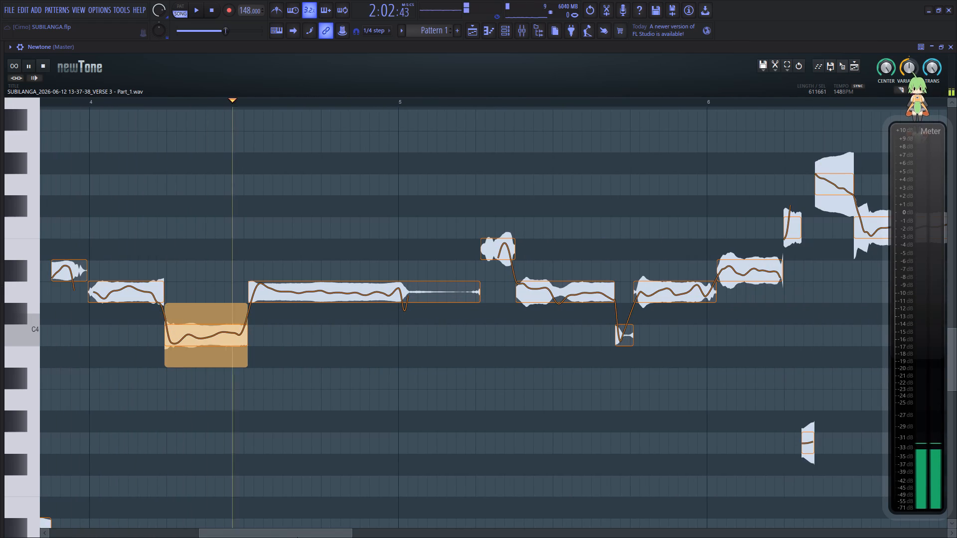
{"action": "left_click_drag", "start_coordinate": [300, 534], "coordinate": [356, 531]}
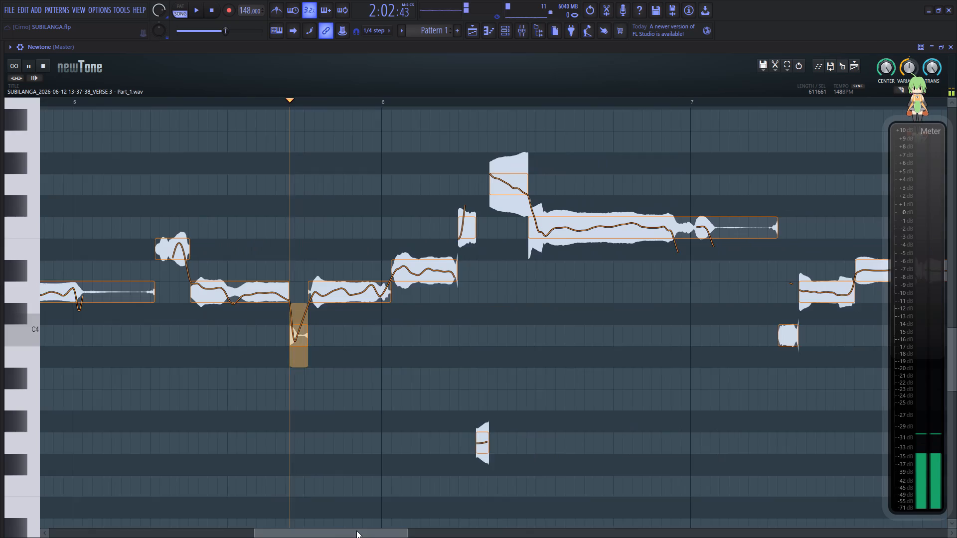
{"action": "left_click_drag", "start_coordinate": [356, 531], "coordinate": [423, 512]}
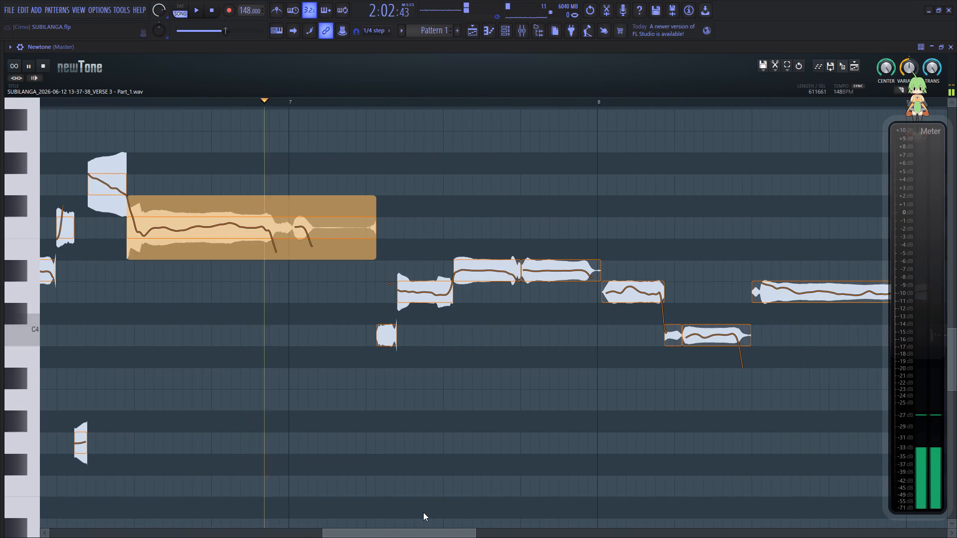
{"action": "left_click_drag", "start_coordinate": [423, 512], "coordinate": [424, 512]}
Replay the vocal from the long high note before bar 7 to the end of the recording and stop playback.
{"action": "left_click", "coordinate": [83, 372]}
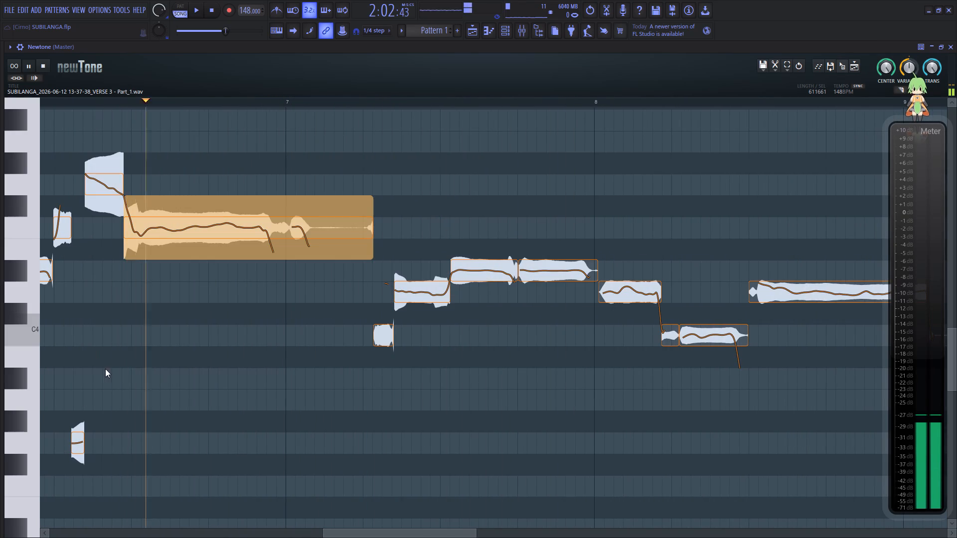
{"action": "key", "text": "space"}
{"action": "key", "text": "space"}
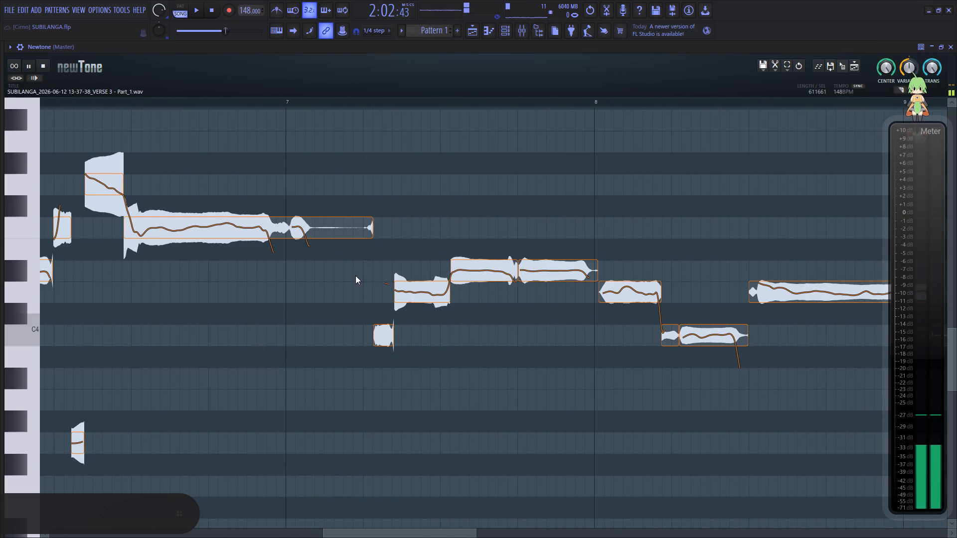
{"action": "left_click", "coordinate": [259, 286]}
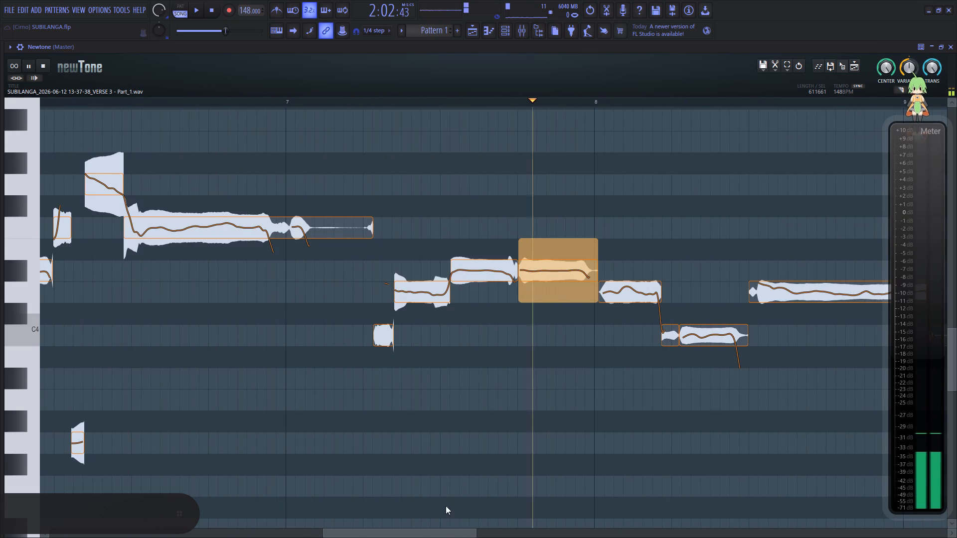
{"action": "left_click_drag", "start_coordinate": [442, 535], "coordinate": [527, 519]}
{"action": "key", "text": "space"}
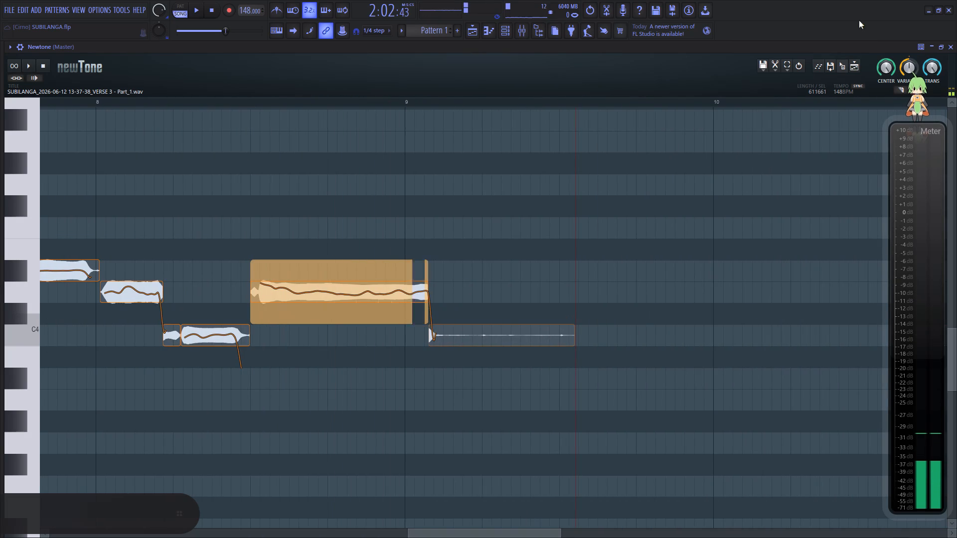
Send the corrected vocal to the playlist's Verse 4 track, aligned with the start of the original clip, and close Newtone.
{"action": "left_click_drag", "start_coordinate": [844, 67], "coordinate": [110, 174]}
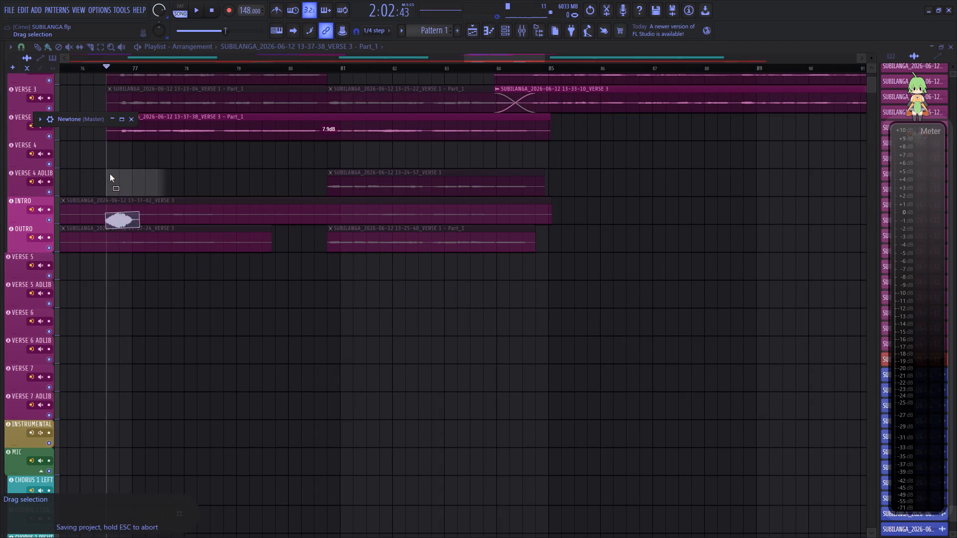
{"action": "left_click_drag", "start_coordinate": [110, 174], "coordinate": [111, 159]}
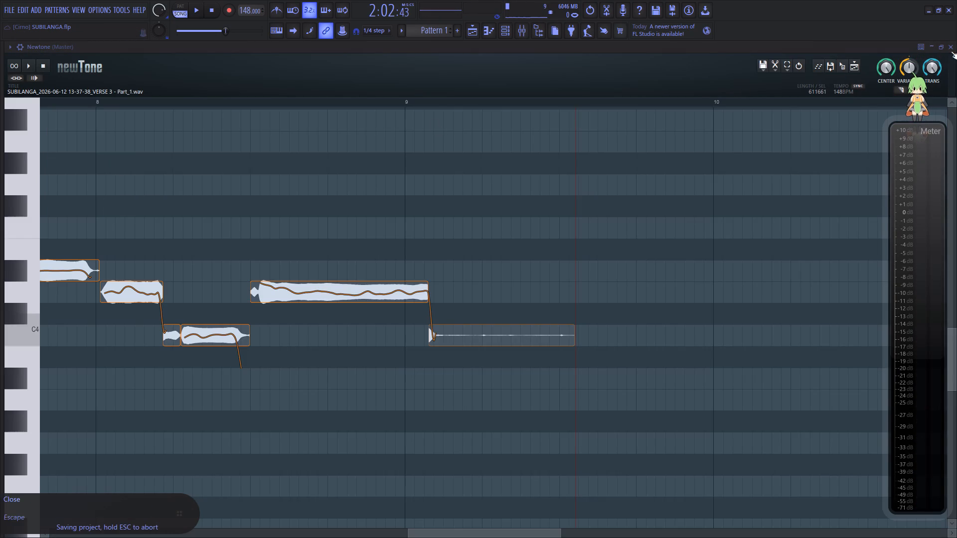
{"action": "left_click", "coordinate": [953, 51]}
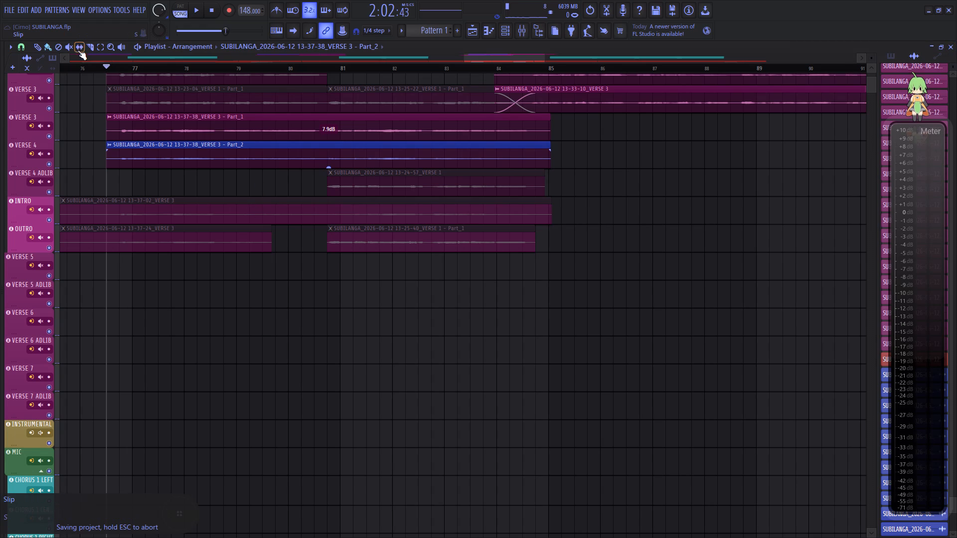
Mute the original 13-37-38_VERSE 3 - Part_1 clip and move it from the Verse 3 track down to the Verse 5 track.
{"action": "left_click", "coordinate": [71, 46]}
{"action": "left_click", "coordinate": [206, 127]}
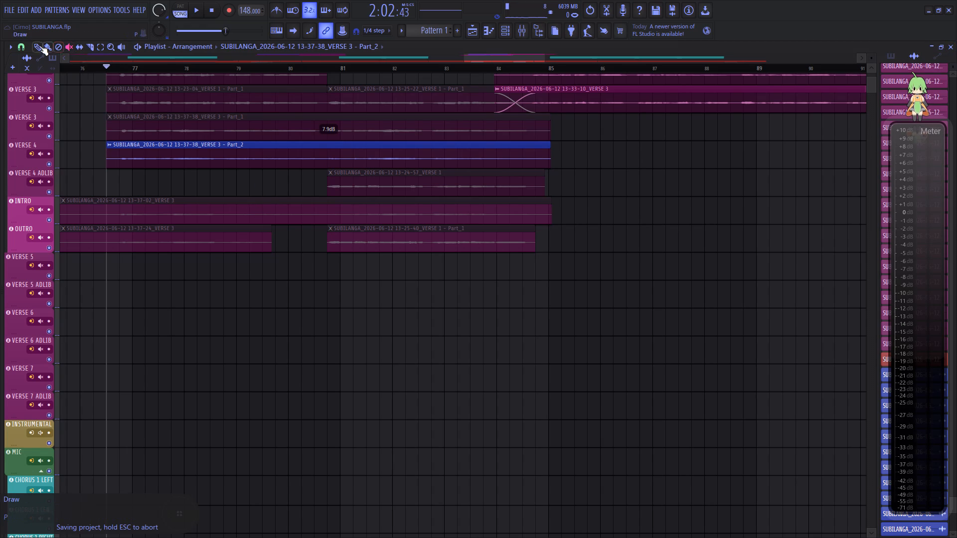
{"action": "left_click", "coordinate": [48, 47]}
{"action": "left_click_drag", "start_coordinate": [177, 133], "coordinate": [174, 240]}
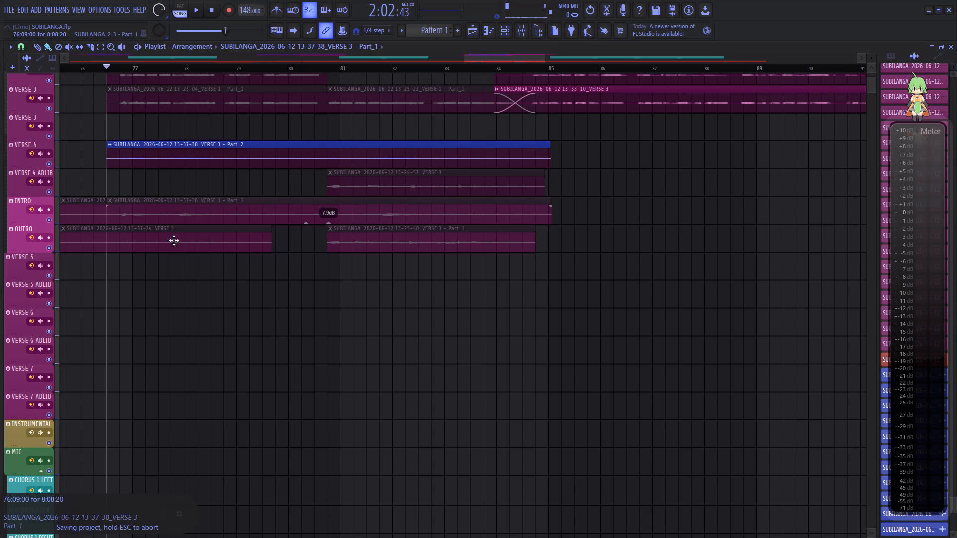
{"action": "left_click_drag", "start_coordinate": [174, 240], "coordinate": [180, 285]}
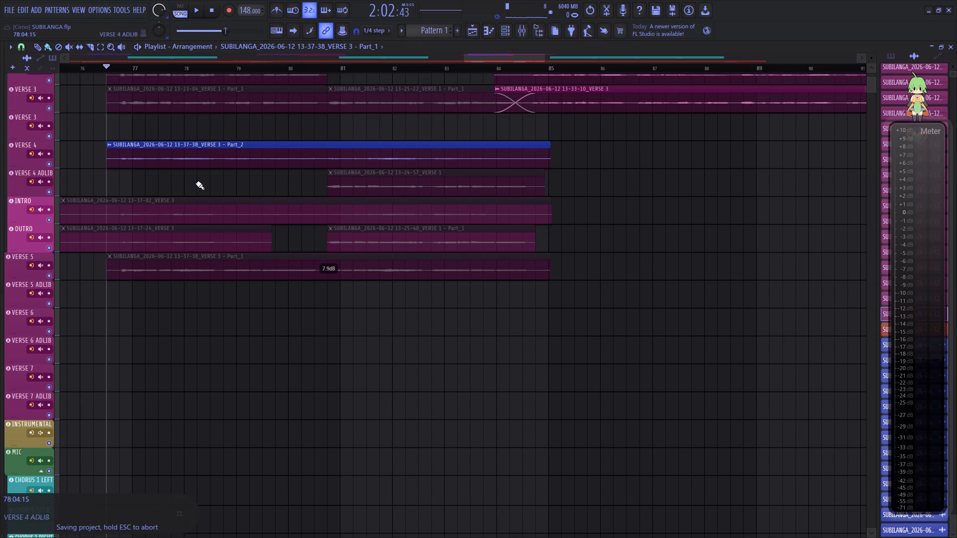
Move the corrected 13-37-38_VERSE 3 - Part_2 clip up from the Verse 4 track to the vacated Verse 3 track.
{"action": "left_click_drag", "start_coordinate": [192, 160], "coordinate": [193, 122]}
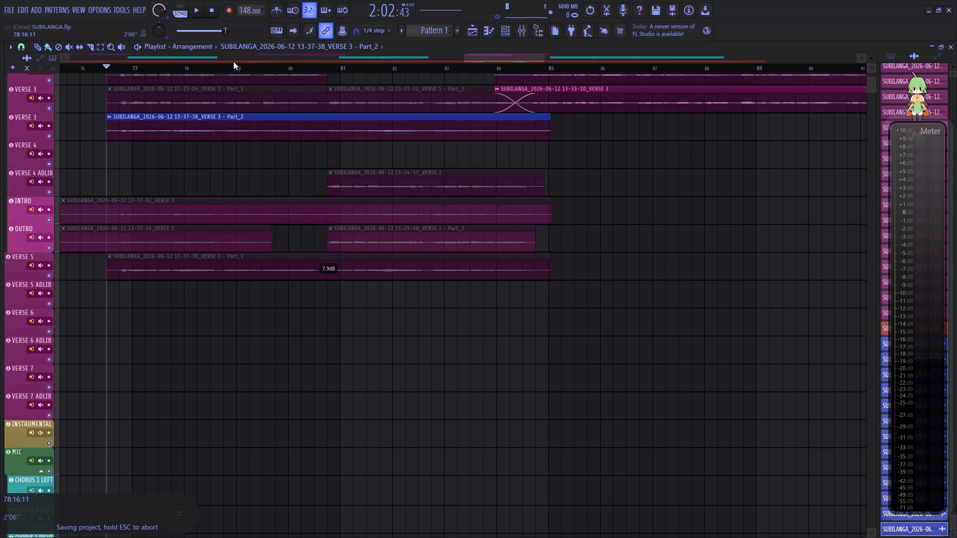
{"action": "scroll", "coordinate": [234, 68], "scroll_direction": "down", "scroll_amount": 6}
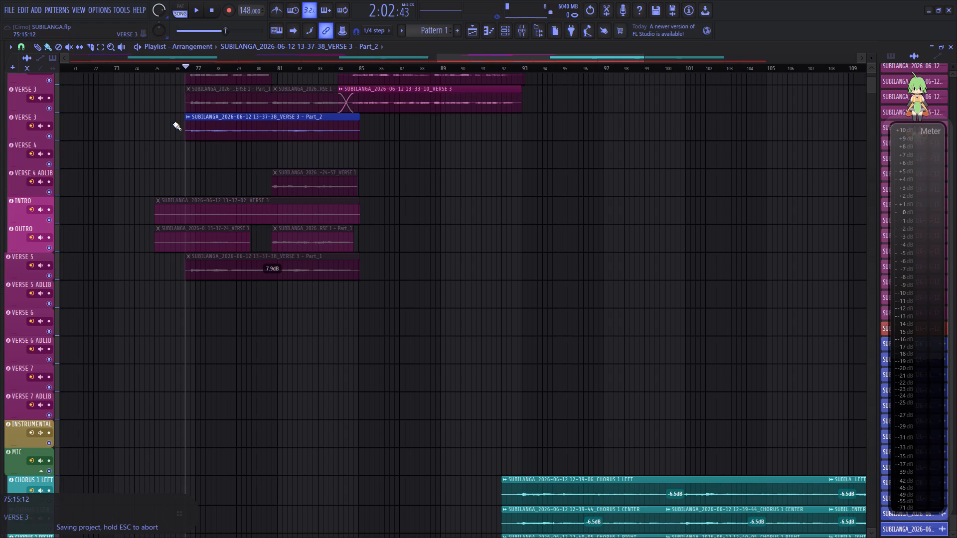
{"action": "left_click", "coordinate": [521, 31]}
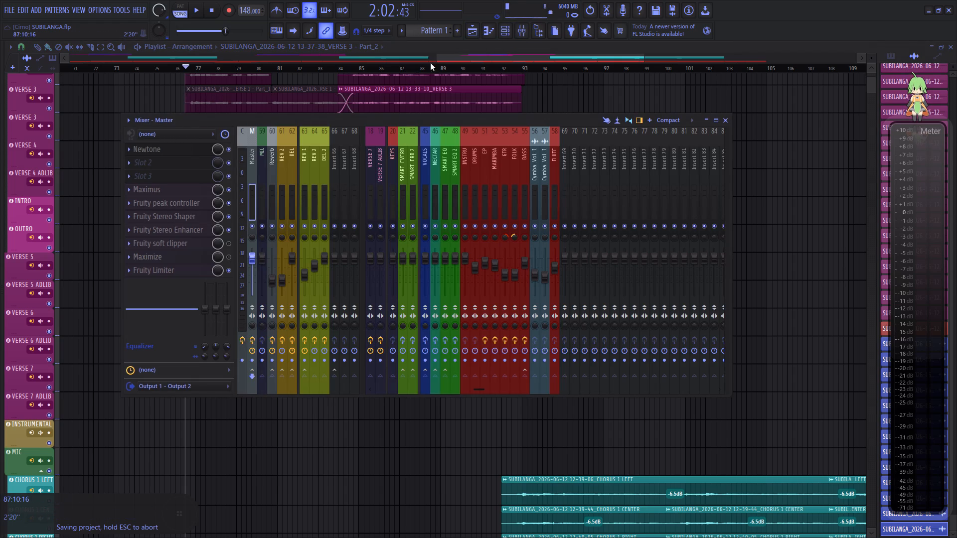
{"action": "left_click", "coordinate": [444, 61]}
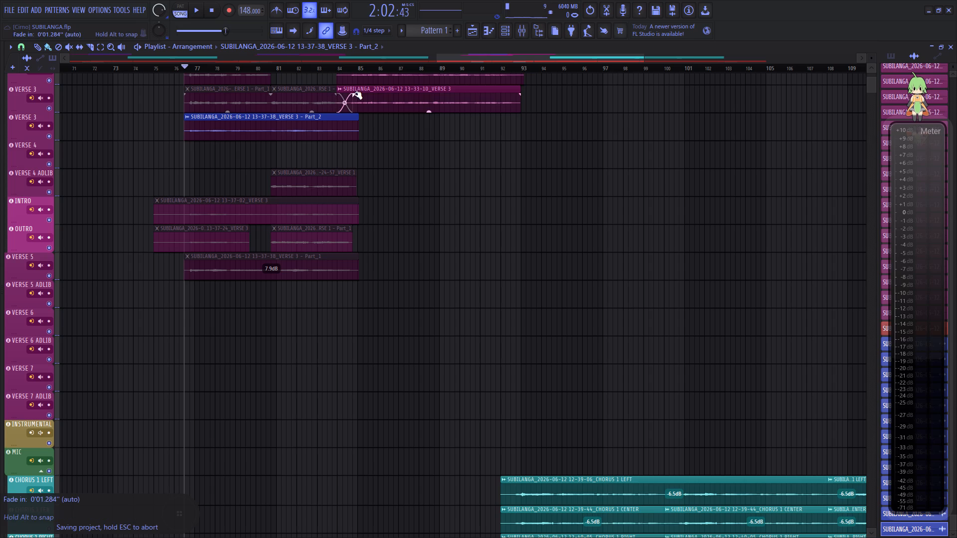
Remove the crossfade around bar 84 between the muted clip and the 13-33-10_VERSE 3 clip on the upper Verse 3 track.
{"action": "left_click_drag", "start_coordinate": [355, 93], "coordinate": [291, 102]}
{"action": "left_click_drag", "start_coordinate": [335, 97], "coordinate": [348, 99]}
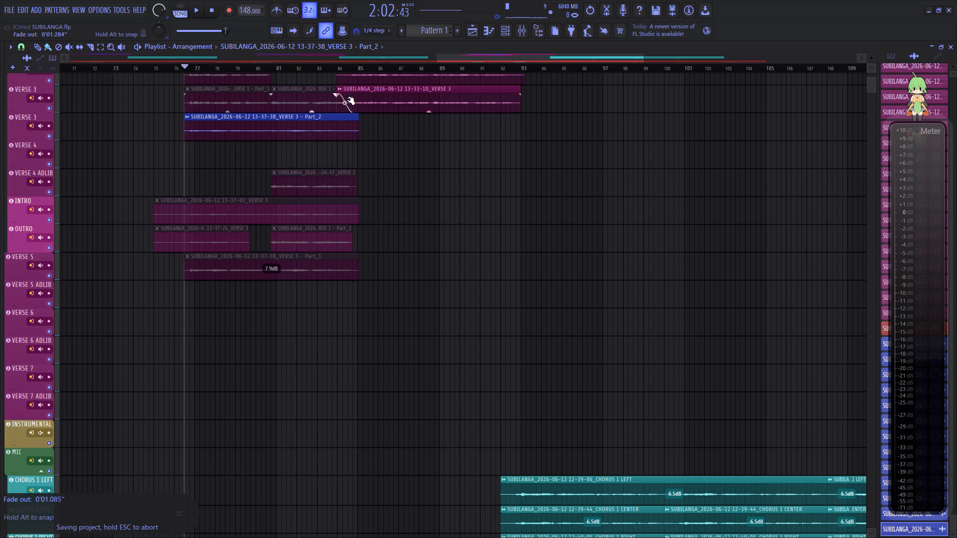
{"action": "left_click_drag", "start_coordinate": [348, 99], "coordinate": [380, 99]}
Look over the vocal clips across all verse sections of the arrangement, from bar 1 through bar 93, comparing their levels.
{"action": "scroll", "coordinate": [389, 167], "scroll_direction": "up", "scroll_amount": 6}
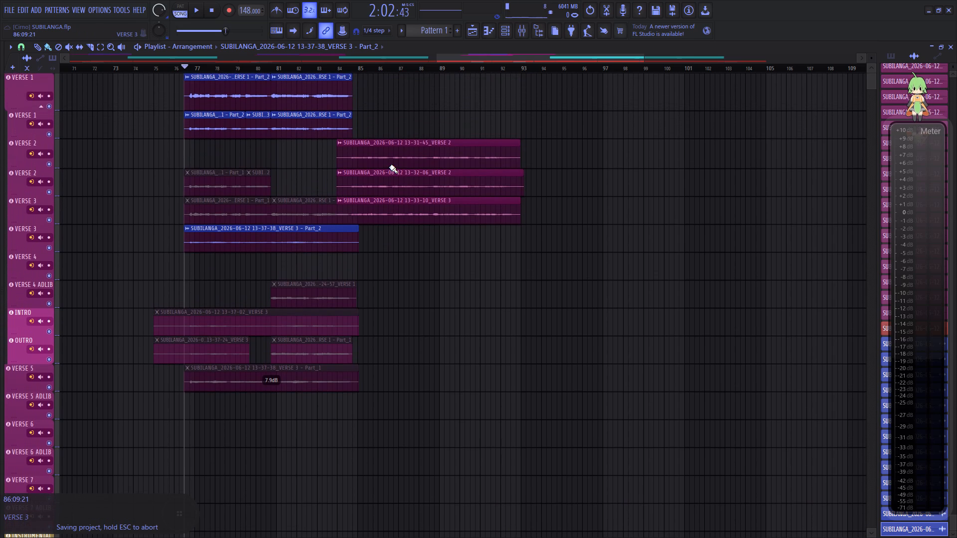
{"action": "scroll", "coordinate": [389, 166], "scroll_direction": "up", "scroll_amount": 13}
{"action": "scroll", "coordinate": [390, 171], "scroll_direction": "down", "scroll_amount": 7}
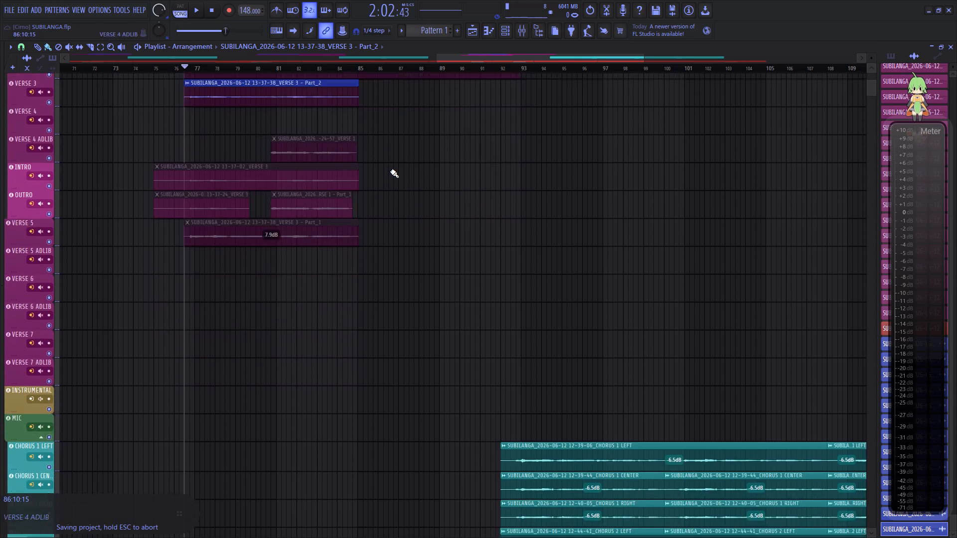
{"action": "scroll", "coordinate": [390, 171], "scroll_direction": "down", "scroll_amount": 4}
{"action": "scroll", "coordinate": [390, 171], "scroll_direction": "up", "scroll_amount": 13}
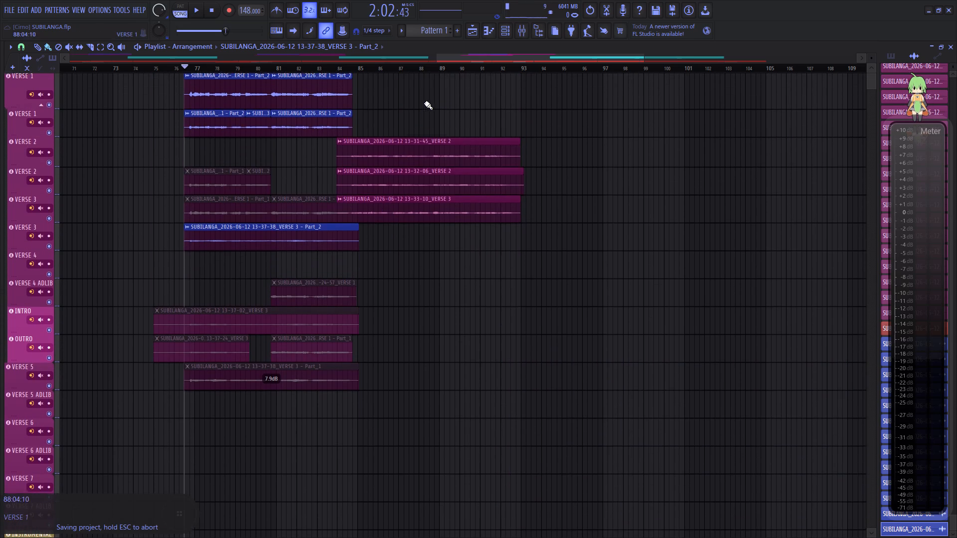
{"action": "left_click_drag", "start_coordinate": [460, 61], "coordinate": [133, 111]}
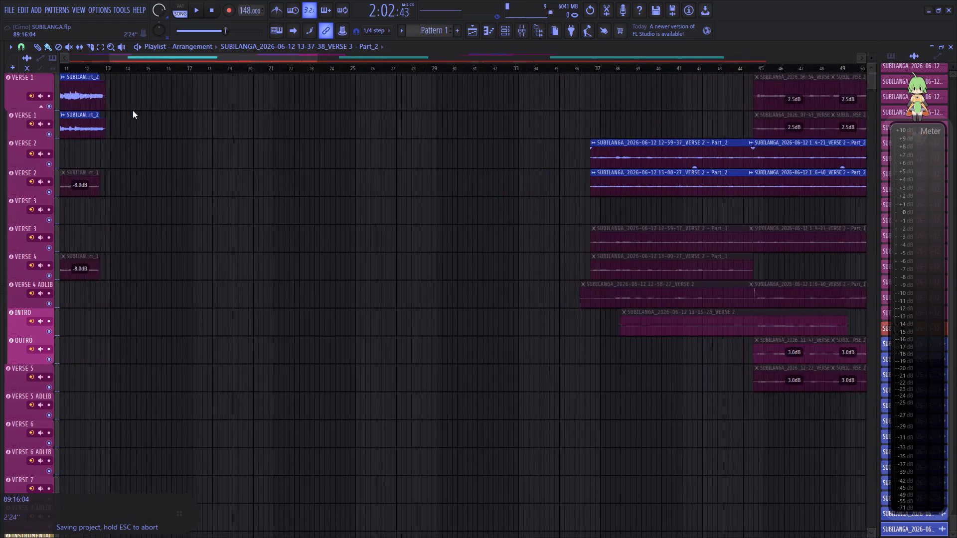
{"action": "left_click_drag", "start_coordinate": [133, 111], "coordinate": [52, 126]}
{"action": "scroll", "coordinate": [242, 163], "scroll_direction": "up", "scroll_amount": 12}
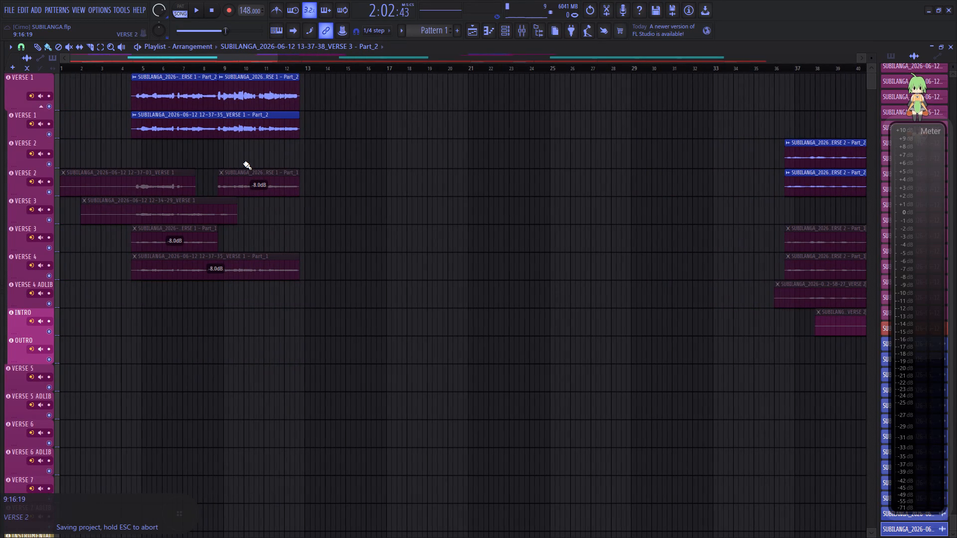
{"action": "scroll", "coordinate": [243, 163], "scroll_direction": "up", "scroll_amount": 4}
{"action": "left_click_drag", "start_coordinate": [252, 58], "coordinate": [324, 57]}
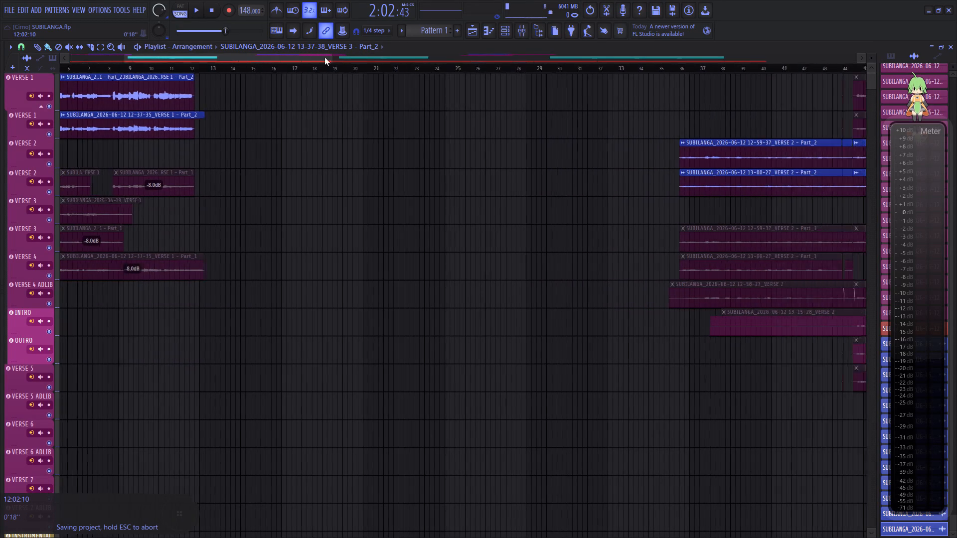
{"action": "left_click_drag", "start_coordinate": [324, 57], "coordinate": [383, 70]}
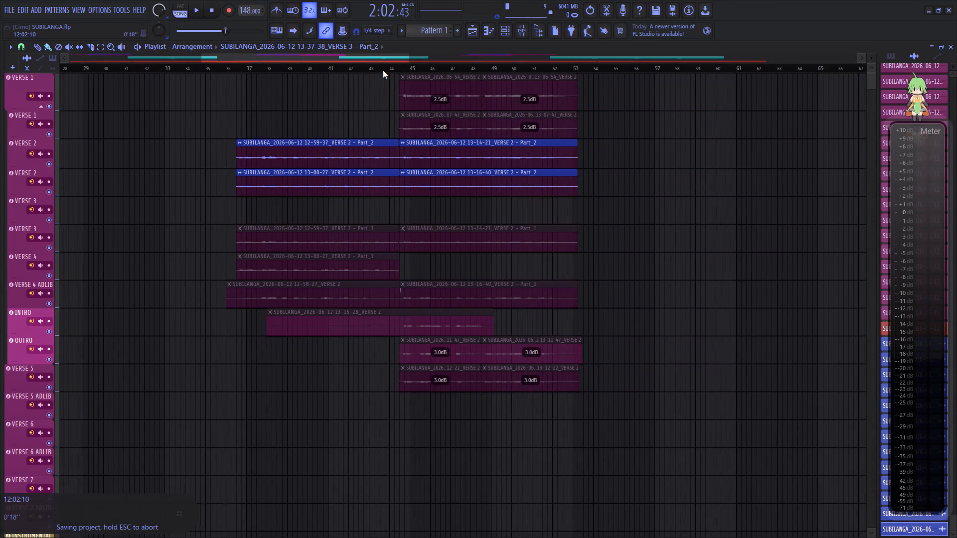
{"action": "left_click_drag", "start_coordinate": [383, 70], "coordinate": [485, 71]}
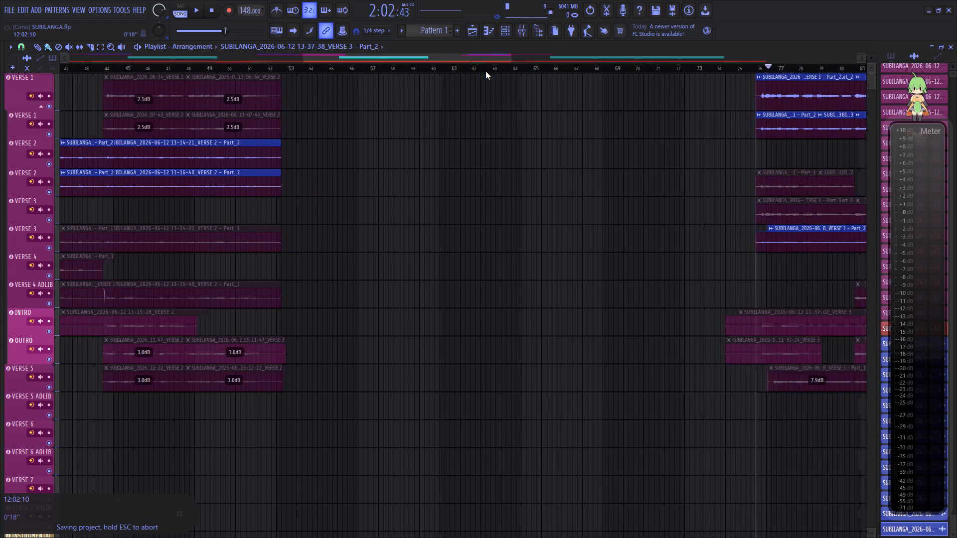
{"action": "left_click_drag", "start_coordinate": [485, 71], "coordinate": [426, 74]}
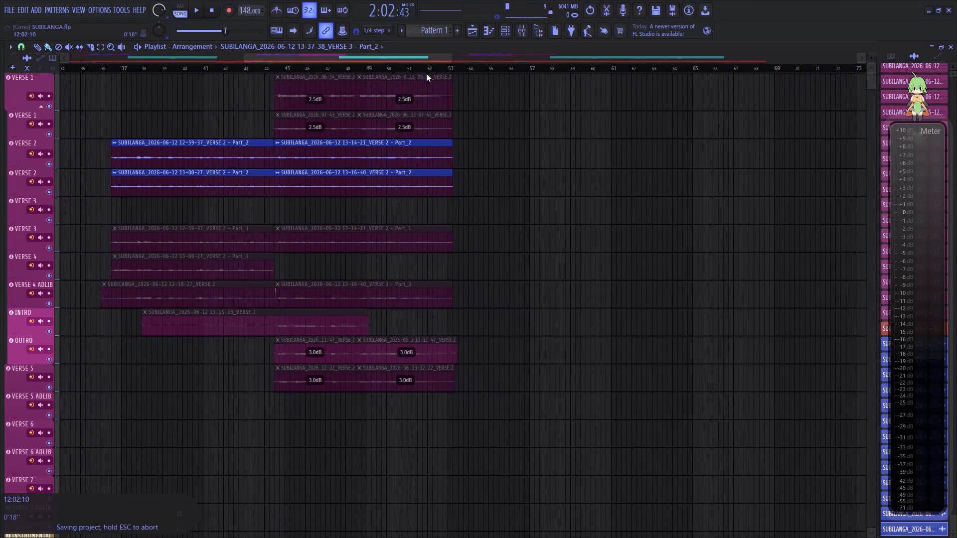
{"action": "left_click_drag", "start_coordinate": [426, 74], "coordinate": [516, 73]}
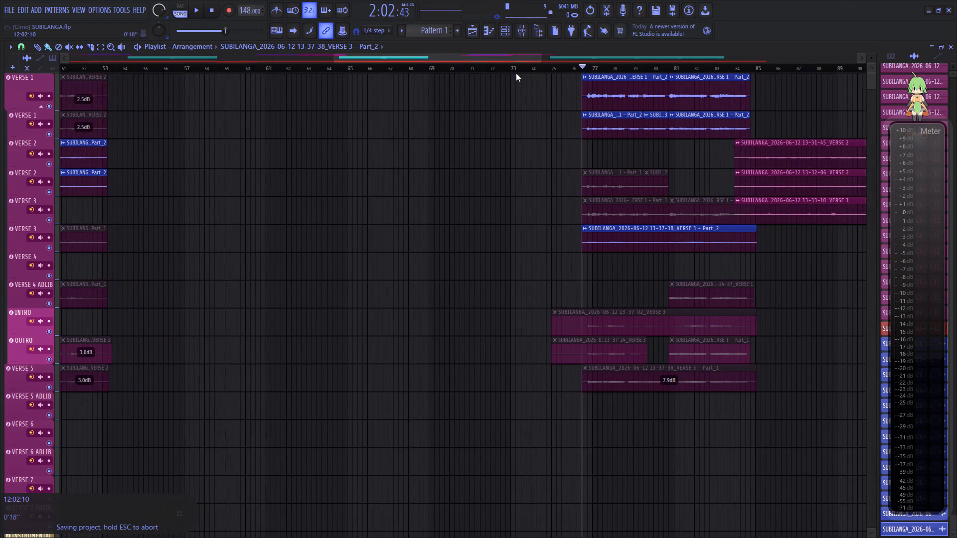
Select all the active clips on the two Verse 1 tracks between bars 4 and 13 and set their gain to -7.6 dB.
{"action": "left_click_drag", "start_coordinate": [516, 73], "coordinate": [0, 111]}
{"action": "left_click_drag", "start_coordinate": [321, 135], "coordinate": [229, 101], "text": "ctrl"}
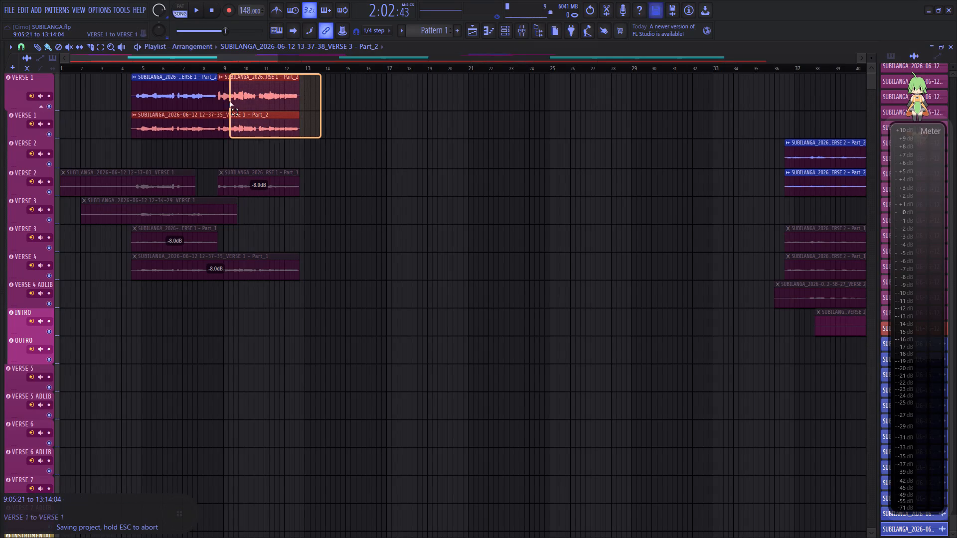
{"action": "left_click_drag", "start_coordinate": [229, 101], "coordinate": [129, 97], "text": "ctrl"}
{"action": "left_click_drag", "start_coordinate": [216, 135], "coordinate": [207, 173]}
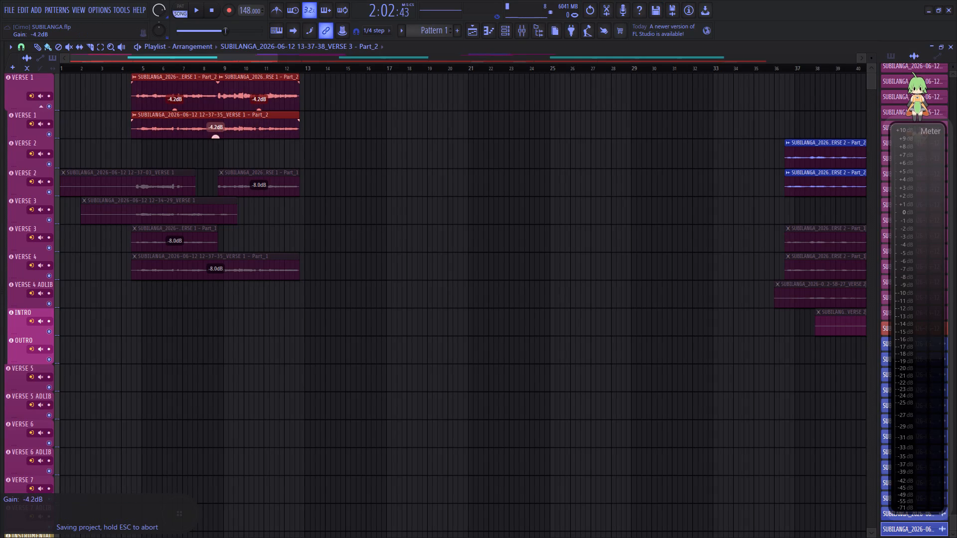
{"action": "left_click_drag", "start_coordinate": [207, 173], "coordinate": [200, 201]}
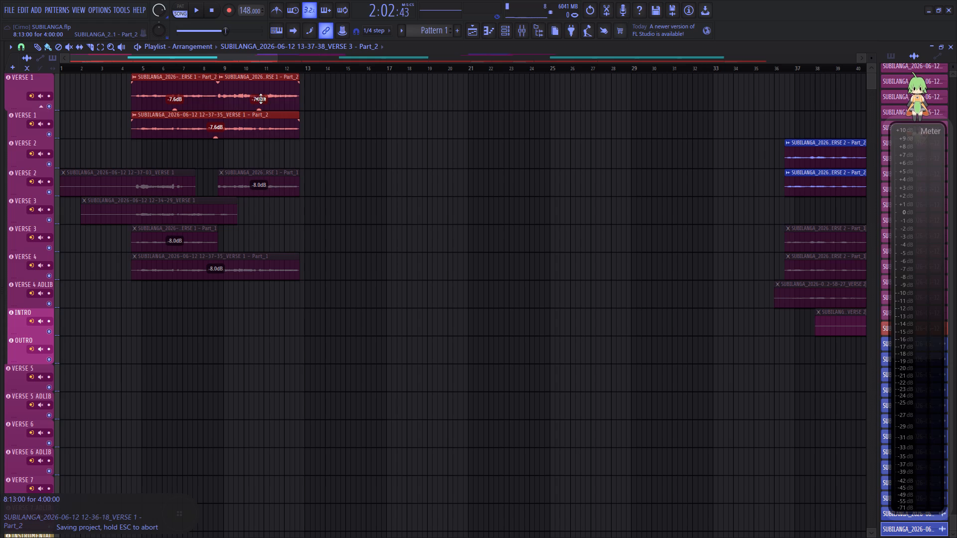
Deselect the Verse 1 clips and play the song from about bar 84, where the 13-31-45_VERSE 2 clip starts.
{"action": "left_click", "coordinate": [185, 71]}
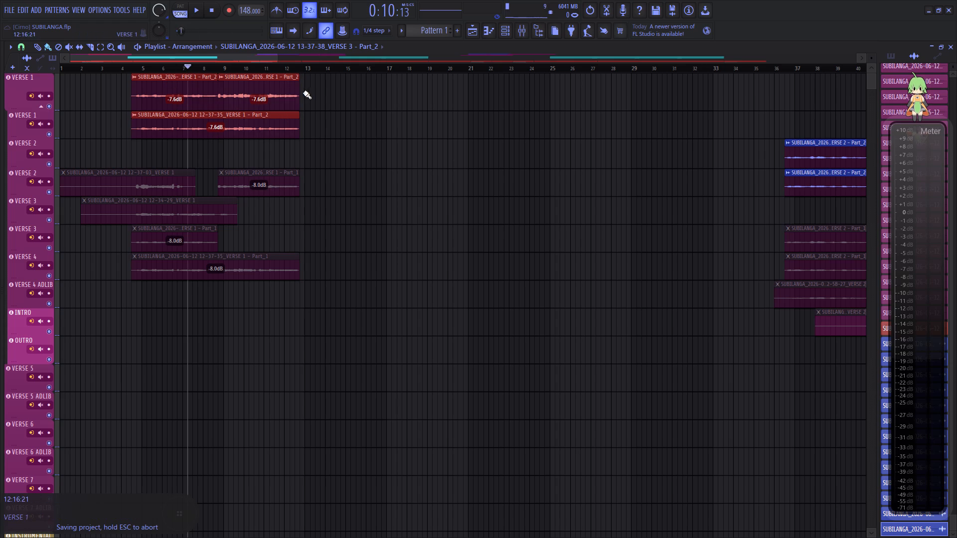
{"action": "left_click", "coordinate": [124, 100]}
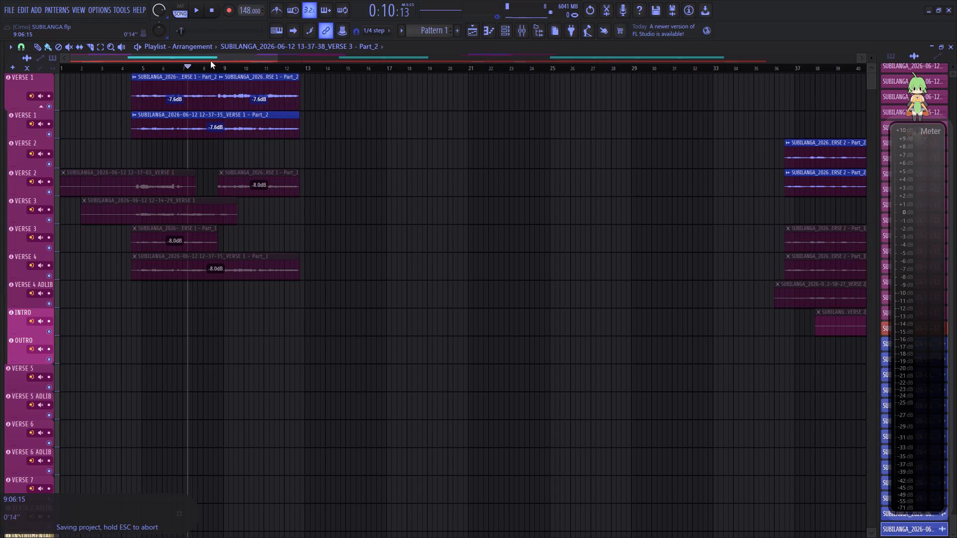
{"action": "left_click_drag", "start_coordinate": [210, 61], "coordinate": [509, 60]}
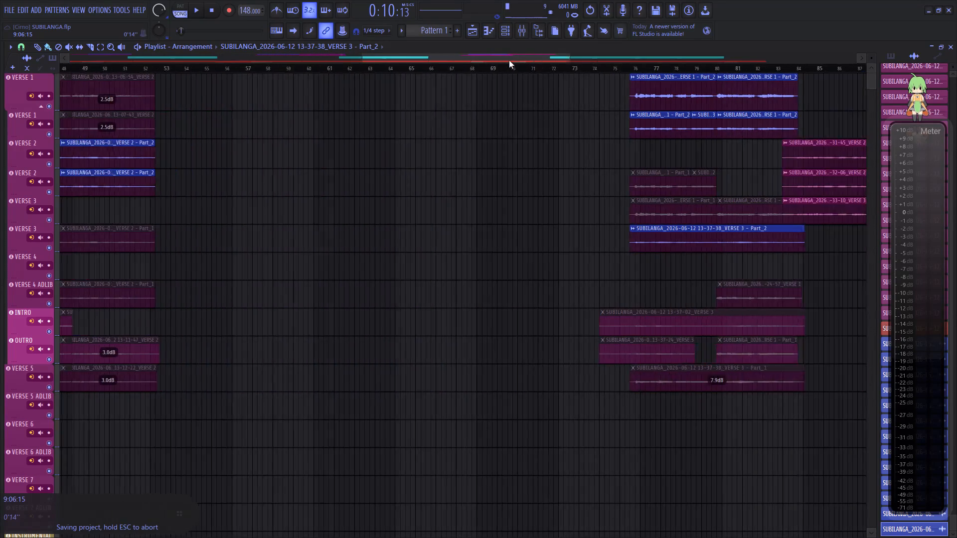
{"action": "left_click_drag", "start_coordinate": [509, 60], "coordinate": [643, 55]}
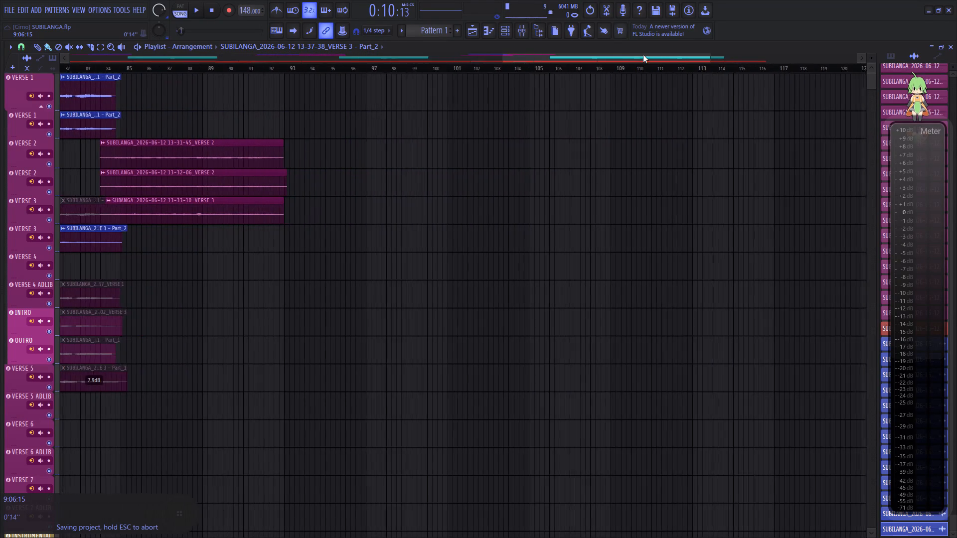
{"action": "left_click_drag", "start_coordinate": [643, 55], "coordinate": [560, 53]}
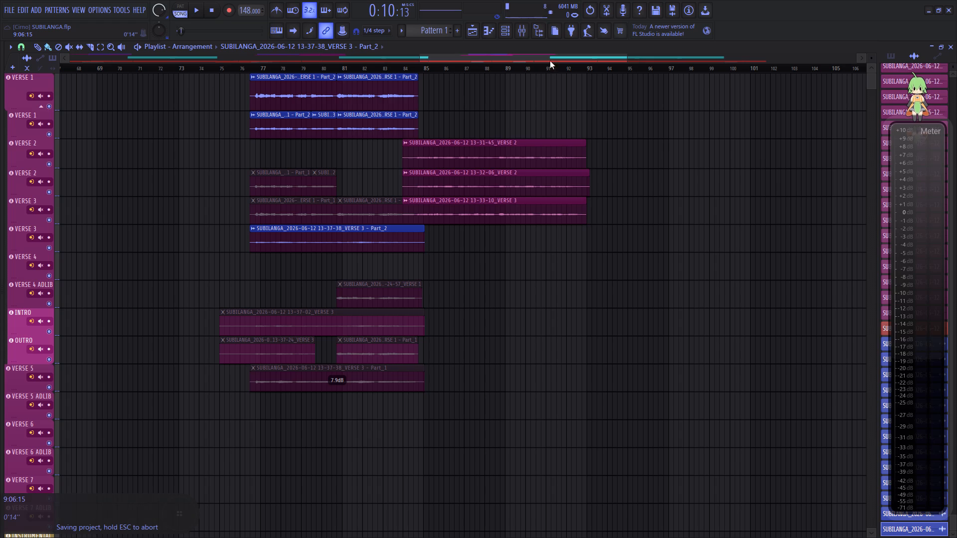
{"action": "left_click", "coordinate": [401, 68]}
{"action": "left_click", "coordinate": [198, 14]}
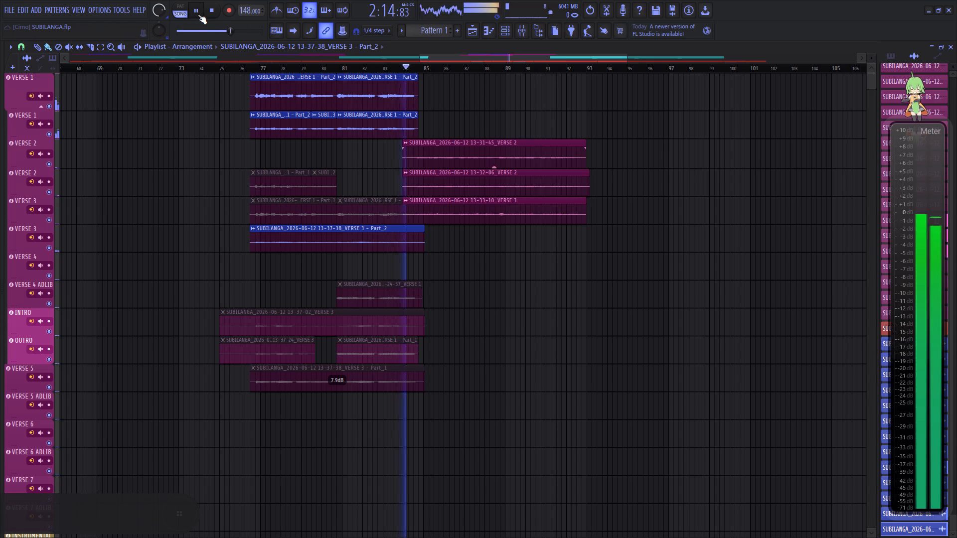
Lower the main volume during playback.
{"action": "scroll", "coordinate": [155, 8], "scroll_direction": "down", "scroll_amount": 16}
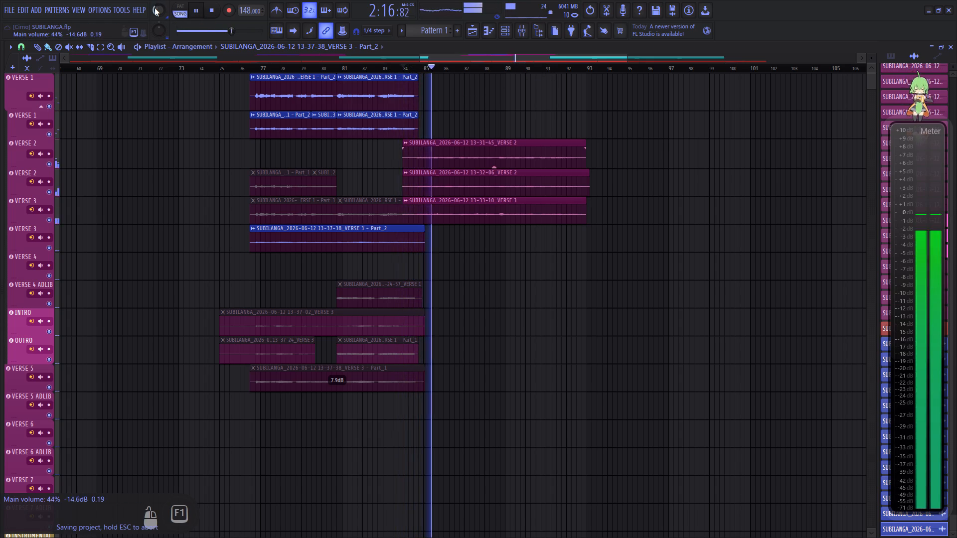
{"action": "scroll", "coordinate": [155, 8], "scroll_direction": "down", "scroll_amount": 6}
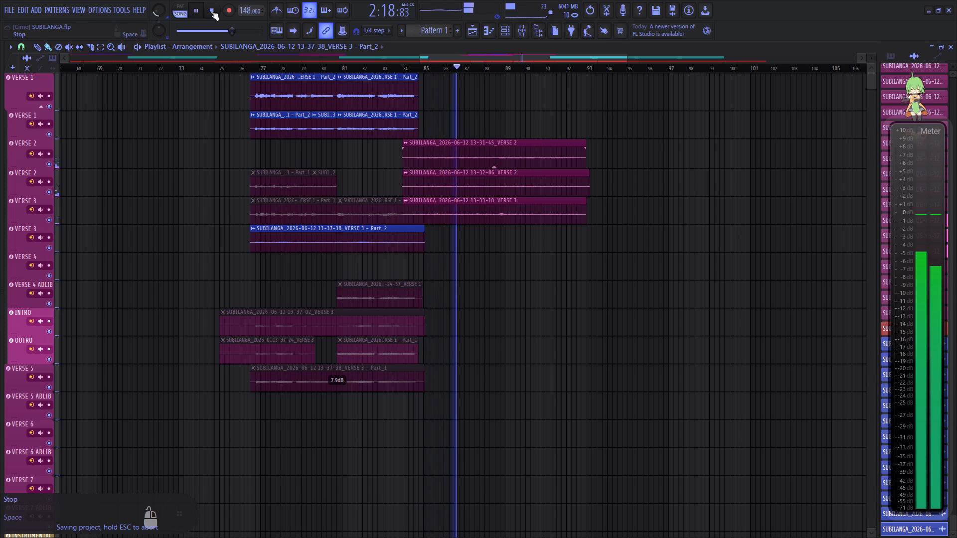
Listen to the song from bar 84 past the last verse while comparing the verse clips from bar 1 to bar 93, and stop playback.
{"action": "left_click_drag", "start_coordinate": [435, 57], "coordinate": [460, 52]}
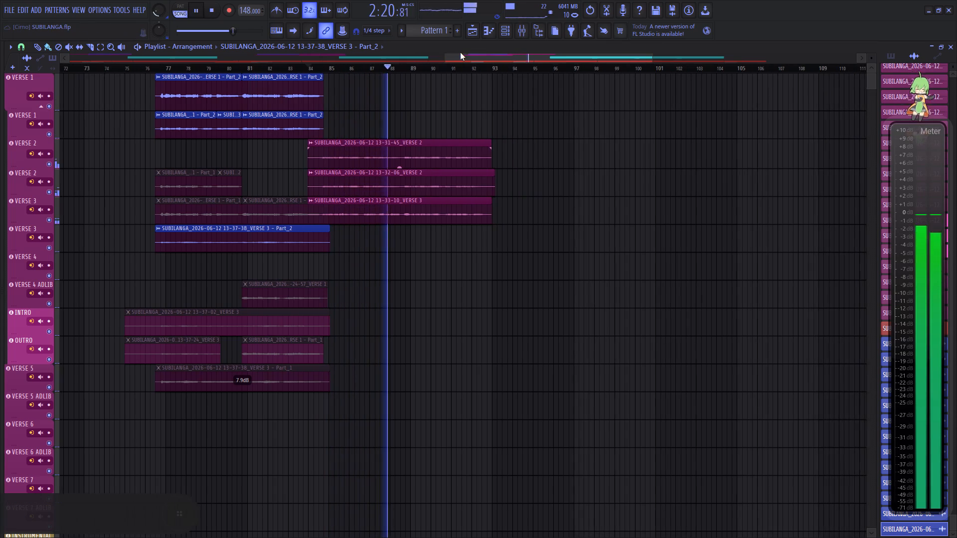
{"action": "left_click_drag", "start_coordinate": [460, 52], "coordinate": [468, 53]}
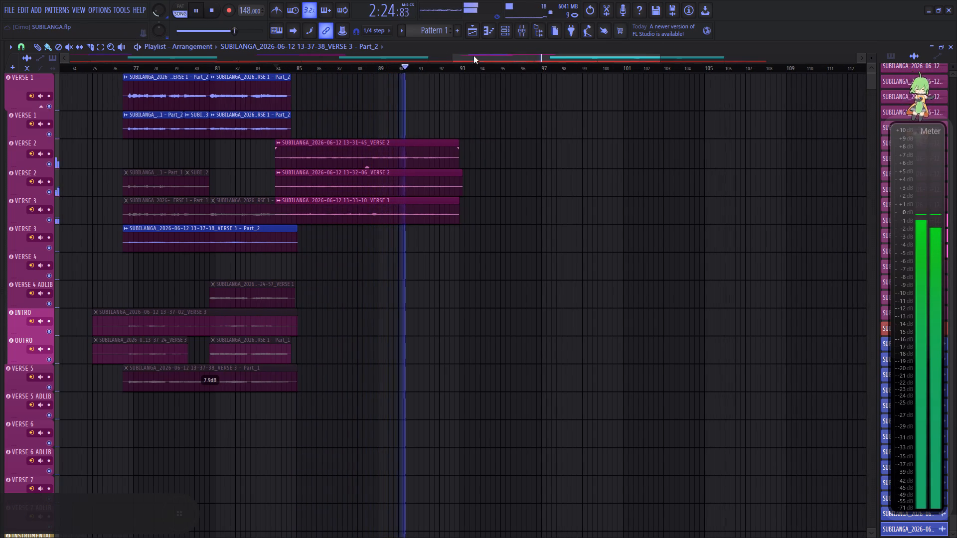
{"action": "left_click_drag", "start_coordinate": [474, 56], "coordinate": [551, 64]}
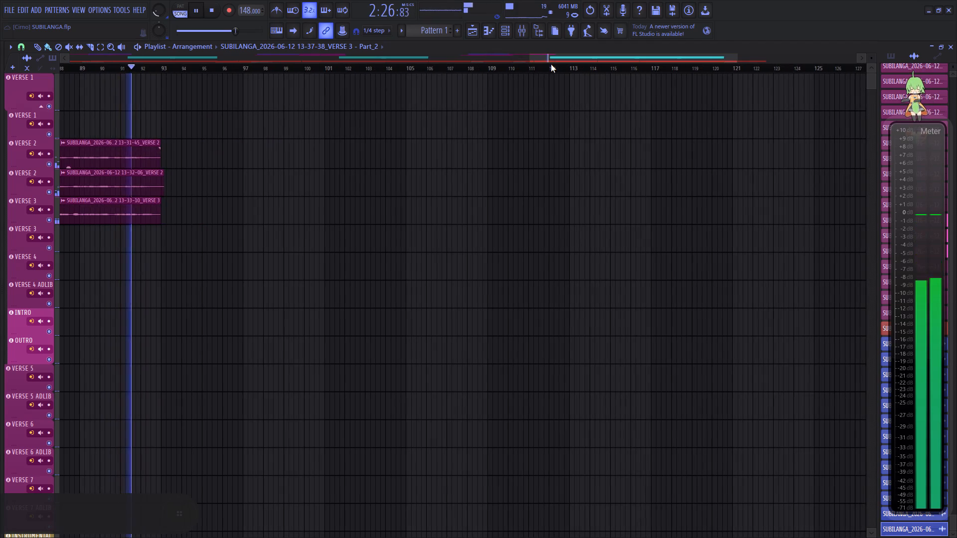
{"action": "left_click_drag", "start_coordinate": [551, 64], "coordinate": [408, 86]}
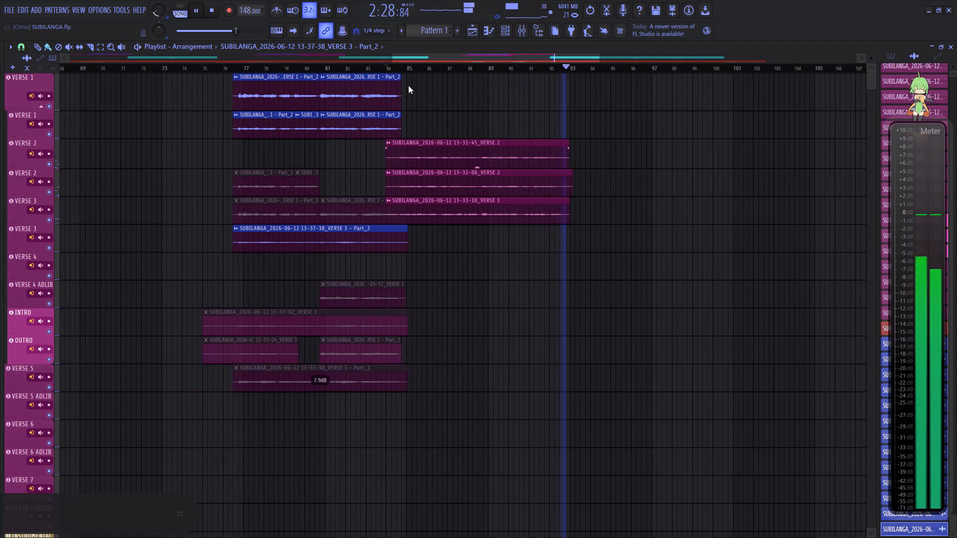
{"action": "left_click_drag", "start_coordinate": [408, 86], "coordinate": [150, 123]}
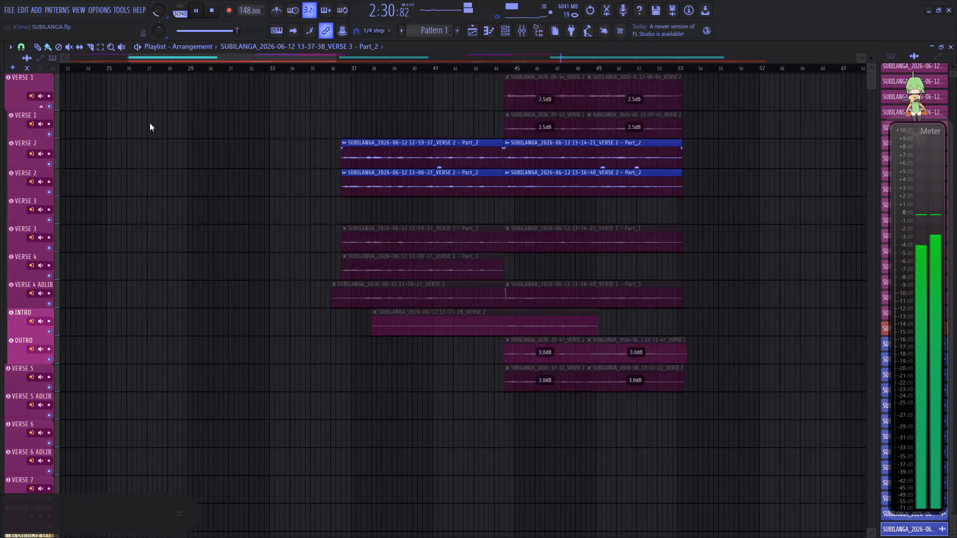
{"action": "left_click_drag", "start_coordinate": [150, 123], "coordinate": [73, 141]}
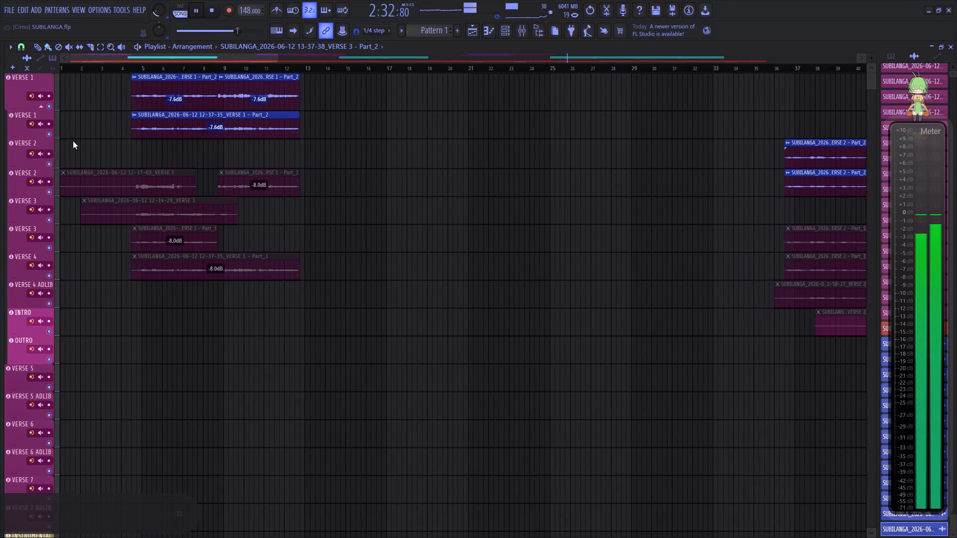
{"action": "left_click_drag", "start_coordinate": [73, 141], "coordinate": [57, 139]}
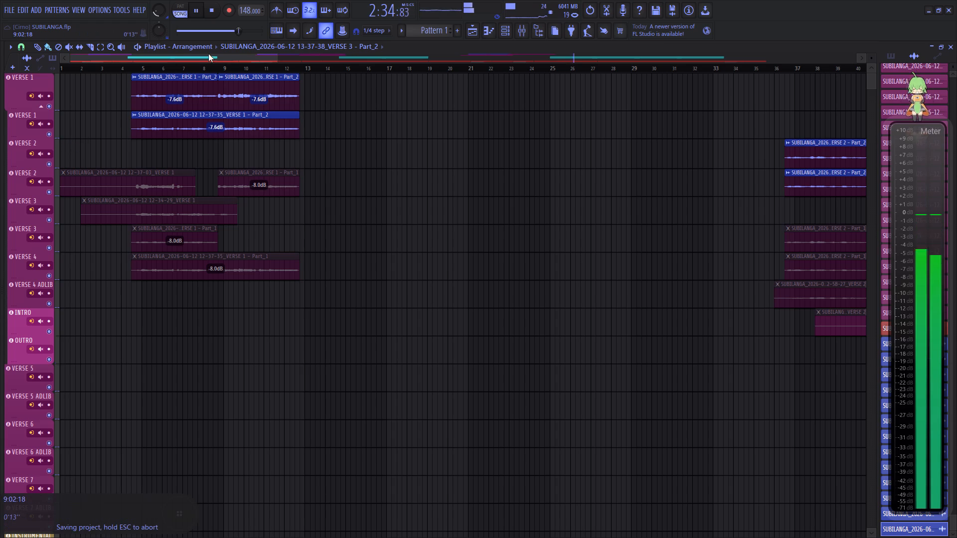
{"action": "left_click_drag", "start_coordinate": [206, 56], "coordinate": [498, 55]}
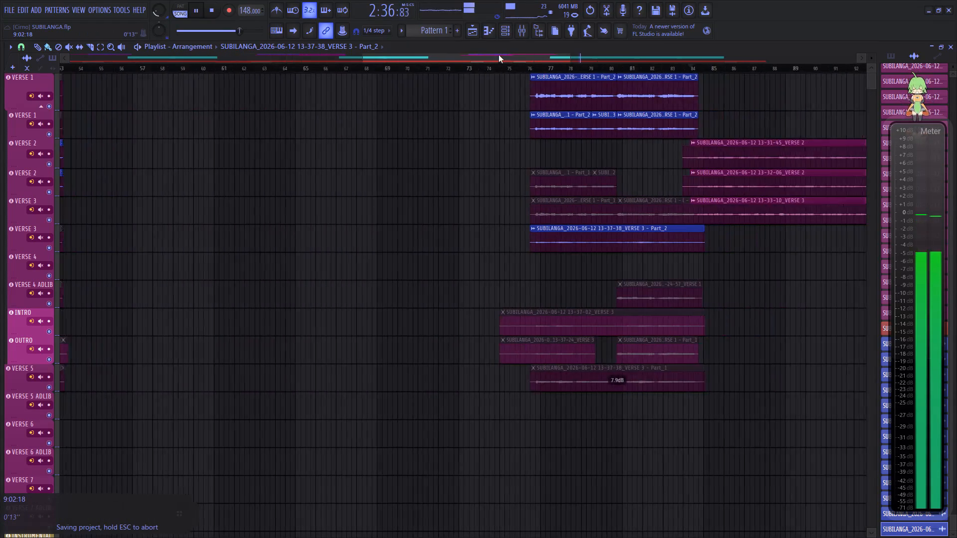
{"action": "left_click_drag", "start_coordinate": [498, 55], "coordinate": [565, 55]}
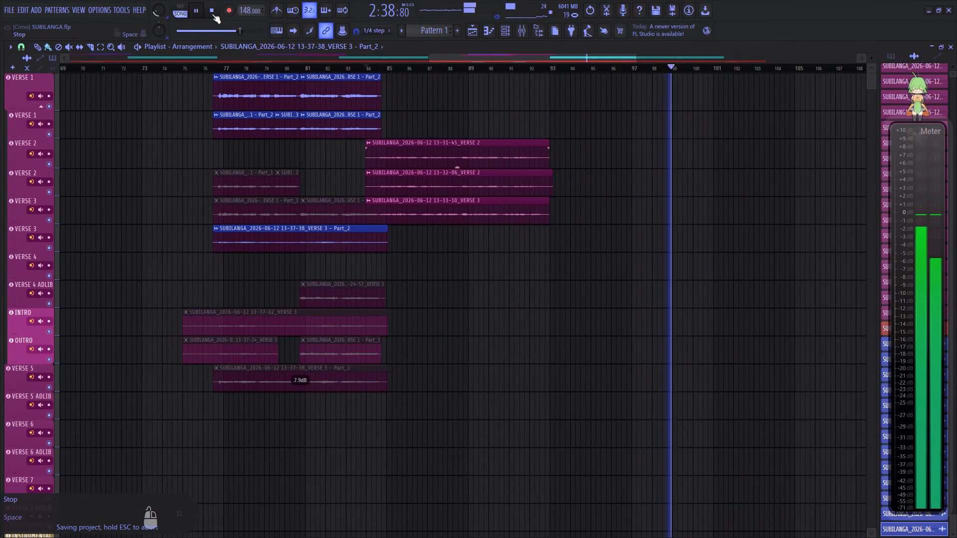
{"action": "left_click", "coordinate": [212, 14]}
Look over the chorus, keys, instrument and cymbal tracks below the verse tracks across the whole arrangement.
{"action": "scroll", "coordinate": [314, 133], "scroll_direction": "down", "scroll_amount": 16}
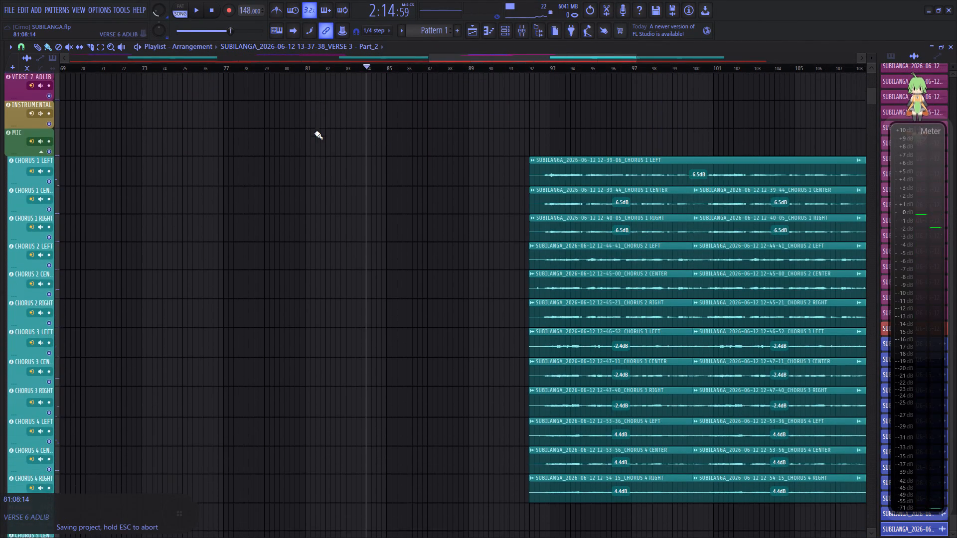
{"action": "scroll", "coordinate": [315, 133], "scroll_direction": "down", "scroll_amount": 19}
{"action": "scroll", "coordinate": [315, 133], "scroll_direction": "up", "scroll_amount": 1}
{"action": "scroll", "coordinate": [315, 133], "scroll_direction": "down", "scroll_amount": 10}
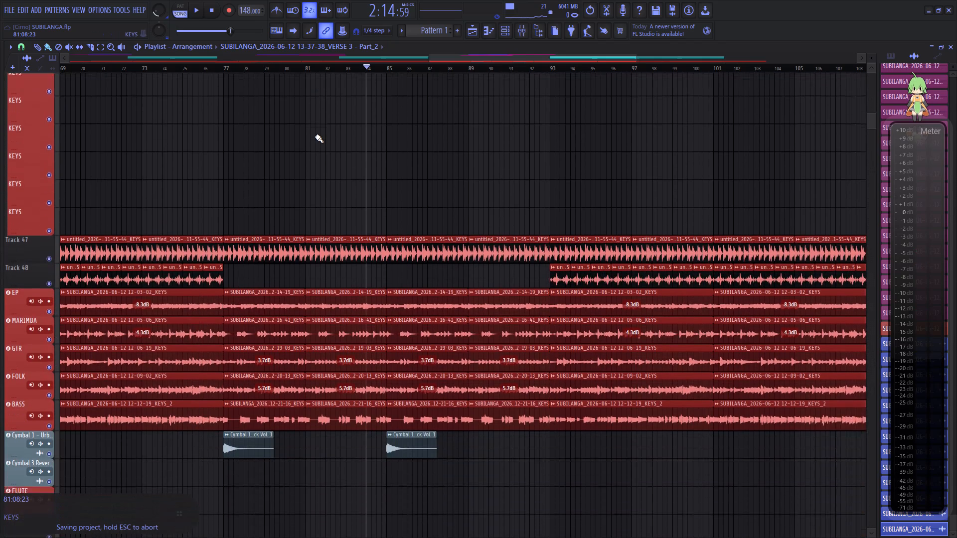
{"action": "scroll", "coordinate": [277, 67], "scroll_direction": "down", "scroll_amount": 7}
{"action": "scroll", "coordinate": [277, 67], "scroll_direction": "up", "scroll_amount": 1}
{"action": "scroll", "coordinate": [277, 67], "scroll_direction": "down", "scroll_amount": 10}
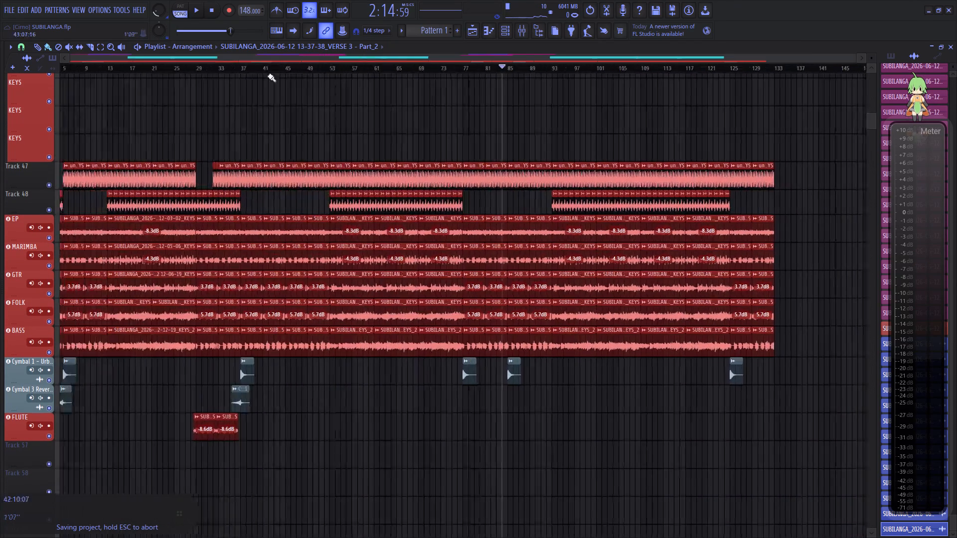
{"action": "scroll", "coordinate": [123, 157], "scroll_direction": "up", "scroll_amount": 11}
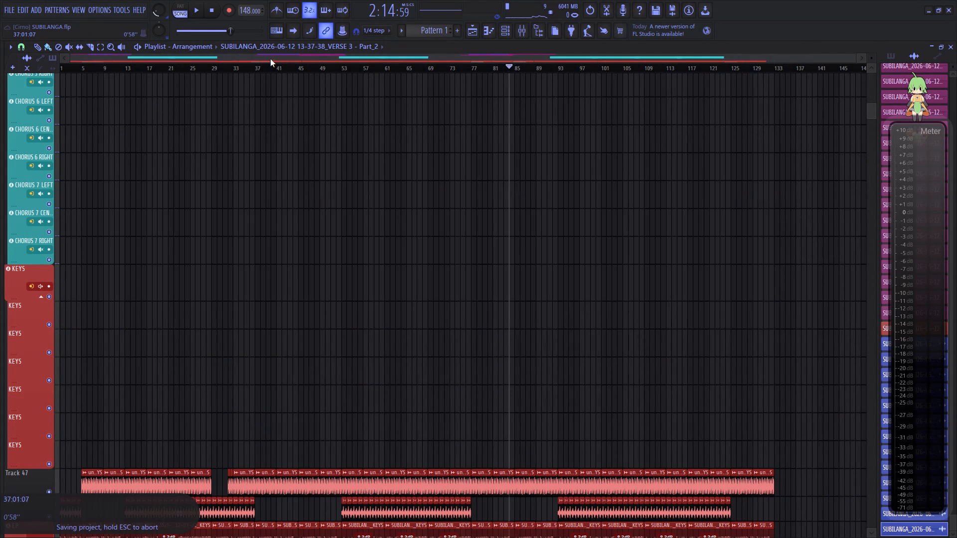
Delete the three lowest empty KEYS tracks, directly above the unnamed Track 47.
{"action": "left_click_drag", "start_coordinate": [272, 57], "coordinate": [201, 68]}
{"action": "scroll", "coordinate": [163, 339], "scroll_direction": "down", "scroll_amount": 5}
{"action": "right_click", "coordinate": [33, 321]}
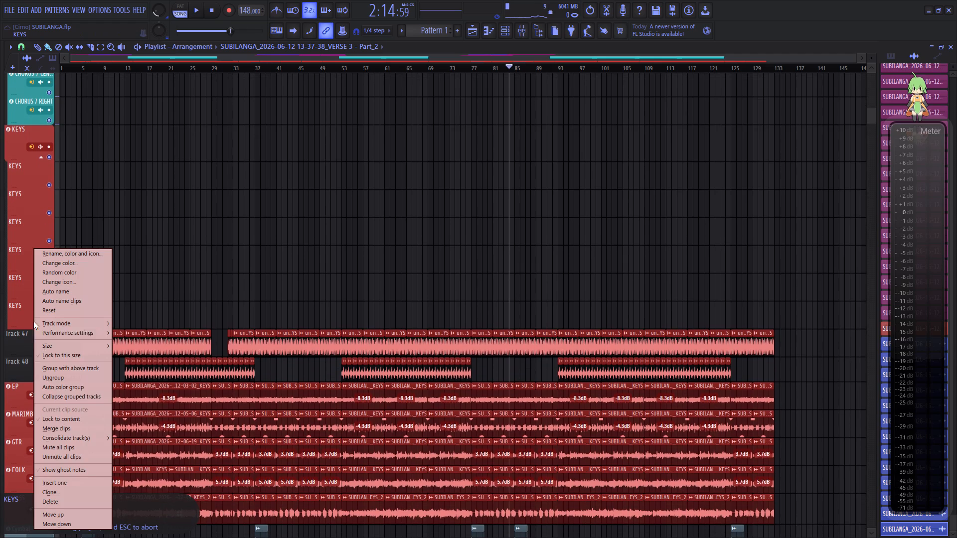
{"action": "left_click", "coordinate": [65, 504]}
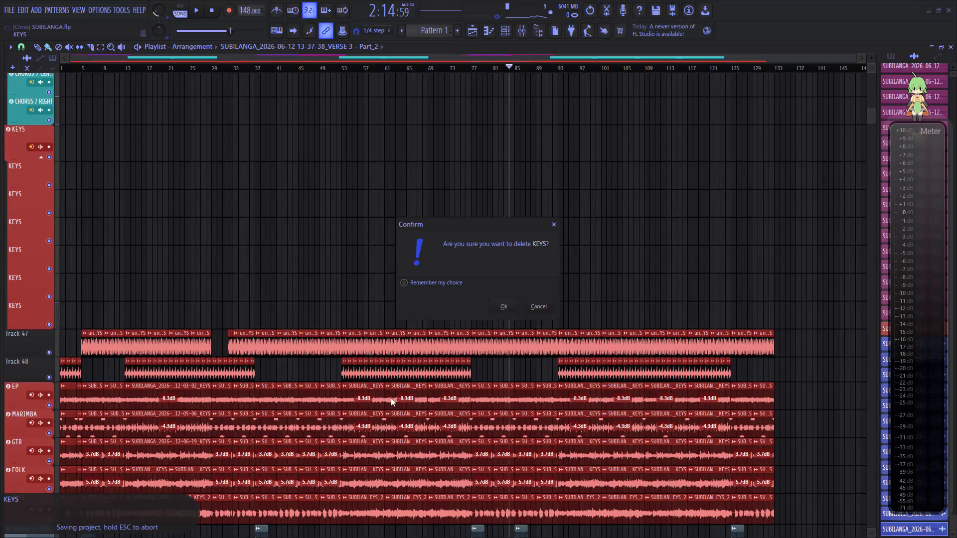
{"action": "left_click", "coordinate": [494, 304]}
{"action": "right_click", "coordinate": [34, 286]}
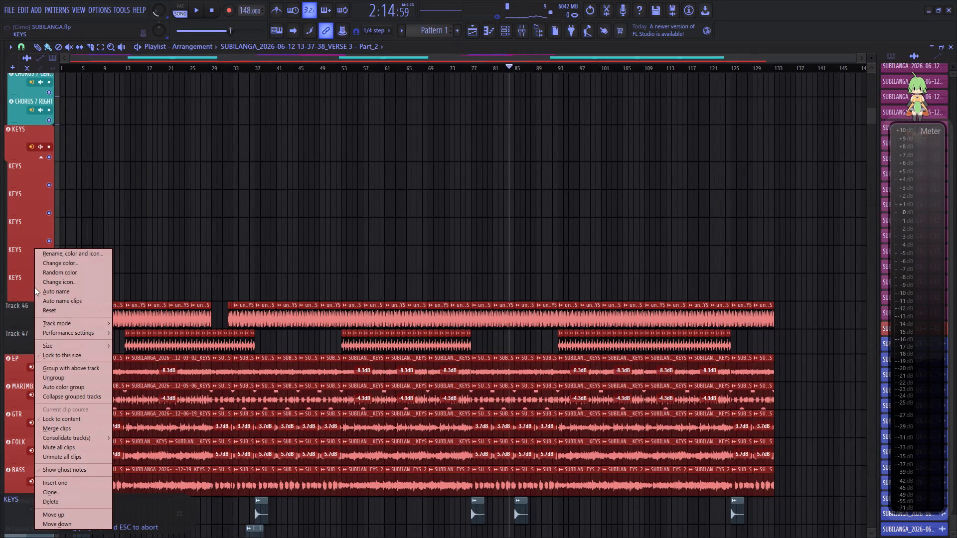
{"action": "left_click", "coordinate": [72, 501]}
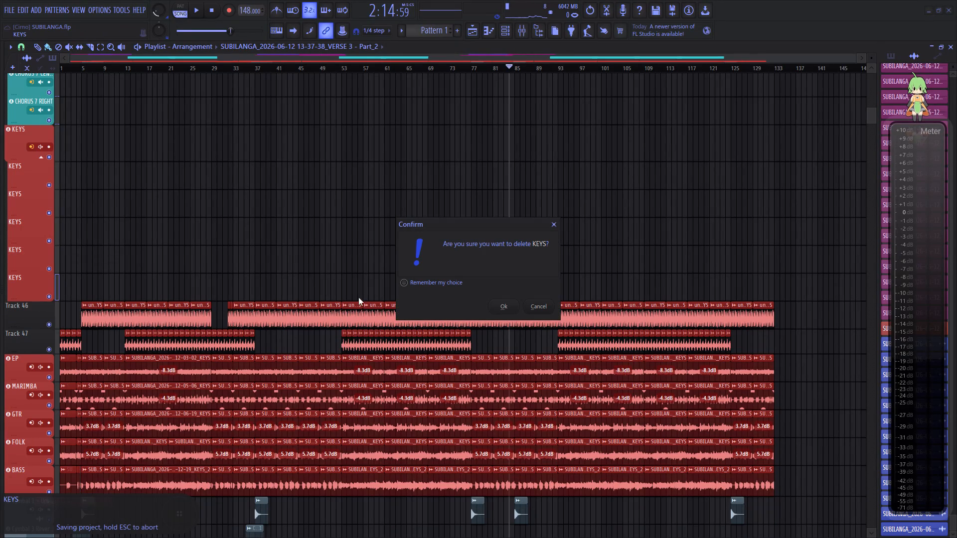
{"action": "left_click", "coordinate": [498, 307]}
{"action": "right_click", "coordinate": [26, 252]}
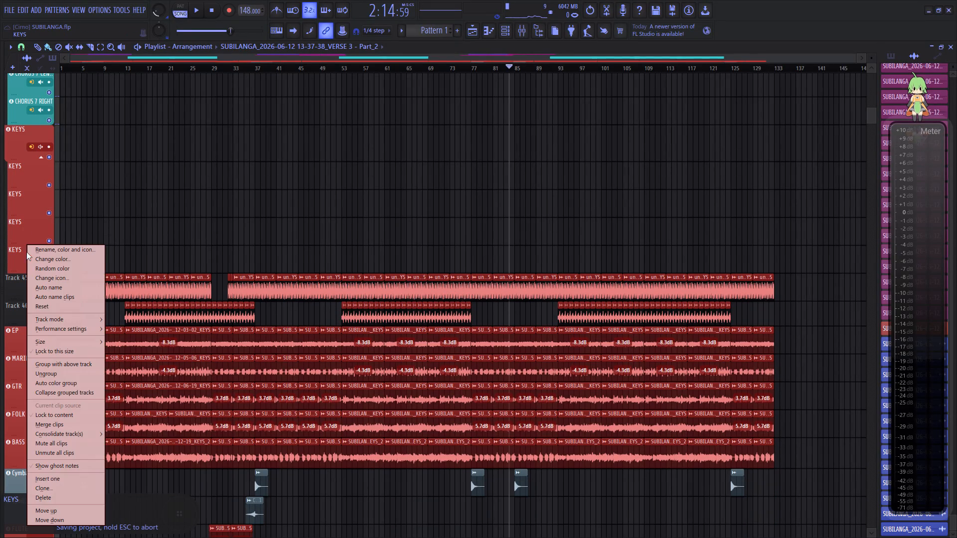
{"action": "left_click", "coordinate": [70, 499]}
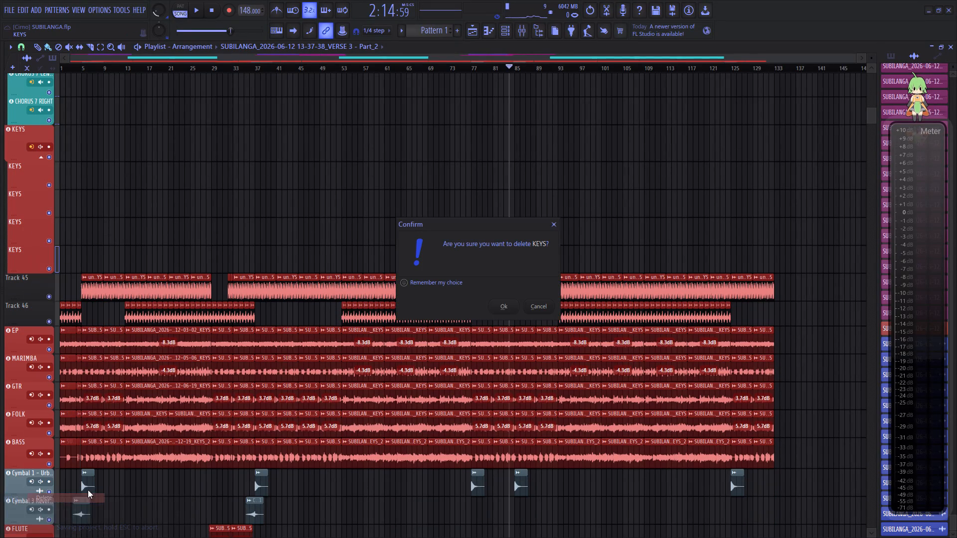
{"action": "left_click", "coordinate": [504, 308]}
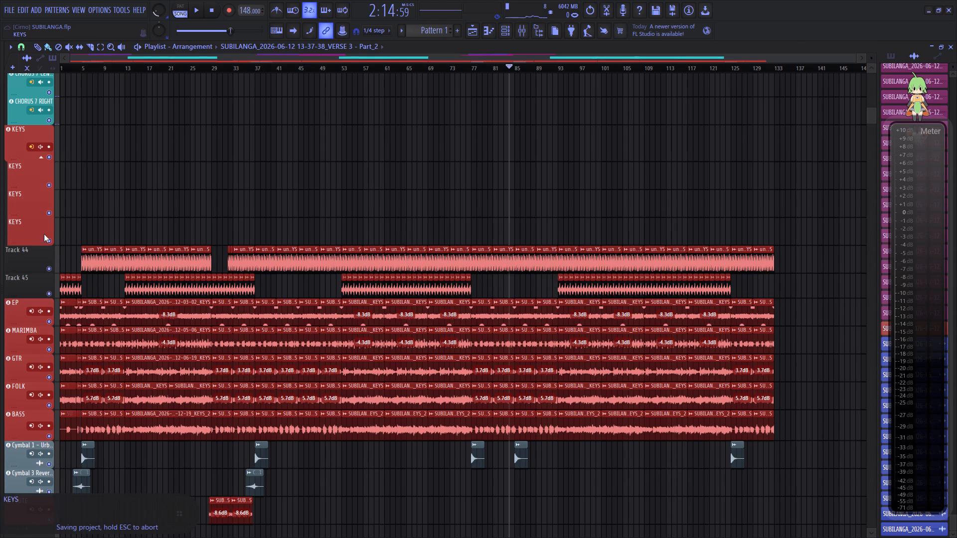
Delete the three remaining empty KEYS subtracks, keeping only the main KEYS track.
{"action": "right_click", "coordinate": [41, 234]}
{"action": "left_click", "coordinate": [75, 468]}
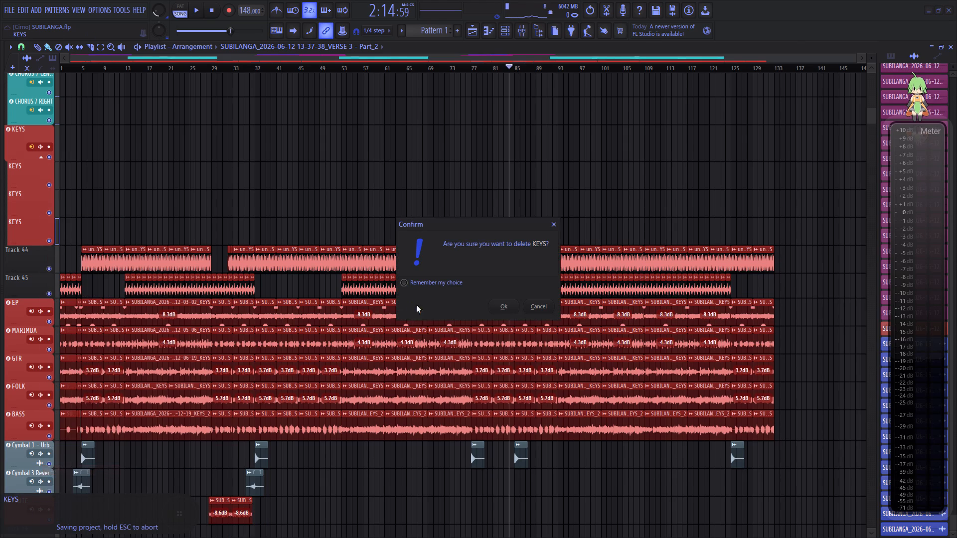
{"action": "left_click", "coordinate": [501, 305]}
{"action": "right_click", "coordinate": [45, 203]}
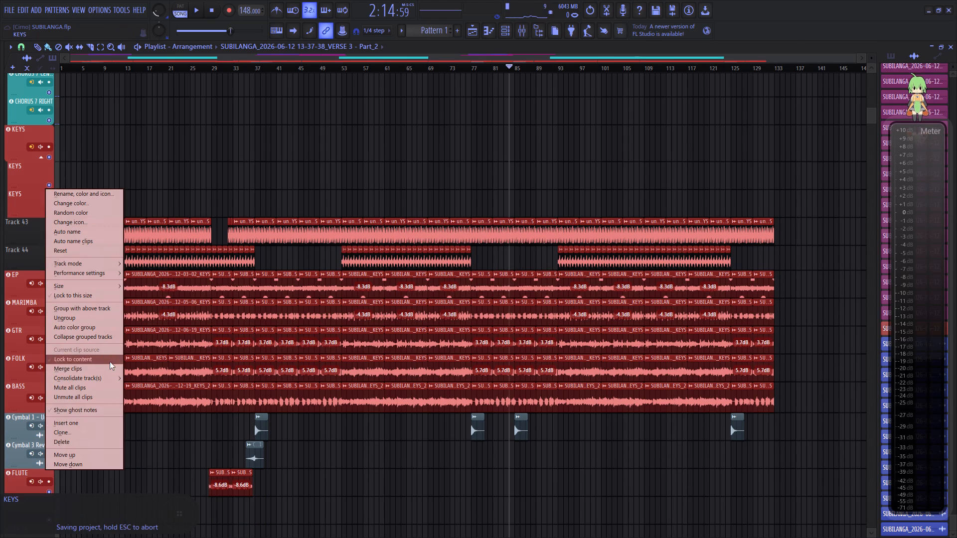
{"action": "left_click", "coordinate": [80, 443]}
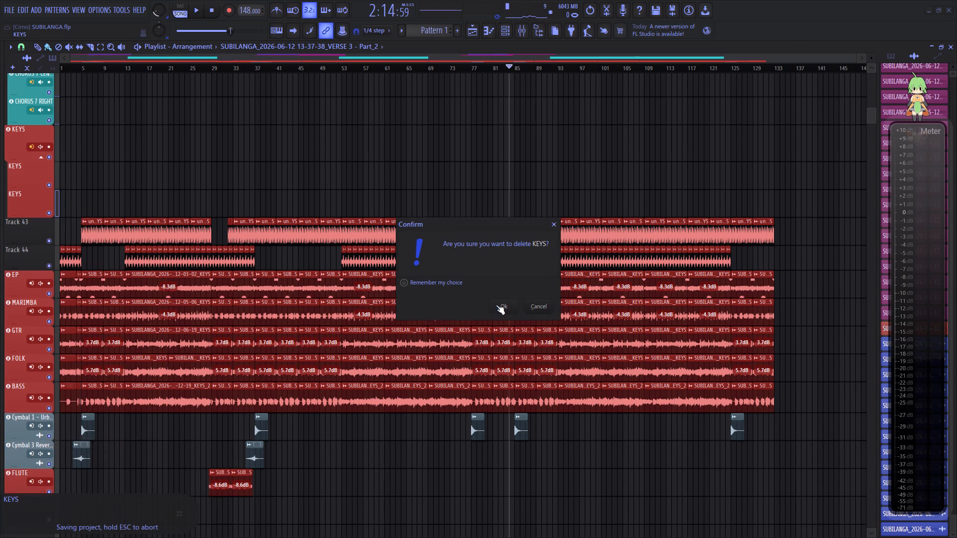
{"action": "left_click", "coordinate": [496, 305]}
{"action": "right_click", "coordinate": [35, 176]}
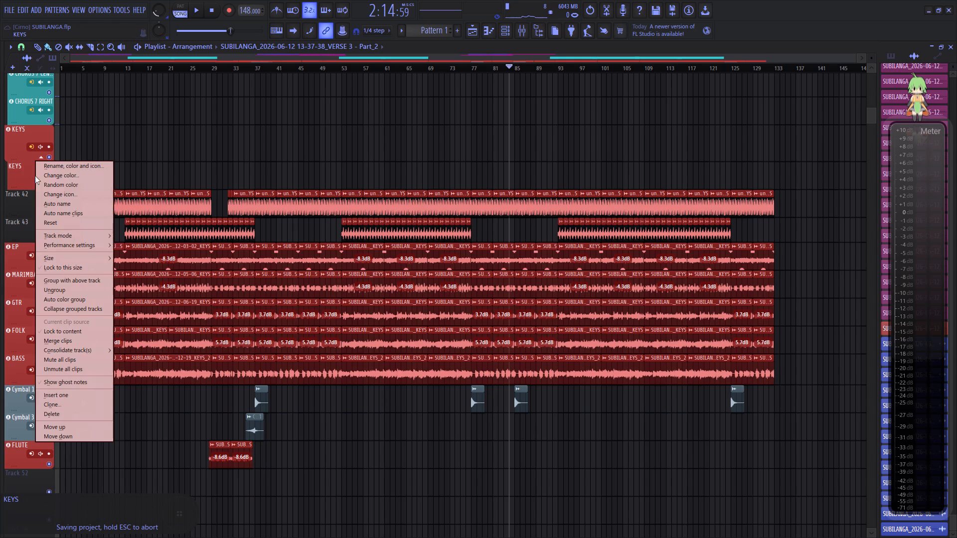
{"action": "left_click", "coordinate": [78, 412]}
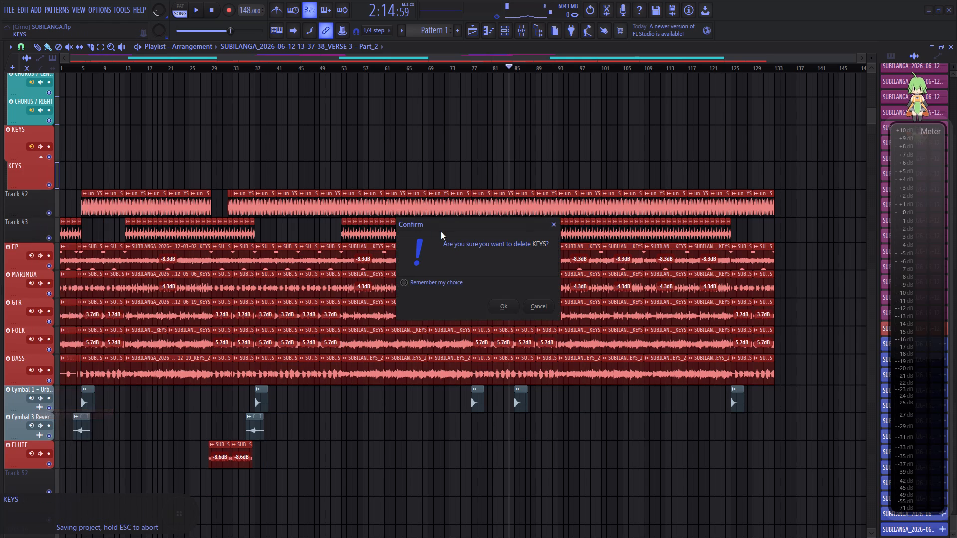
{"action": "left_click", "coordinate": [496, 307]}
Look over the arrangement from the KEYS track up through the chorus tracks to the verse tracks.
{"action": "scroll", "coordinate": [452, 271], "scroll_direction": "up", "scroll_amount": 9}
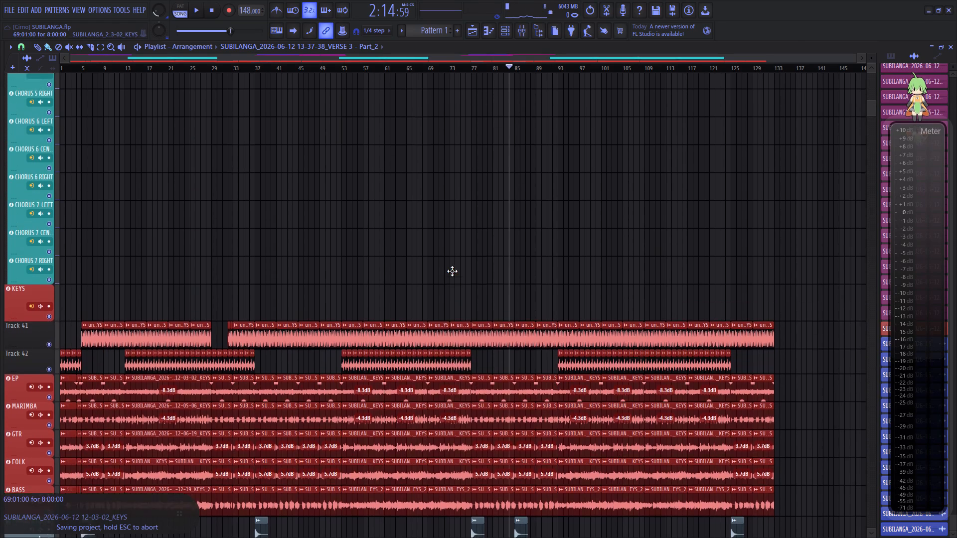
{"action": "scroll", "coordinate": [452, 271], "scroll_direction": "up", "scroll_amount": 3}
{"action": "scroll", "coordinate": [269, 338], "scroll_direction": "down", "scroll_amount": 3}
{"action": "scroll", "coordinate": [271, 336], "scroll_direction": "up", "scroll_amount": 6}
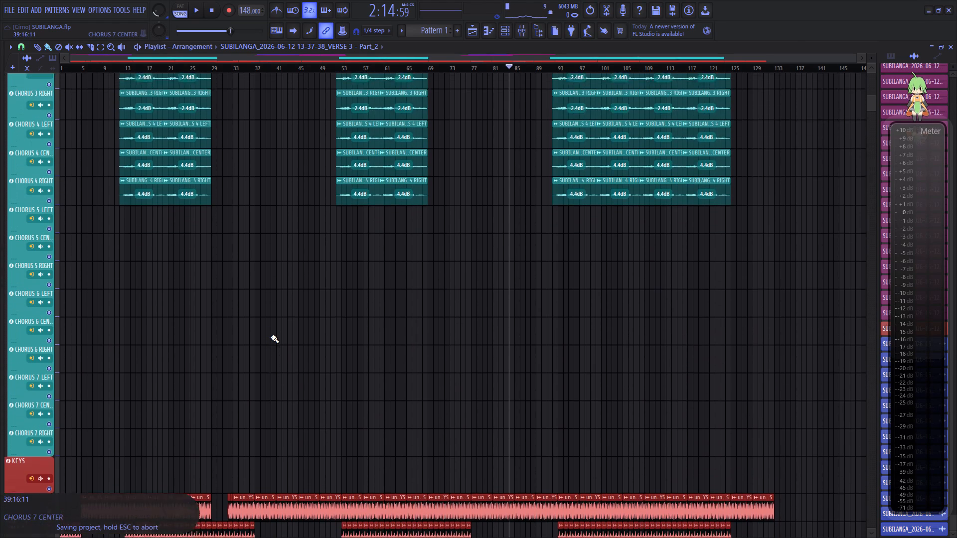
{"action": "scroll", "coordinate": [271, 336], "scroll_direction": "up", "scroll_amount": 15}
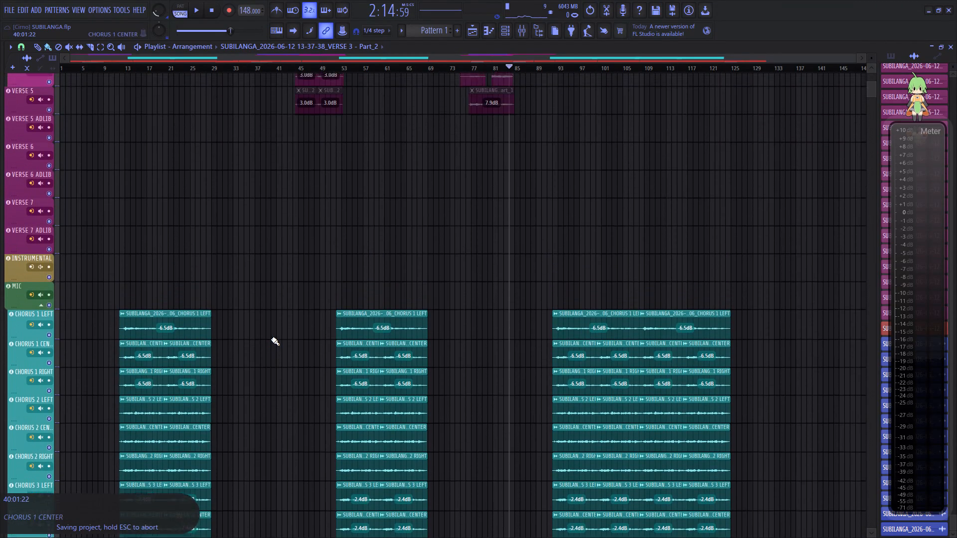
{"action": "scroll", "coordinate": [271, 339], "scroll_direction": "up", "scroll_amount": 19}
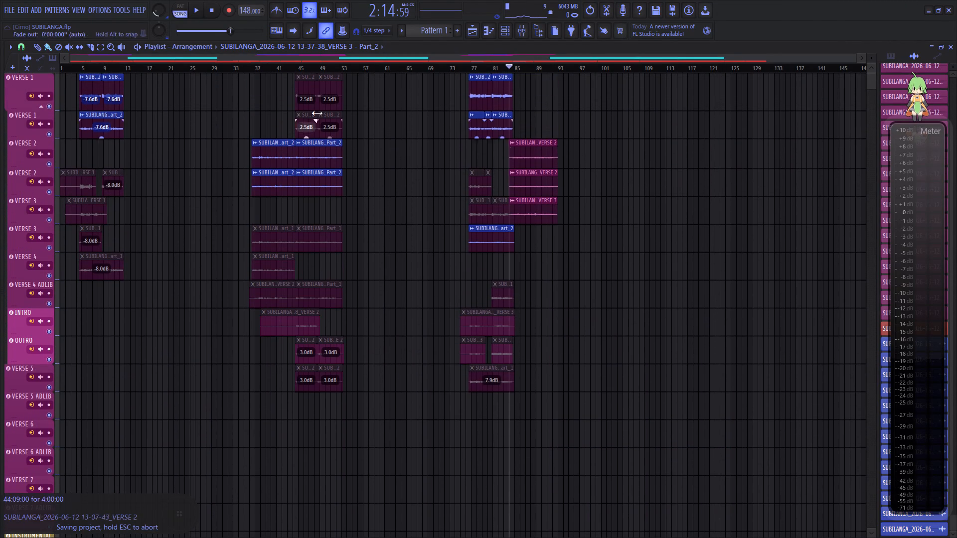
Return the song position to the very start and save the project.
{"action": "left_click", "coordinate": [359, 58]}
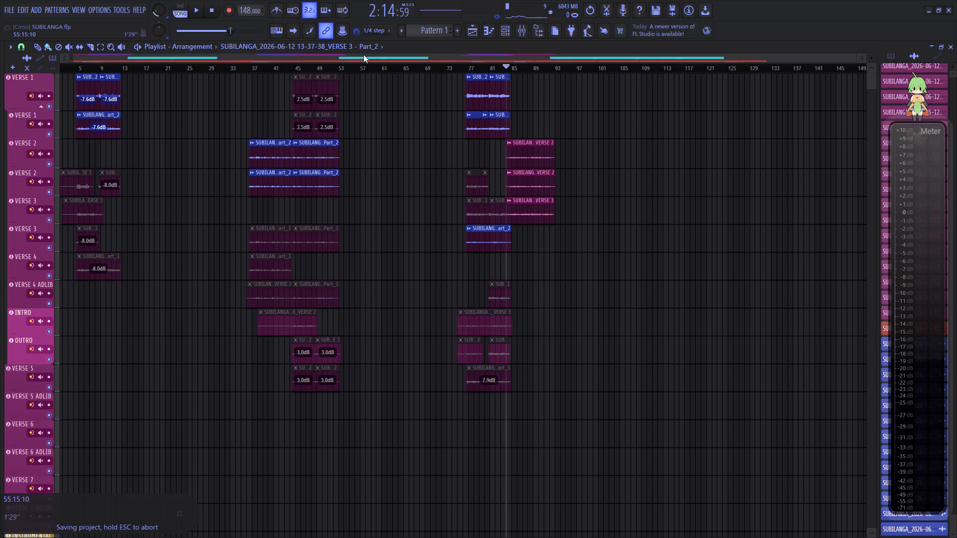
{"action": "left_click_drag", "start_coordinate": [382, 56], "coordinate": [432, 59]}
{"action": "left_click_drag", "start_coordinate": [425, 63], "coordinate": [158, 65]}
{"action": "left_click_drag", "start_coordinate": [86, 68], "coordinate": [0, 72]}
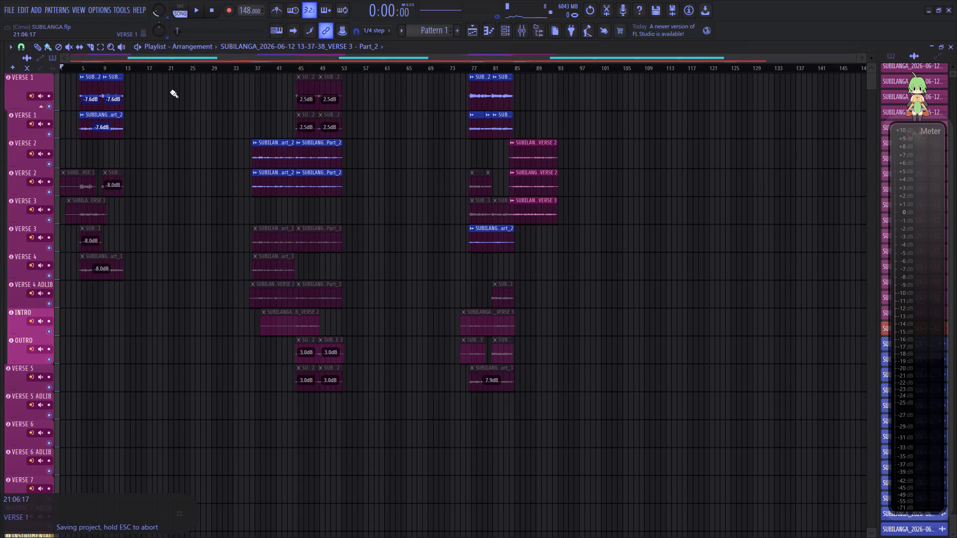
{"action": "key", "text": "ctrl+s"}
Start playback from the beginning of the song and raise the main volume back to its default level.
{"action": "key", "text": "space"}
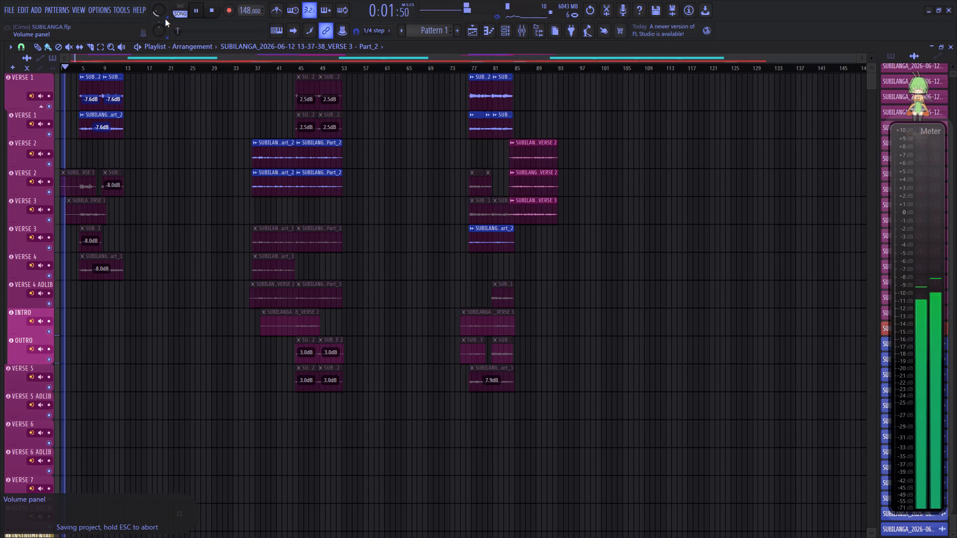
{"action": "scroll", "coordinate": [161, 13], "scroll_direction": "up", "scroll_amount": 20}
{"action": "scroll", "coordinate": [161, 13], "scroll_direction": "up", "scroll_amount": 1}
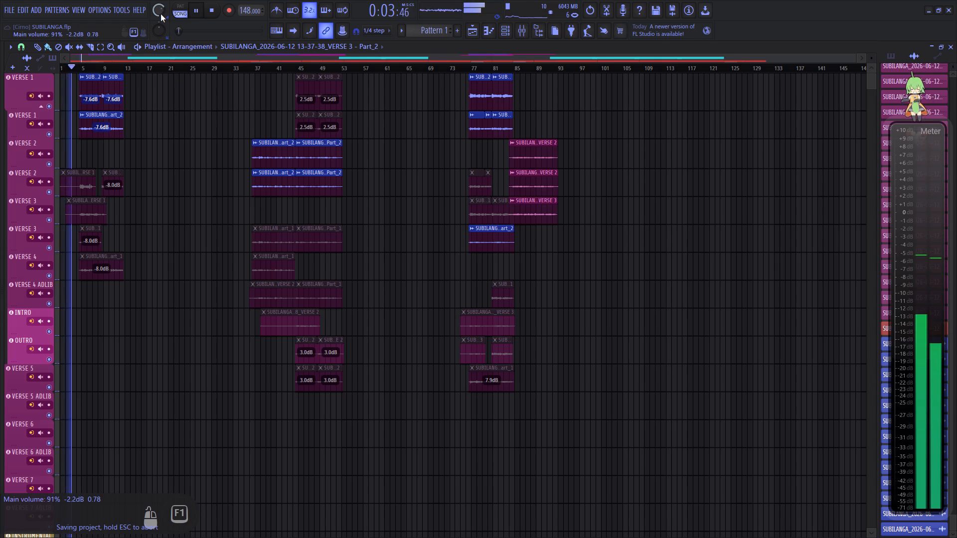
{"action": "right_click", "coordinate": [160, 14]}
{"action": "left_click", "coordinate": [166, 17]}
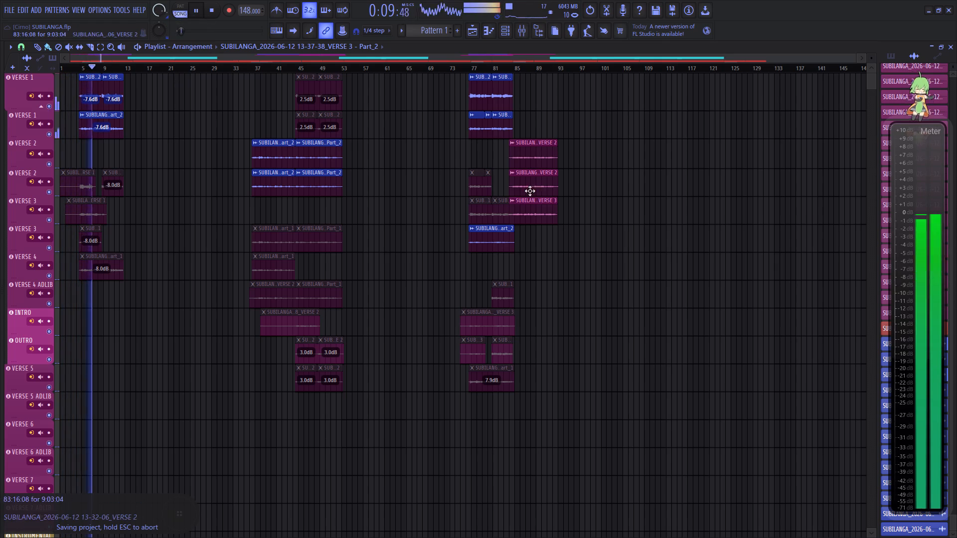
Listen through the first verse and into the first chorus while checking the verse and chorus clips.
{"action": "scroll", "coordinate": [124, 66], "scroll_direction": "up", "scroll_amount": 6}
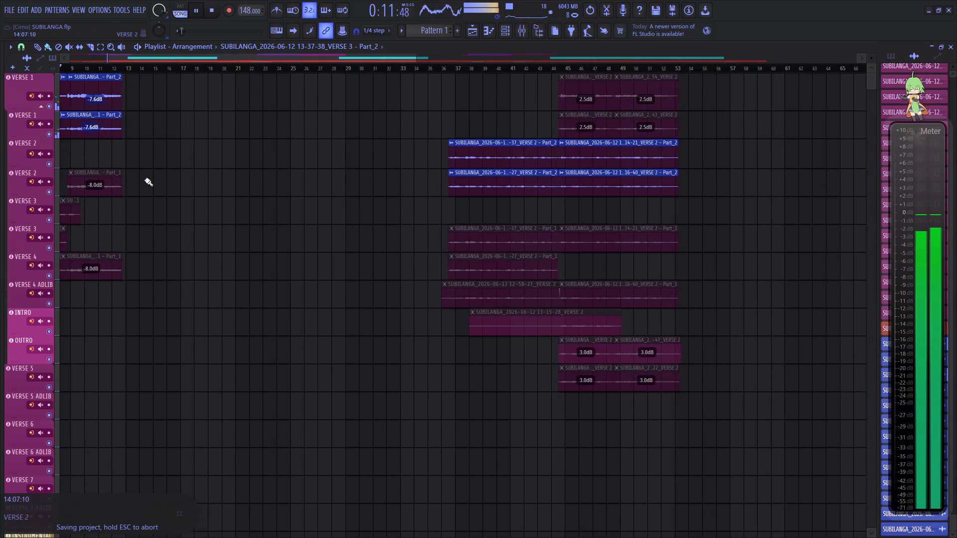
{"action": "scroll", "coordinate": [145, 179], "scroll_direction": "down", "scroll_amount": 20}
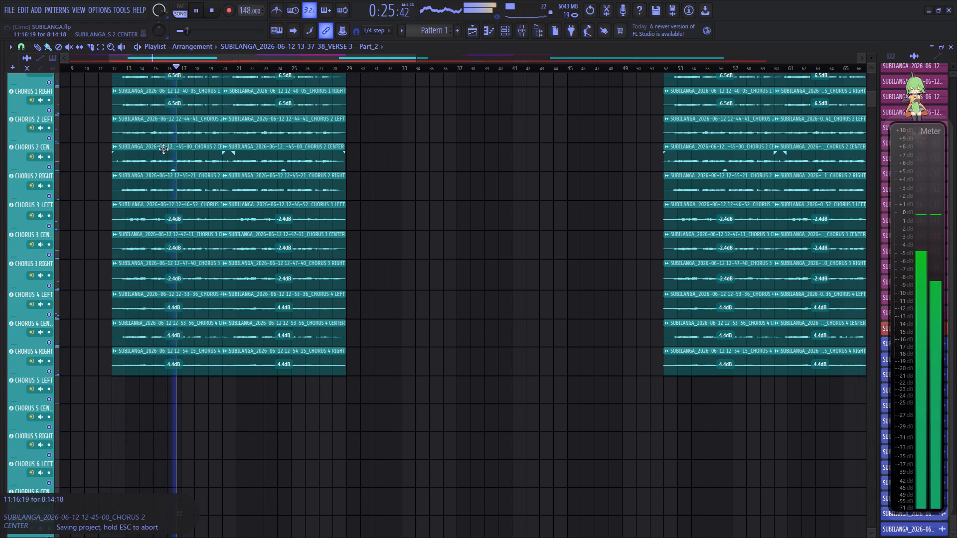
{"action": "scroll", "coordinate": [180, 149], "scroll_direction": "up", "scroll_amount": 20}
{"action": "scroll", "coordinate": [180, 149], "scroll_direction": "up", "scroll_amount": 15}
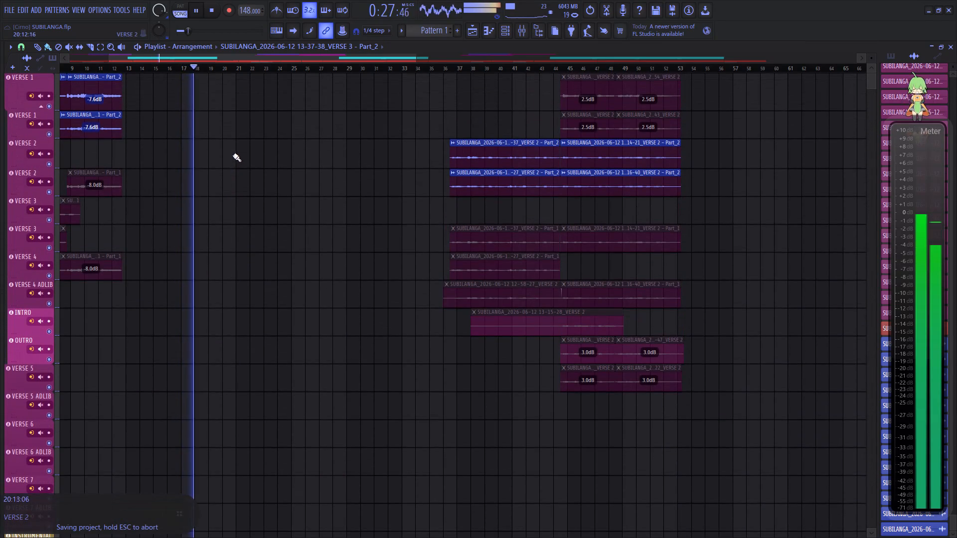
{"action": "scroll", "coordinate": [271, 104], "scroll_direction": "down", "scroll_amount": 6}
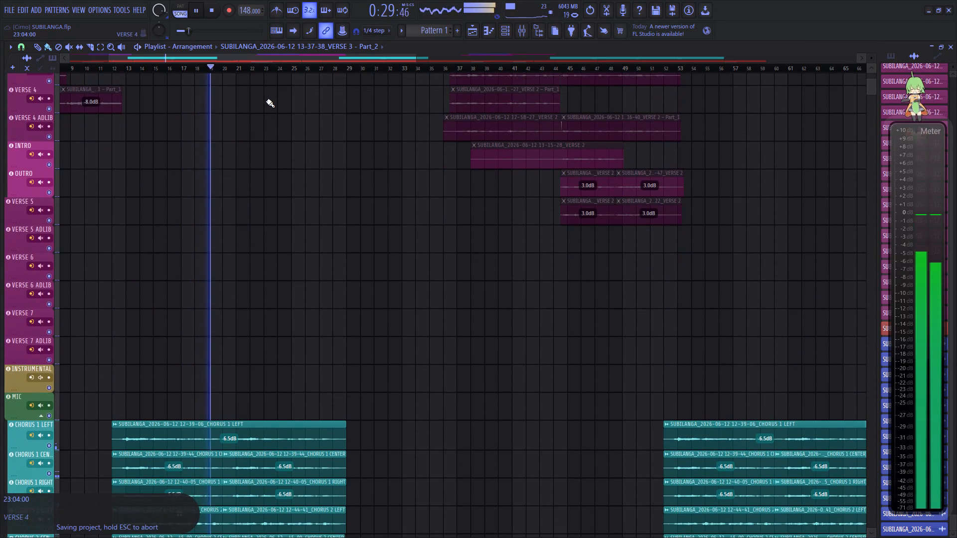
{"action": "scroll", "coordinate": [278, 152], "scroll_direction": "up", "scroll_amount": 13}
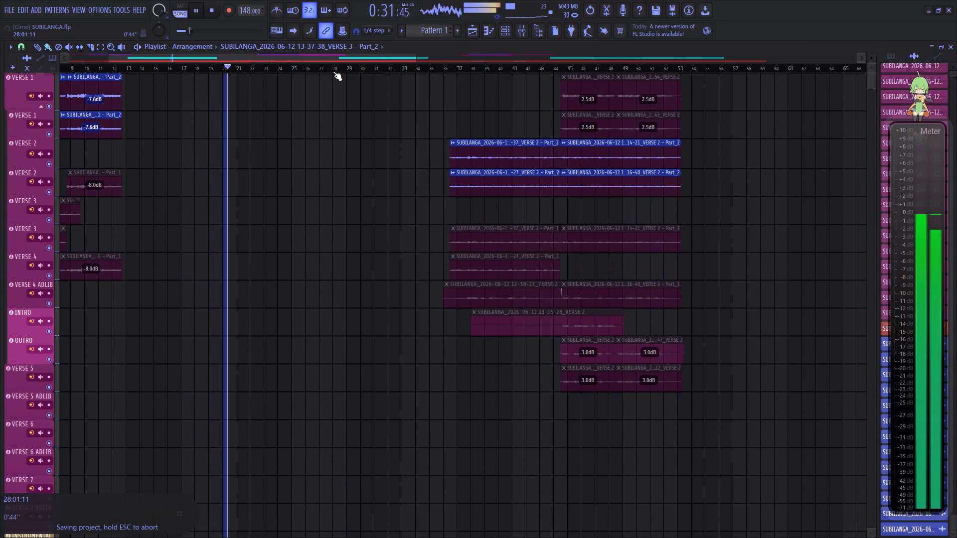
Skip ahead to about bar 28 and bar 36, and listen through the second verse up to bar 53.
{"action": "left_click", "coordinate": [333, 71]}
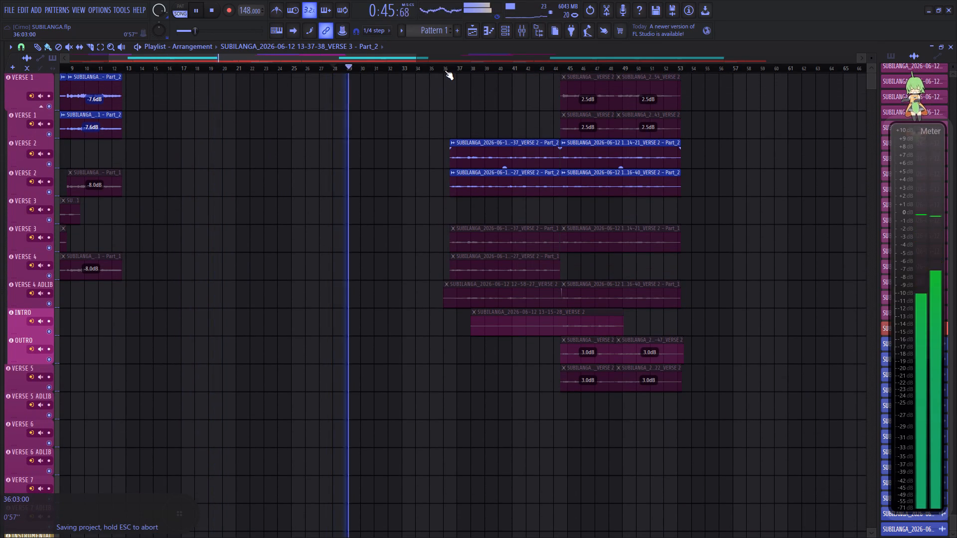
{"action": "left_click", "coordinate": [445, 70]}
{"action": "left_click_drag", "start_coordinate": [375, 57], "coordinate": [426, 65]}
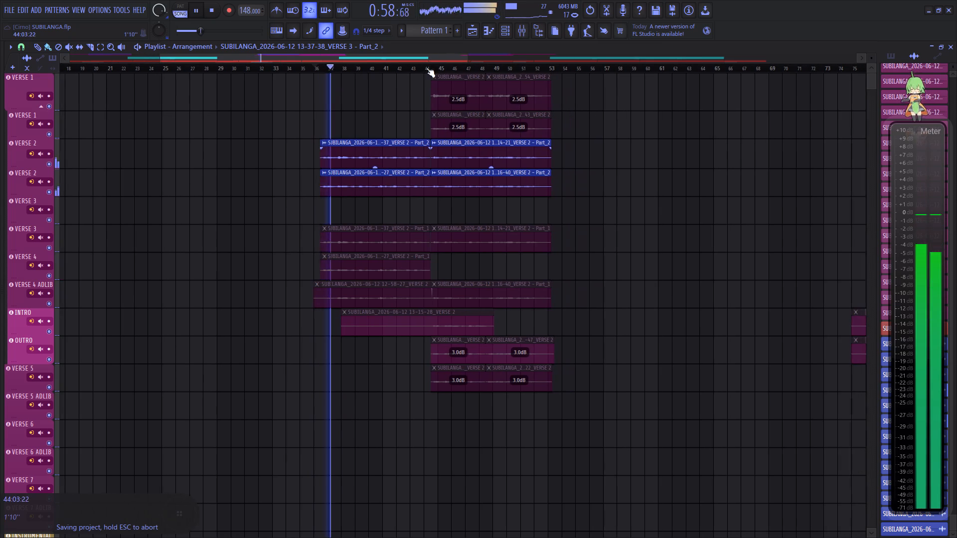
{"action": "left_click_drag", "start_coordinate": [405, 57], "coordinate": [417, 56]}
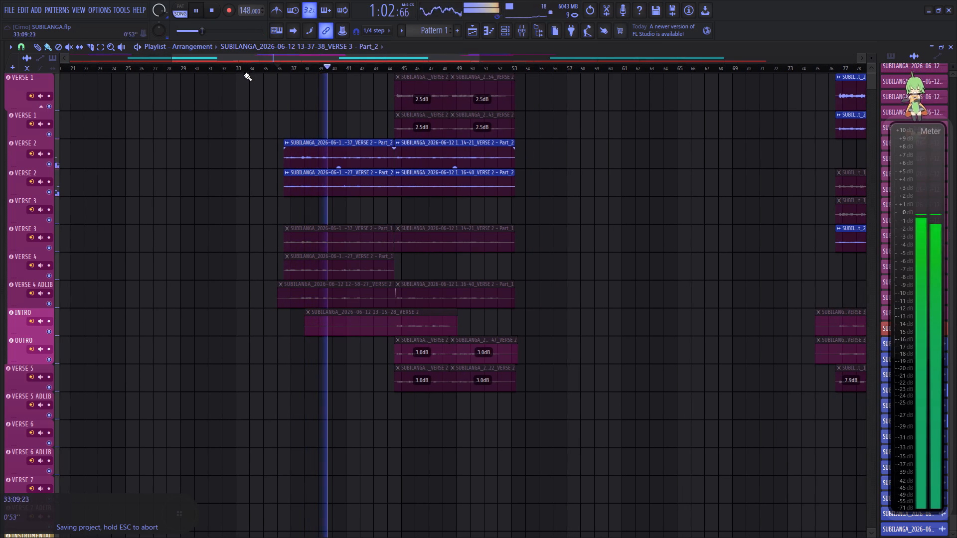
{"action": "left_click_drag", "start_coordinate": [357, 56], "coordinate": [409, 61]}
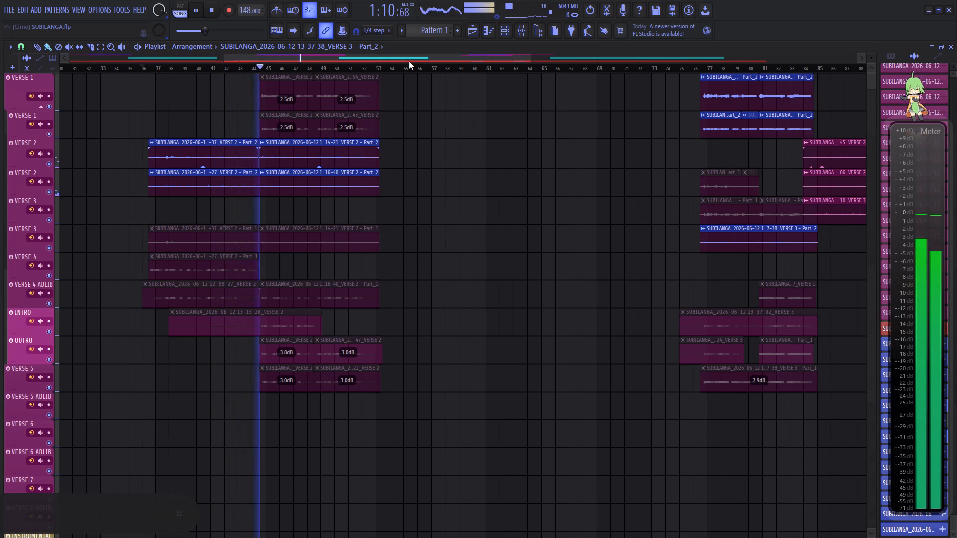
{"action": "left_click_drag", "start_coordinate": [382, 61], "coordinate": [404, 57]}
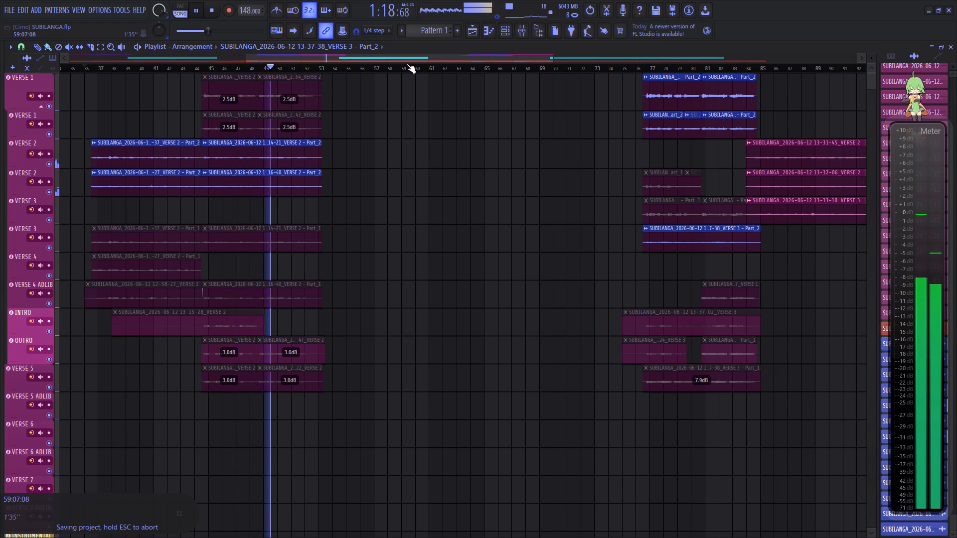
{"action": "left_click_drag", "start_coordinate": [417, 54], "coordinate": [433, 52]}
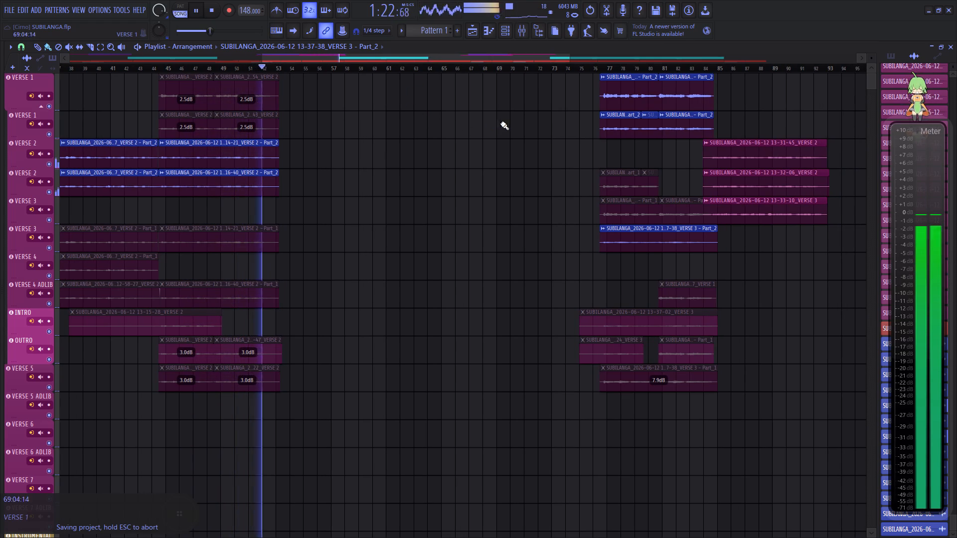
Skip ahead to about bar 70 and bar 76, and listen through the third verse, following its clips to bar 84.
{"action": "left_click", "coordinate": [519, 69]}
{"action": "left_click", "coordinate": [598, 71]}
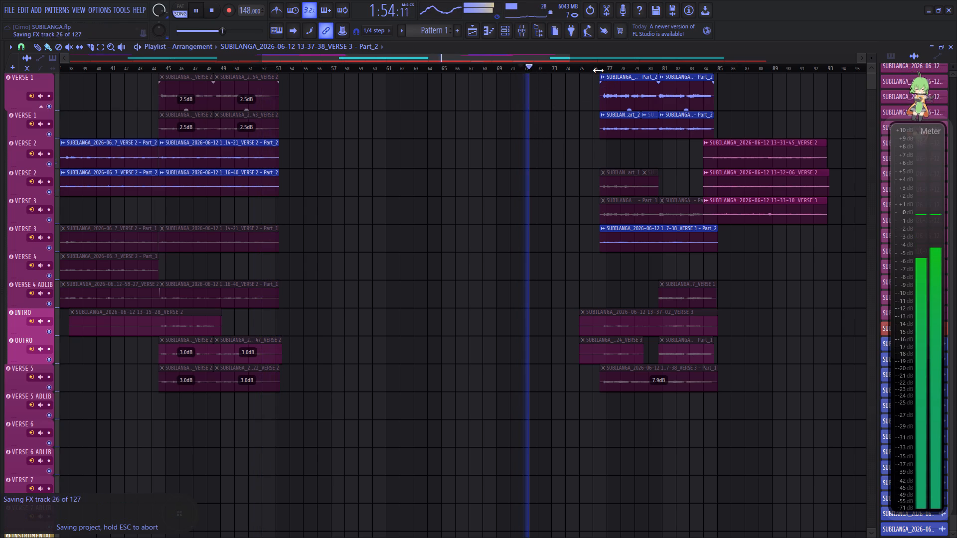
{"action": "left_click_drag", "start_coordinate": [535, 57], "coordinate": [595, 58]}
{"action": "left_click_drag", "start_coordinate": [599, 55], "coordinate": [608, 57]}
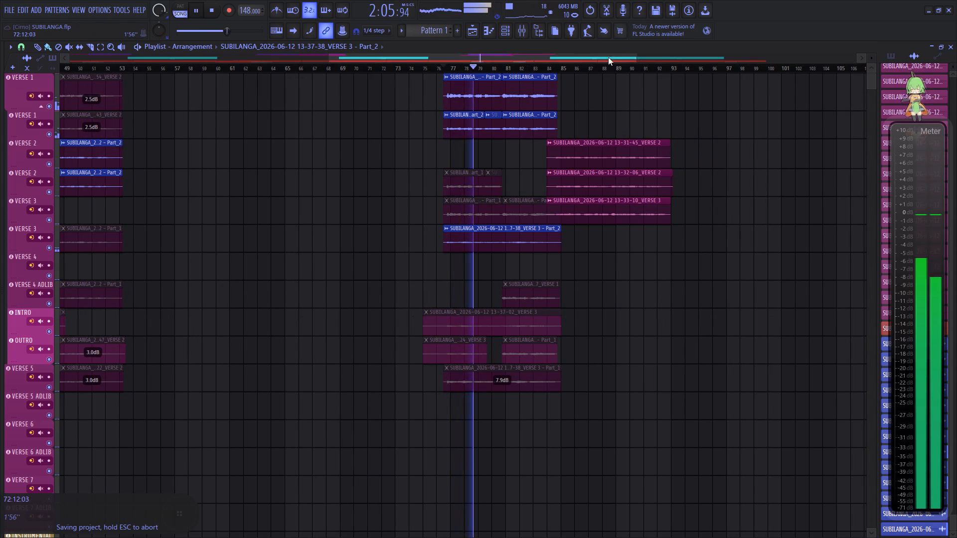
{"action": "left_click_drag", "start_coordinate": [608, 57], "coordinate": [618, 57]}
{"action": "left_click_drag", "start_coordinate": [618, 56], "coordinate": [645, 56]}
Save the project again.
{"action": "key", "text": "ctrl+s"}
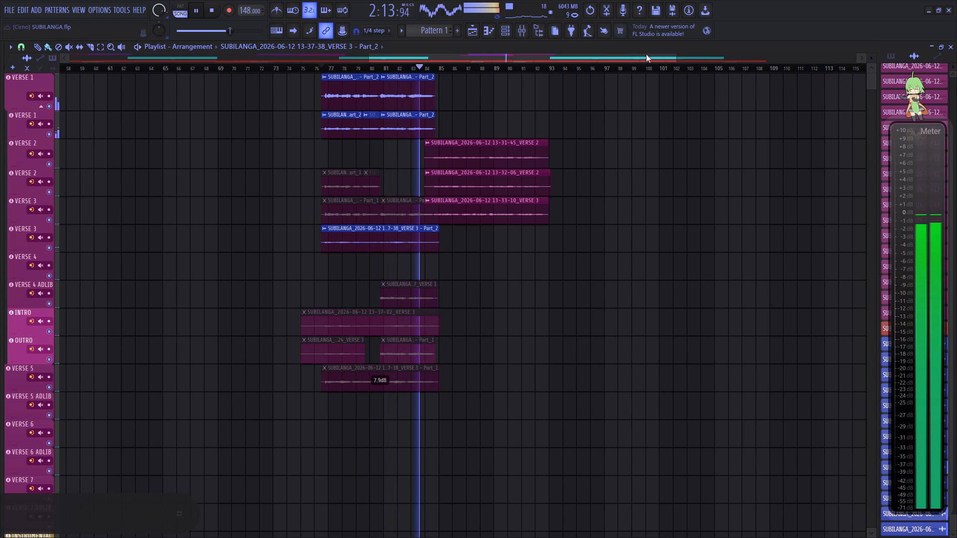
Stop playback and close FL Studio.
{"action": "left_click", "coordinate": [216, 14]}
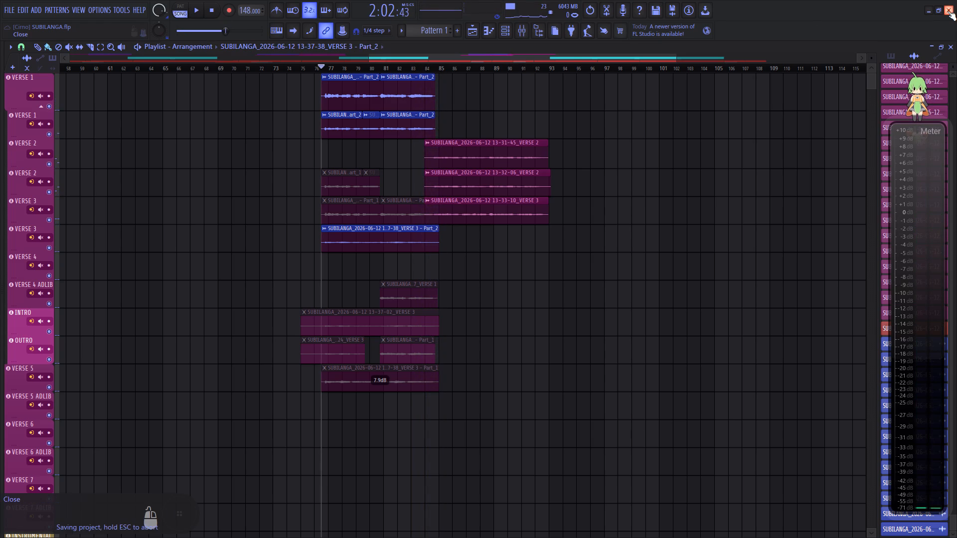
{"action": "left_click", "coordinate": [948, 11]}
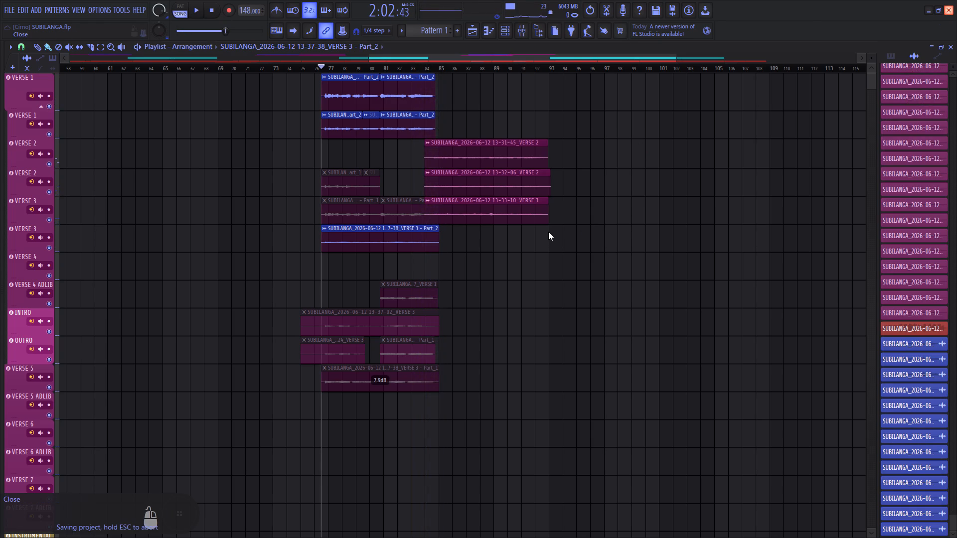